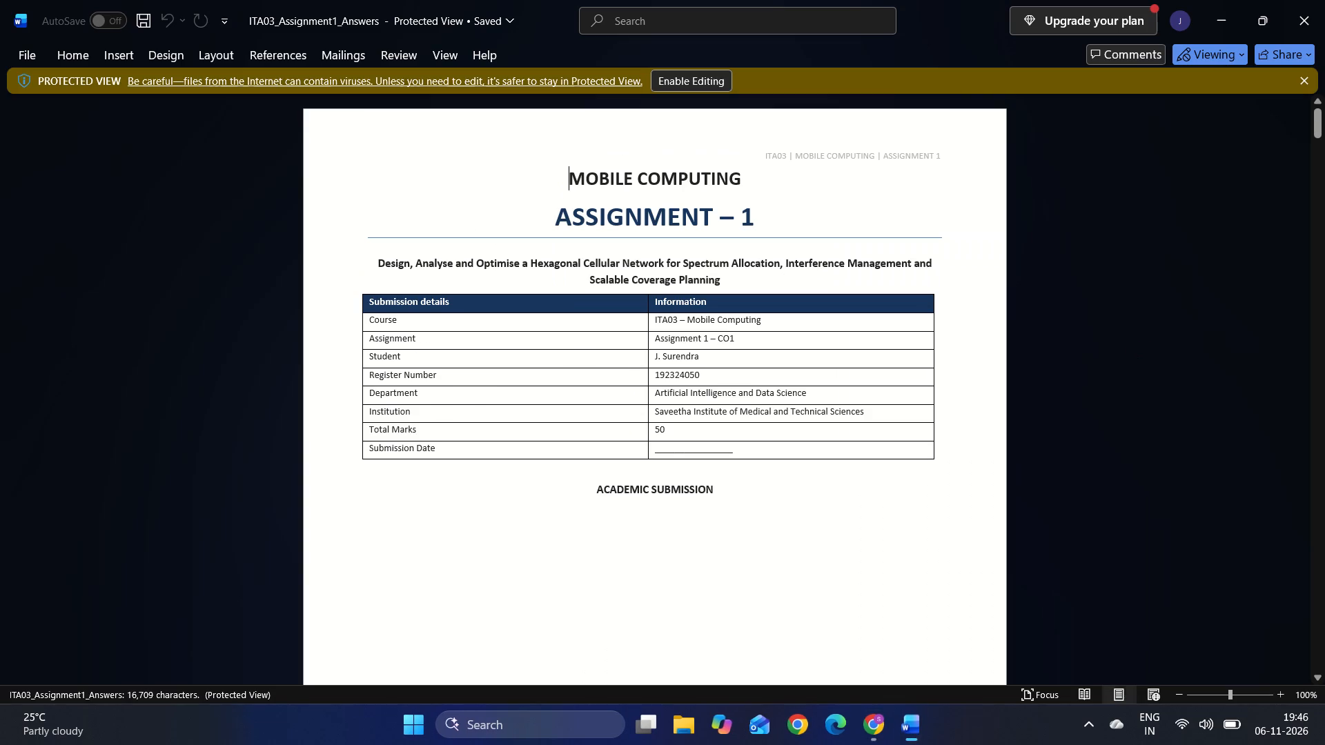
click(714, 90)
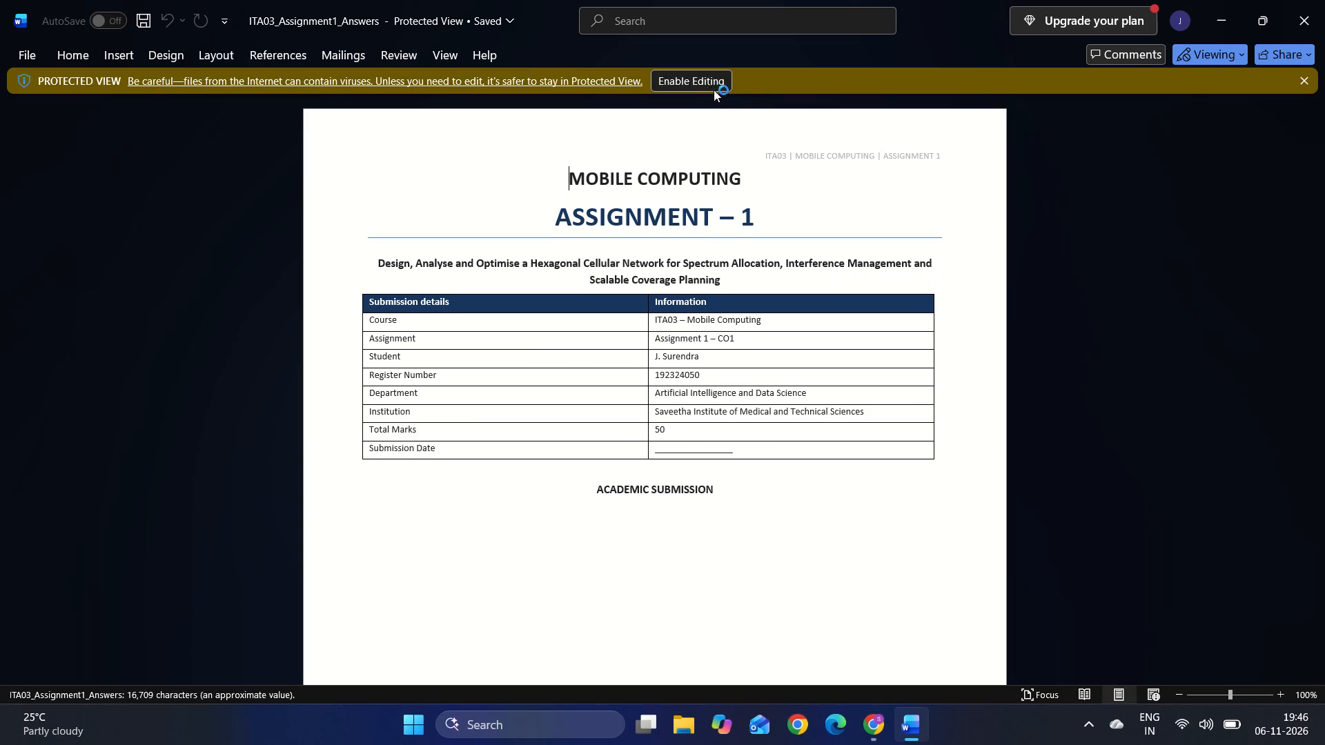
Skim the Word document from the cover page to section 3.5, examining its layout, headers and footers.
scroll(865, 371, down, 1)
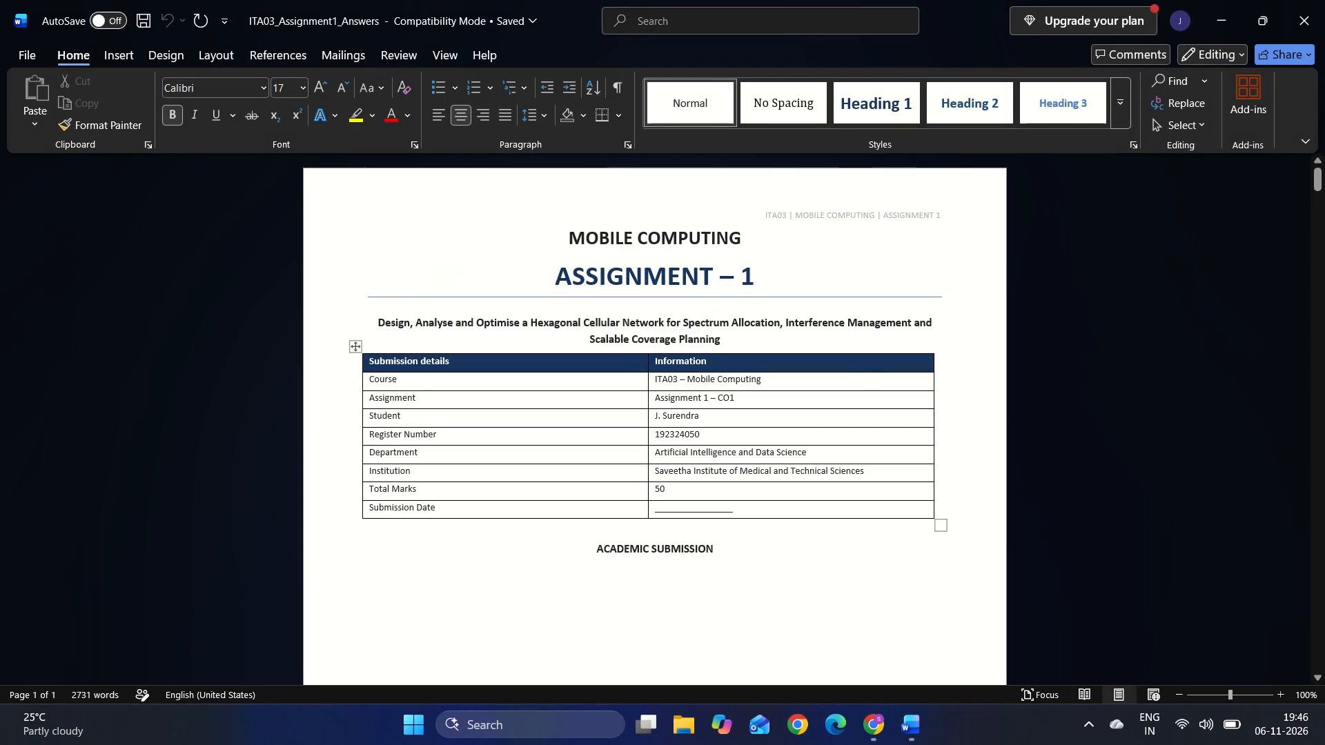
scroll(865, 371, down, 6)
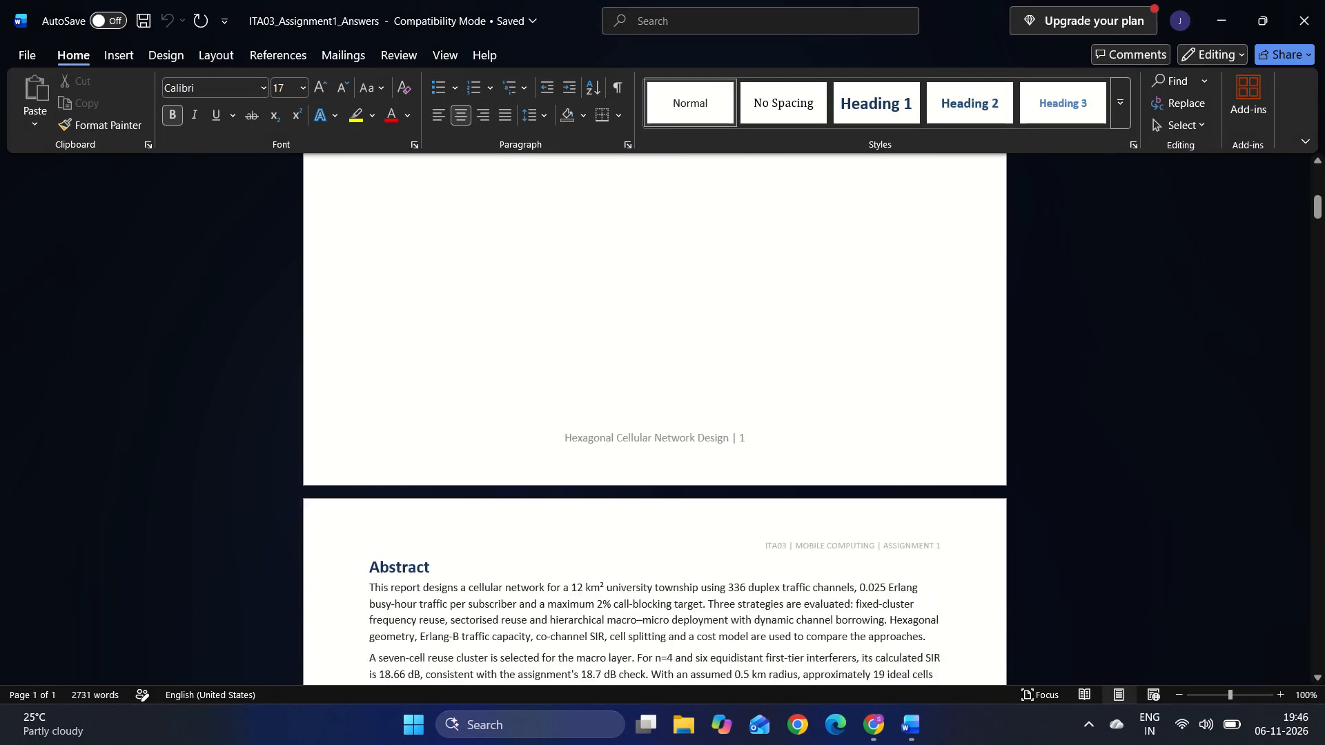
scroll(865, 371, down, 1)
click(733, 393)
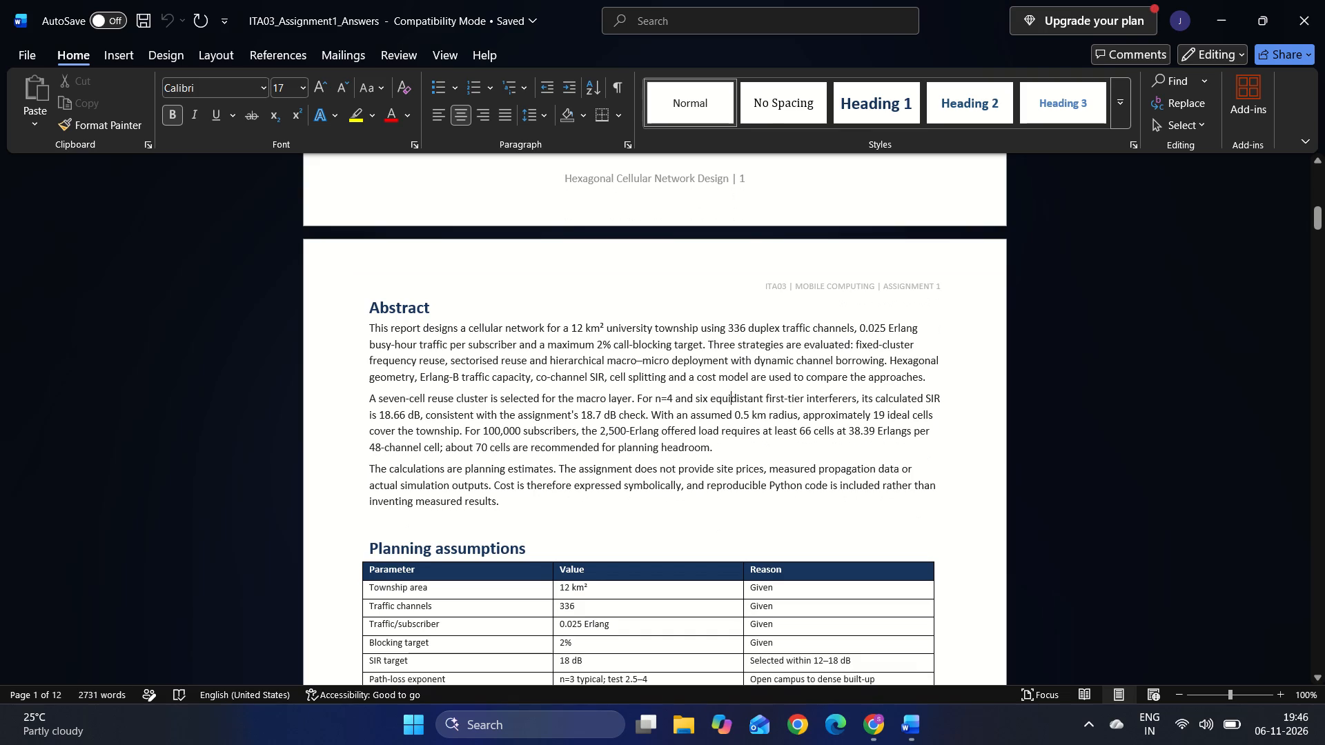
scroll(733, 393, down, 8)
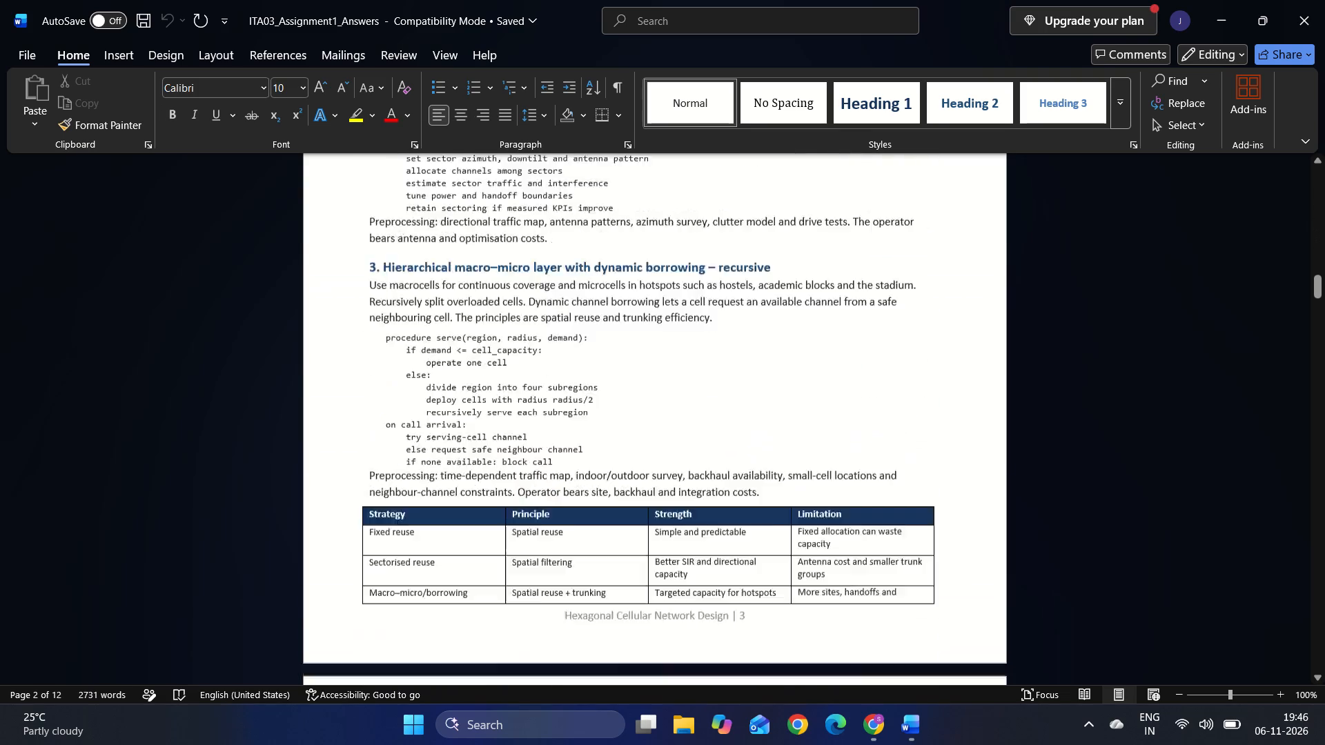
scroll(733, 393, down, 4)
scroll(696, 466, down, 2)
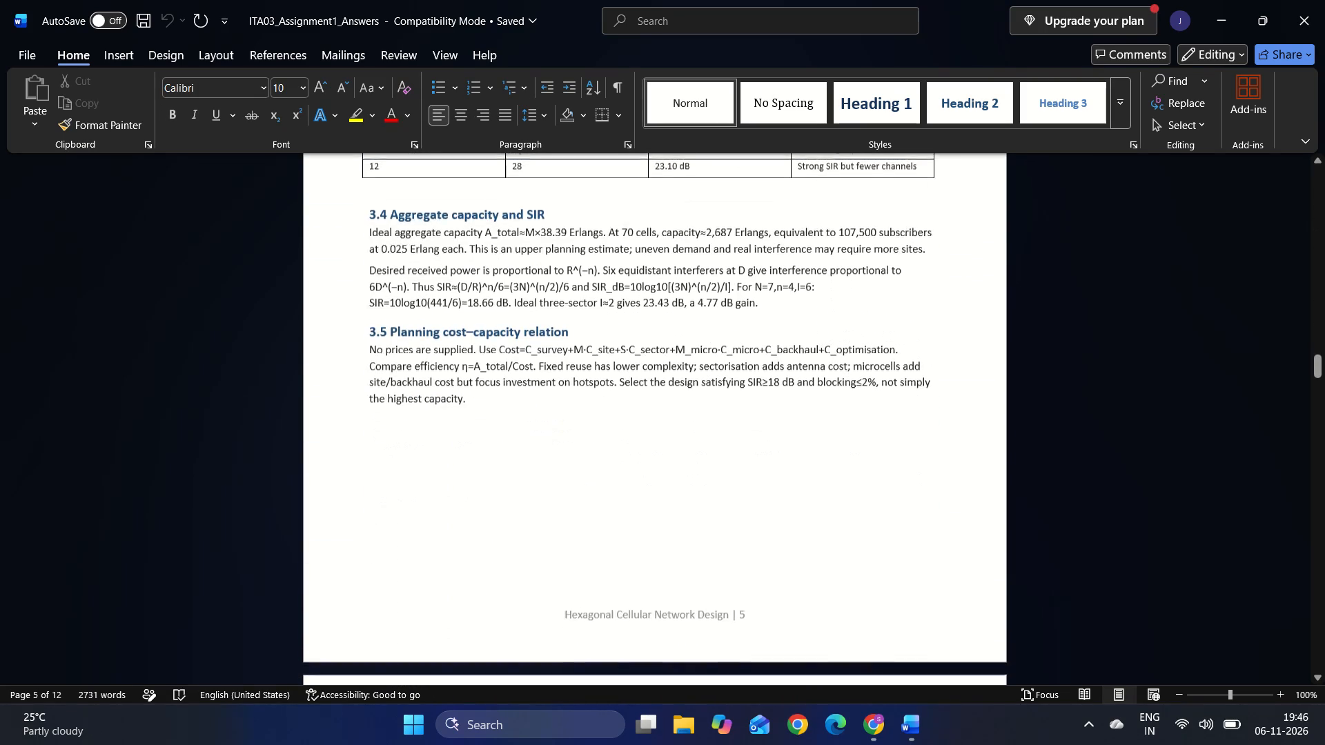
Delete the page footer containing "Hexagonal Cellular Network Design" and the page number.
scroll(696, 466, down, 1)
click(737, 517)
triple_click(718, 513)
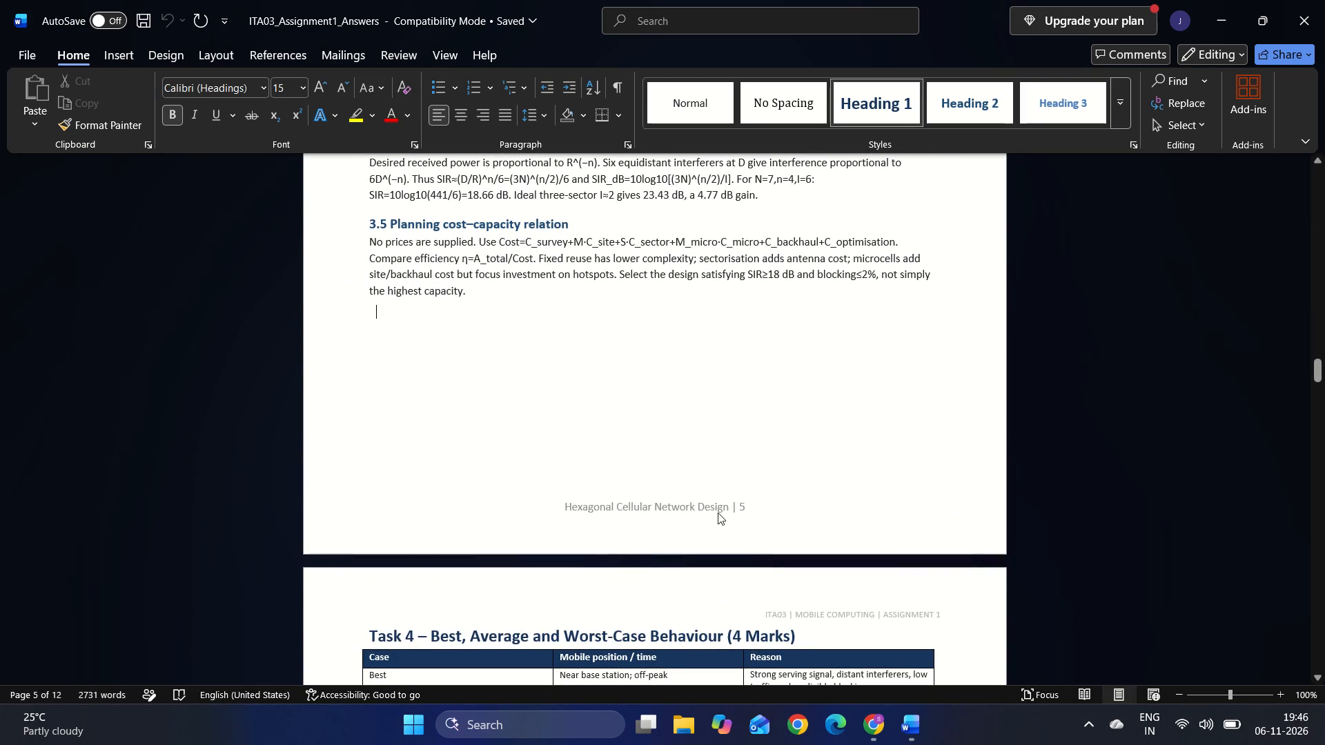
click(718, 513)
click(718, 513)
double_click(718, 513)
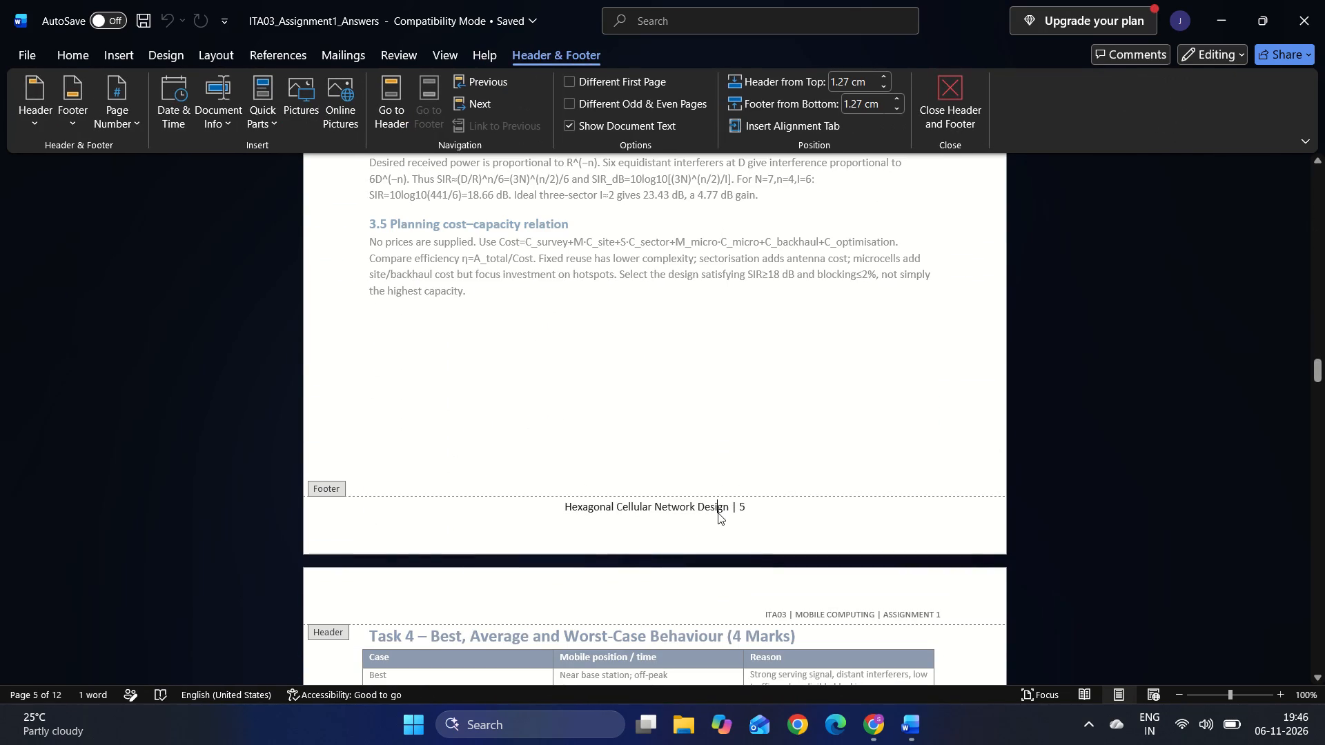
click(752, 508)
drag(752, 508, 514, 499)
key(BackSpace)
key(BackSpace)
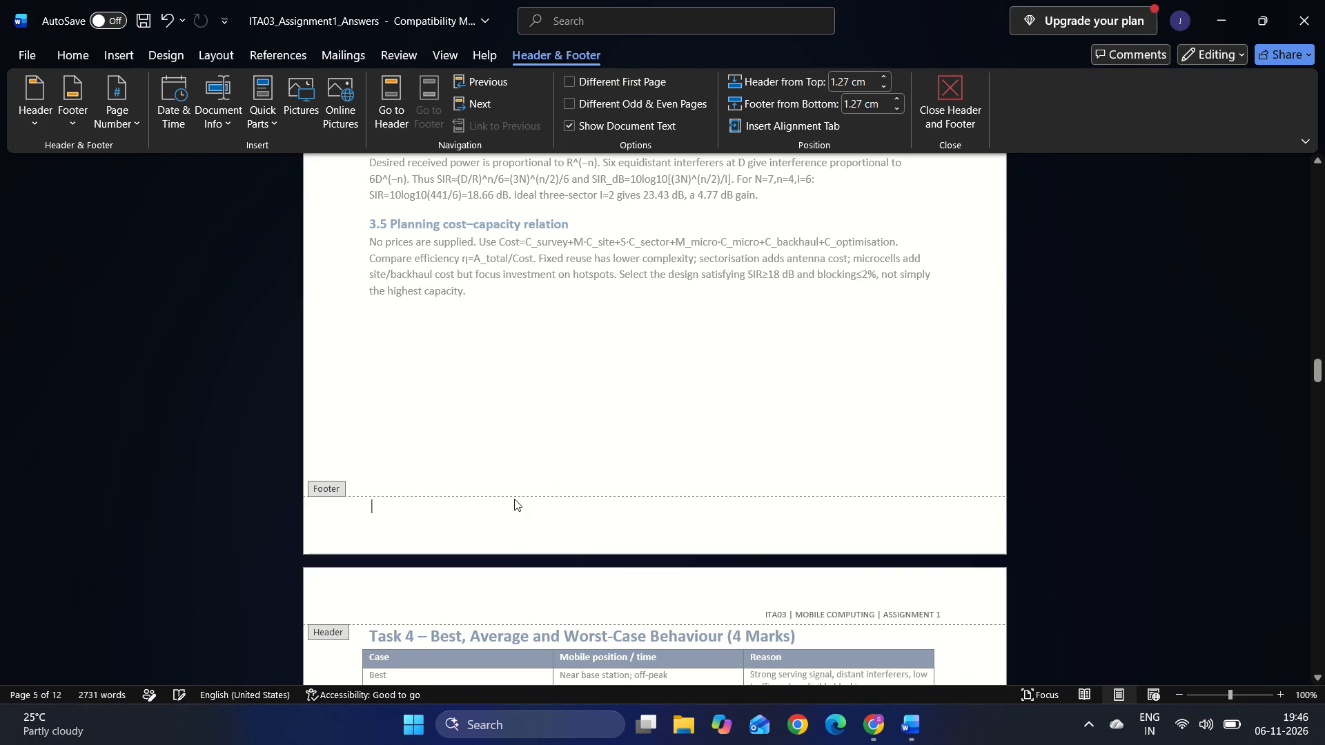
Delete the page header "ITA03 | MOBILE COMPUTING | ASSIGNMENT 1", including its trailing 1, and return to editing the document body.
scroll(821, 468, up, 5)
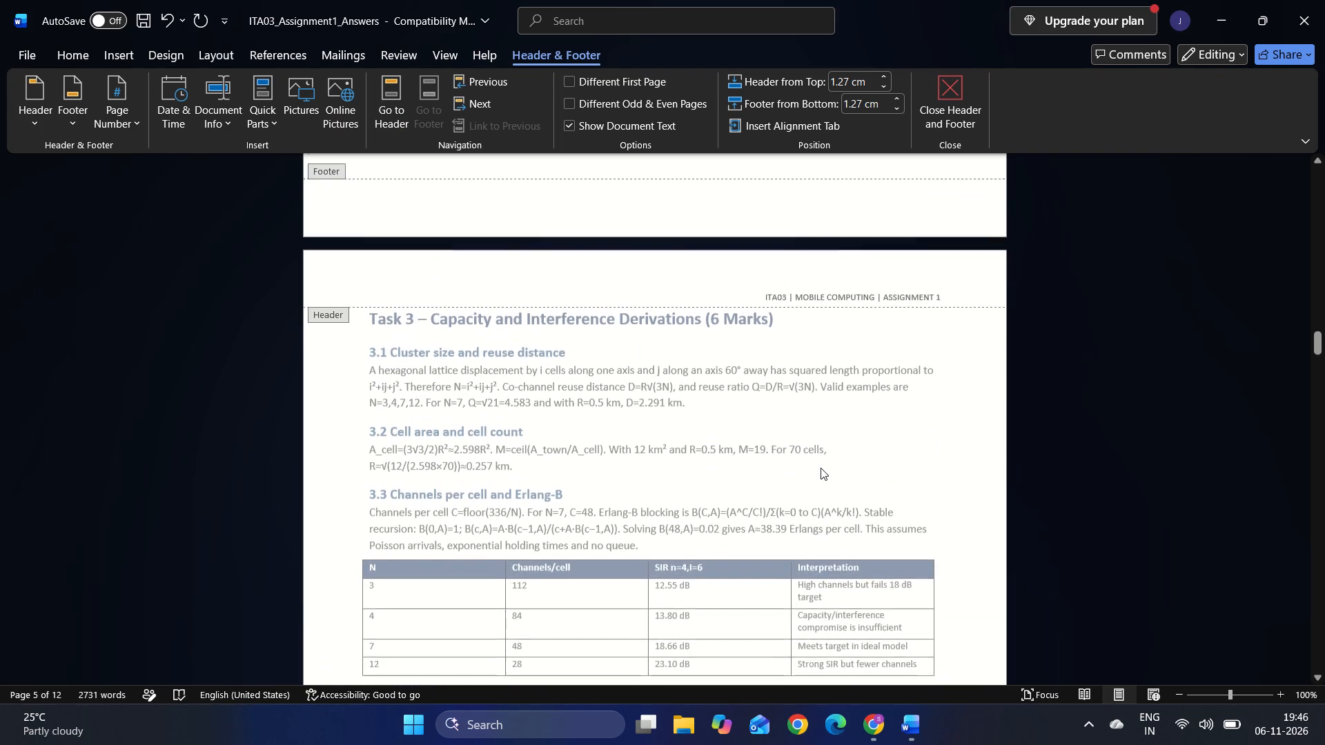
scroll(821, 468, up, 6)
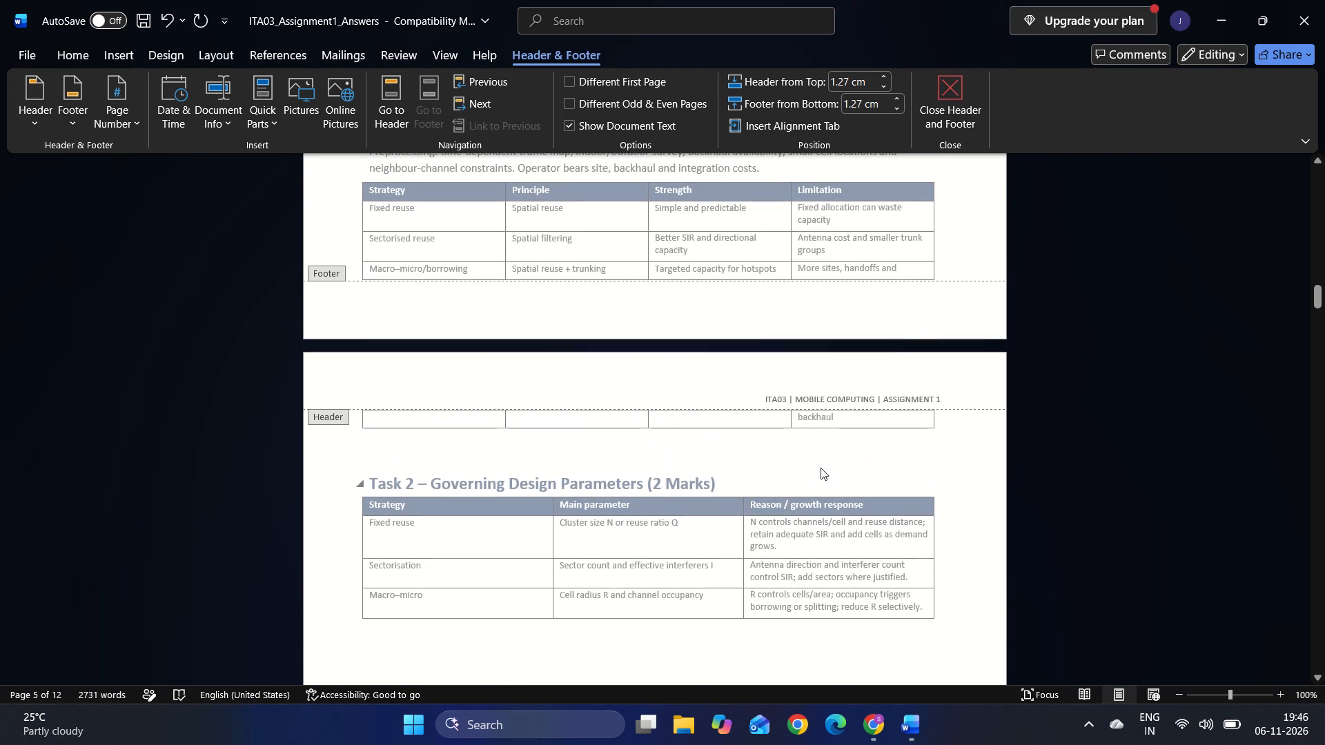
double_click(899, 393)
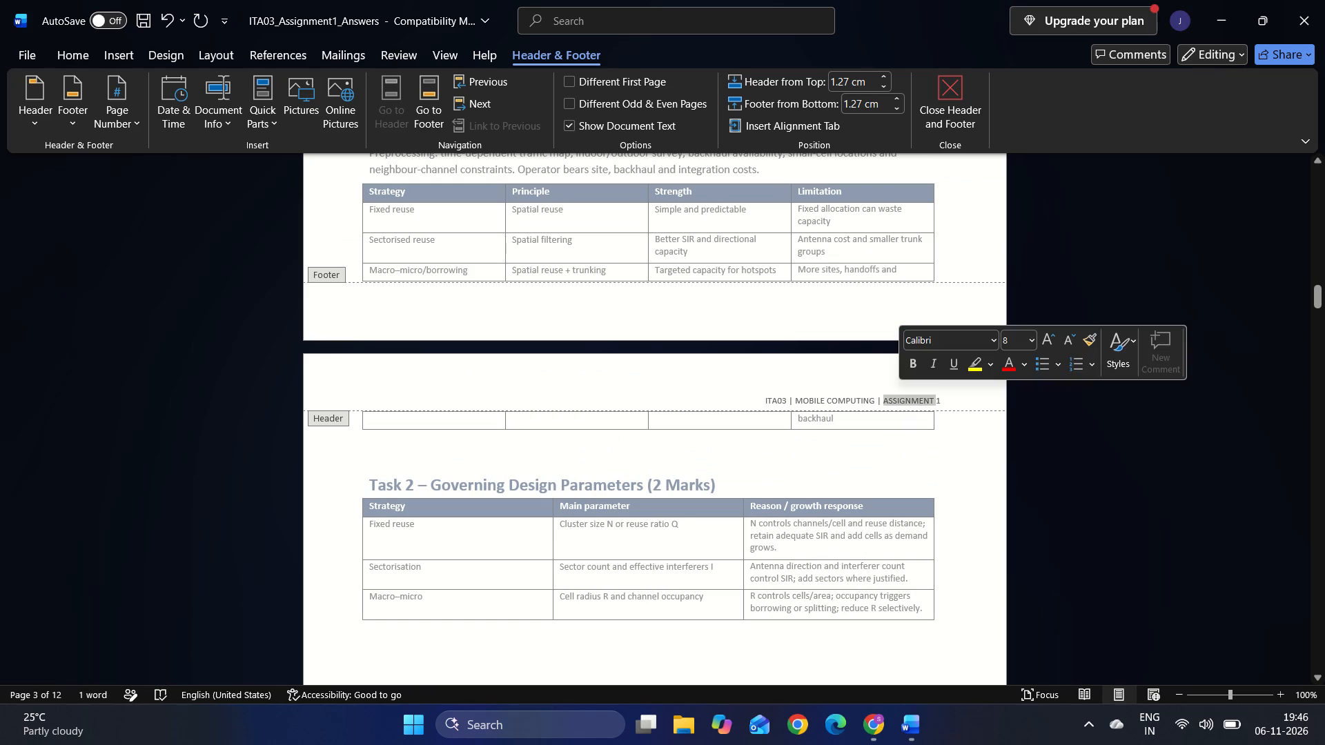
key(BackSpace)
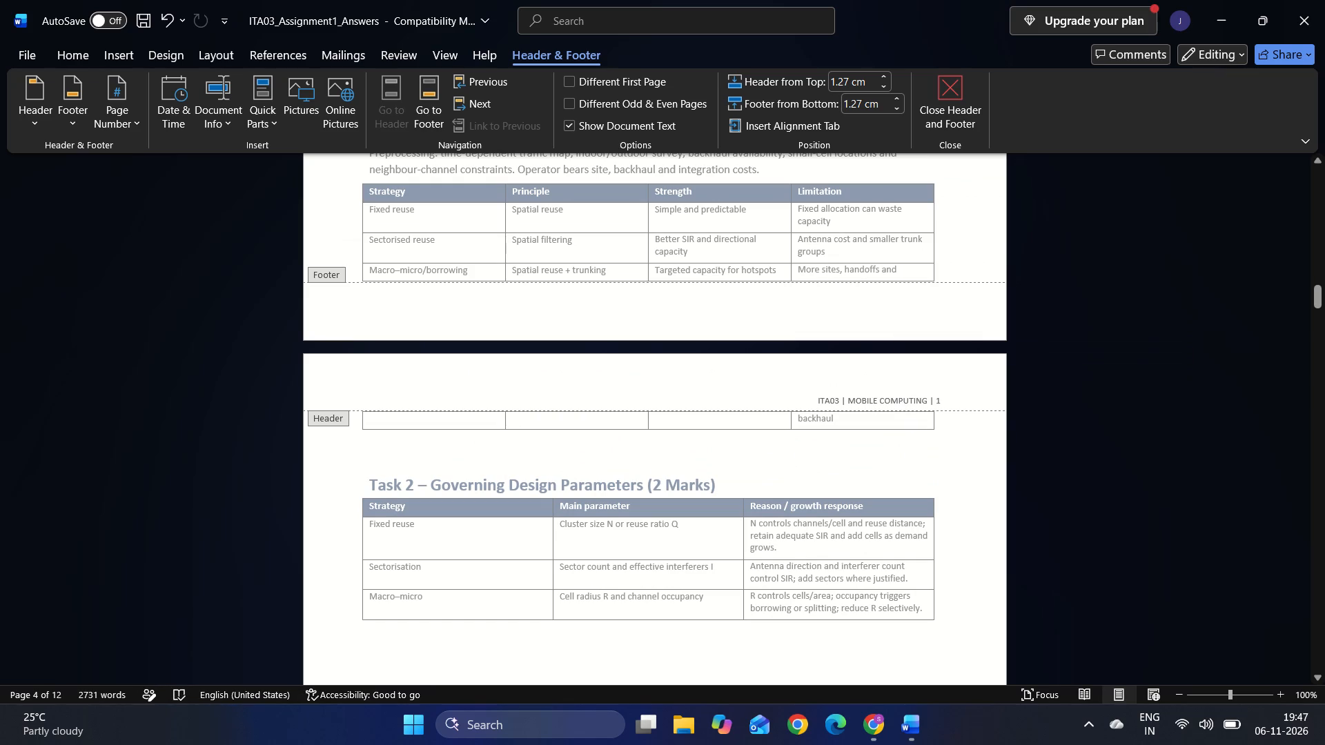
key(BackSpace)
key(BackSpace)
key(BackSpace)
key(BackSpace)
key(BackSpace)
key(BackSpace)
key(BackSpace)
key(BackSpace)
key(BackSpace)
key(BackSpace)
key(BackSpace)
key(BackSpace)
key(BackSpace)
key(BackSpace)
key(BackSpace)
key(BackSpace)
key(BackSpace)
key(BackSpace)
key(BackSpace)
key(BackSpace)
key(BackSpace)
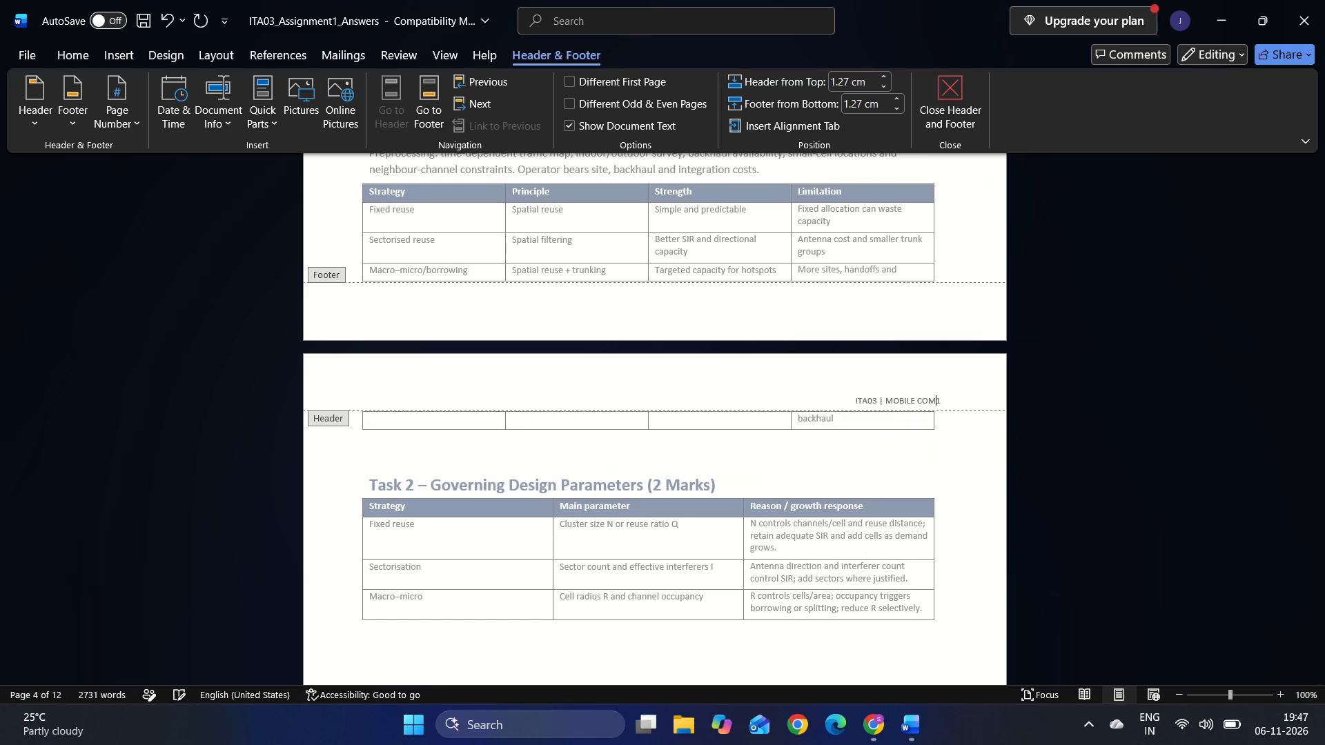
key(BackSpace)
key(BackSpace)
key(BackSpace)
key(BackSpace)
key(BackSpace)
key(BackSpace)
scroll(1119, 414, up, 20)
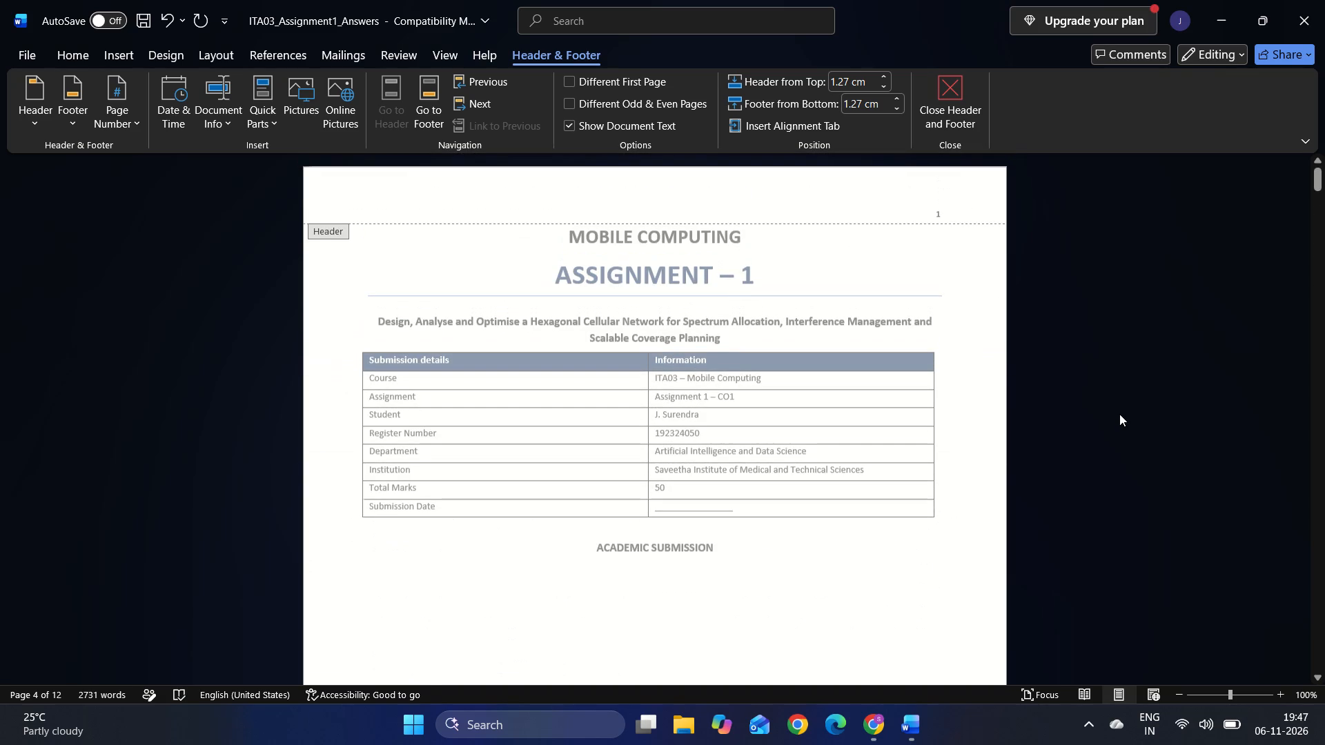
scroll(1119, 414, up, 3)
click(952, 213)
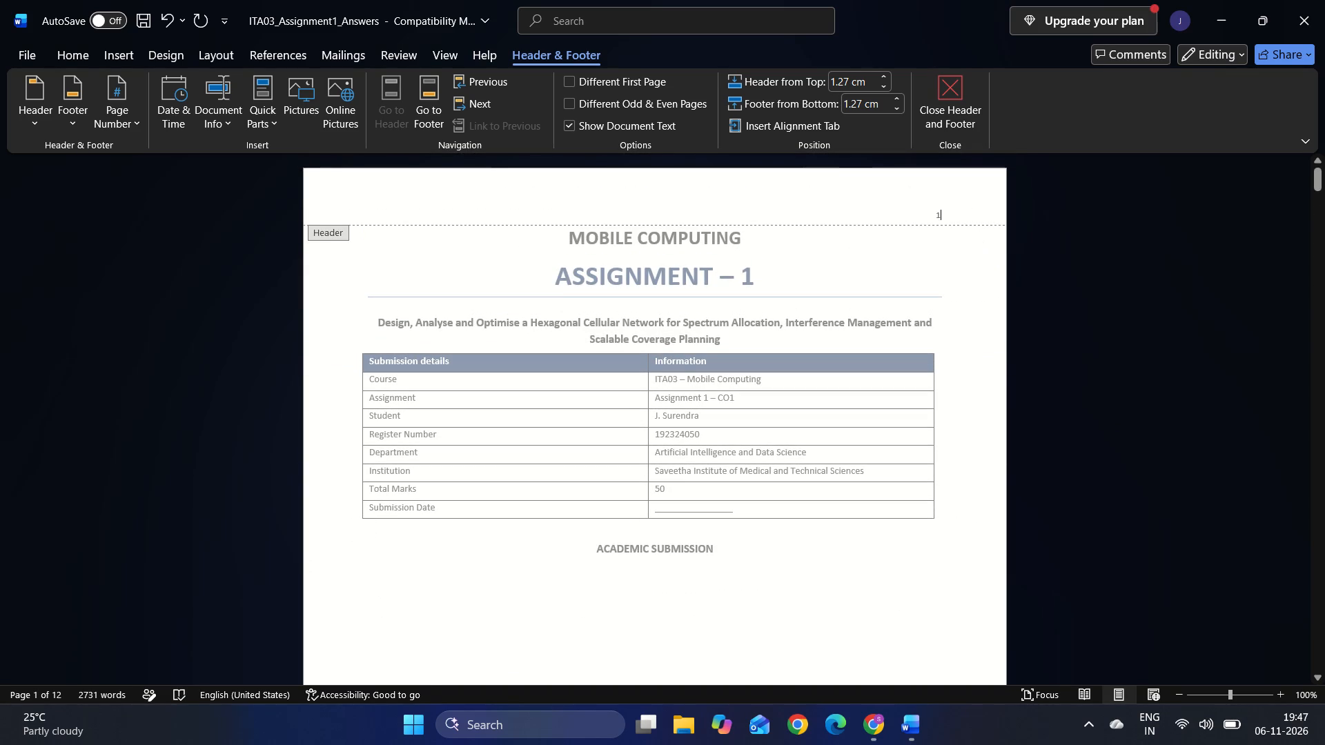
key(BackSpace)
key(BackSpace)
key(BackSpace)
scroll(952, 213, down, 2)
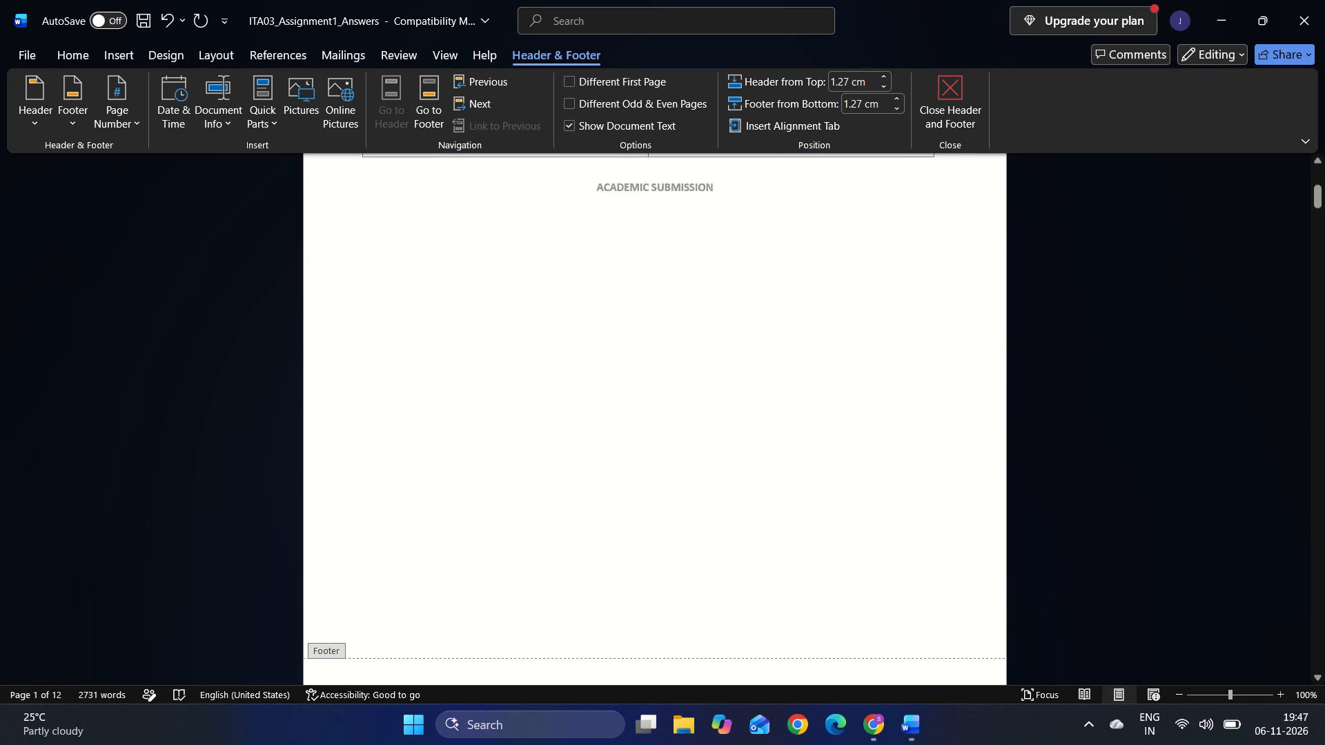
scroll(952, 213, down, 3)
click(824, 270)
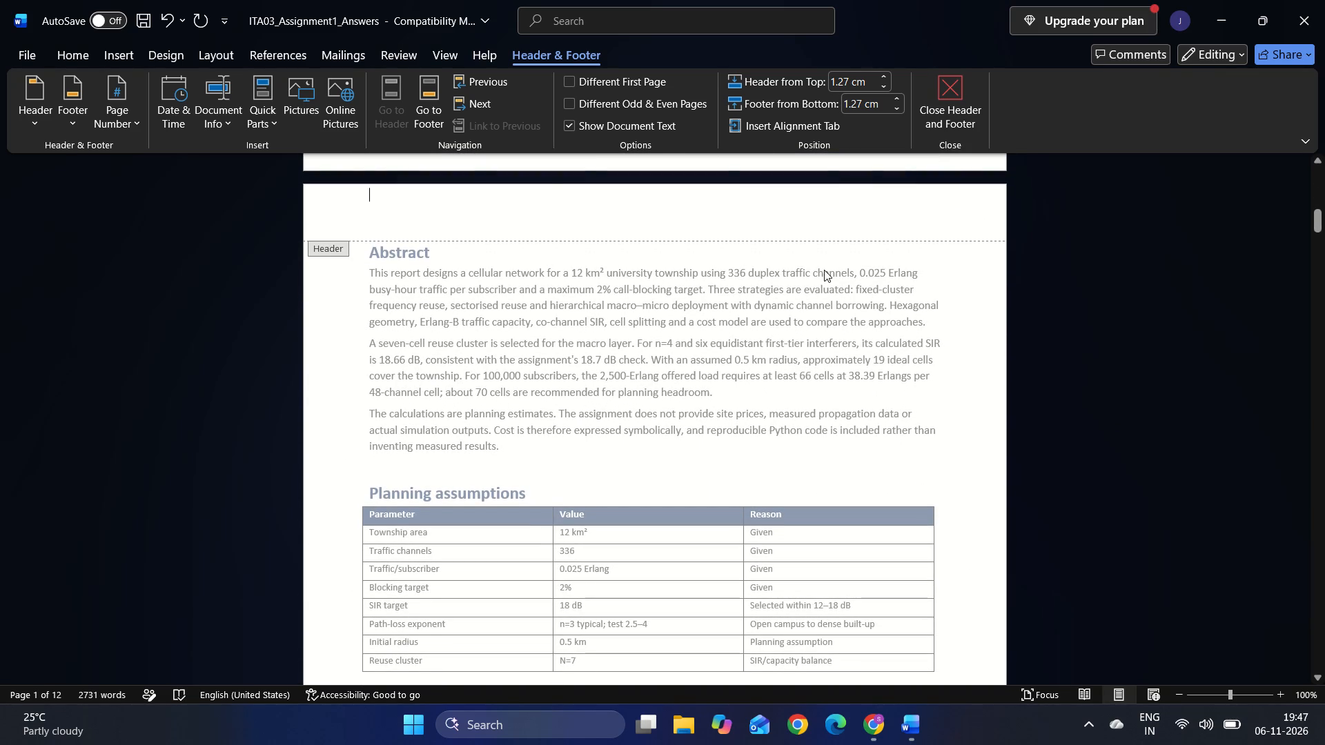
click(762, 423)
scroll(762, 423, down, 3)
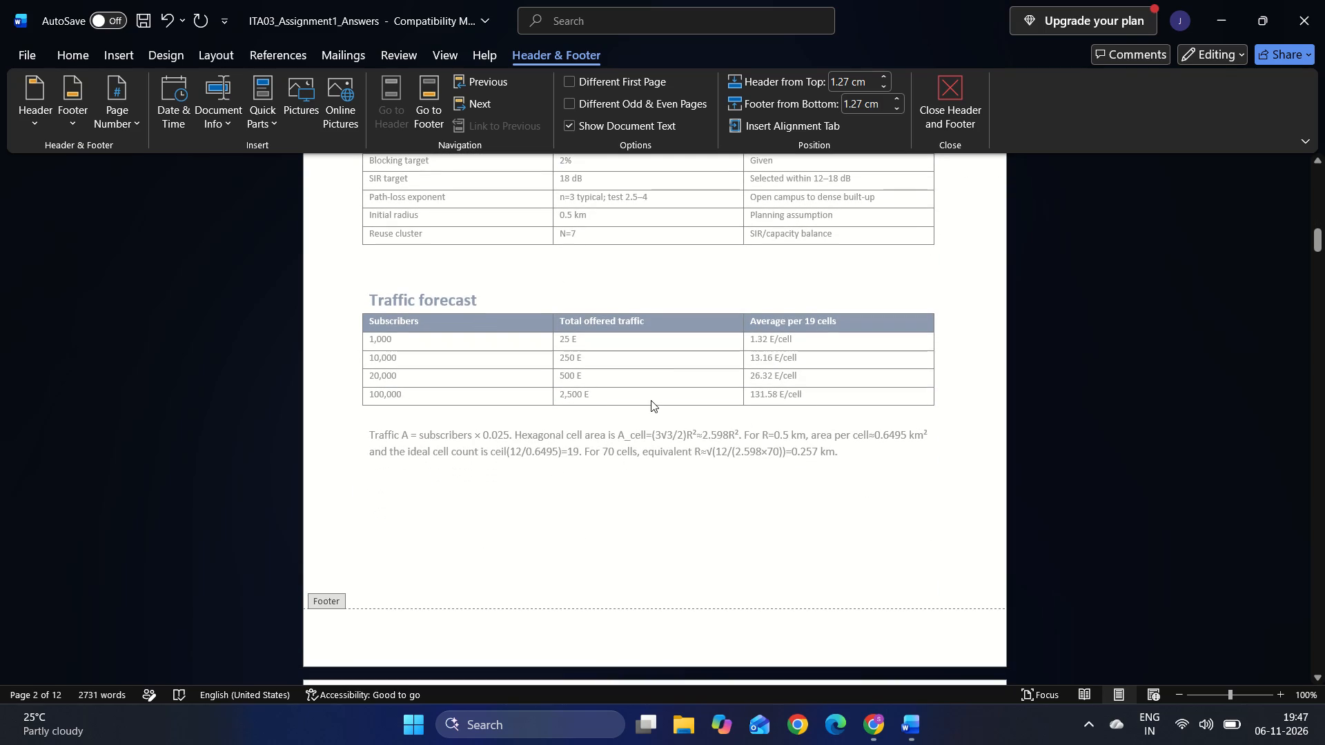
click(651, 400)
click(651, 400)
triple_click(651, 400)
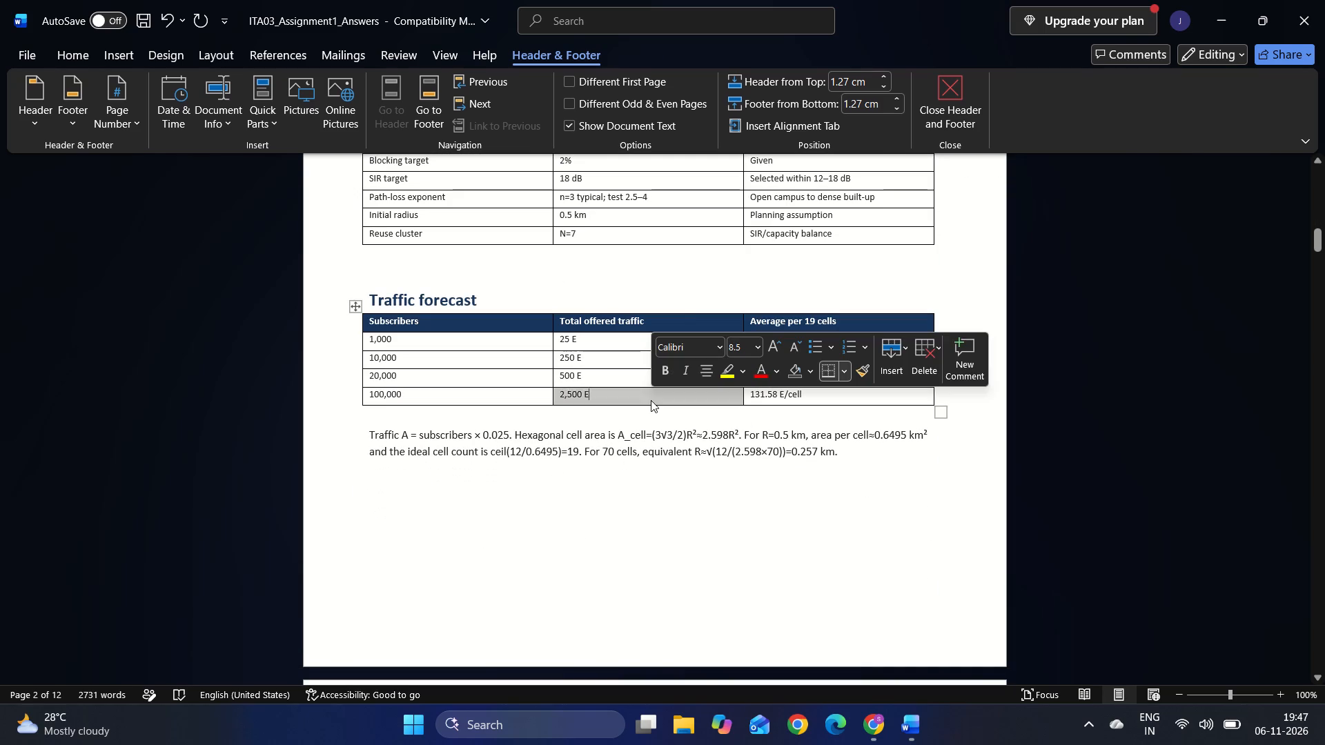
Set the font of the whole document to Times New Roman, size 12.
scroll(922, 517, up, 2)
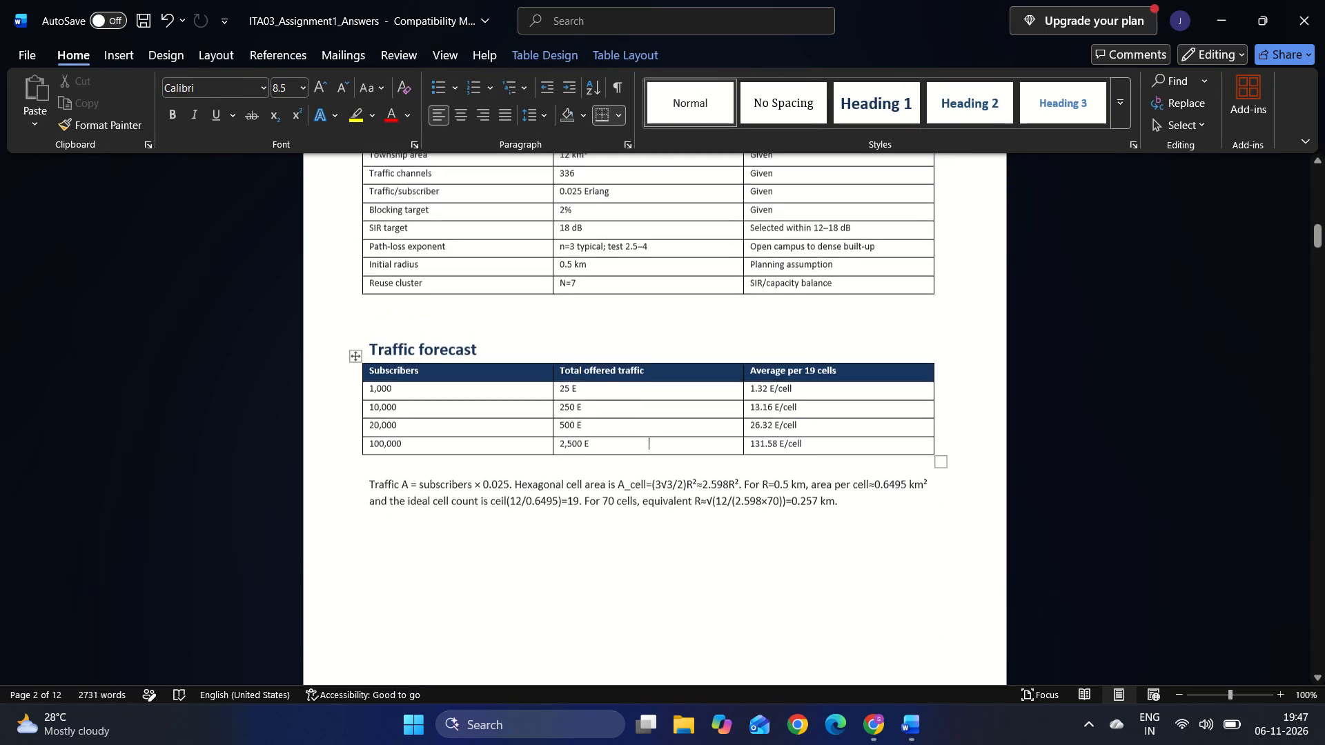
scroll(922, 517, up, 19)
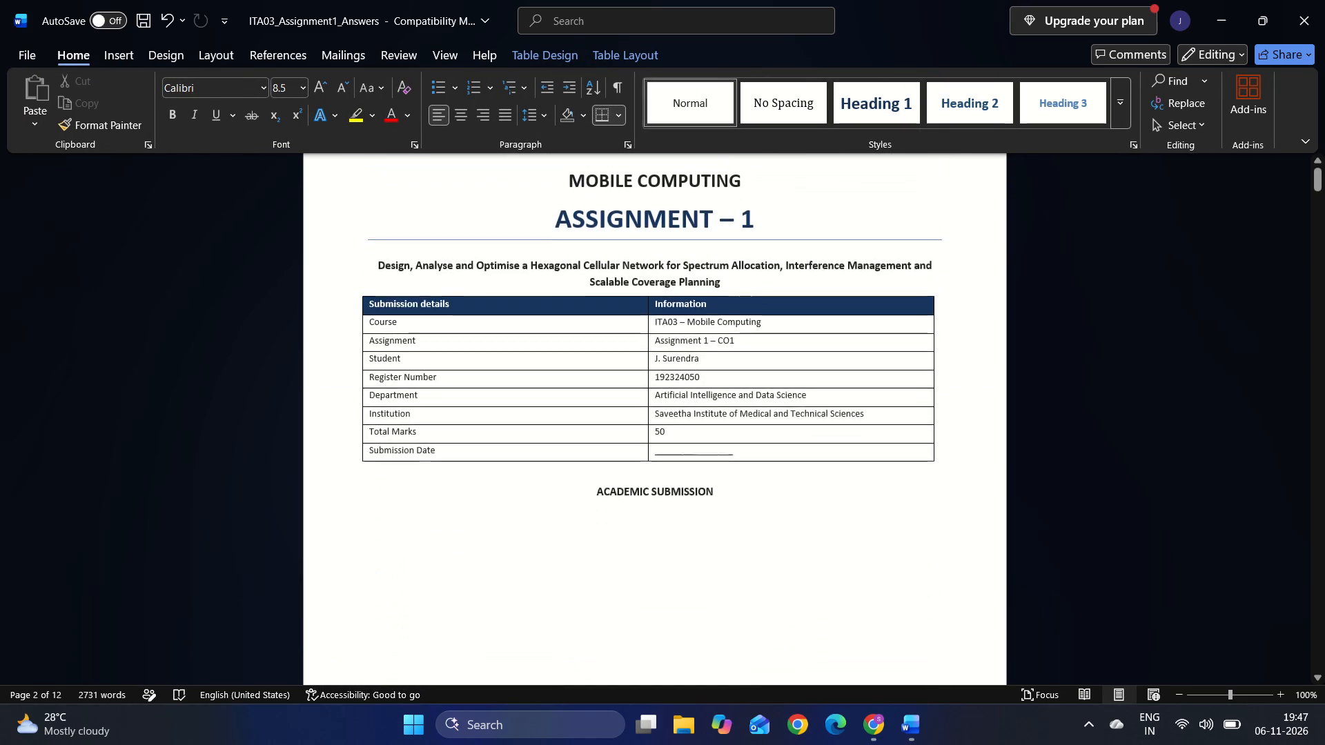
scroll(876, 473, up, 1)
click(732, 341)
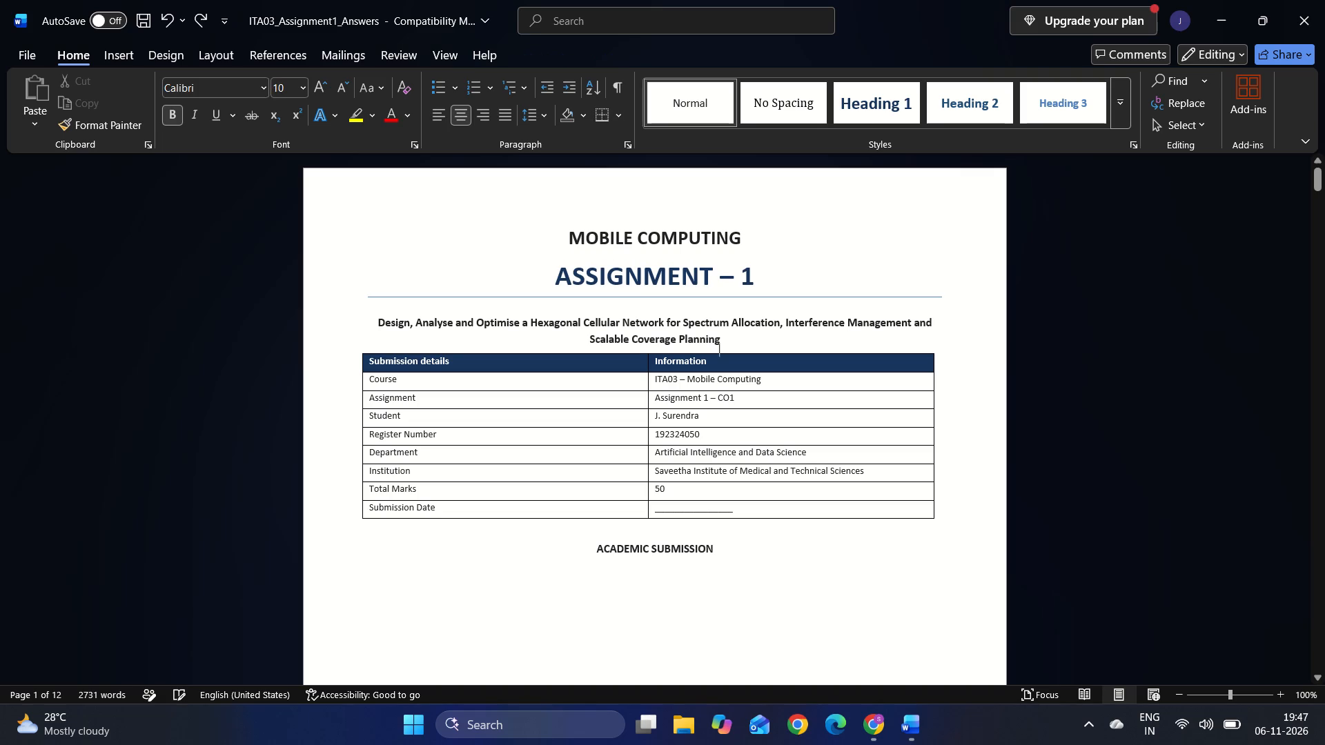
key(ctrl+a)
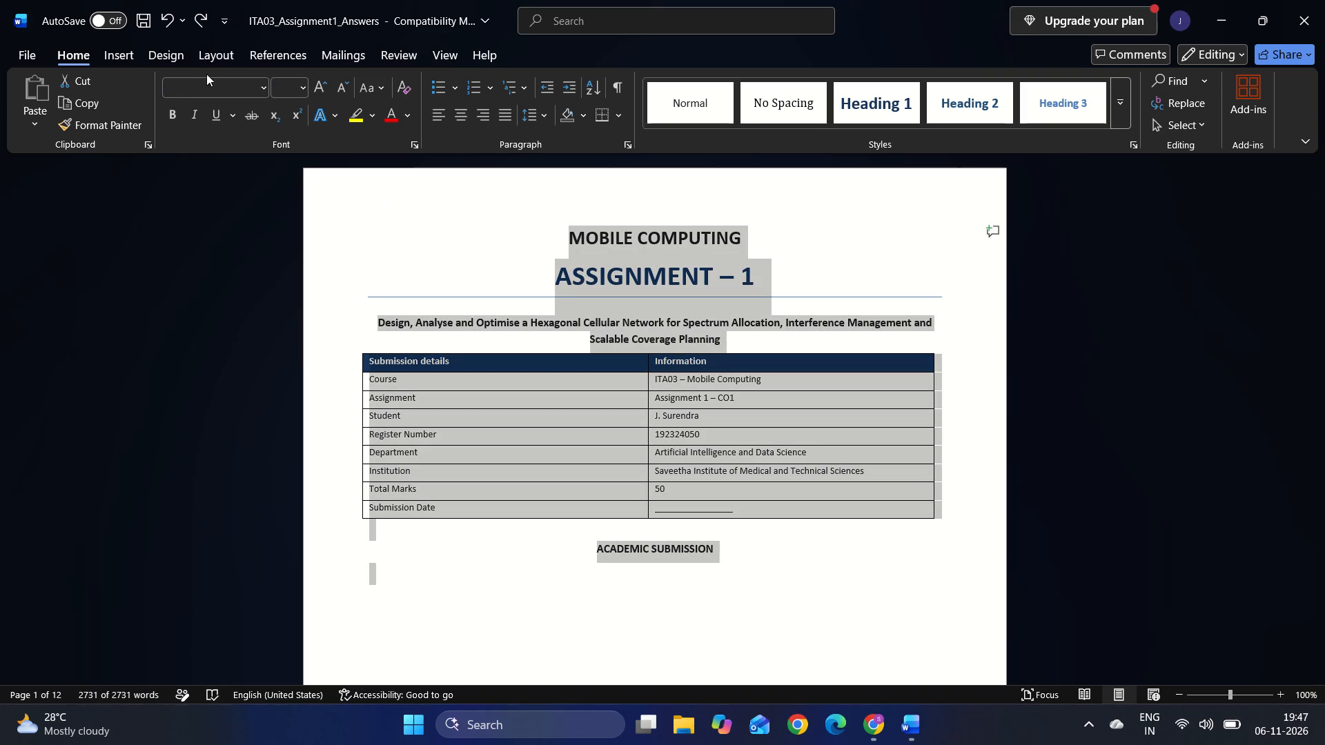
click(213, 81)
text(times)
key(Return)
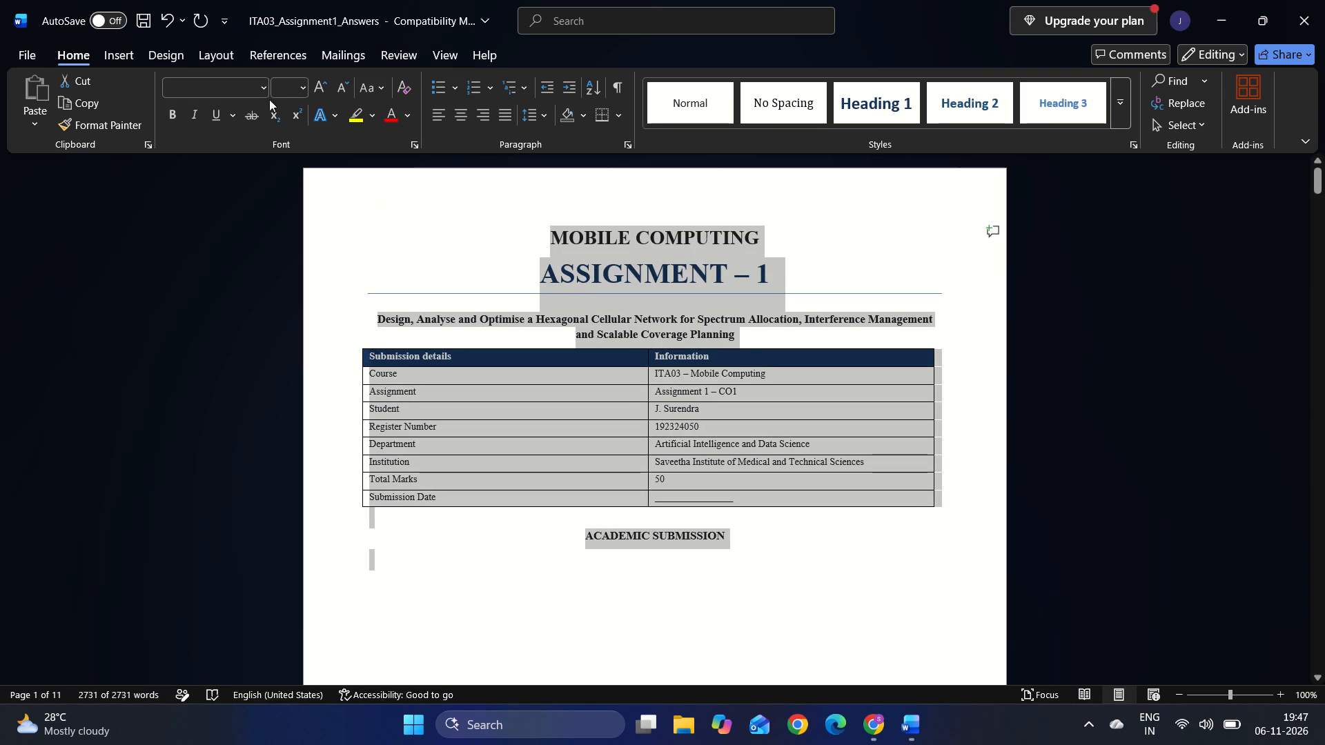
click(292, 91)
text(12)
key(Return)
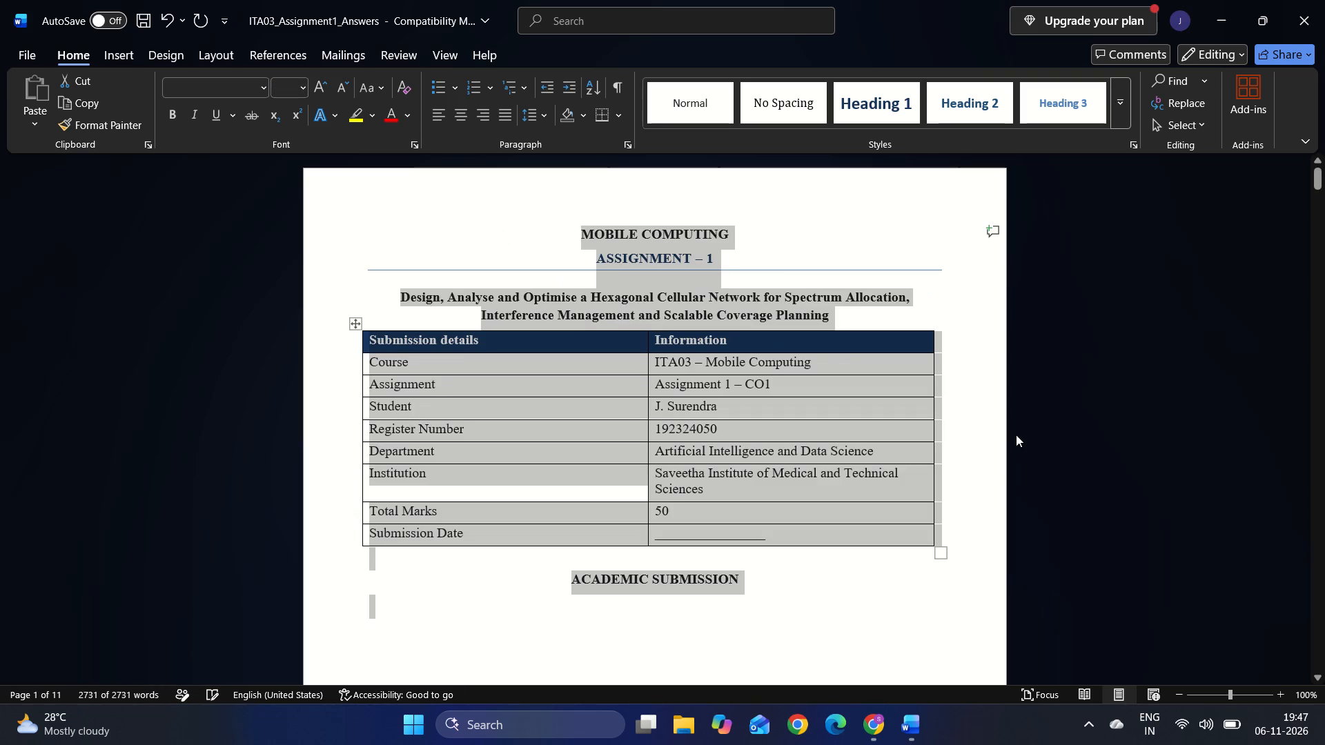
click(1124, 473)
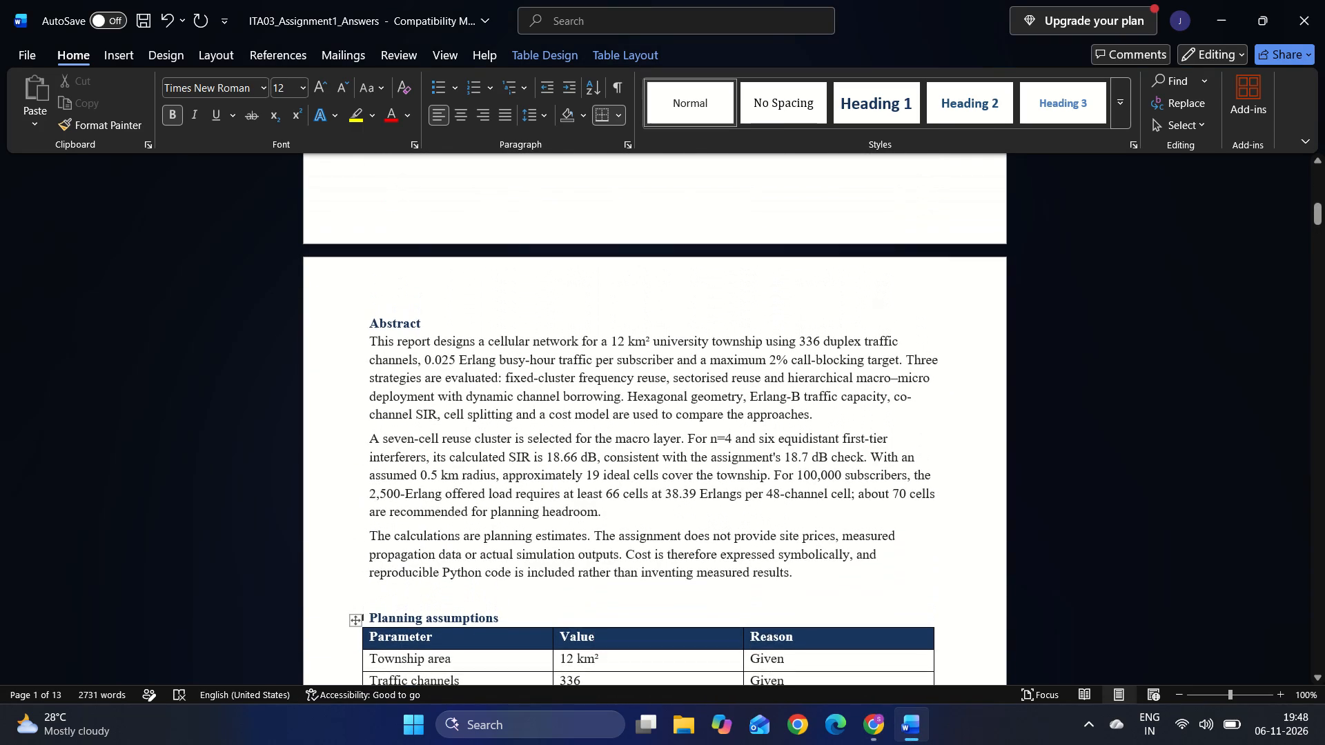
drag(429, 326, 351, 317)
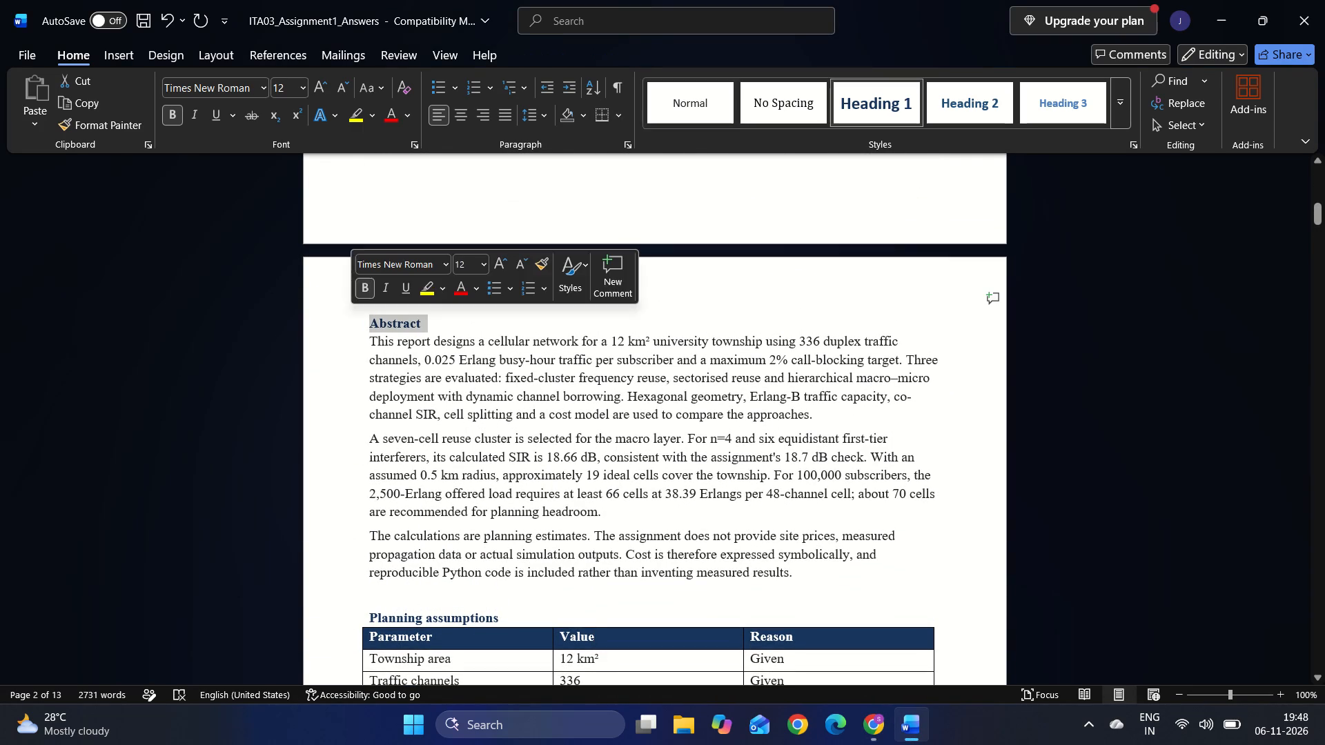
click(305, 89)
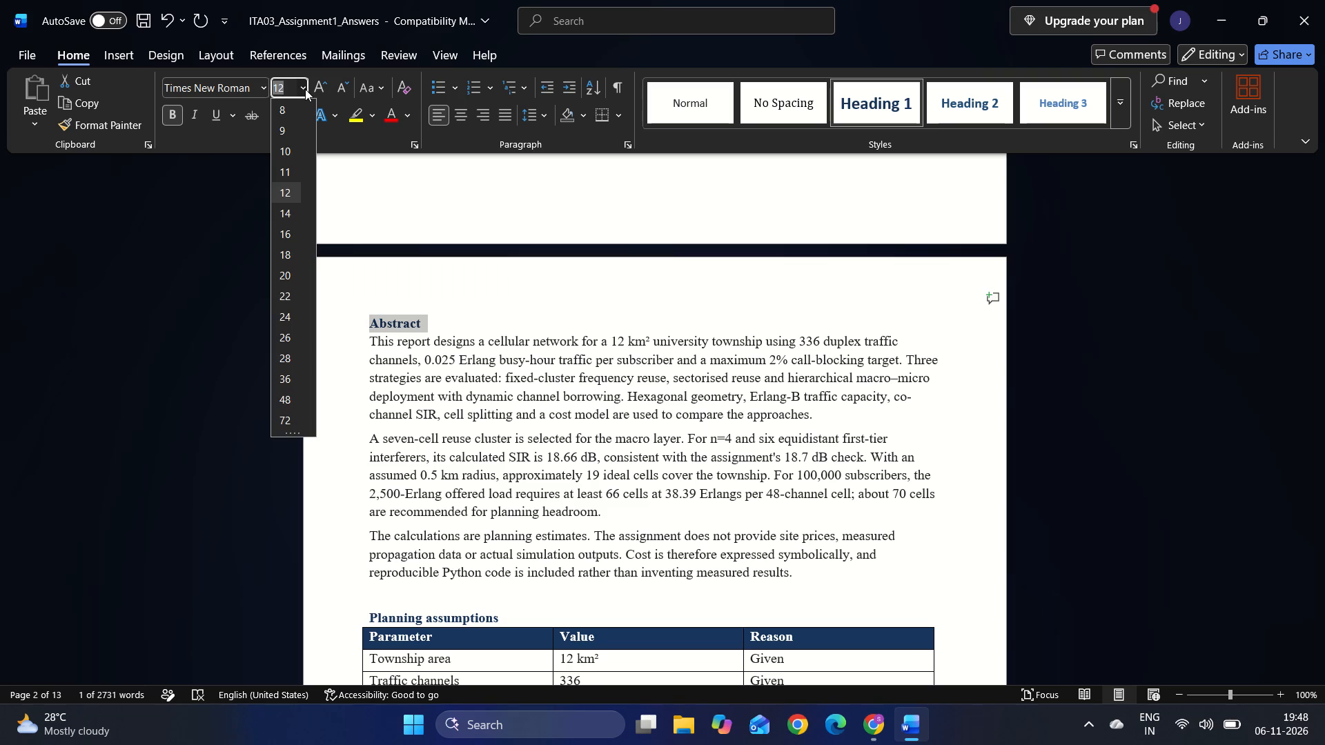
click(277, 210)
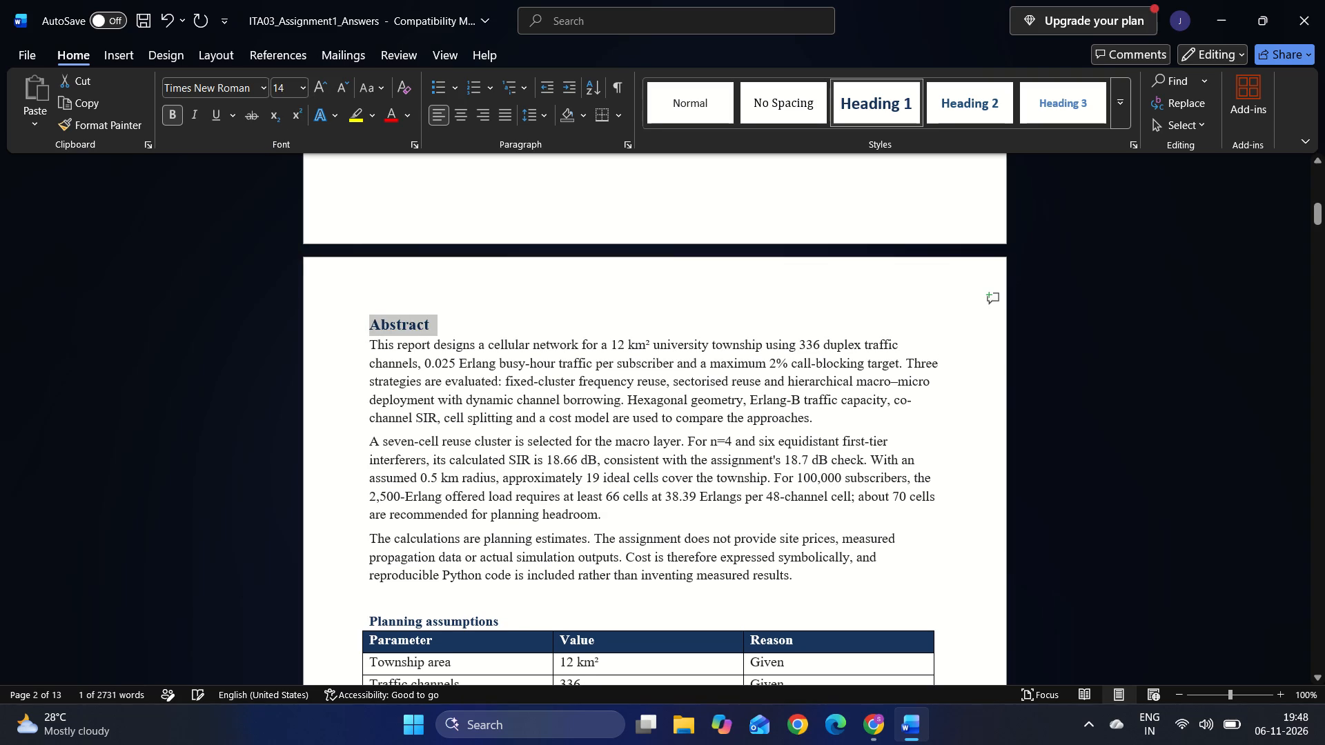
click(404, 118)
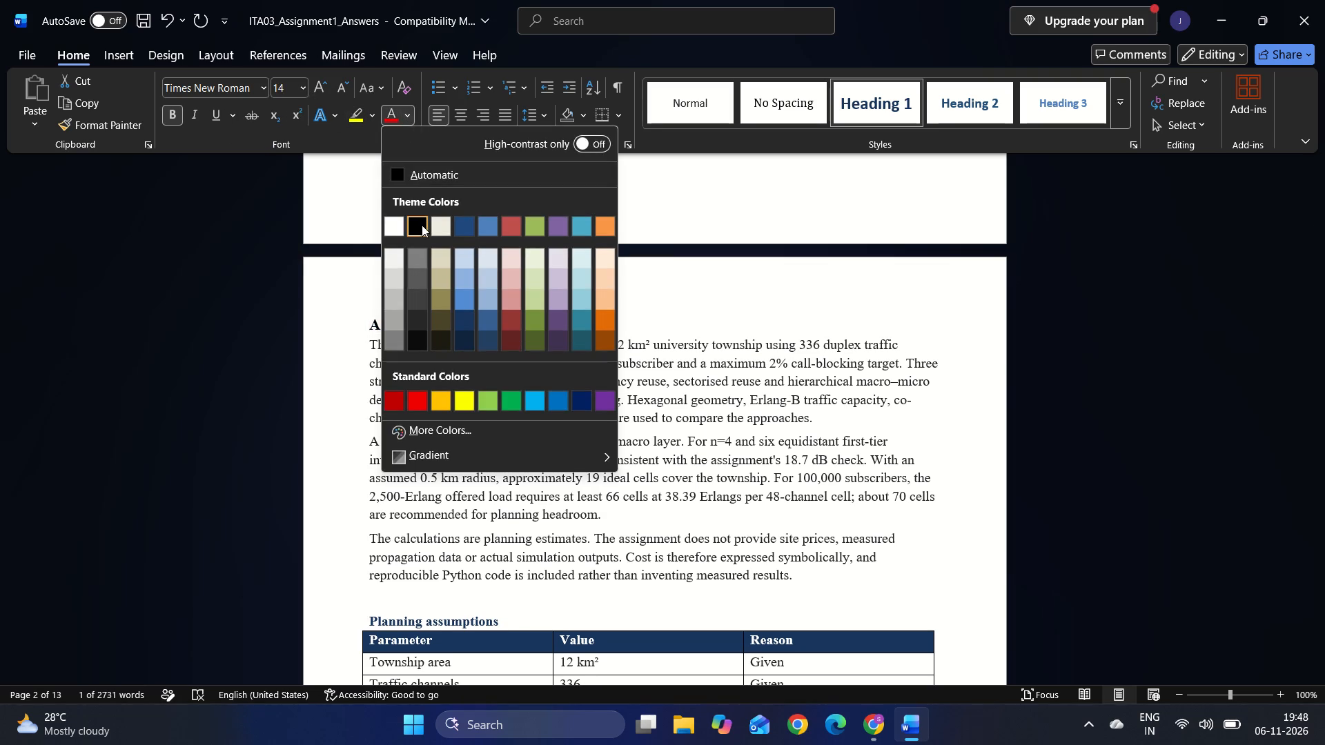
click(422, 225)
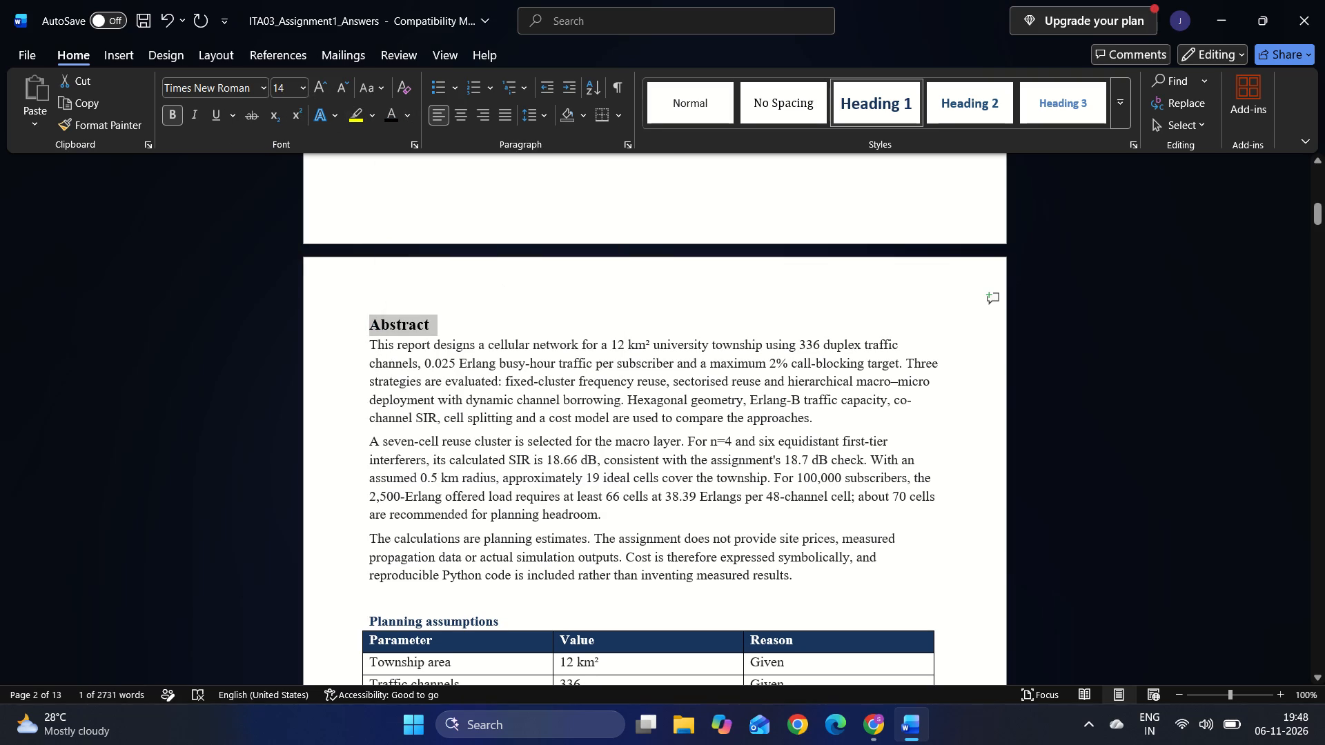
Justify the three paragraphs under the Abstract heading and open their line-spacing options.
drag(813, 580, 379, 355)
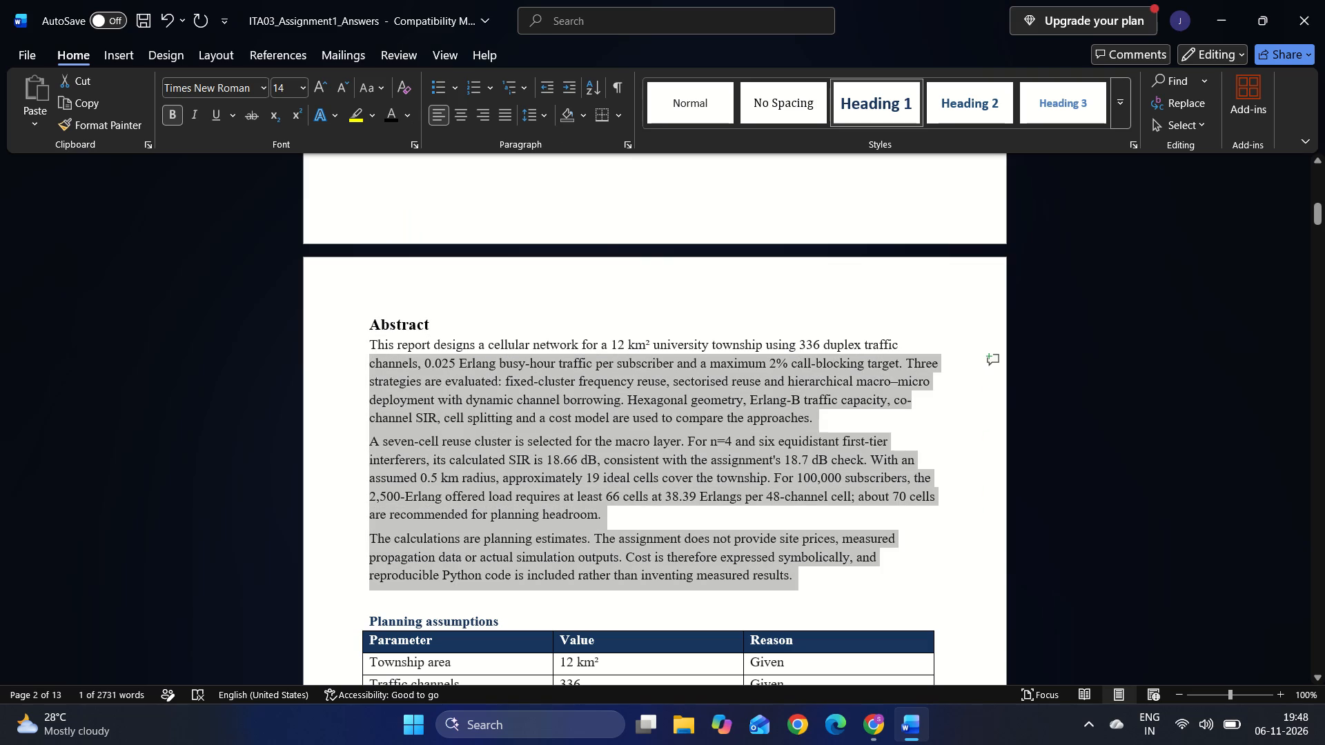
drag(379, 355, 370, 350)
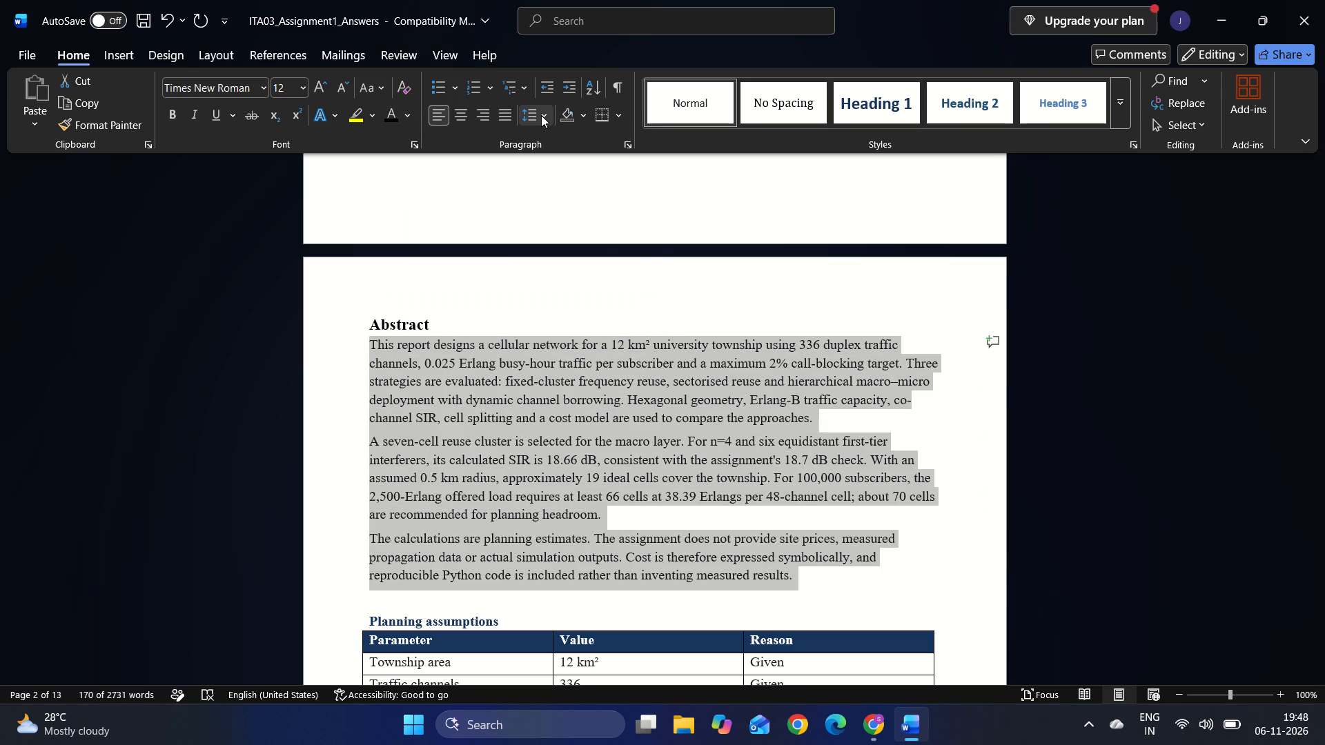
click(502, 112)
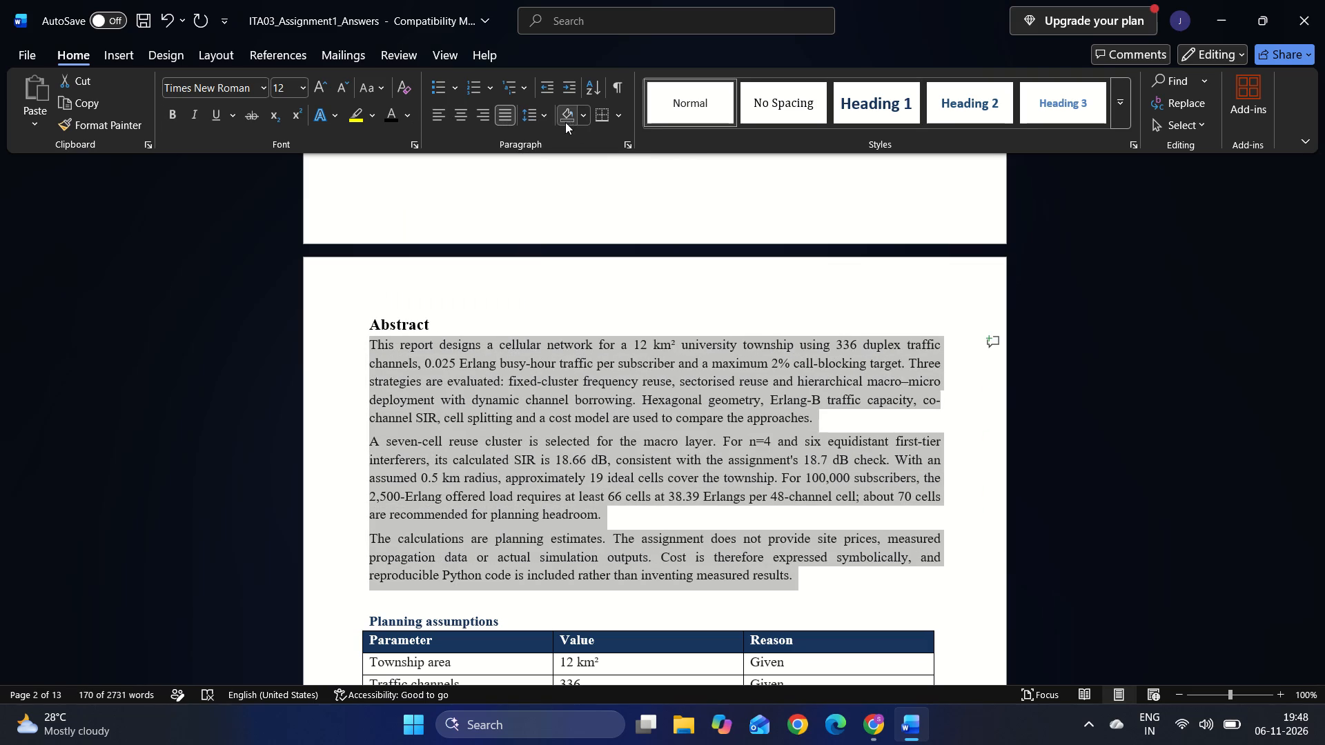
click(549, 113)
click(567, 164)
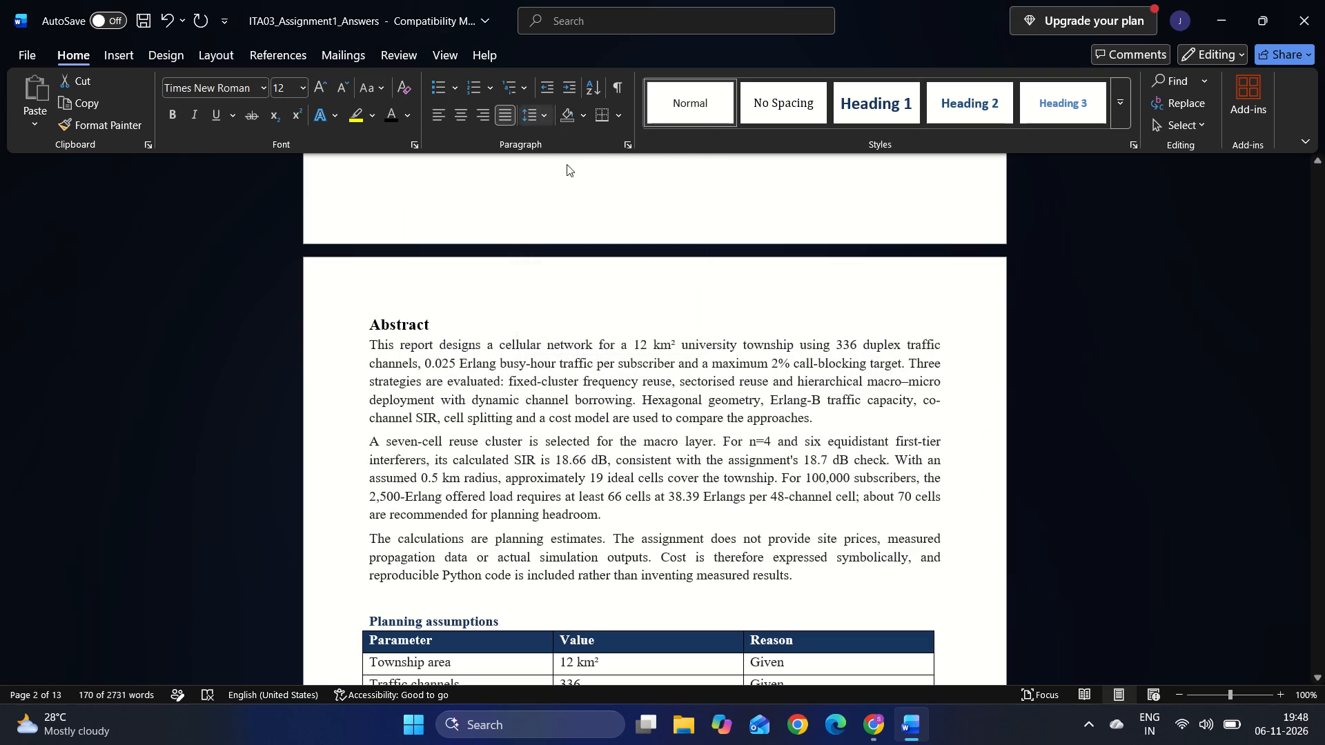
click(471, 326)
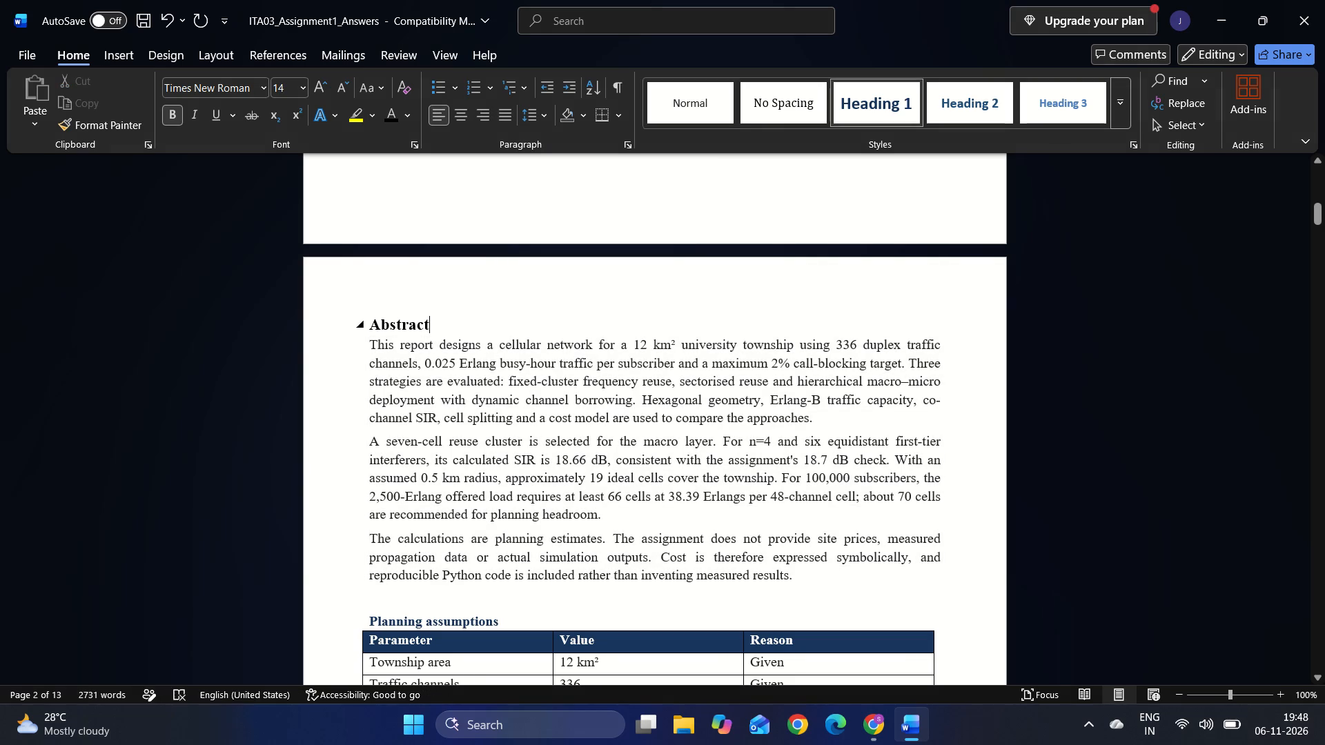
click(557, 479)
Set the "Planning assumptions" heading above the parameter table to font size 14 and black.
scroll(557, 479, down, 2)
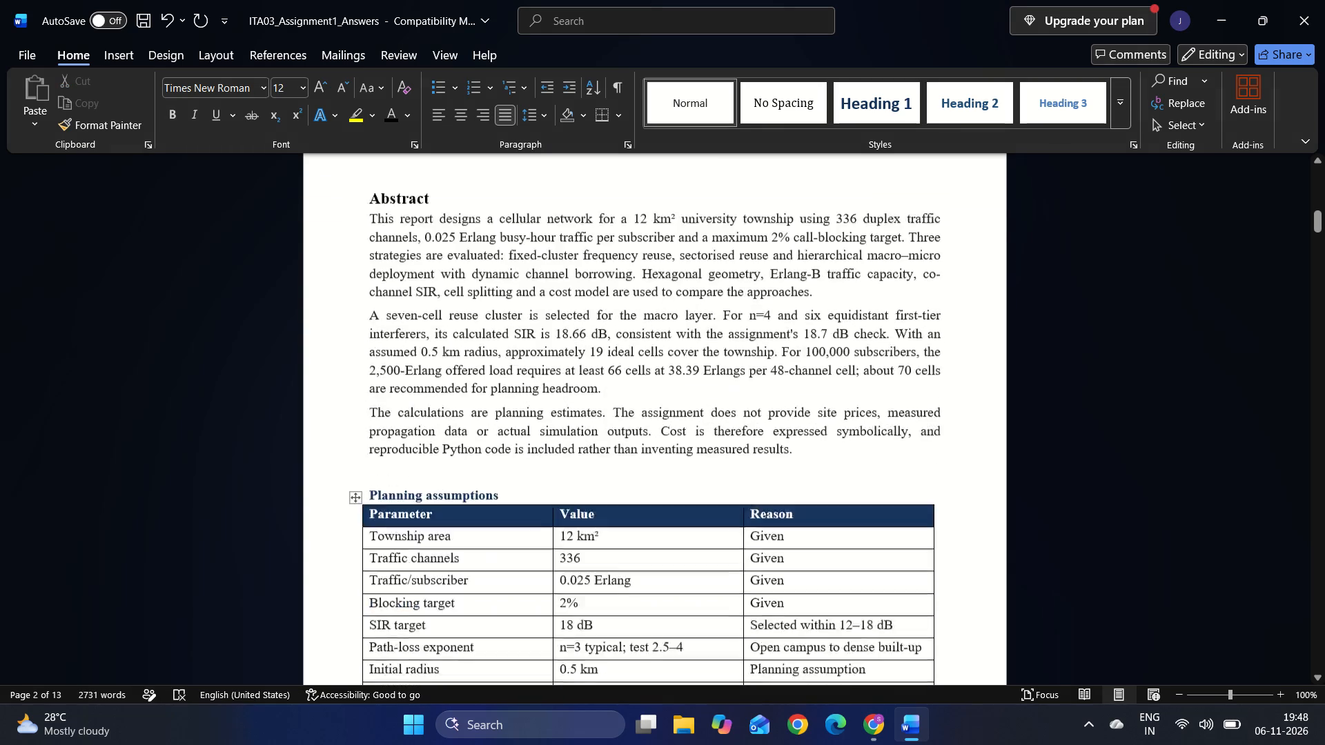
scroll(557, 479, down, 1)
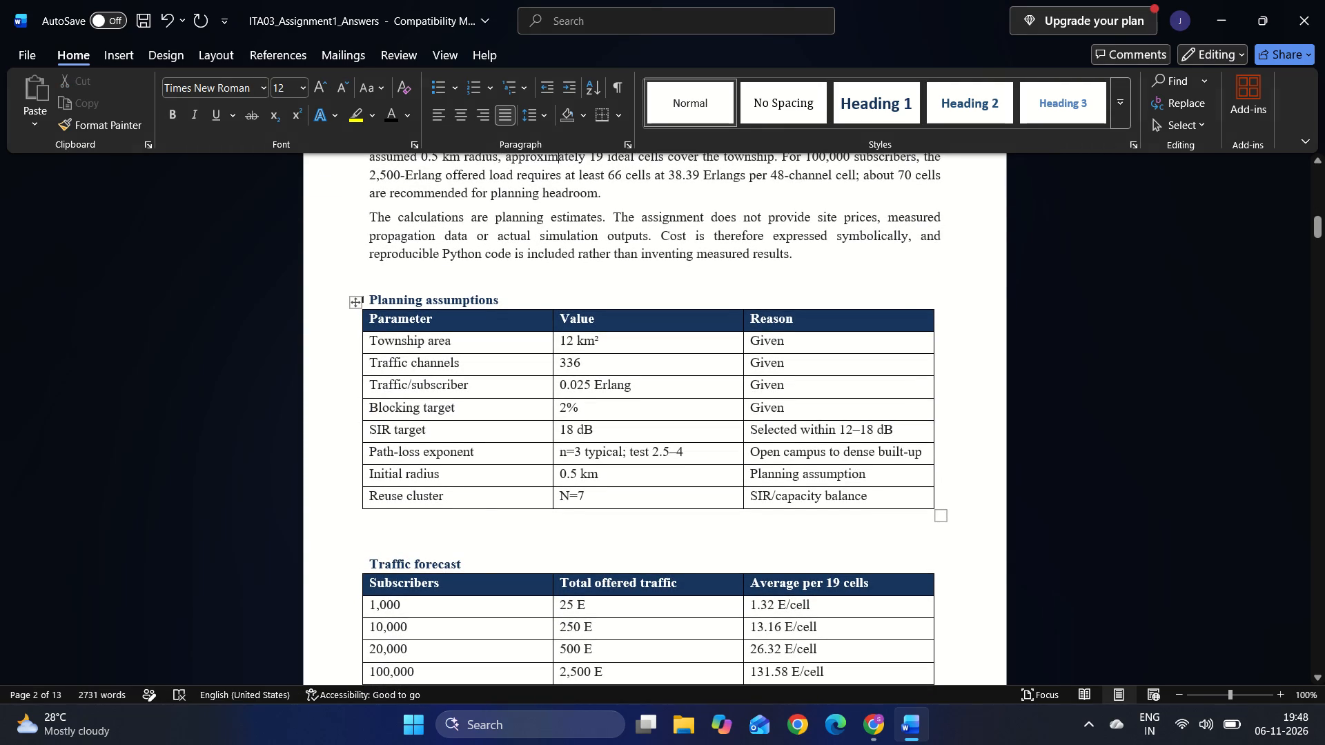
drag(500, 301, 380, 288)
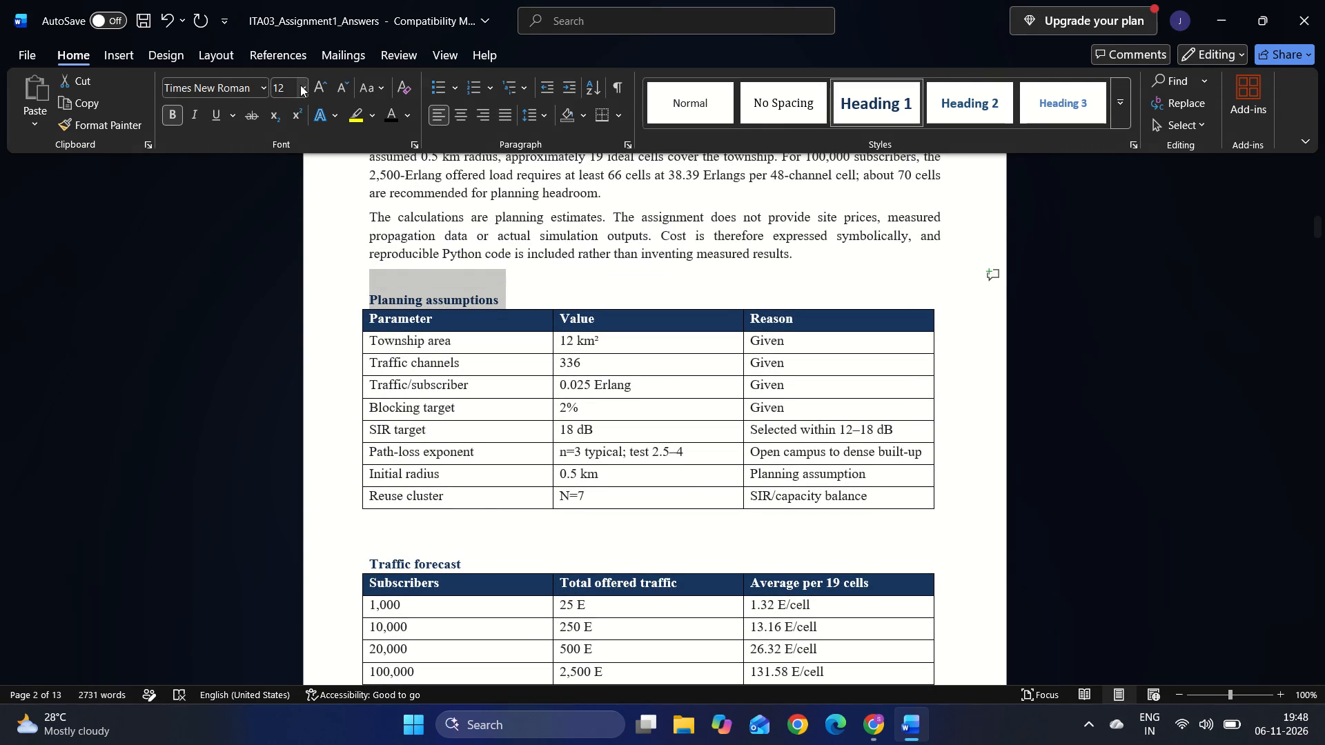
click(299, 85)
click(284, 210)
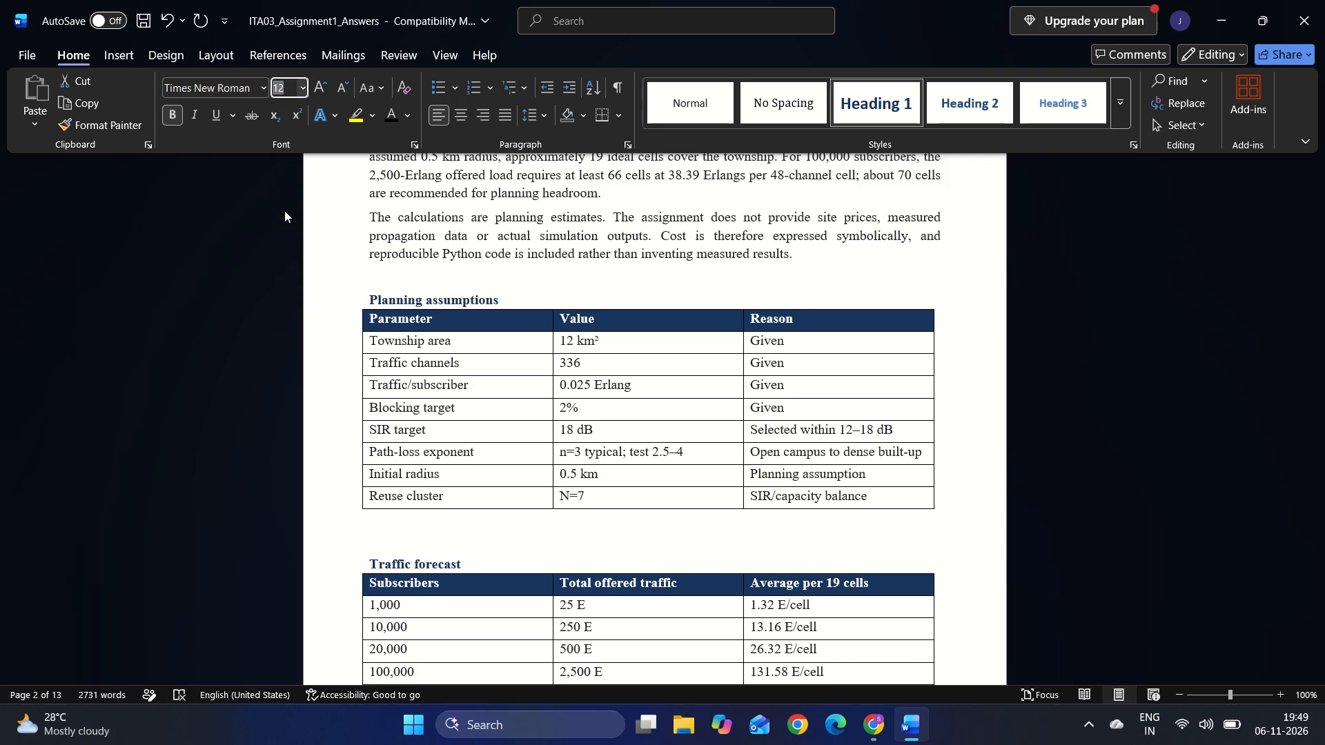
click(394, 113)
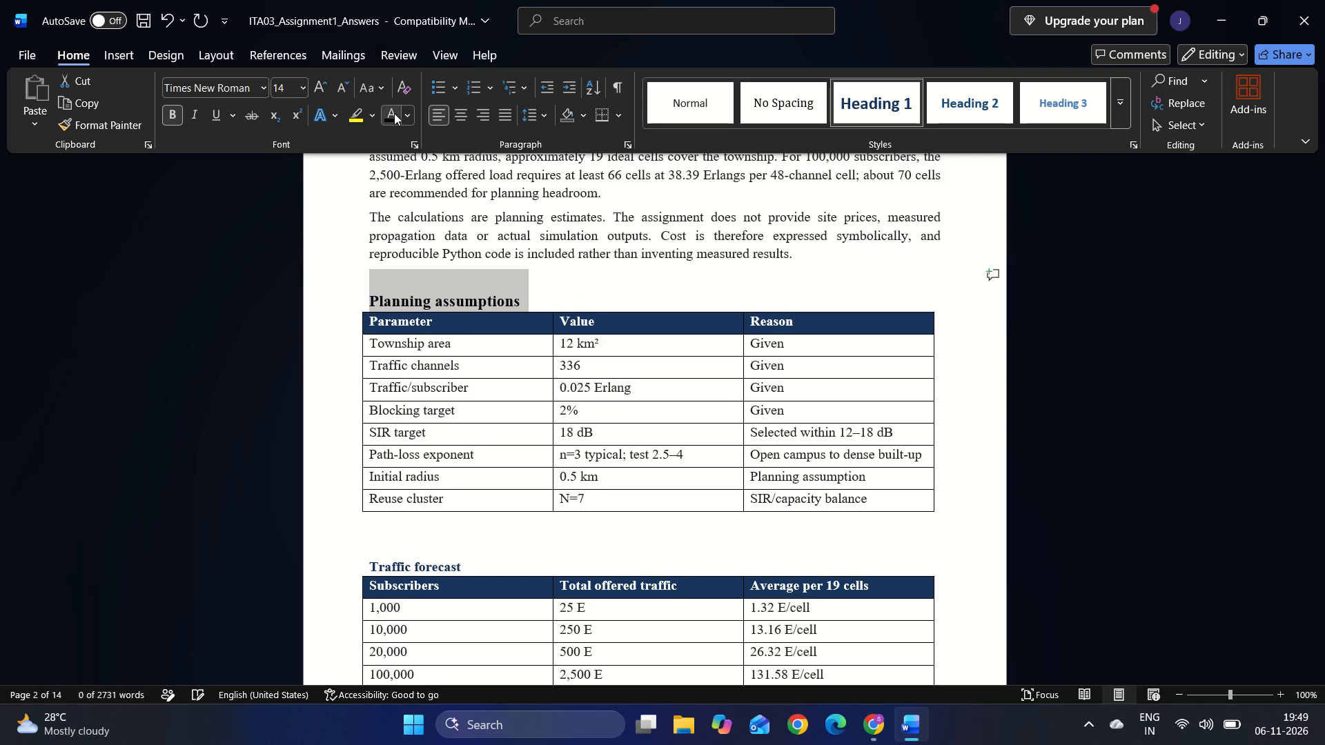
click(669, 332)
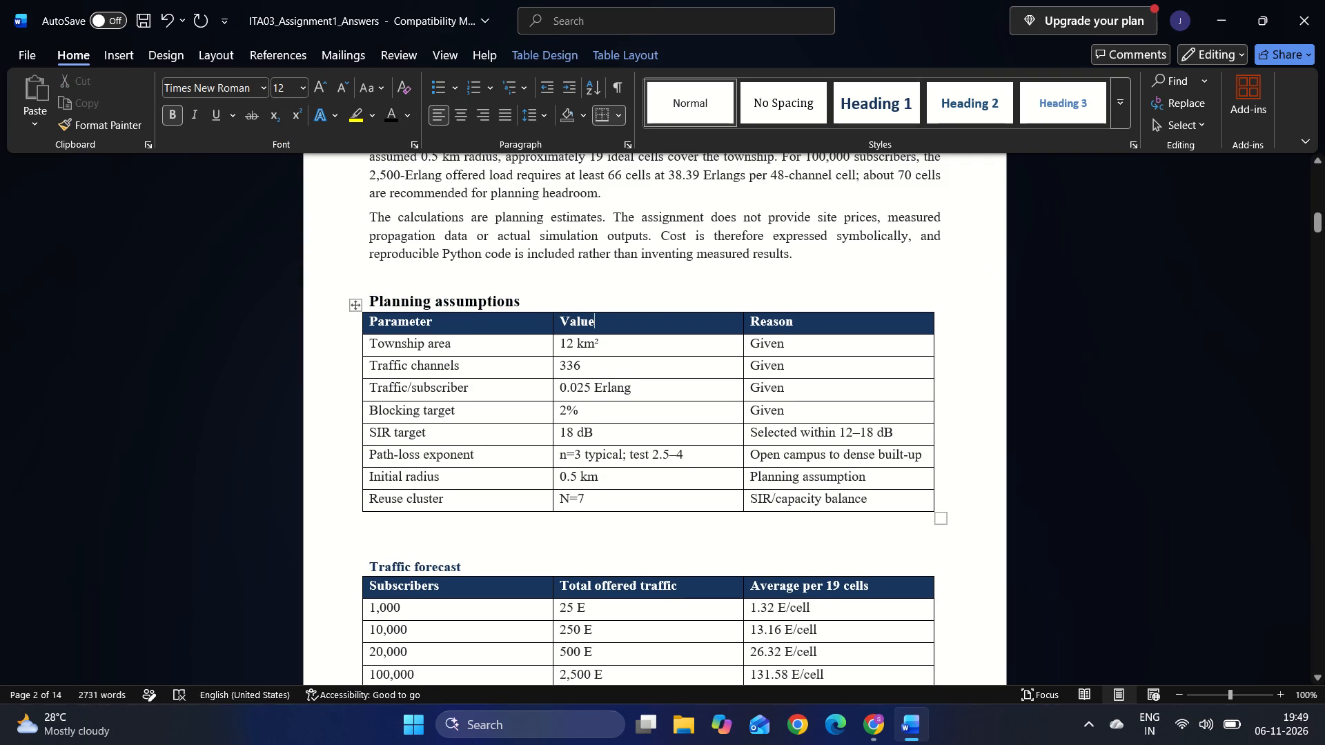
click(781, 434)
Set the "Traffic forecast" heading above the subscribers table to font size 14 and black.
scroll(781, 434, down, 2)
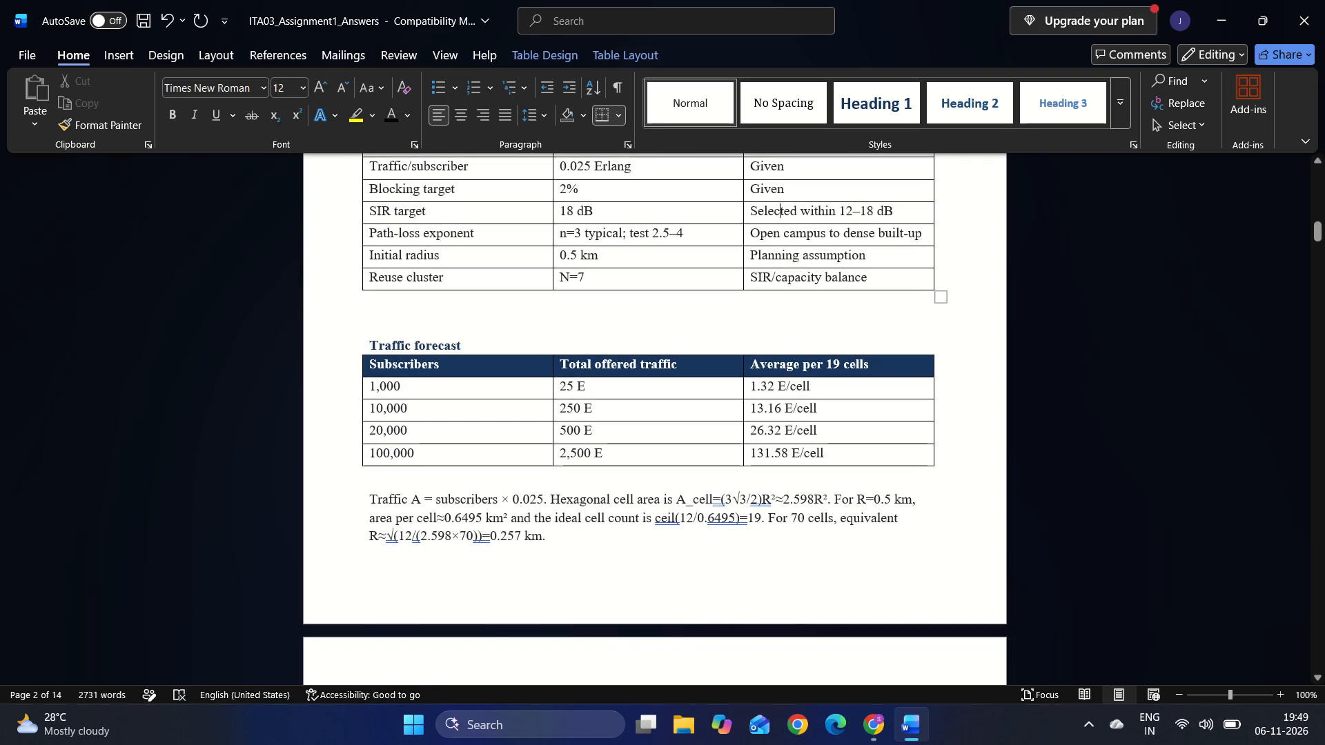
scroll(491, 328, up, 1)
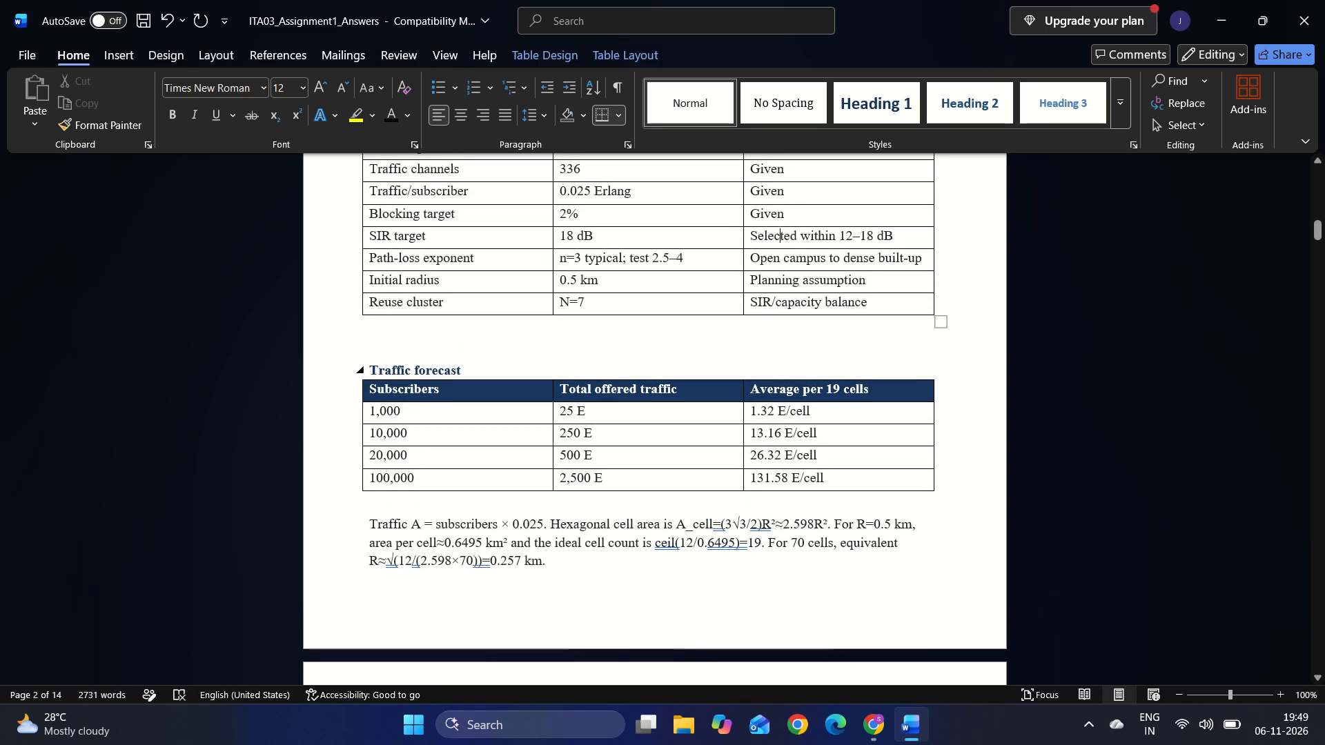
drag(465, 367, 355, 355)
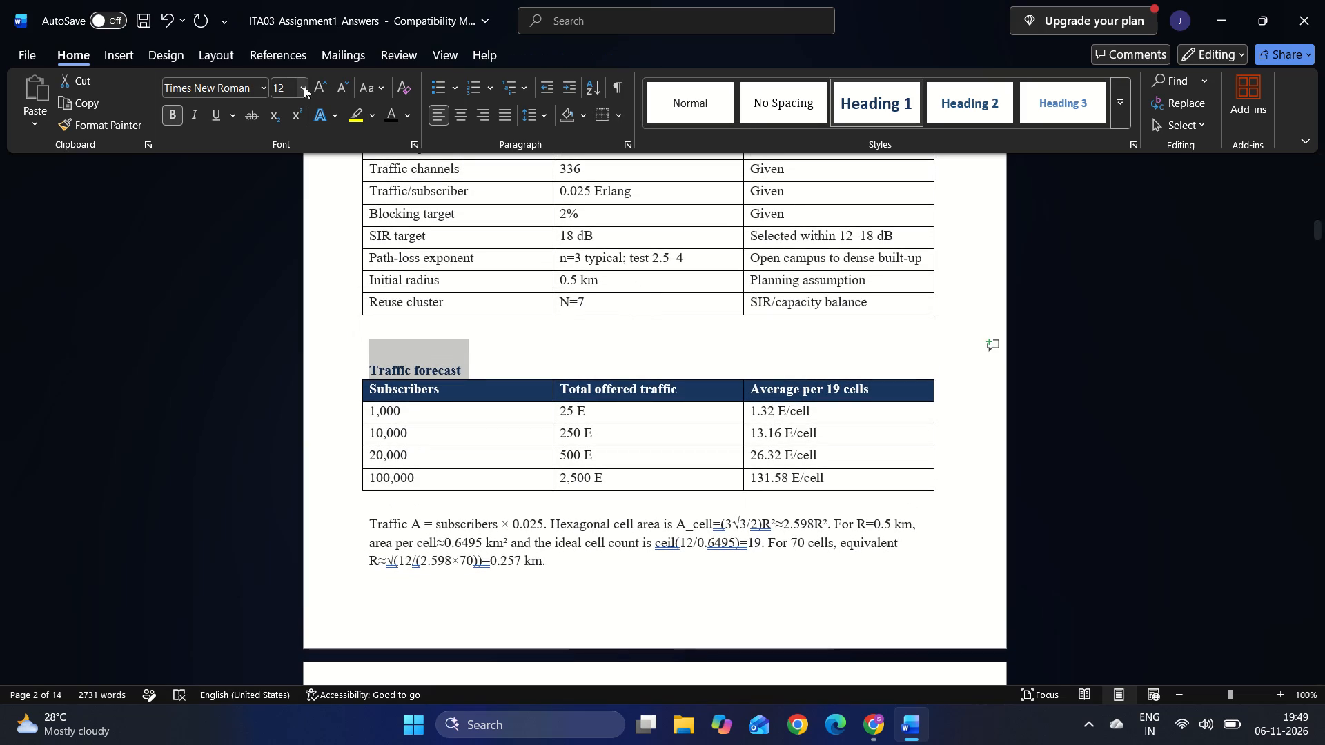
click(300, 86)
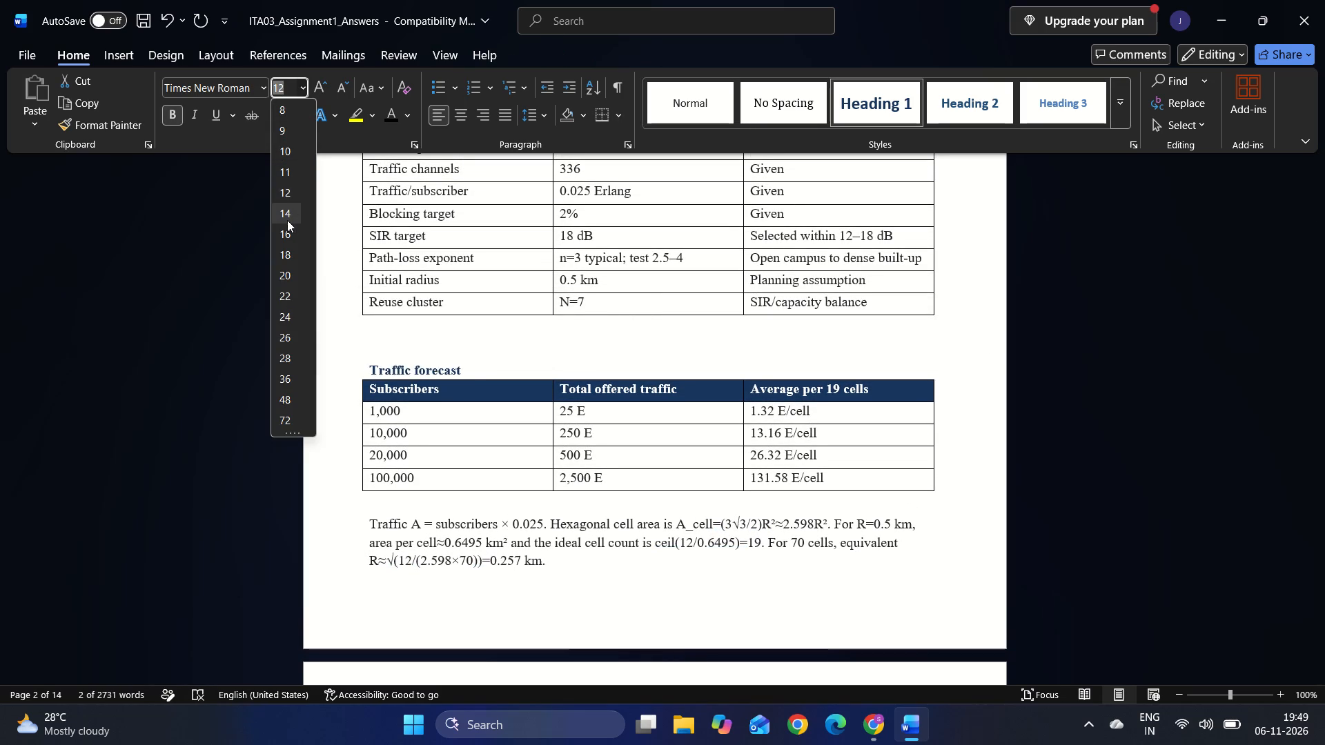
click(287, 220)
click(392, 119)
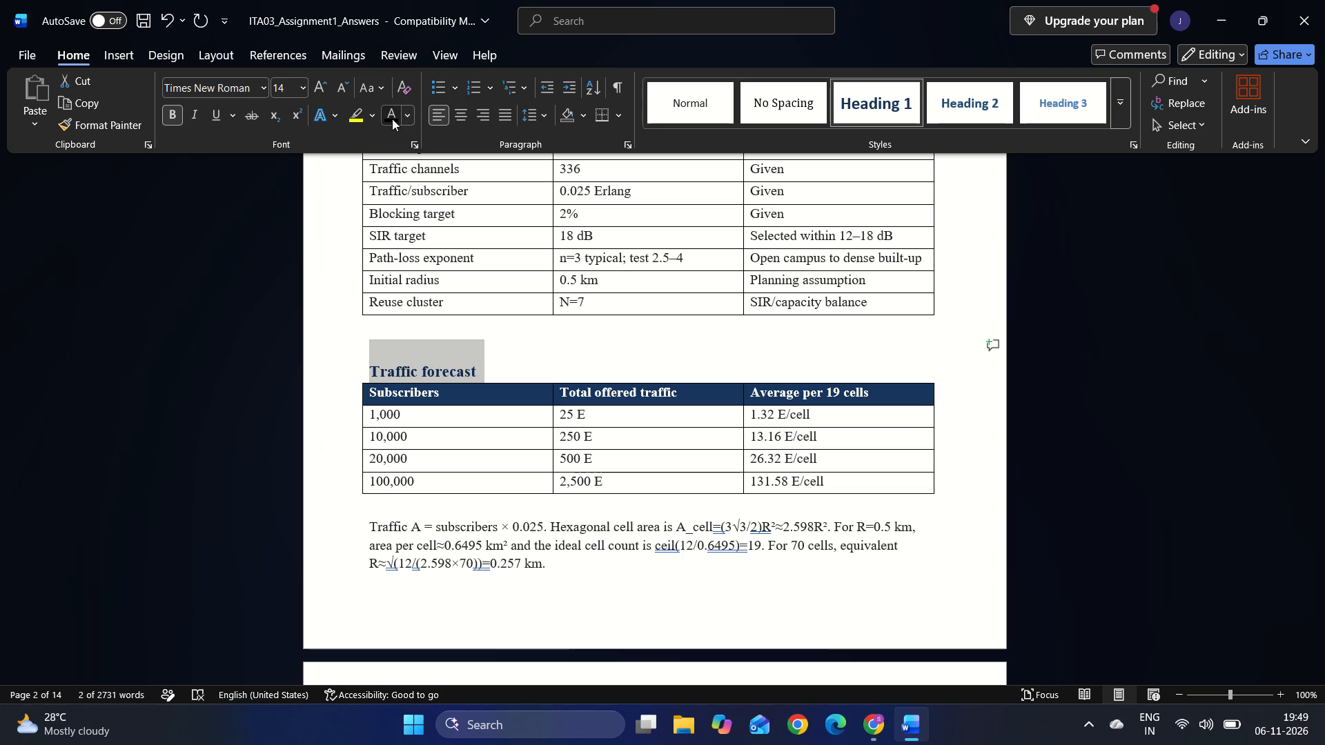
Remove the blank page before the "Task 1 – Design Alternative Frequency-Planning Strategies (5 Marks)" heading so Task 1 follows the traffic forecast page.
scroll(778, 513, down, 1)
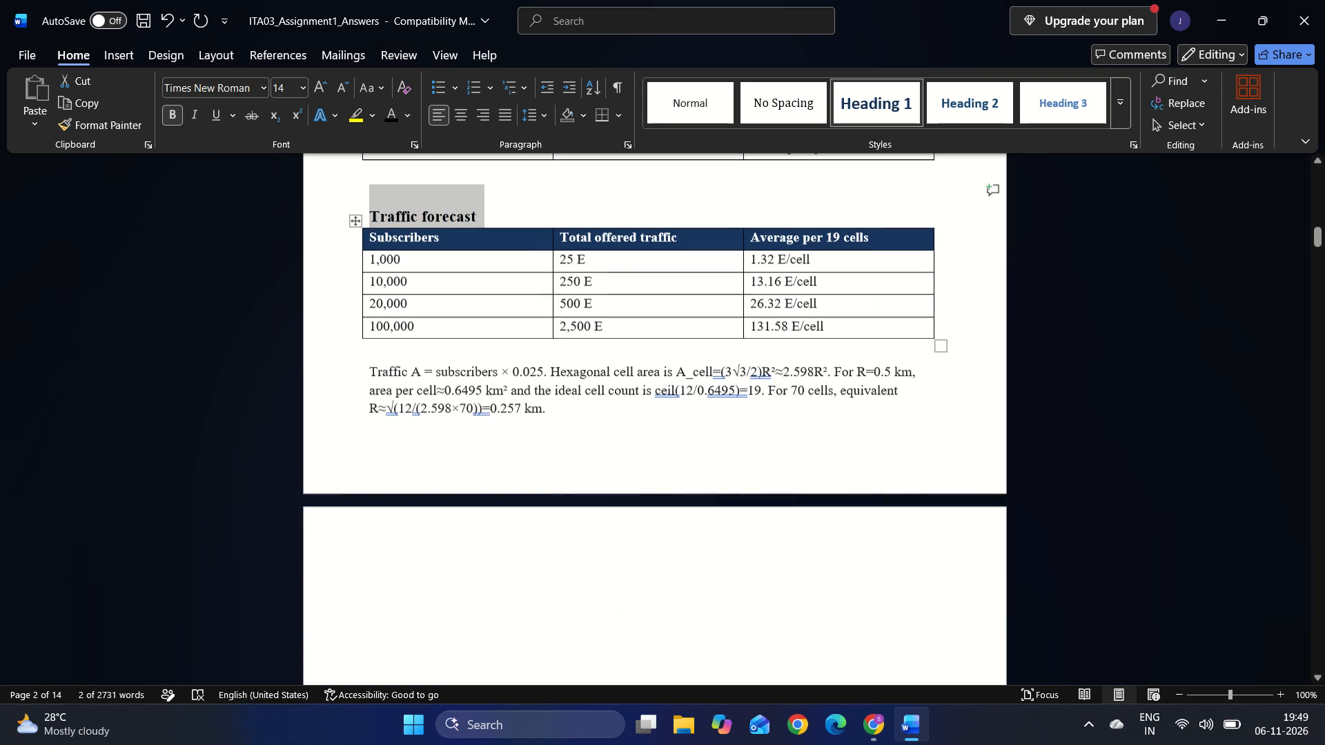
scroll(656, 470, down, 6)
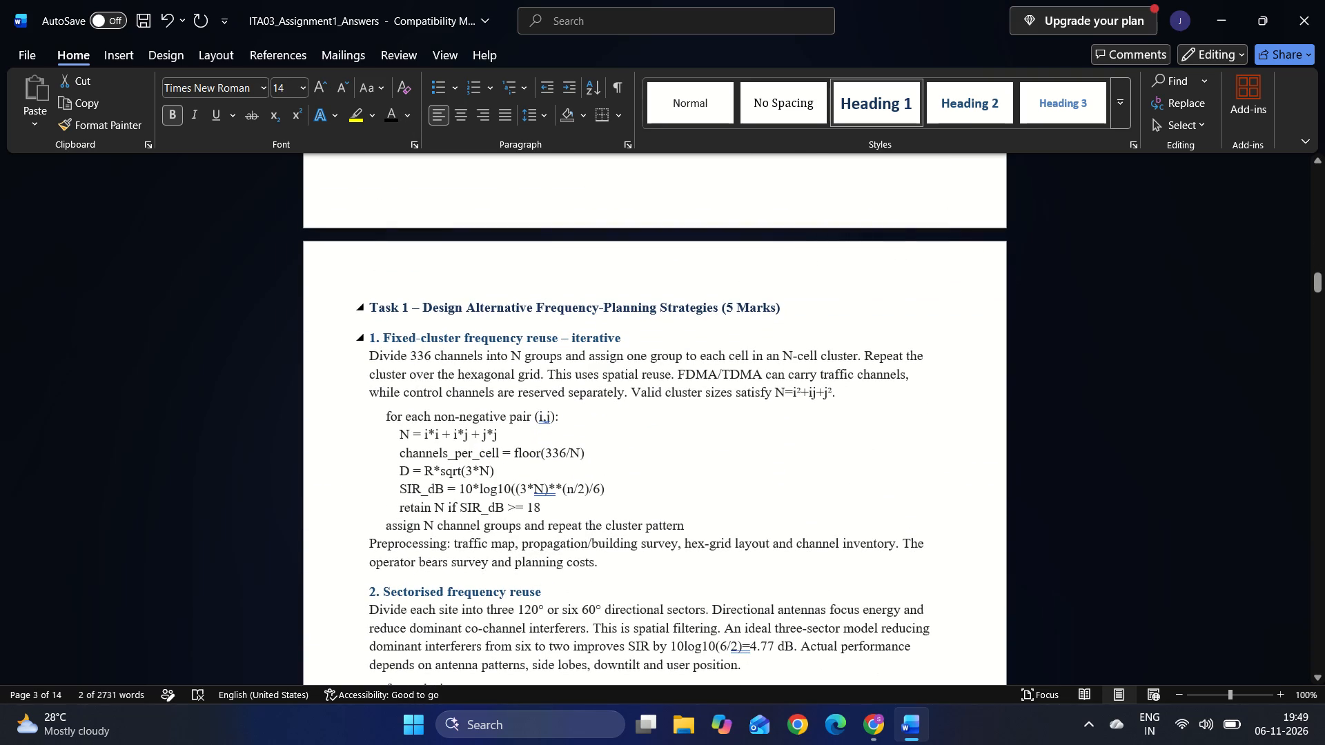
click(369, 312)
key(BackSpace)
key(BackSpace)
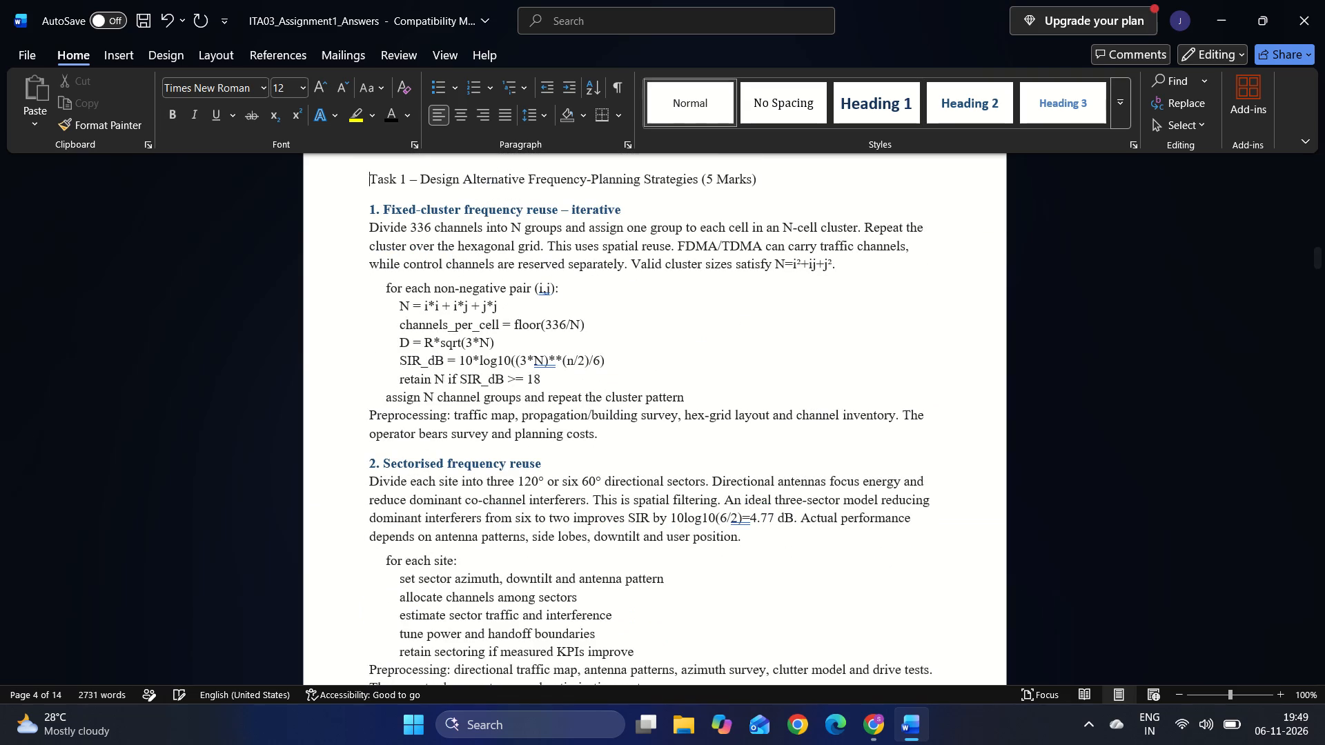
scroll(369, 312, up, 2)
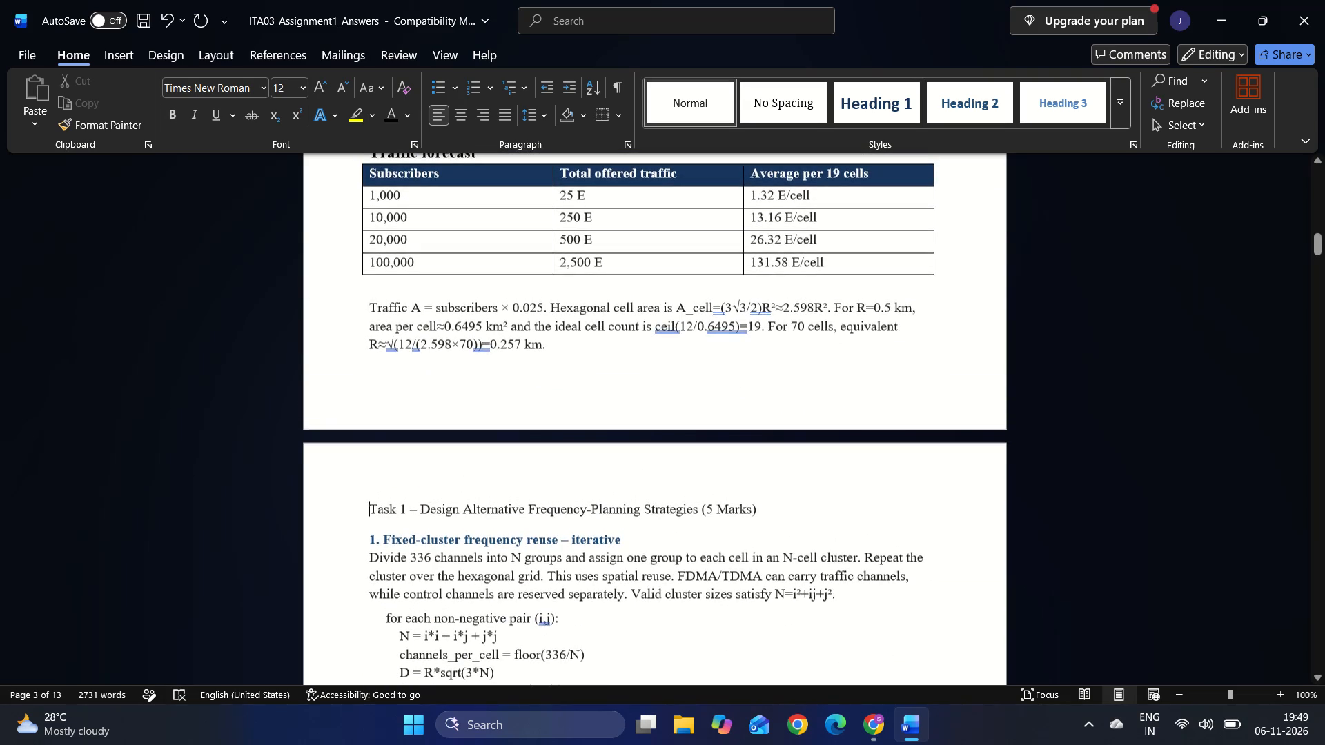
scroll(369, 312, up, 1)
click(562, 341)
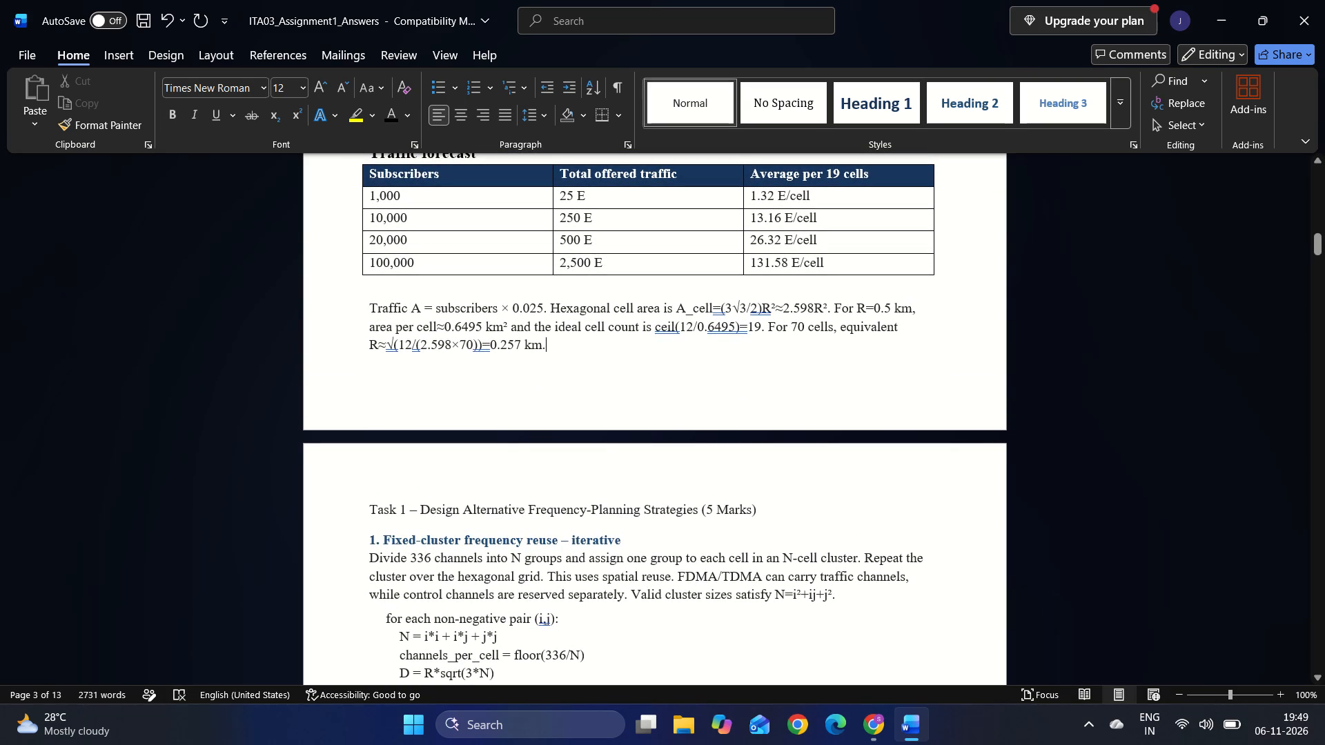
Make the "Task 1 – Design Alternative Frequency-Planning Strategies (5 Marks)" heading bold at font size 14.
scroll(562, 341, down, 2)
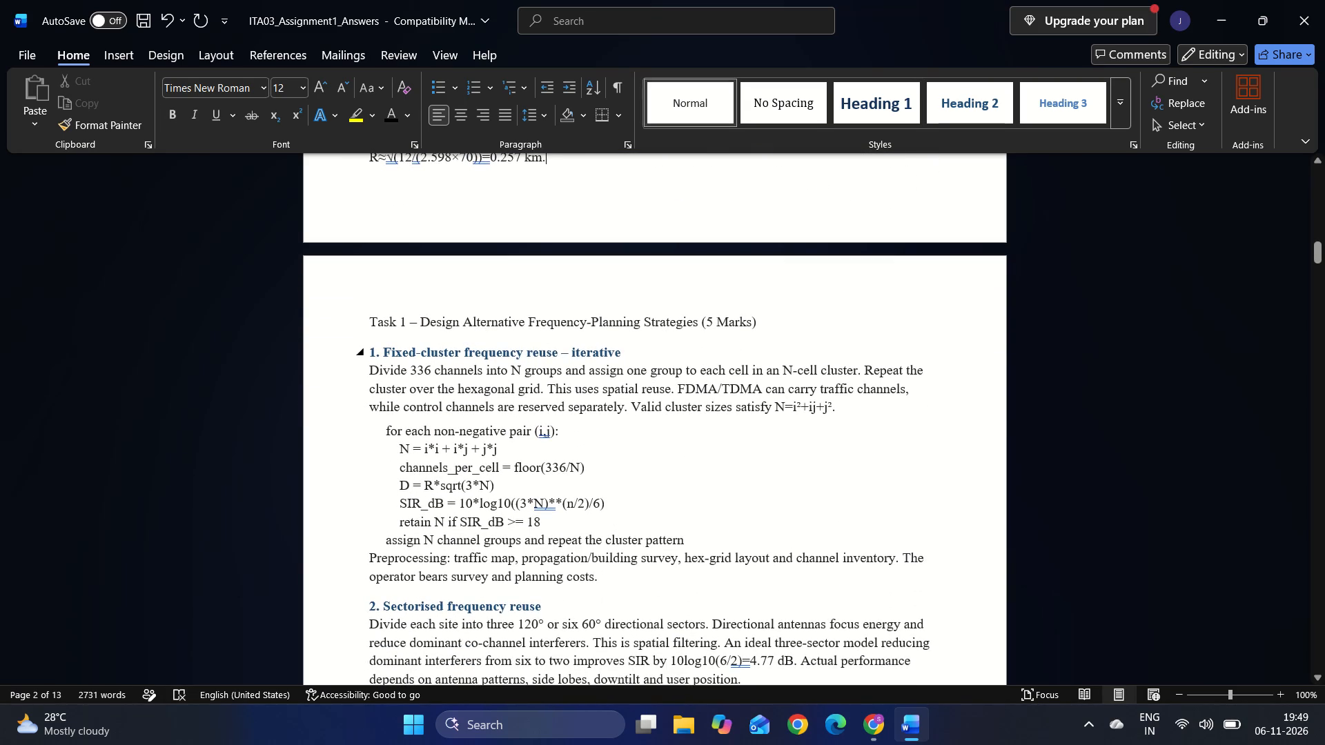
drag(774, 321, 348, 301)
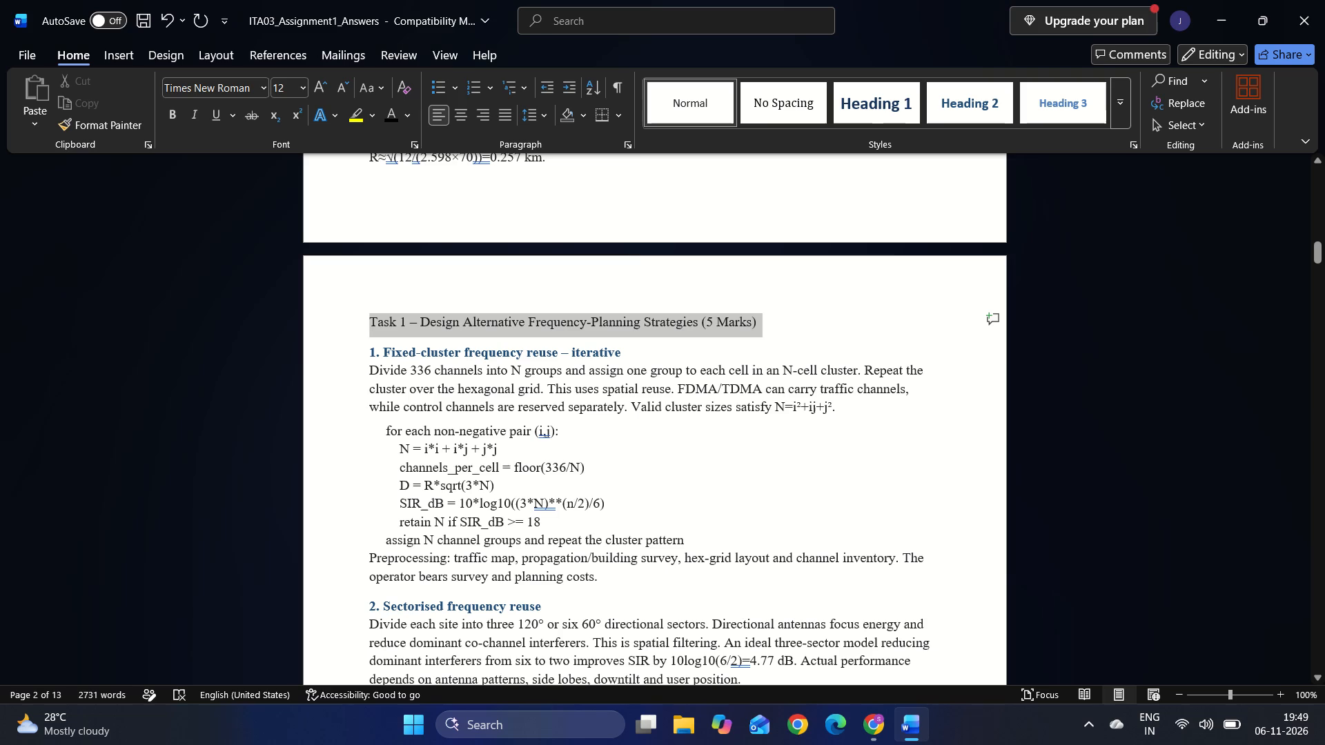
drag(348, 301, 346, 301)
key(ctrl+b)
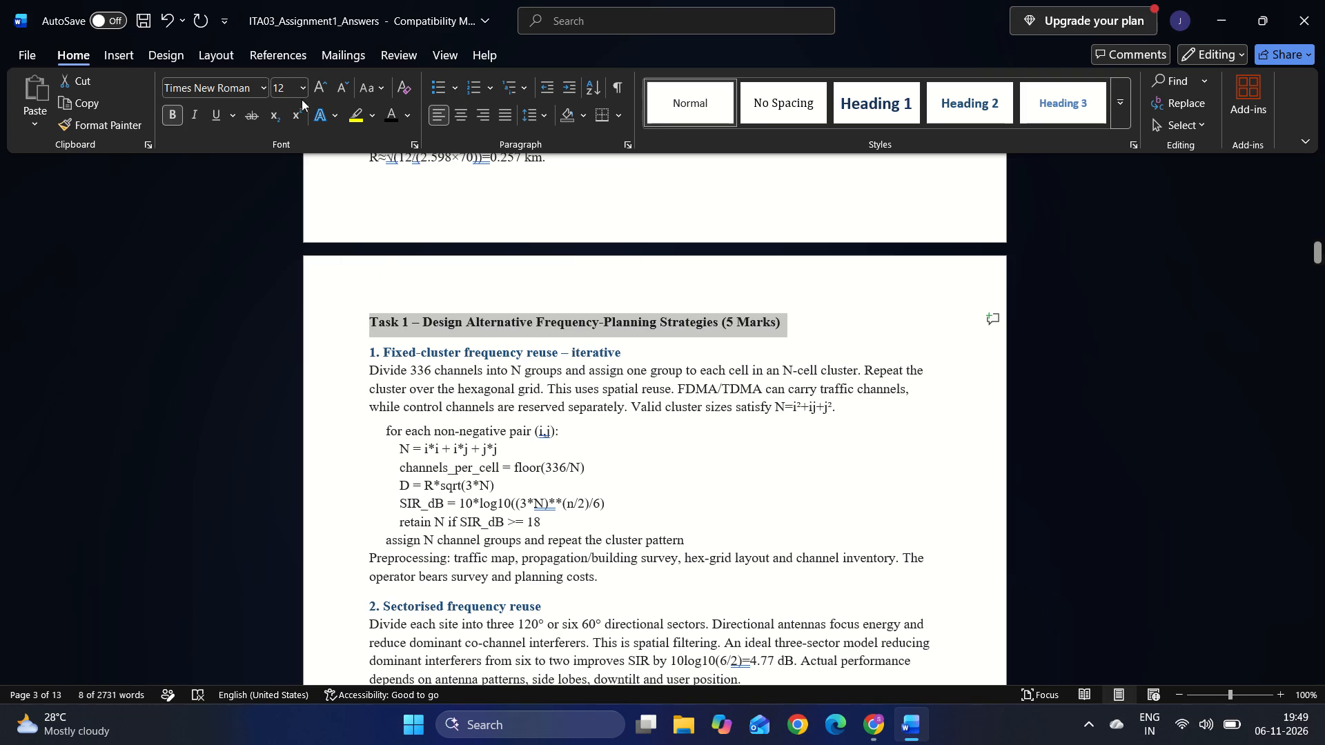
click(303, 90)
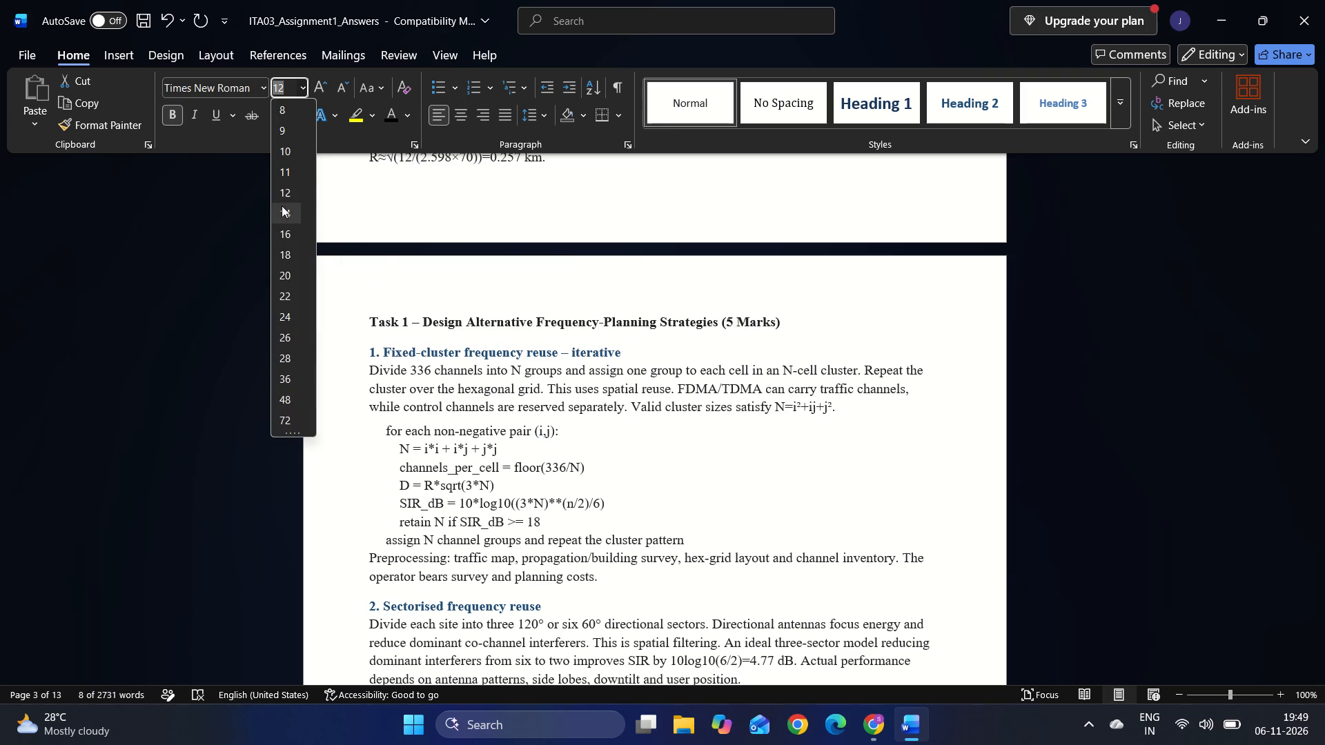
click(284, 210)
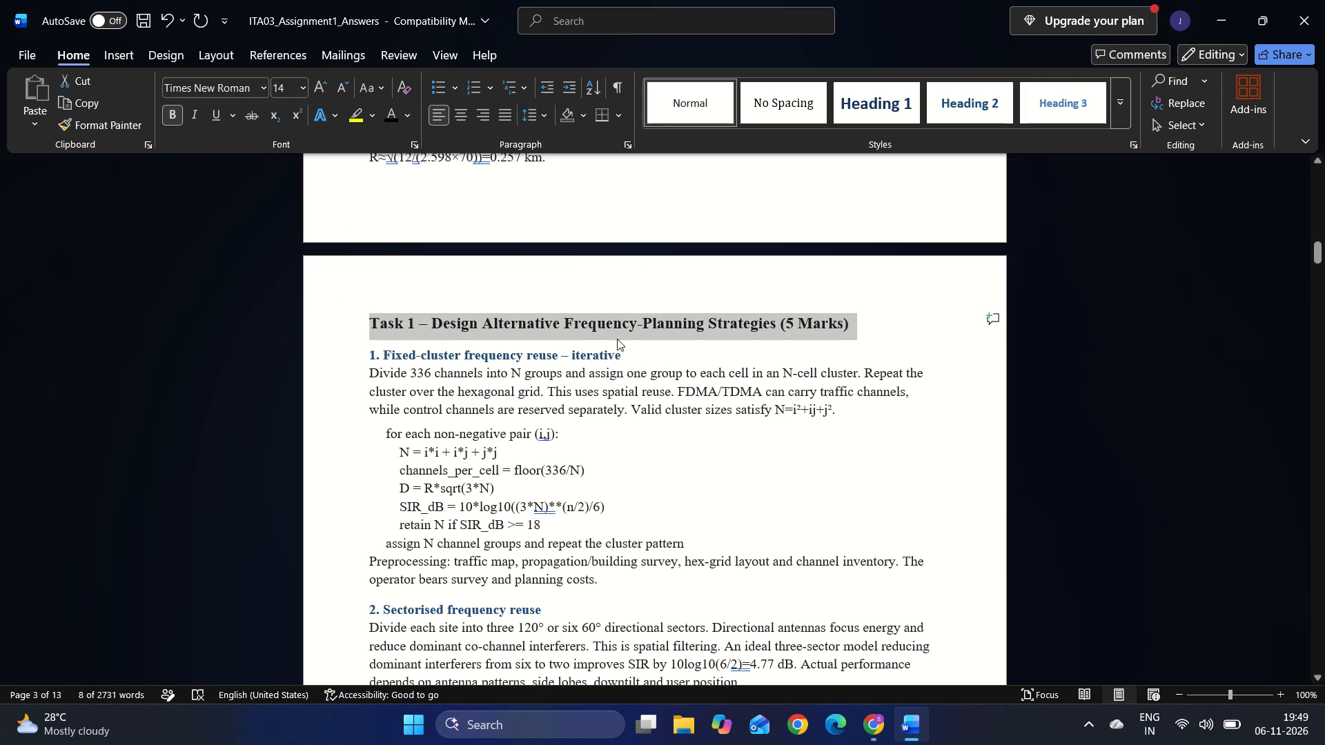
Change the font colour of the subheading "1. Fixed-cluster frequency reuse – iterative" to black.
click(627, 348)
drag(627, 359, 472, 337)
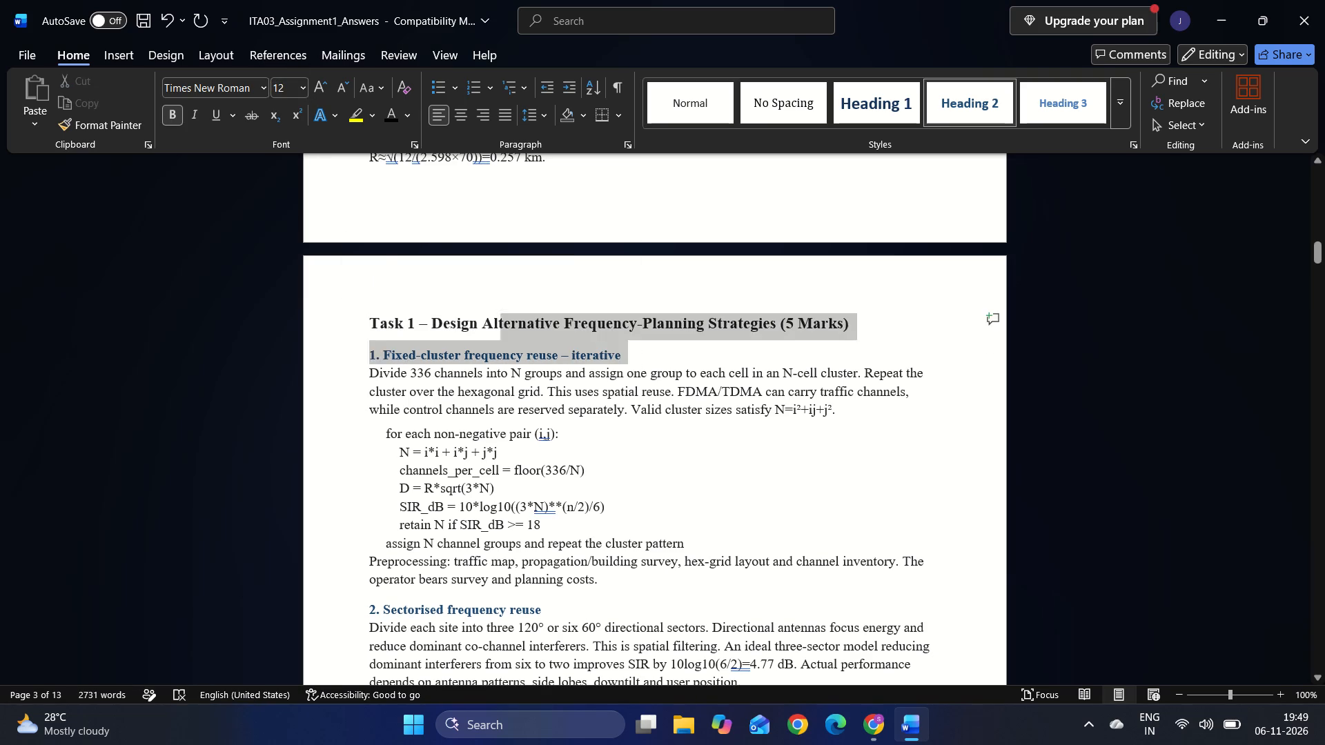
drag(472, 337, 358, 359)
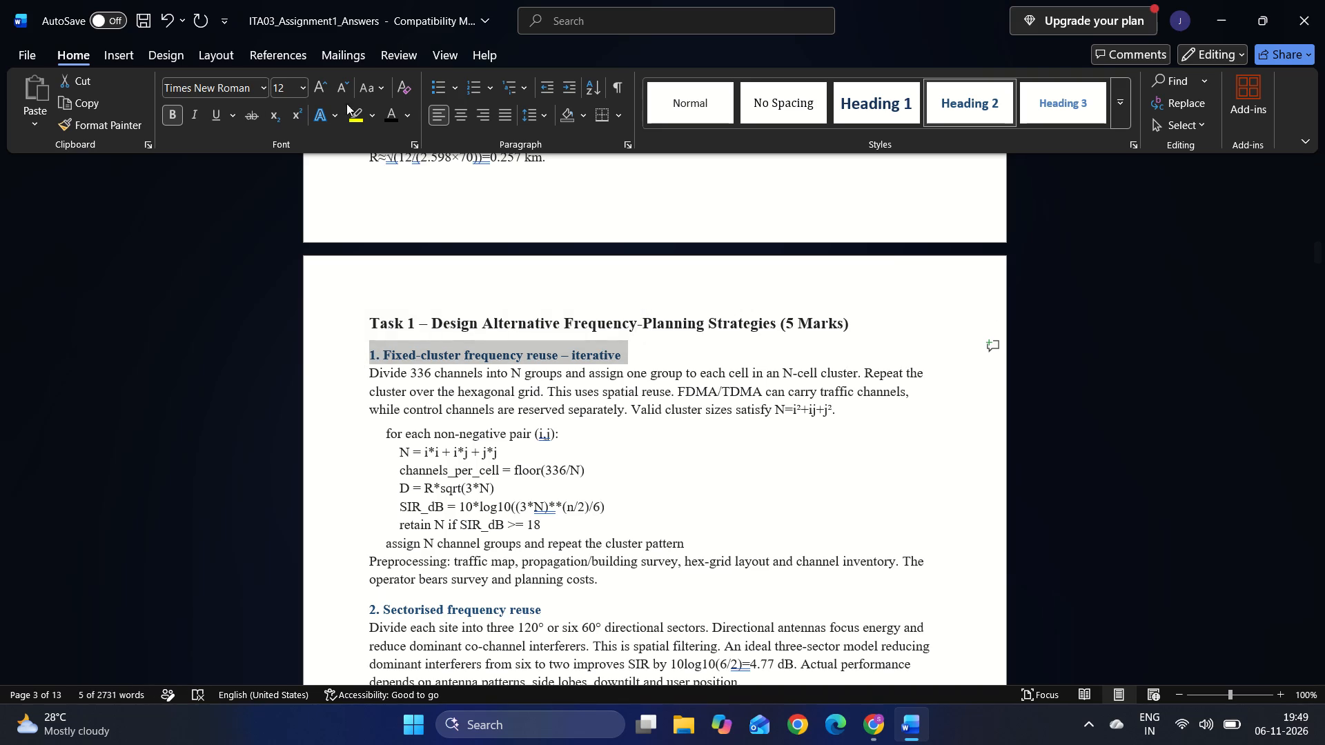
click(389, 116)
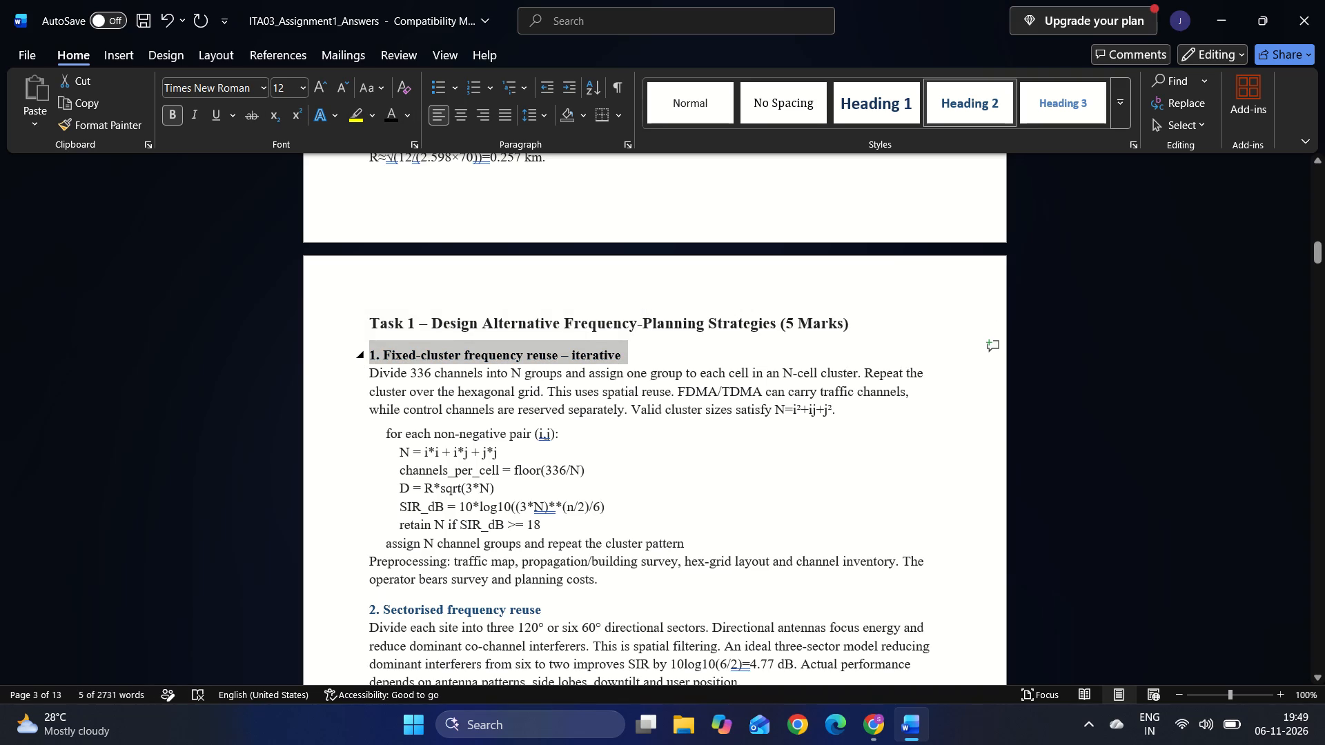
Justify the paragraph beginning "Divide 336 channels into N groups" under the "1. Fixed-cluster frequency reuse – iterative" subheading.
drag(841, 410, 358, 372)
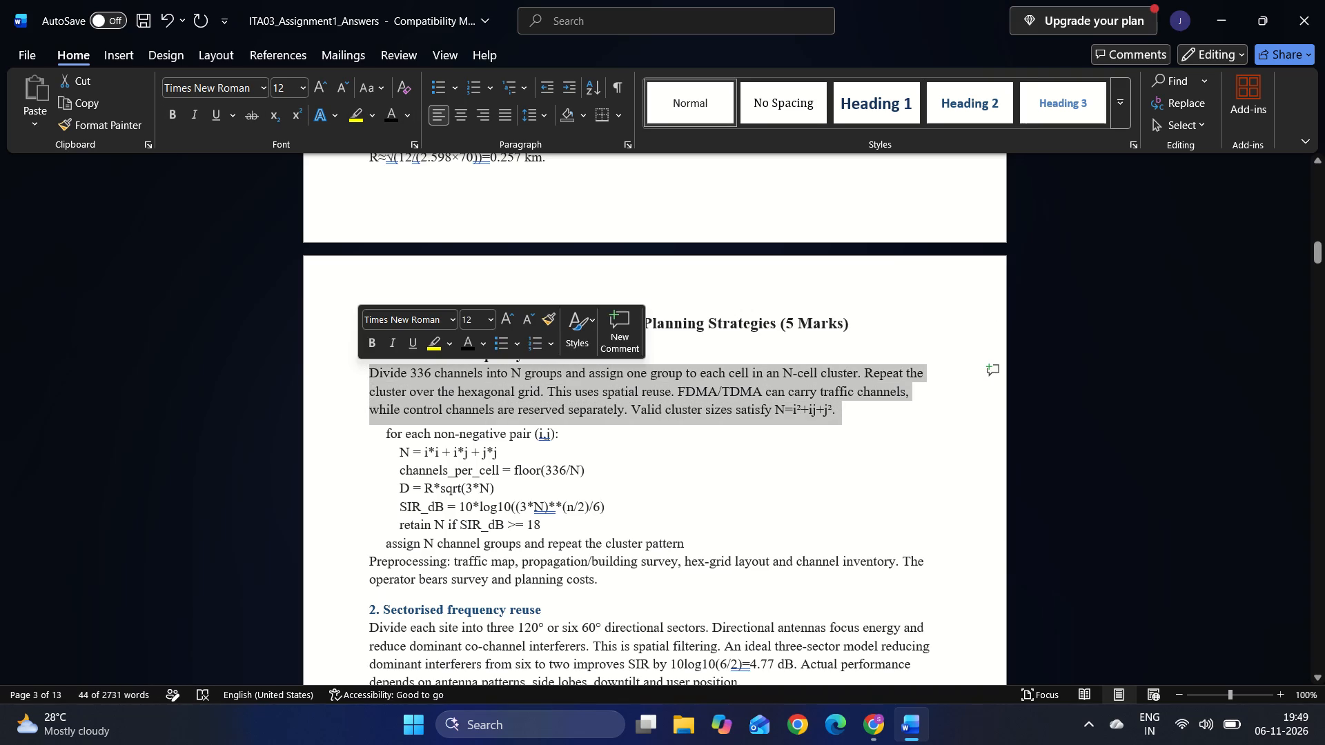
ctrl+click(503, 120)
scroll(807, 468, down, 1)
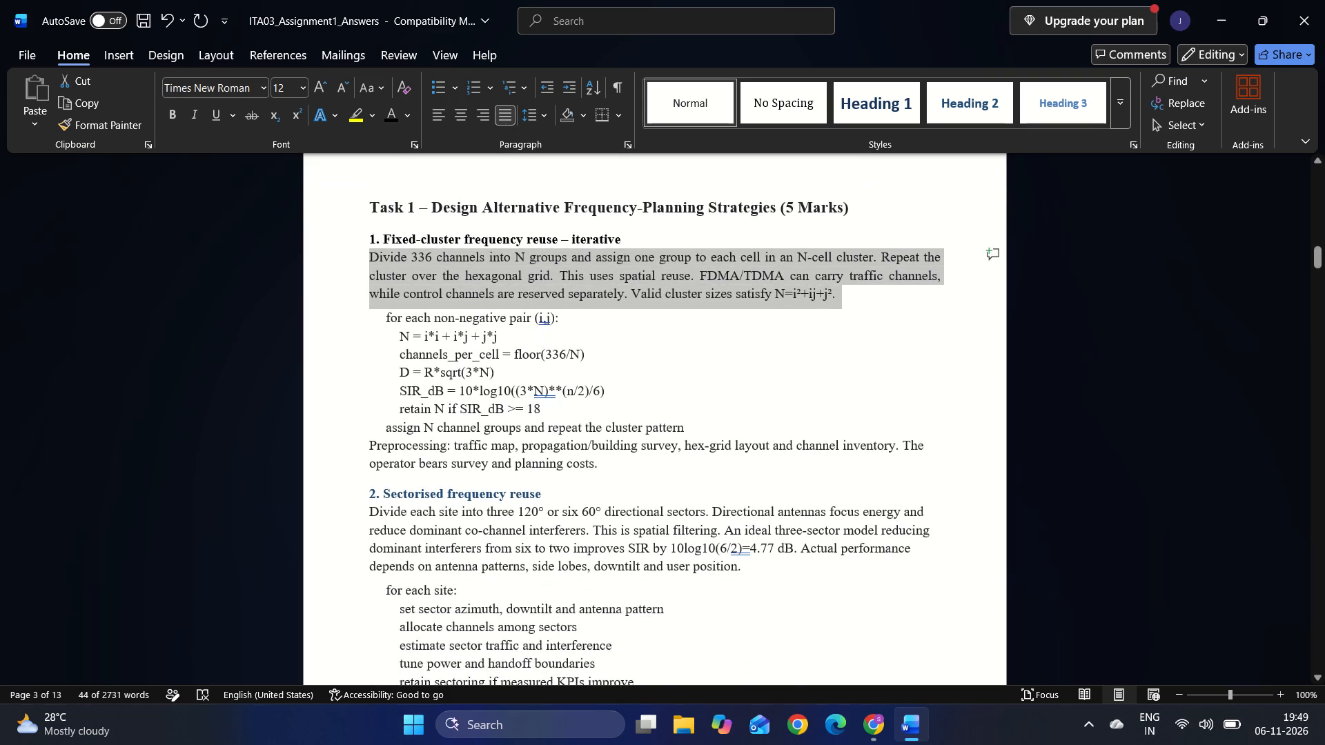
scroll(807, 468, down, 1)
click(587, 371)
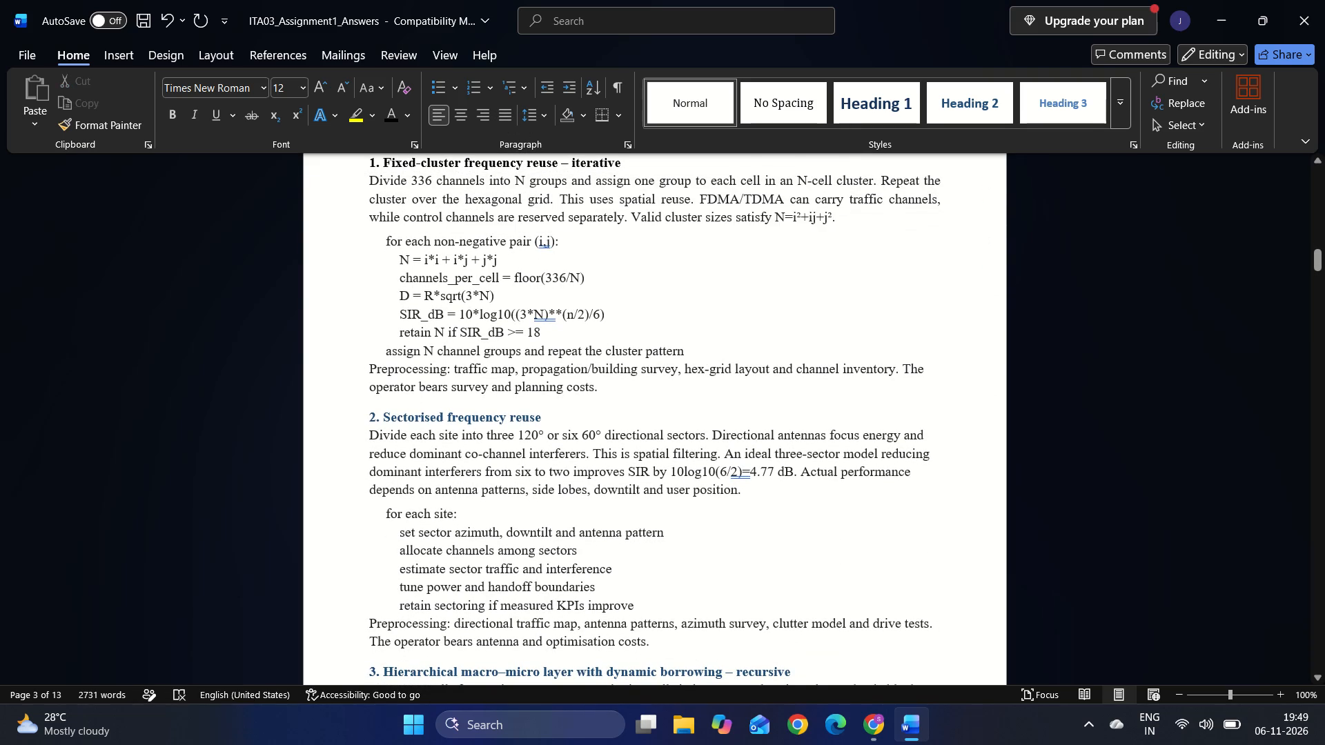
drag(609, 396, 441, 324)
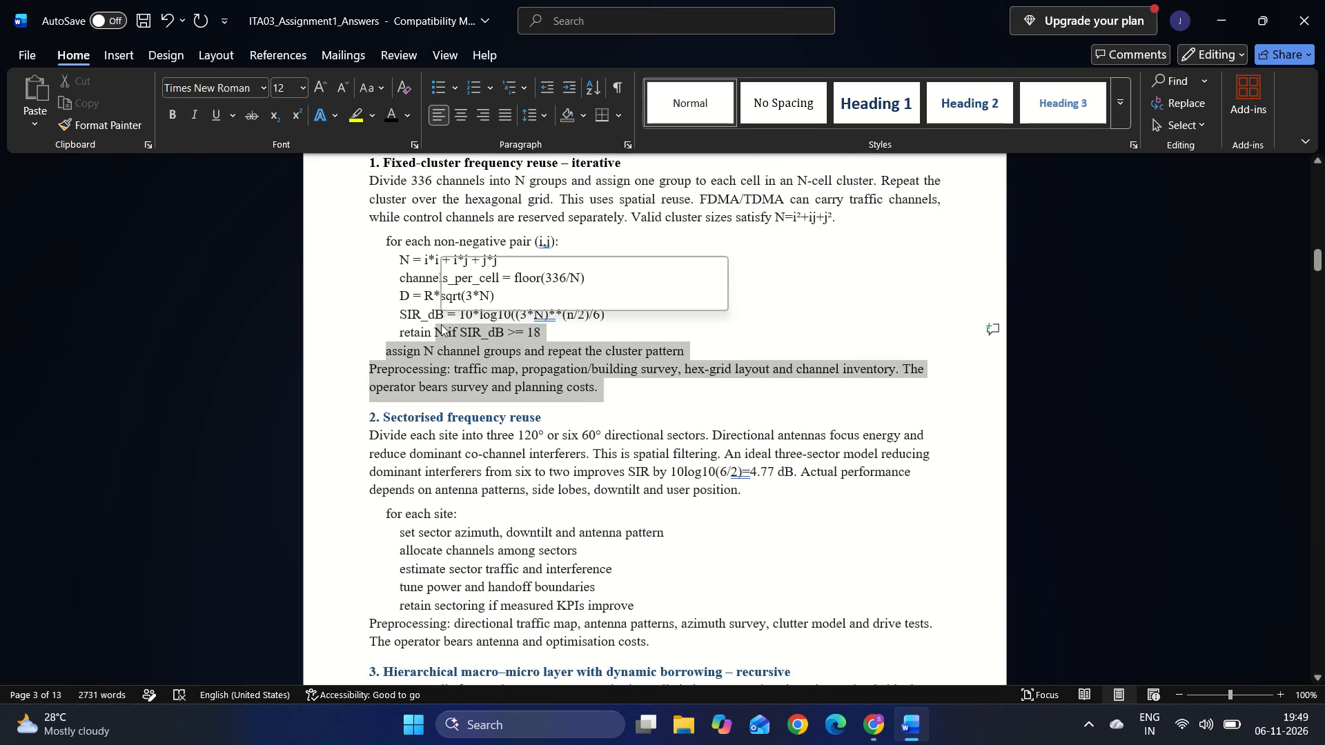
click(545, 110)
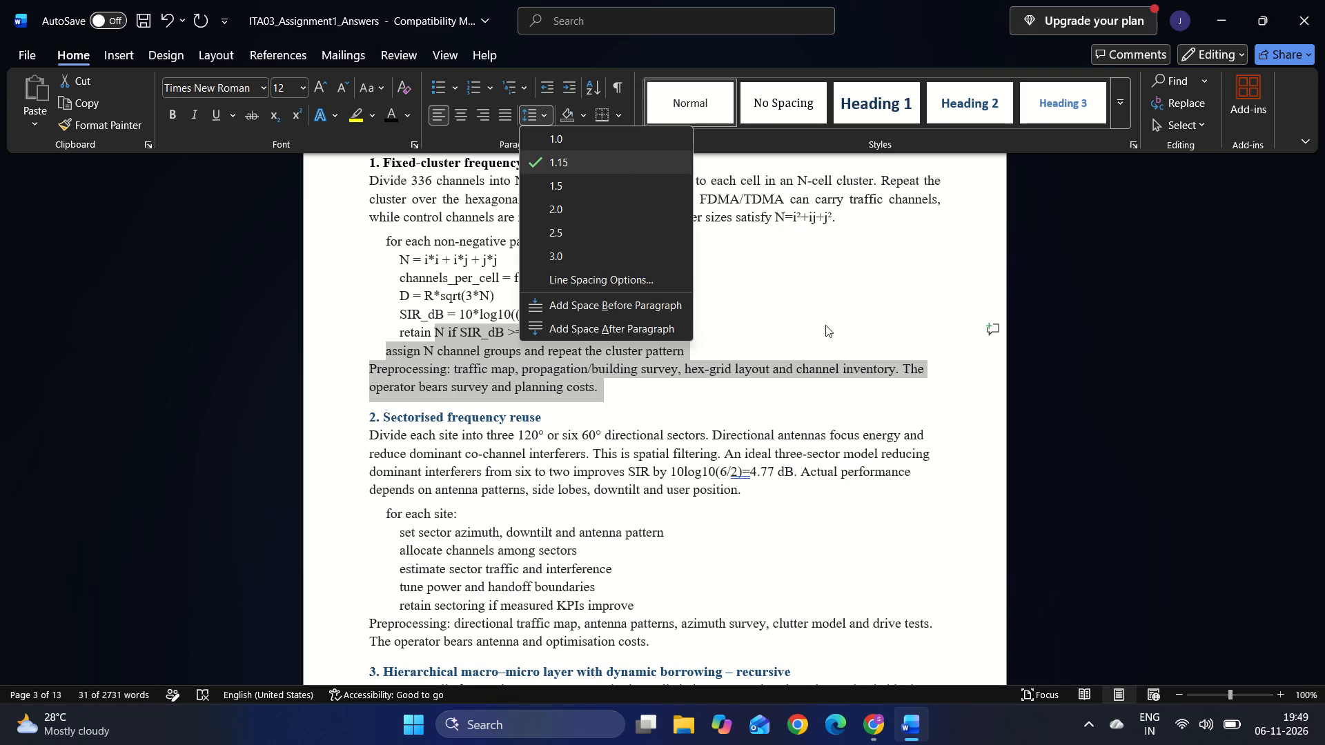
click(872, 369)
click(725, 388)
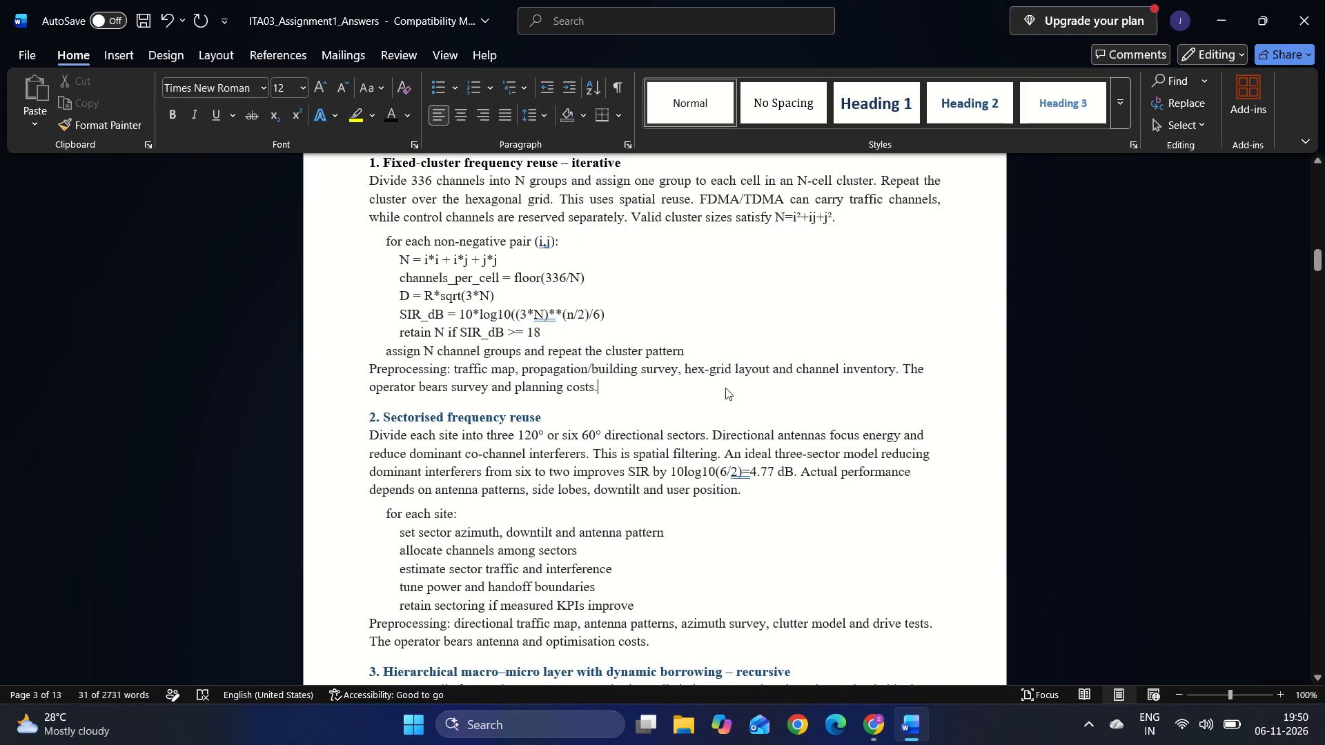
Change the font colour of the subheading "2. Sectorised frequency reuse" to black, keeping it bold.
drag(556, 417, 390, 406)
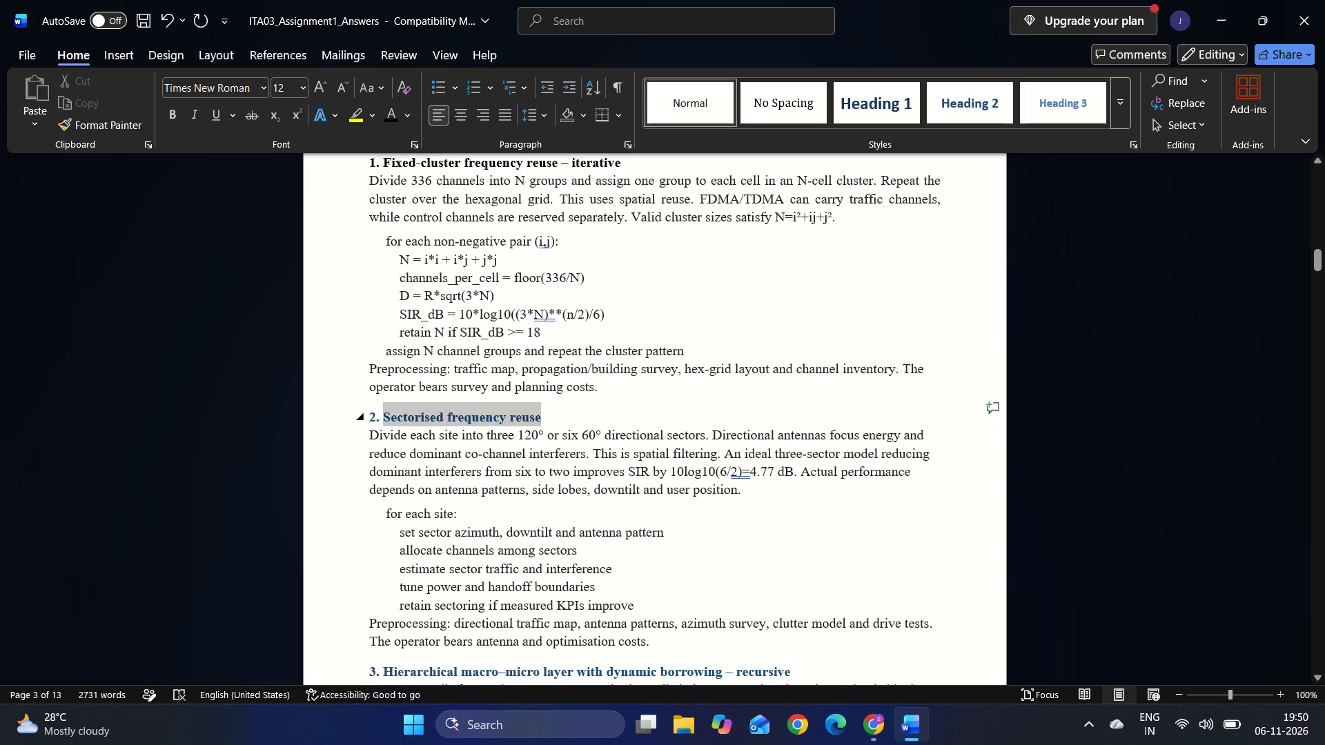
drag(390, 406, 364, 408)
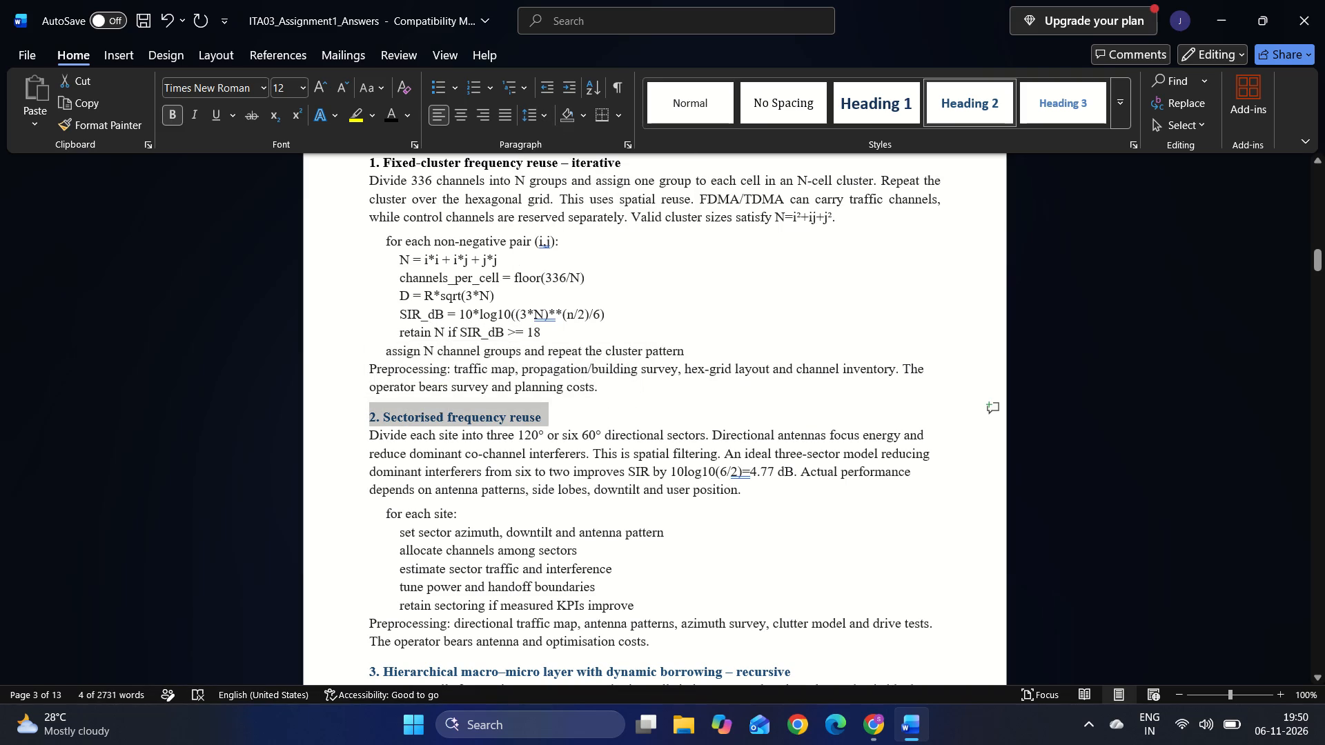
key(ctrl+b)
key(ctrl+b)
click(390, 119)
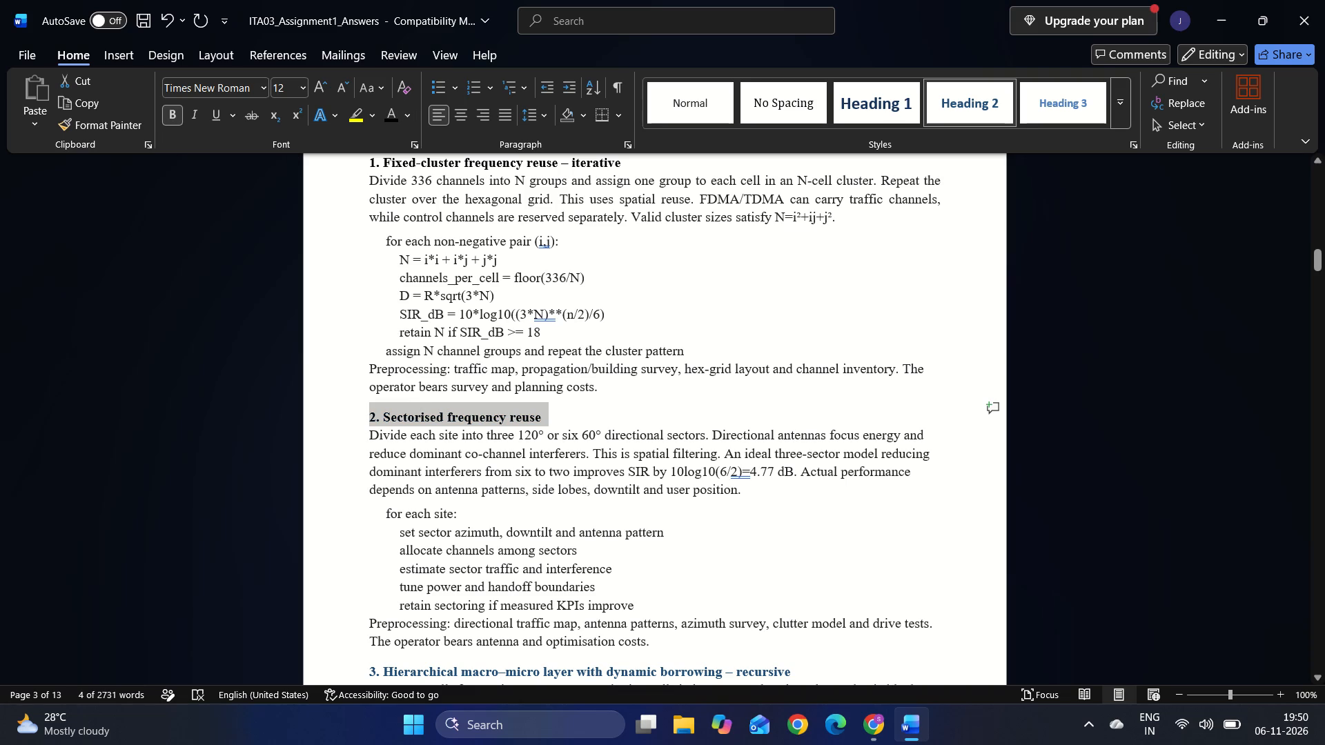
drag(754, 495, 354, 436)
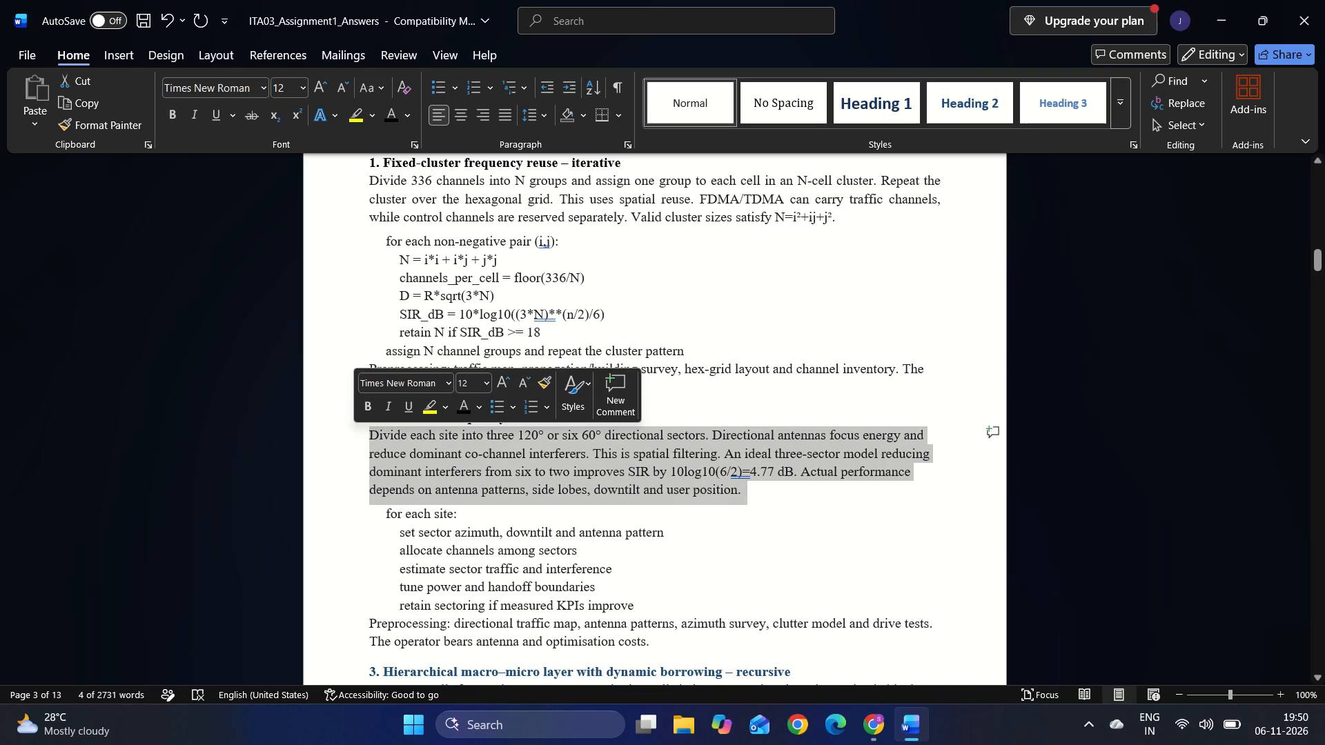
key(ctrl+z)
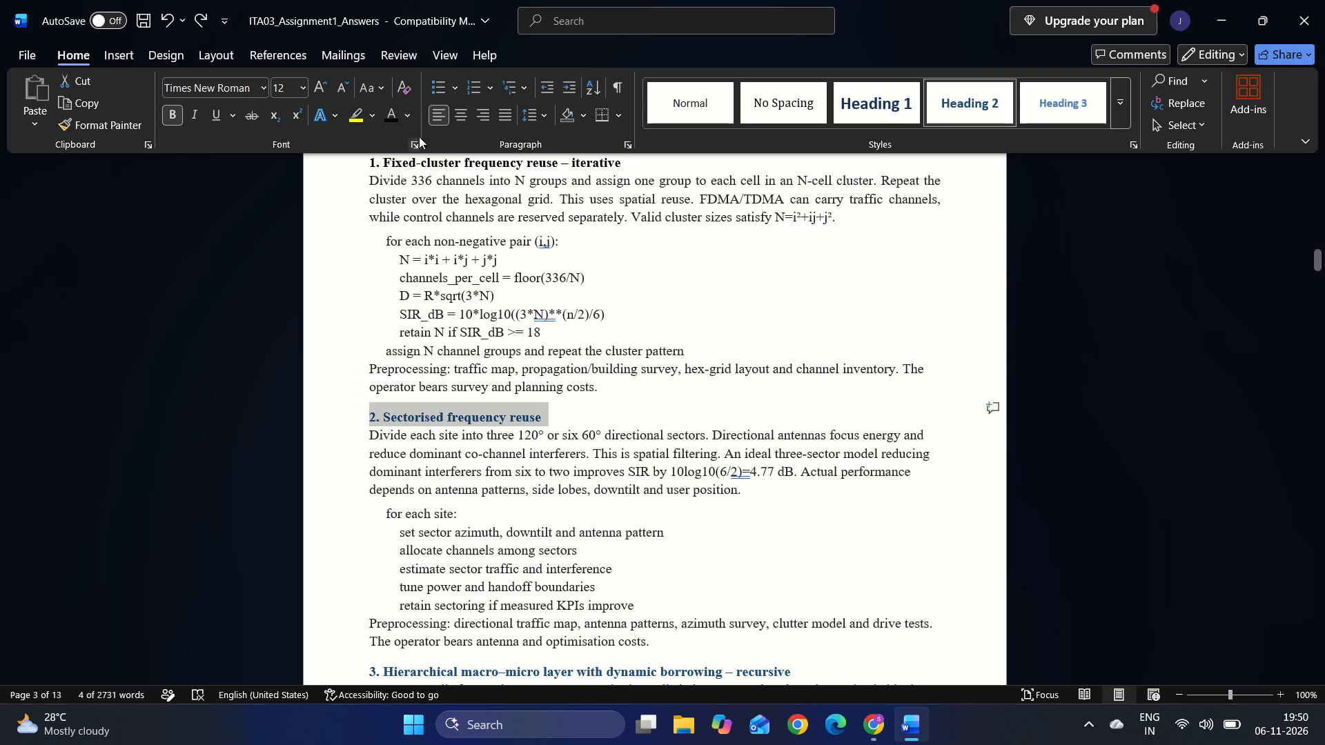
click(388, 108)
click(740, 505)
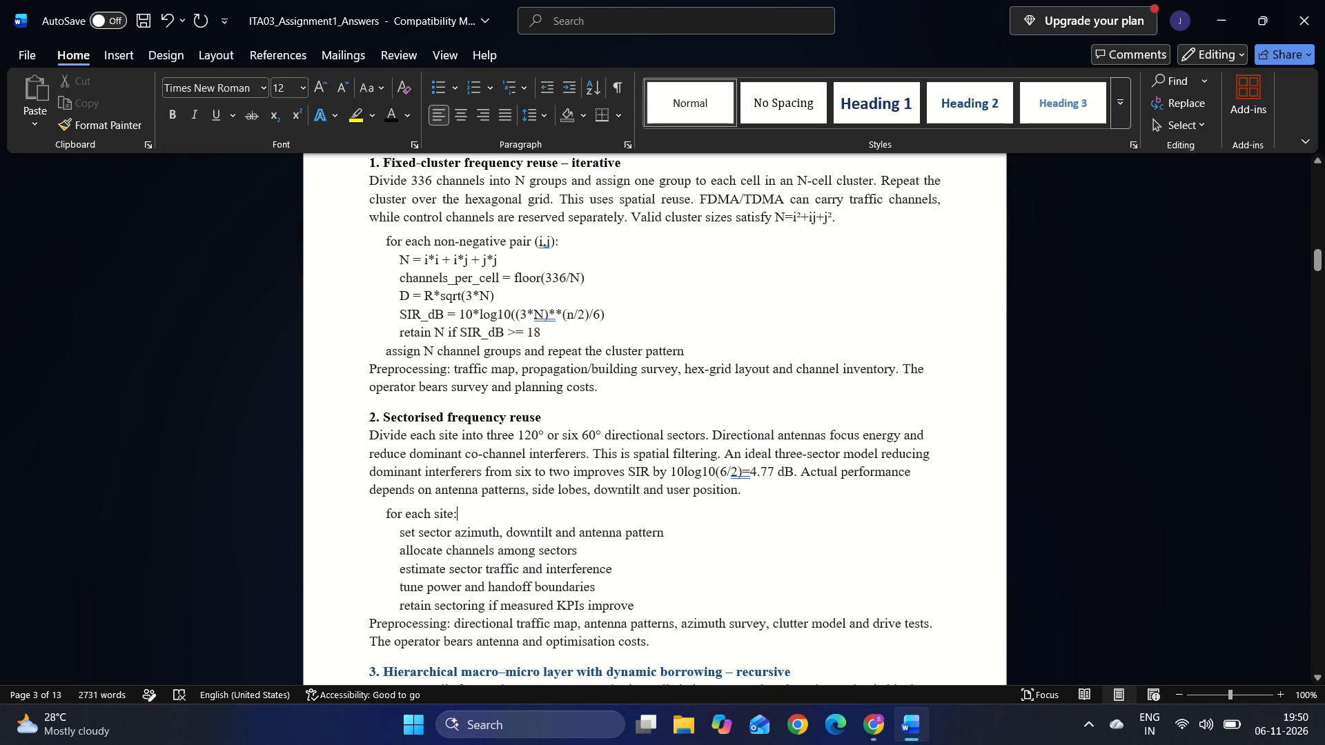
Back in Word, set the subheading "2. Sectorised frequency reuse" to font size 14.
click(512, 413)
drag(550, 418, 550, 417)
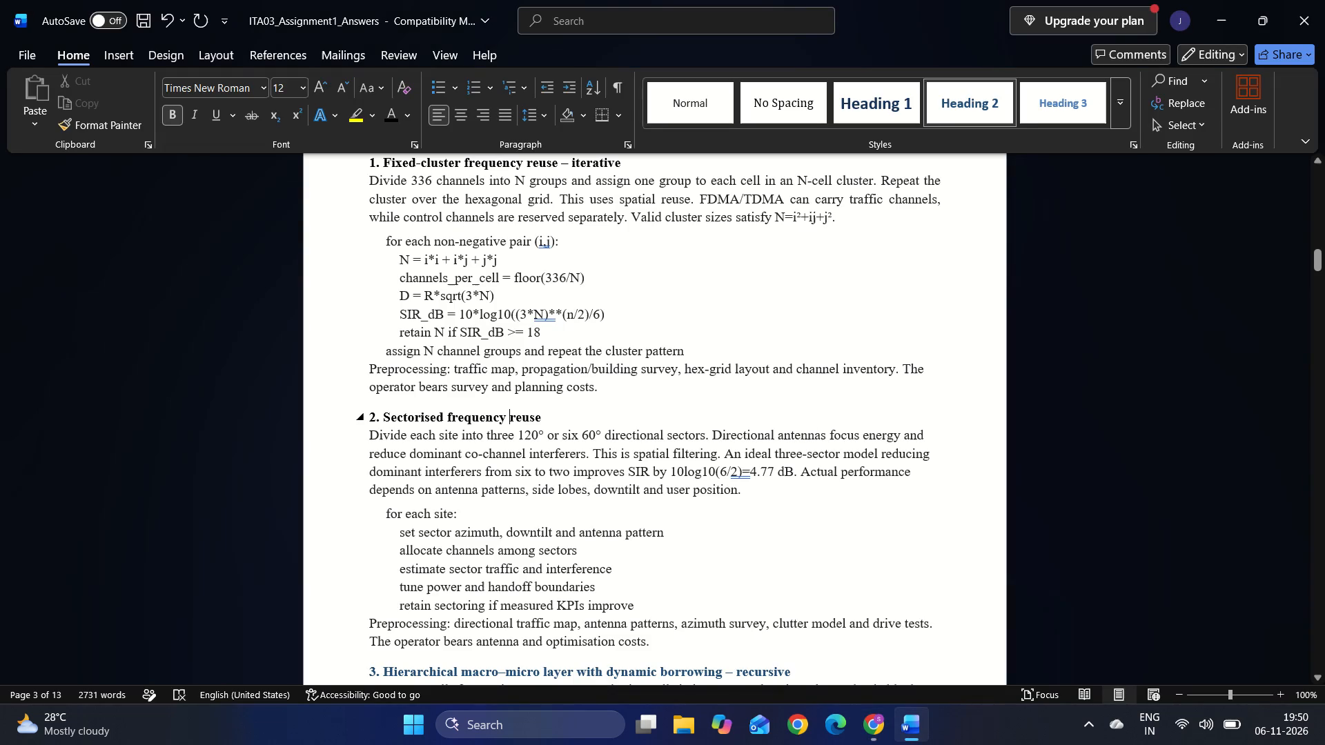
drag(550, 417, 361, 414)
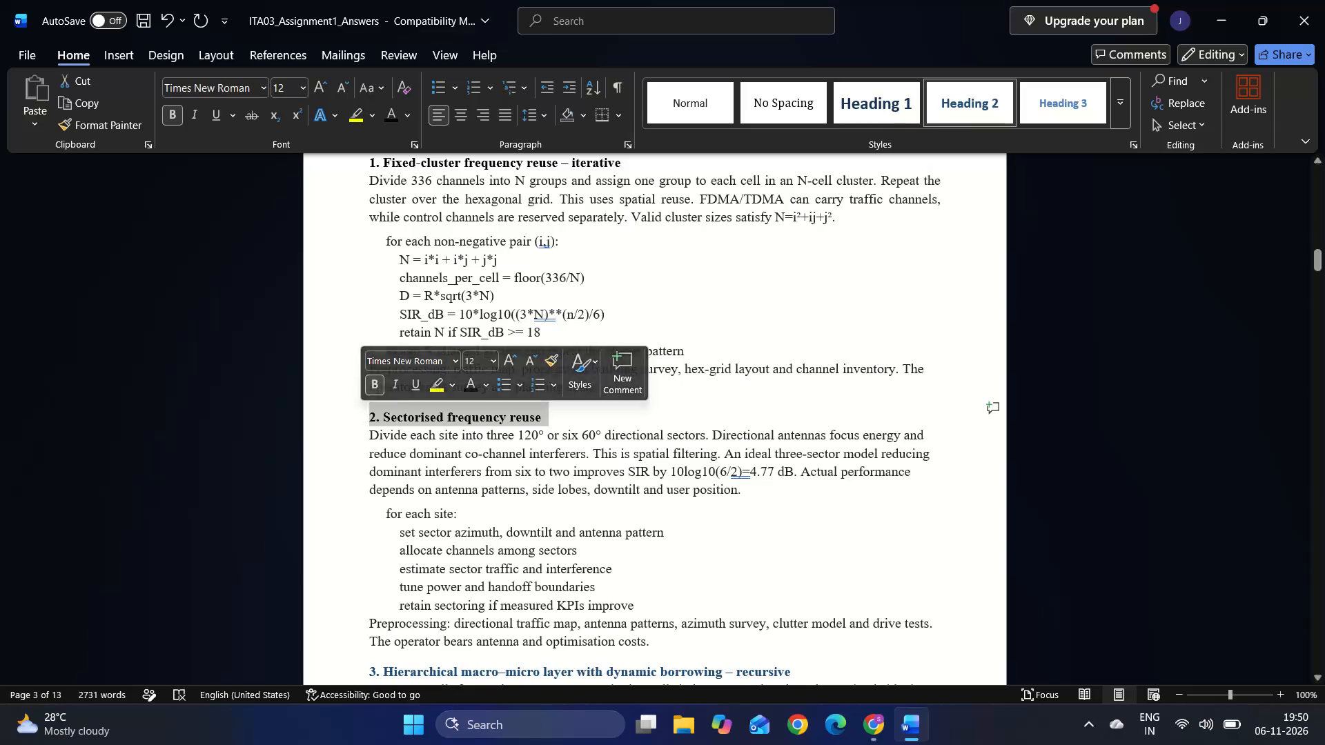
click(300, 88)
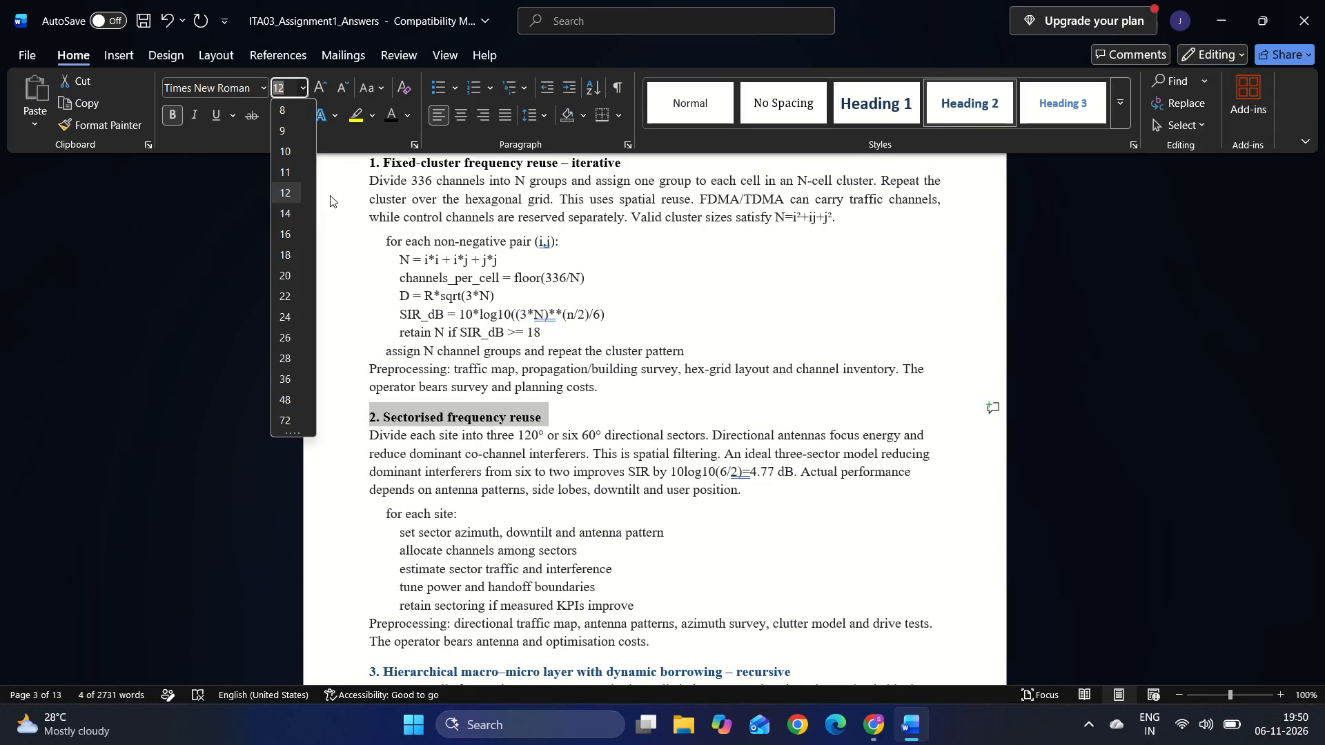
click(290, 211)
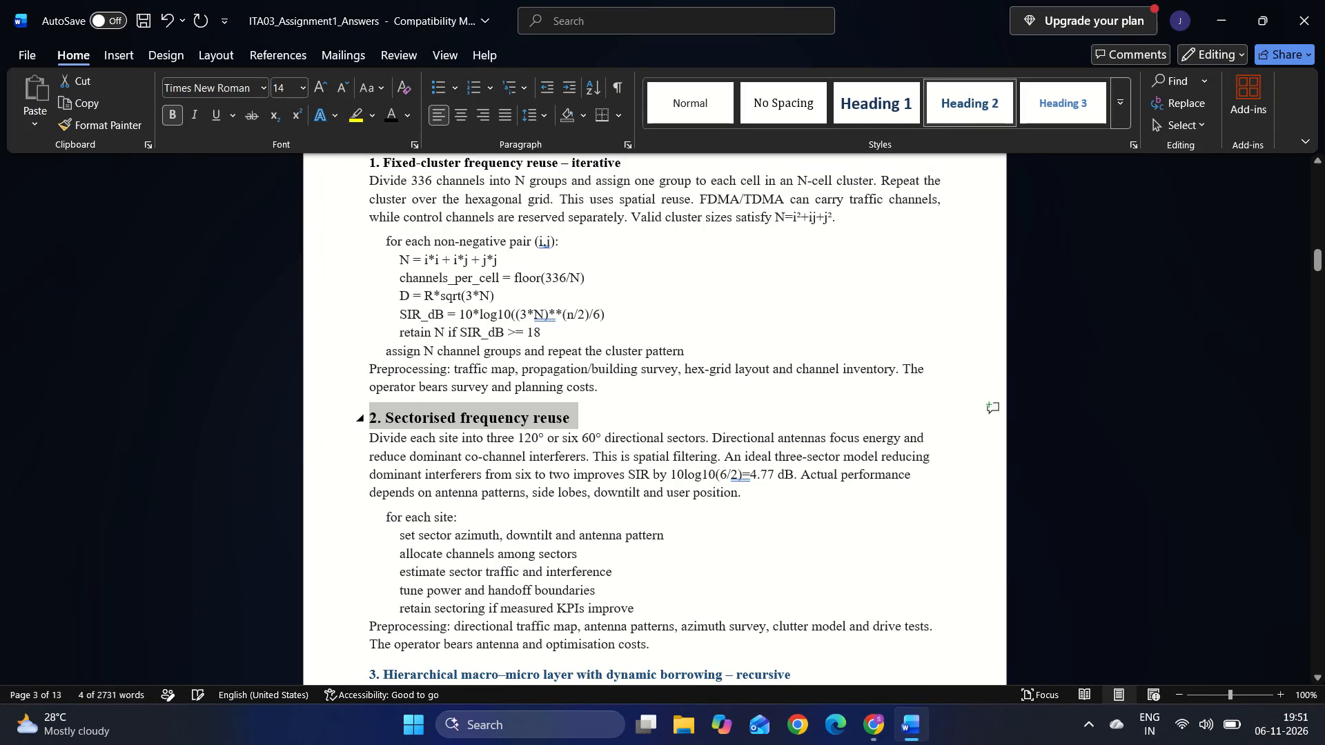
Set the subheading "1. Fixed-cluster frequency reuse – iterative" to font size 14.
scroll(588, 265, up, 2)
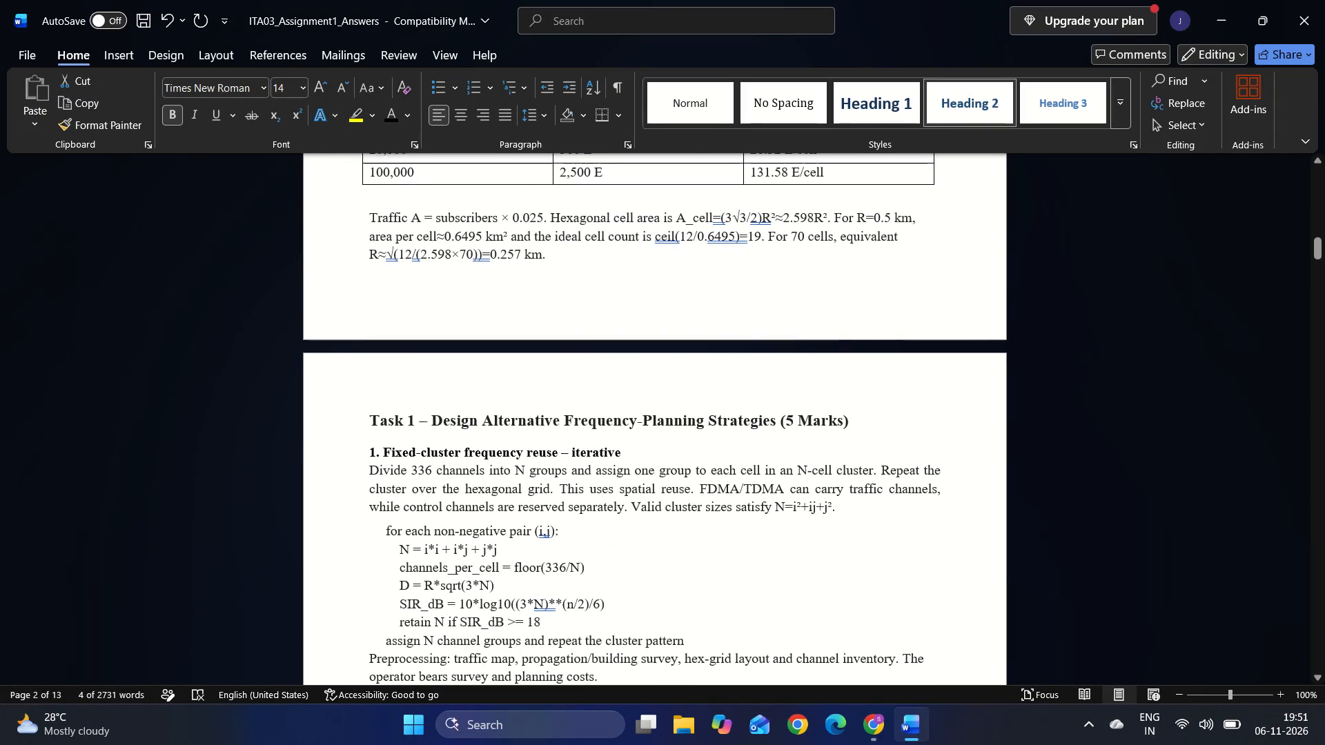
click(625, 448)
drag(625, 448, 367, 448)
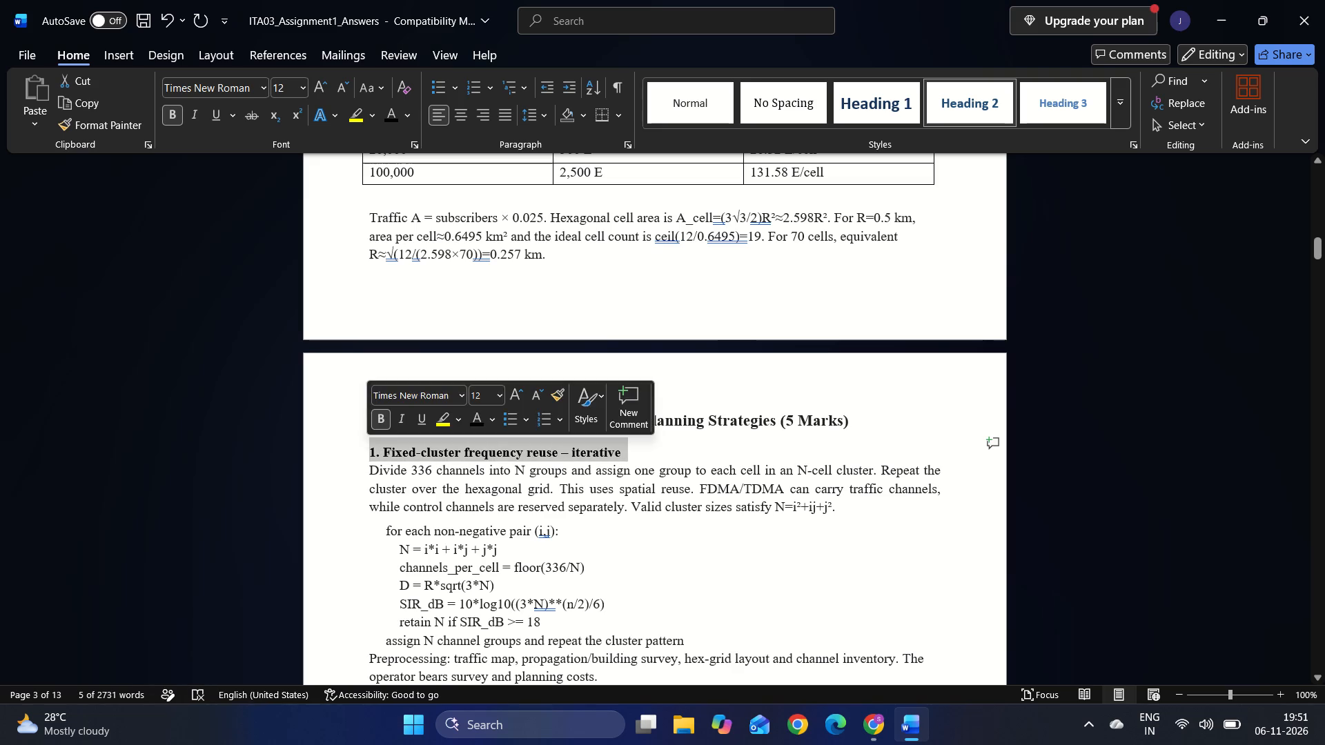
click(301, 89)
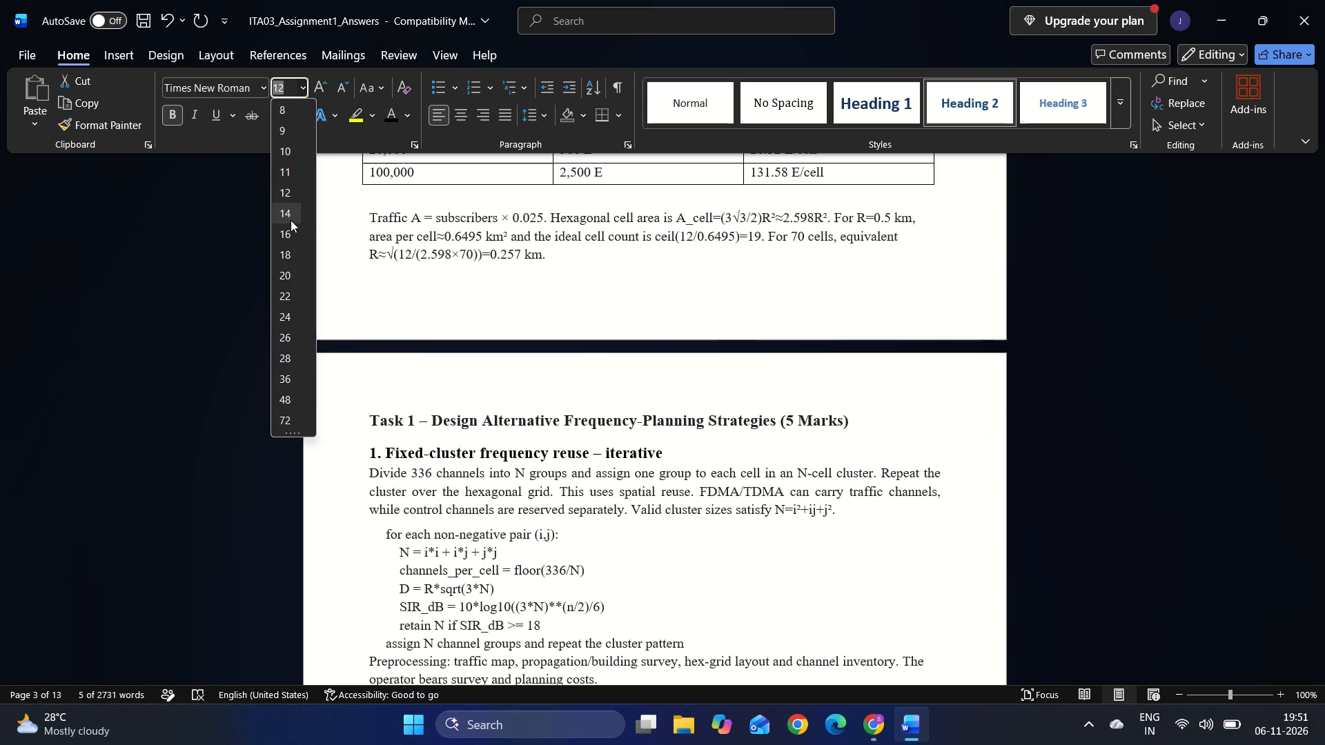
click(291, 220)
Set the subheading "3. Hierarchical macro–micro layer with dynamic borrowing – recursive" to font size 14.
scroll(596, 558, down, 3)
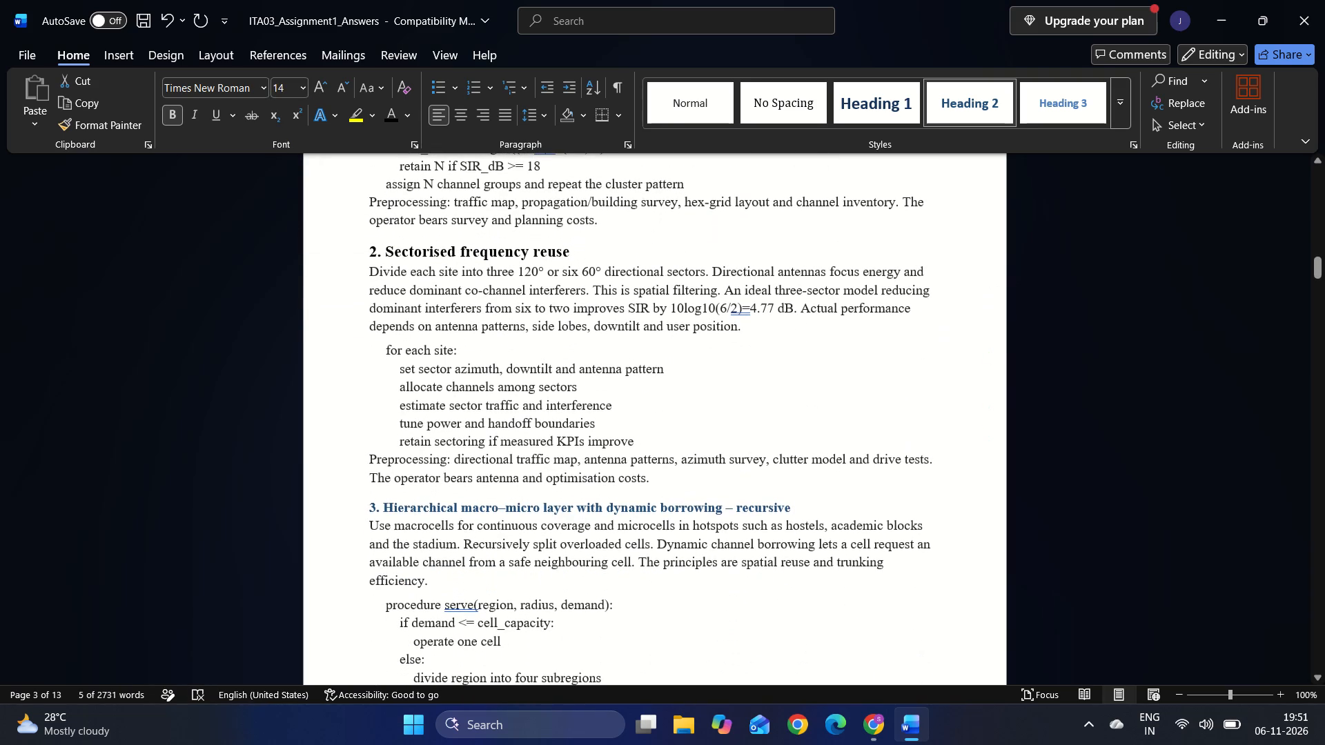
click(667, 464)
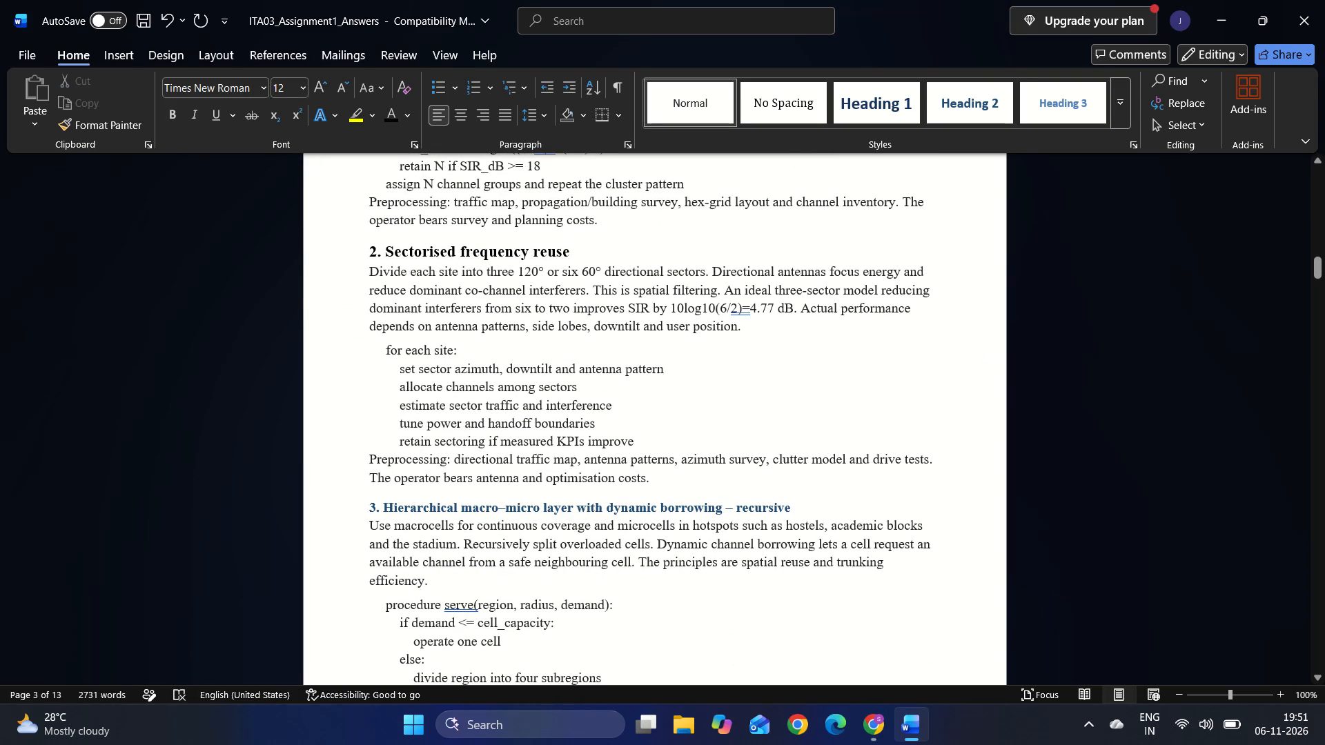
scroll(667, 464, down, 1)
drag(796, 377, 544, 376)
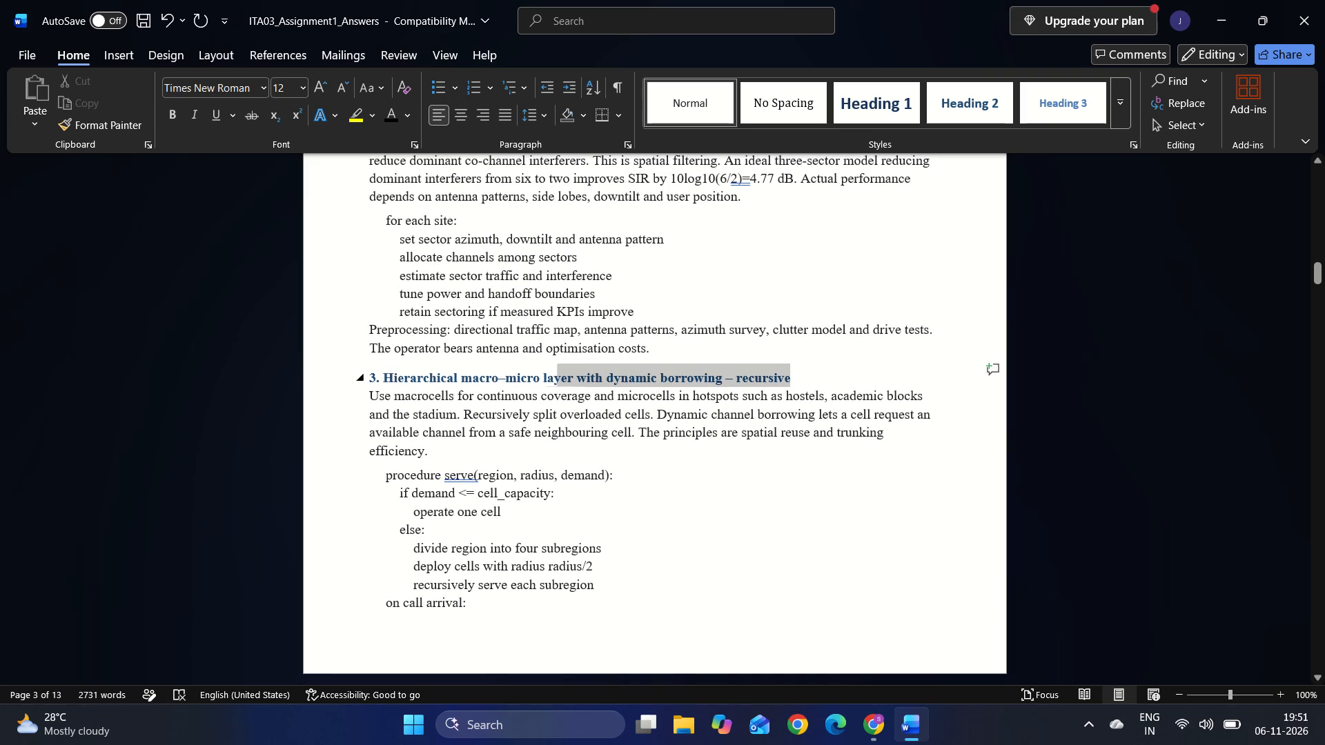
drag(544, 376, 368, 383)
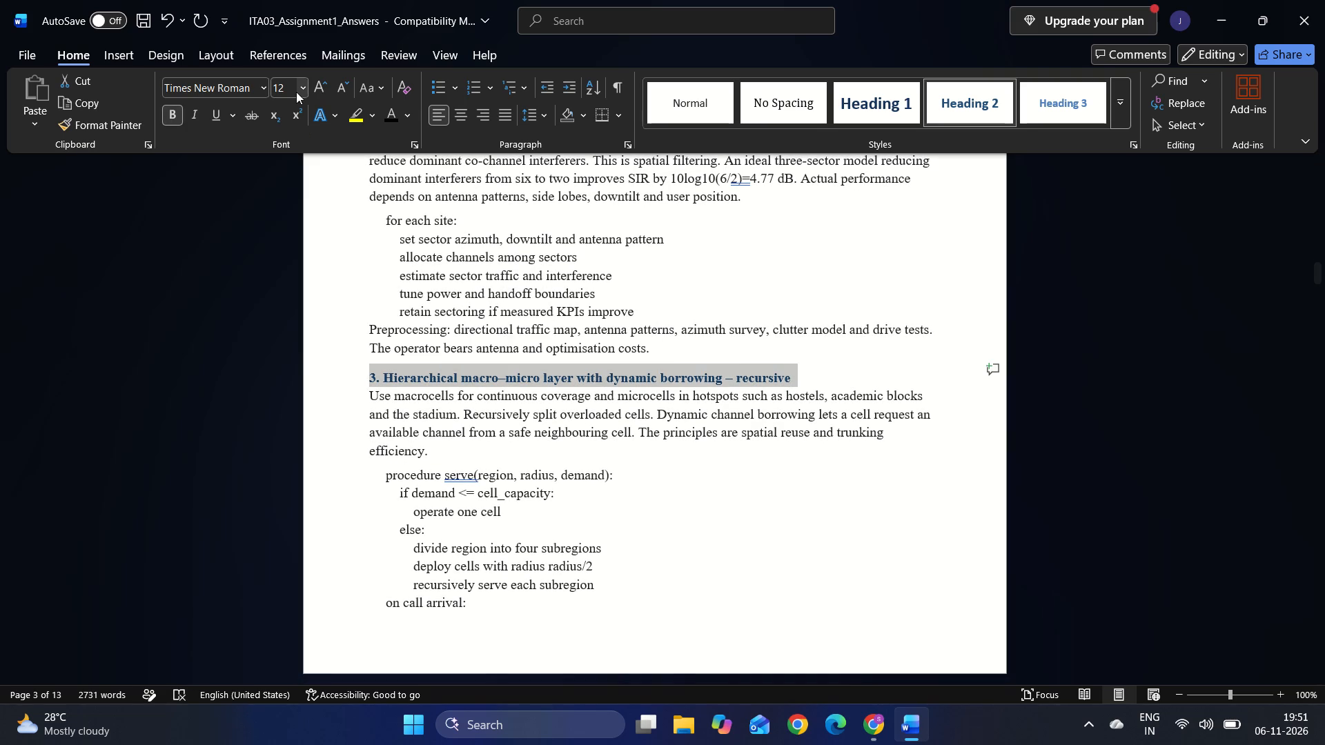
click(296, 92)
click(296, 92)
text(14)
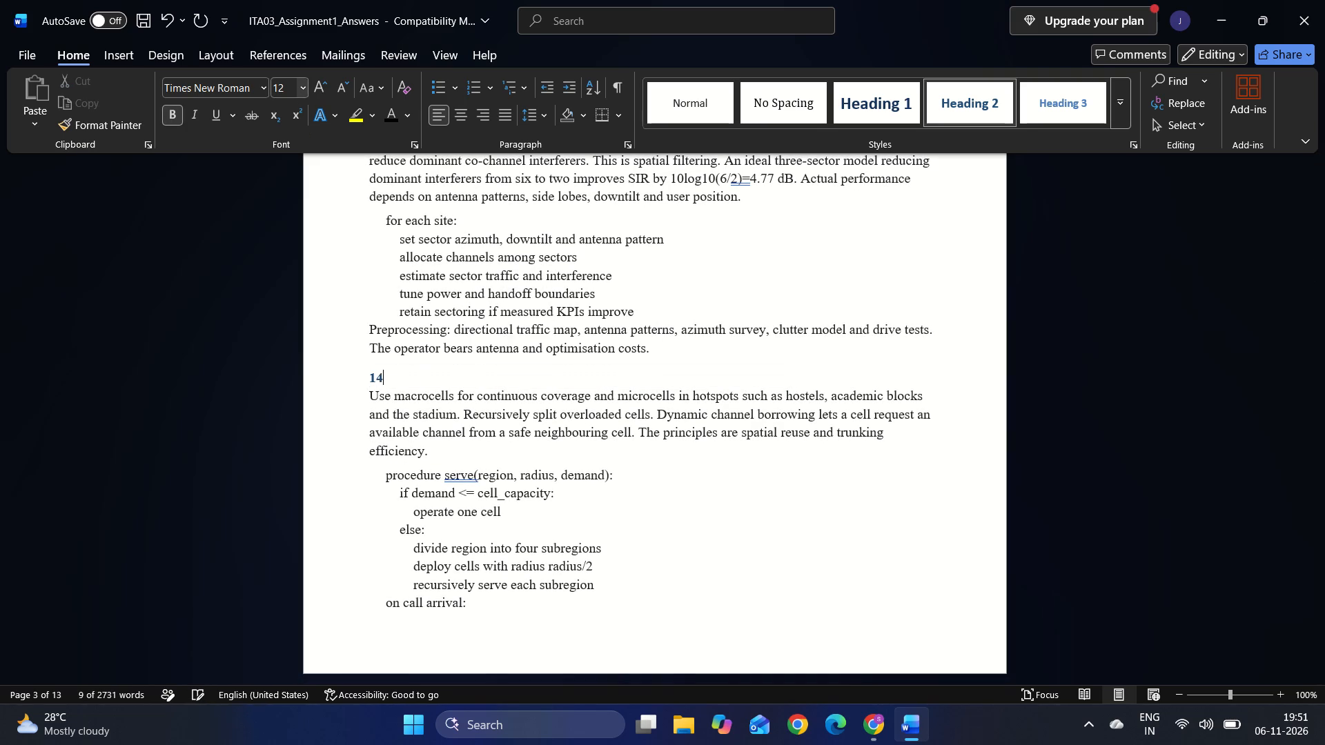
key(Return)
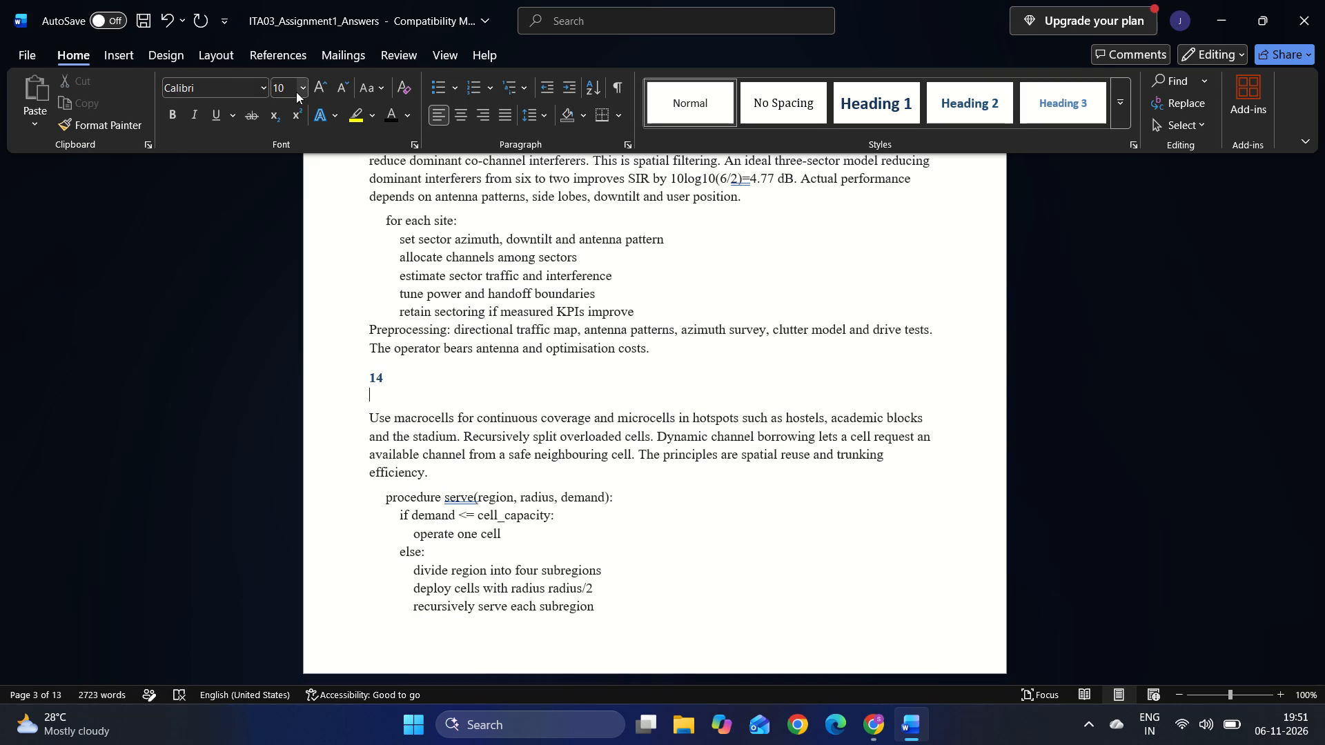
key(ctrl+z)
key(ctrl+z)
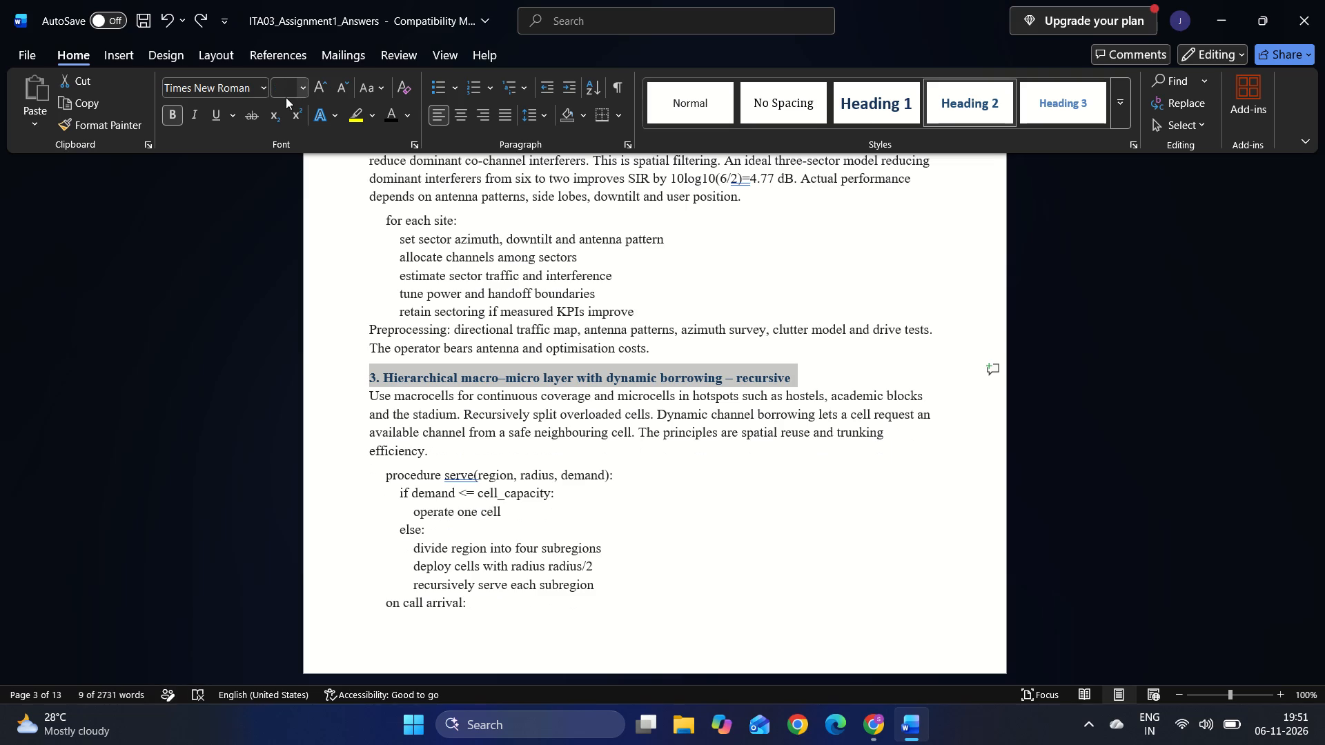
click(300, 87)
click(289, 211)
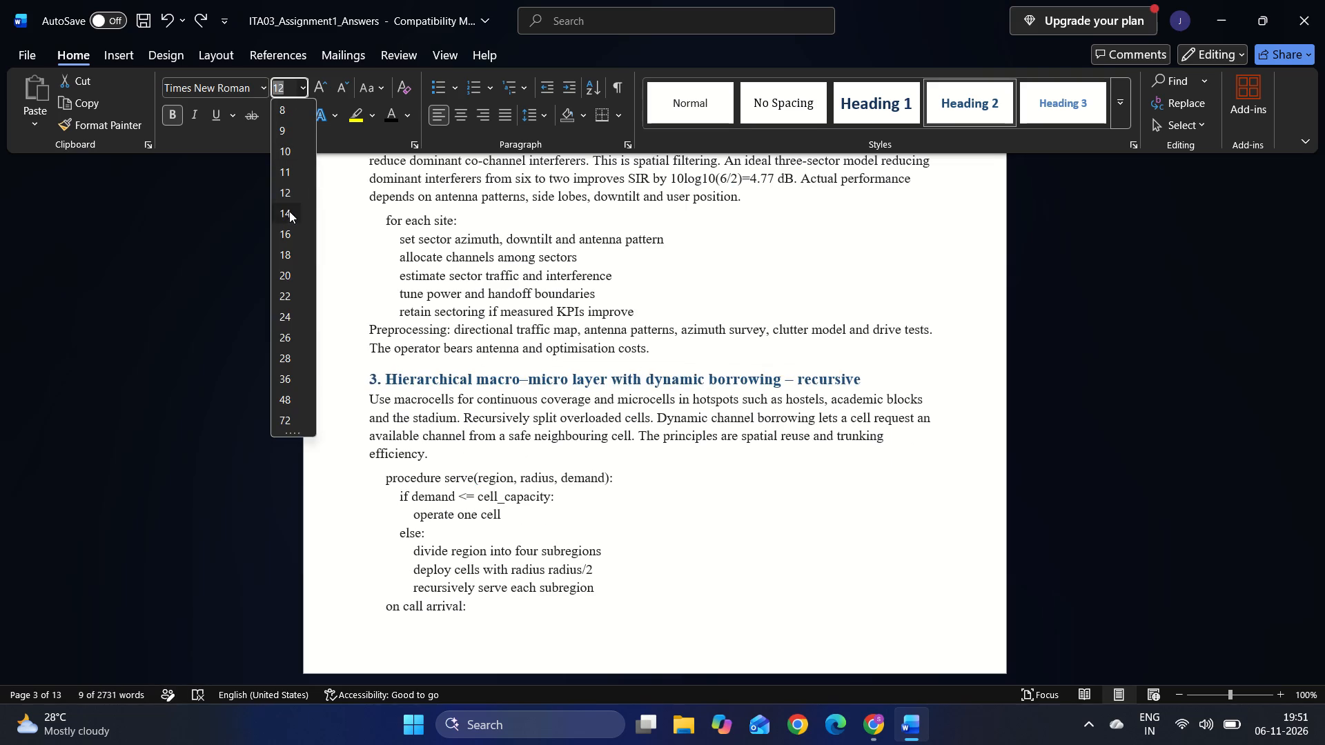
Make the subheading "3. Hierarchical macro–micro layer with dynamic borrowing – recursive" black.
click(386, 112)
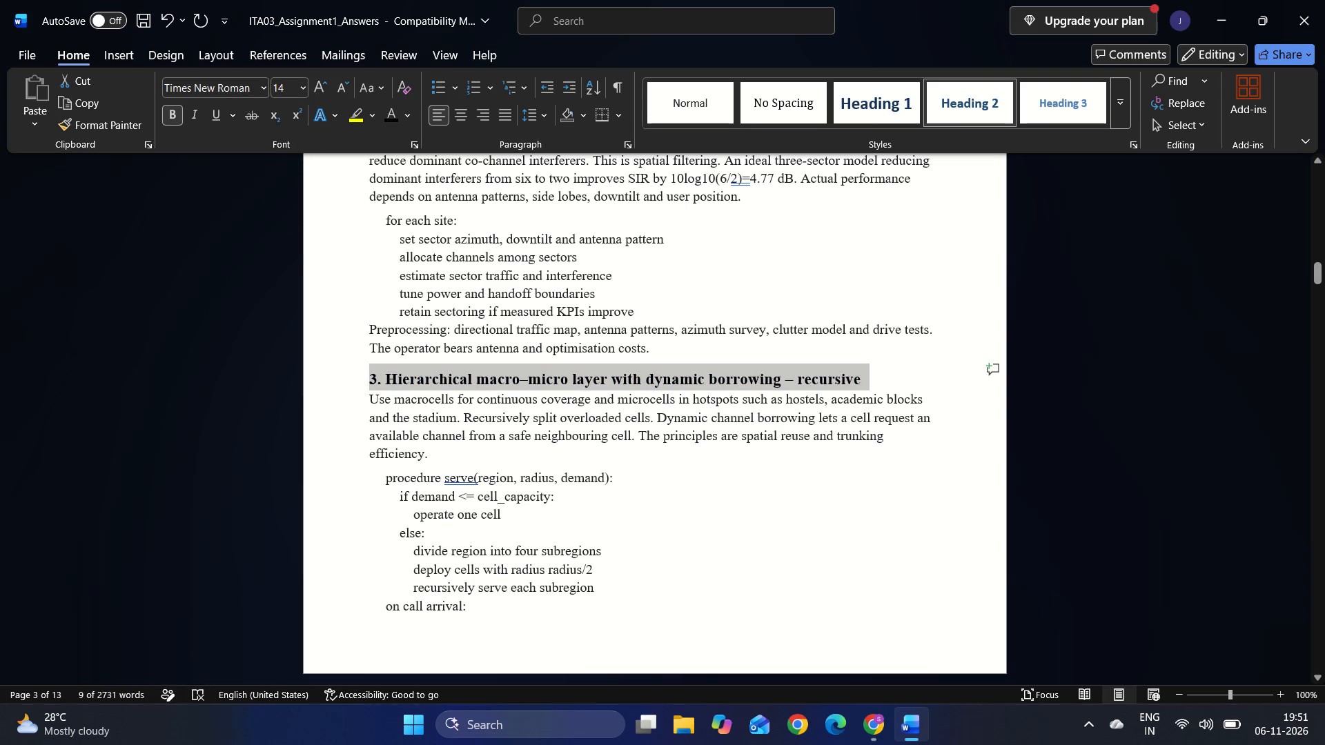
Justify the introductory paragraph and the "Preprocessing" paragraph of the section on the hierarchical macro–micro layer.
drag(431, 457, 369, 408)
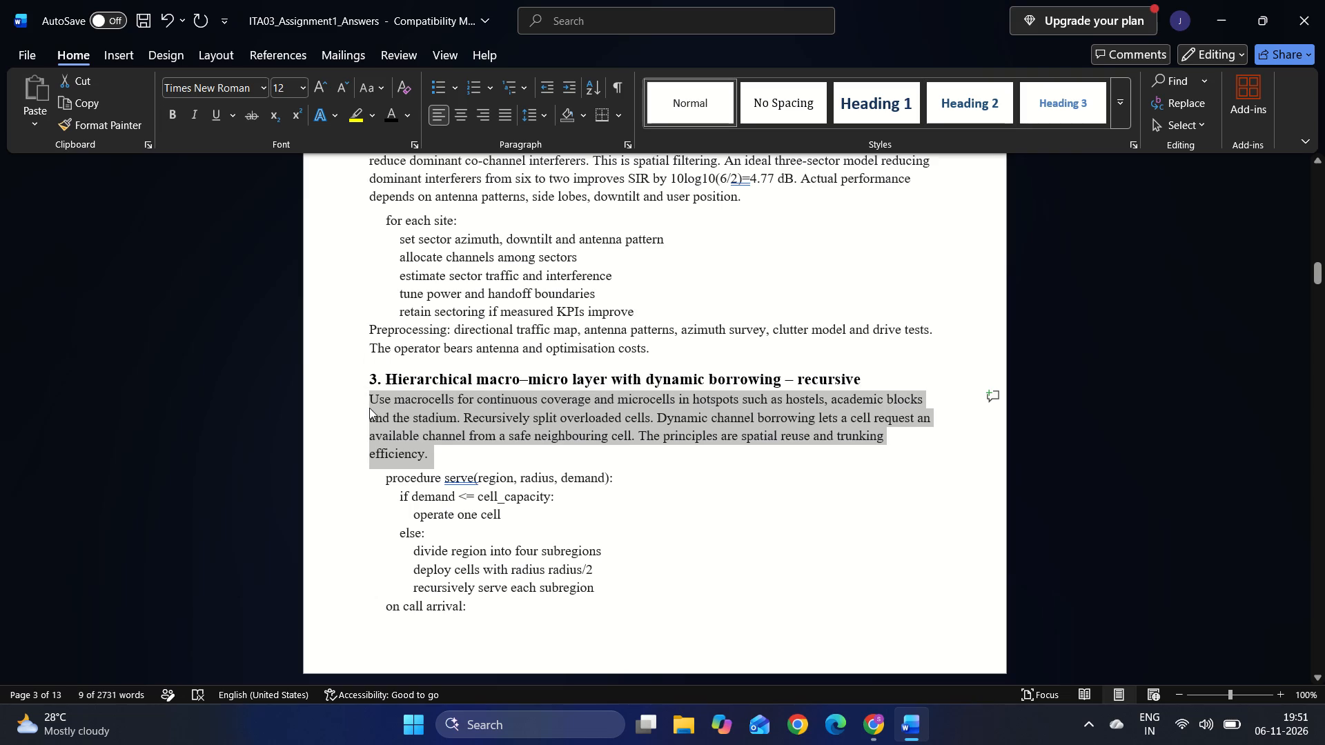
key(ctrl+j)
scroll(653, 590, down, 1)
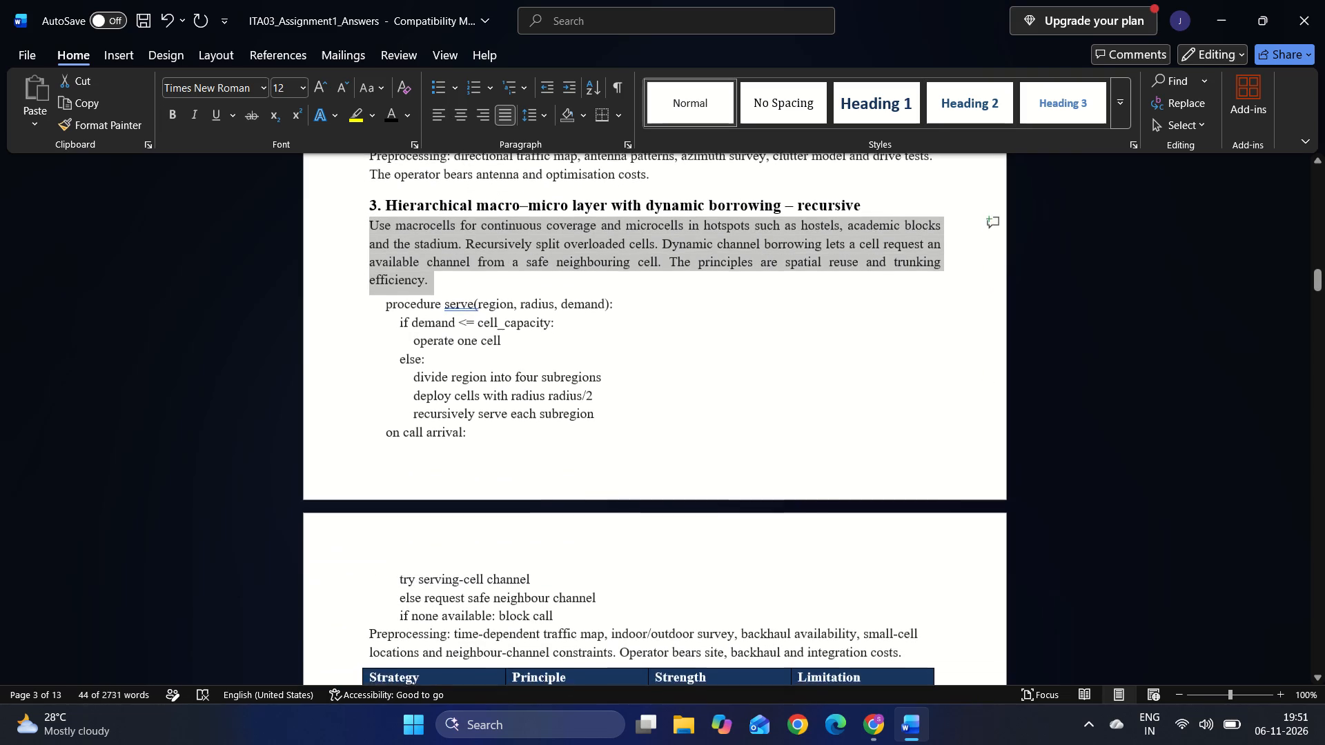
scroll(653, 590, down, 2)
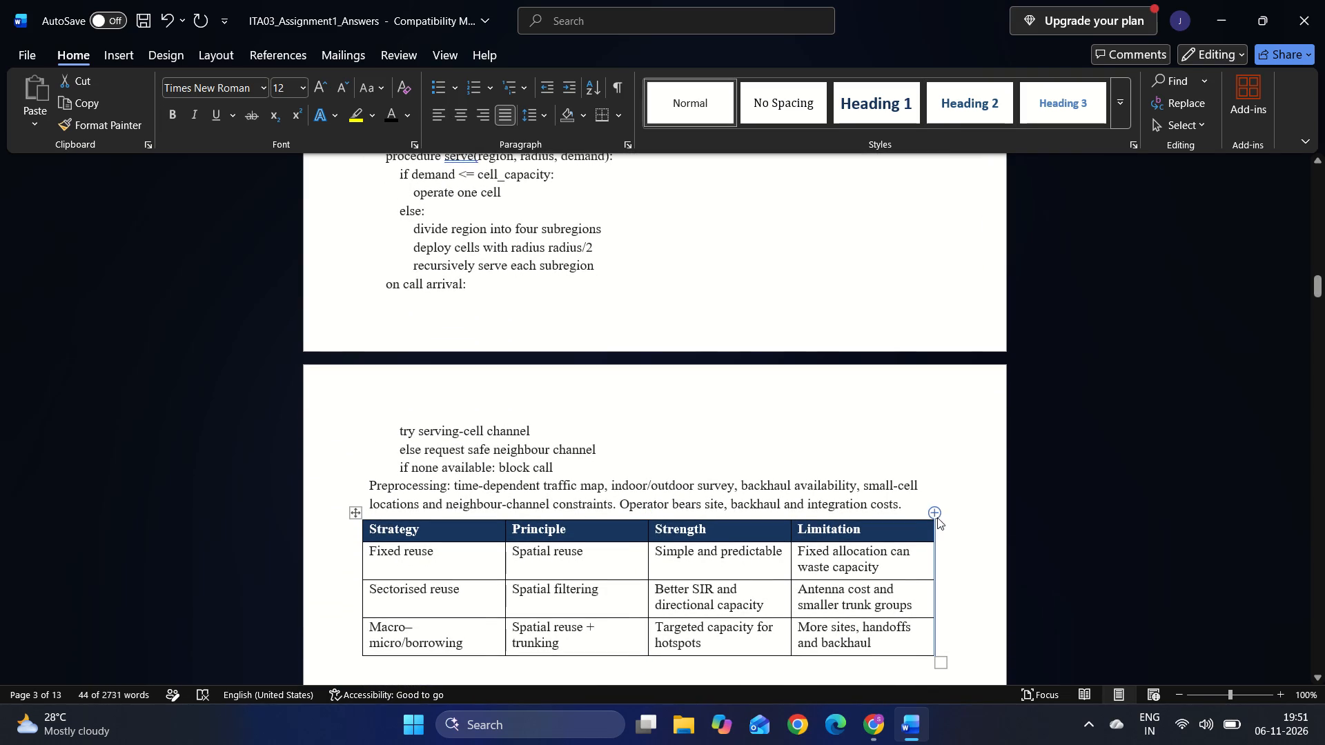
drag(900, 506, 335, 479)
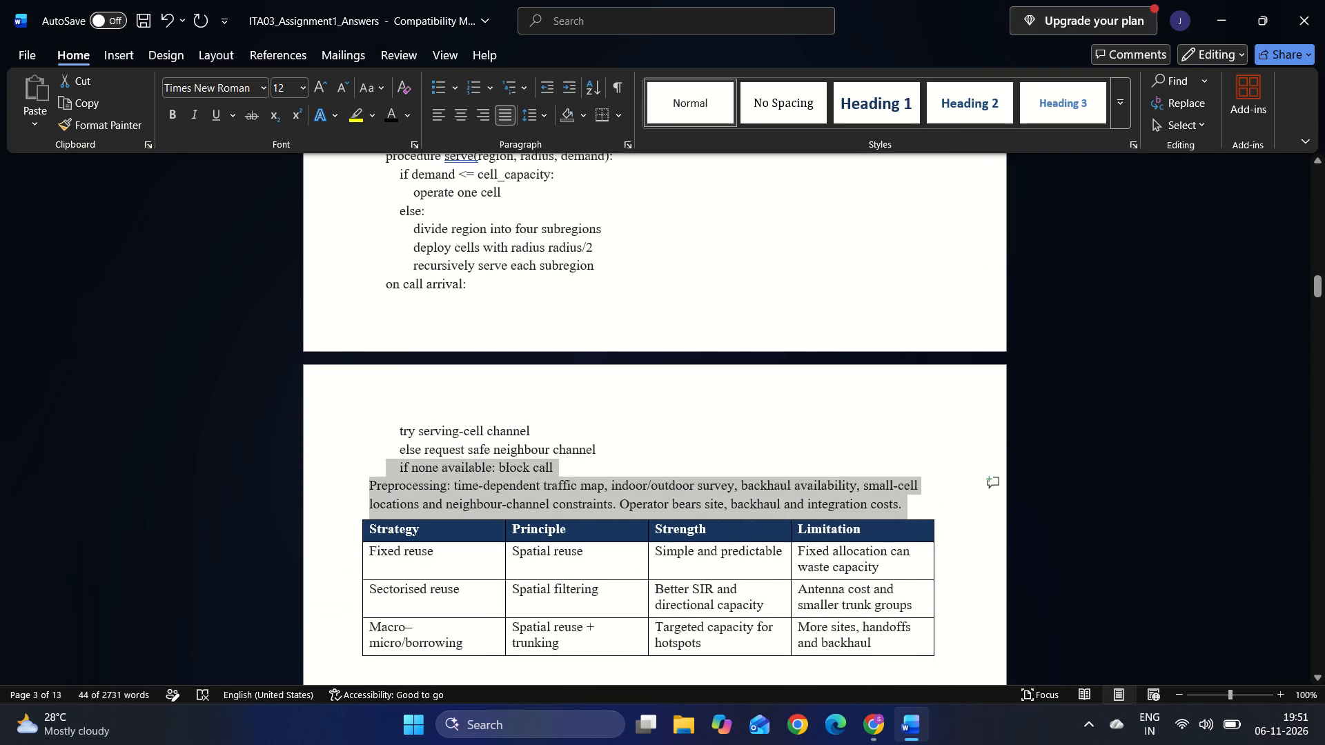
drag(335, 479, 328, 484)
key(ctrl+j)
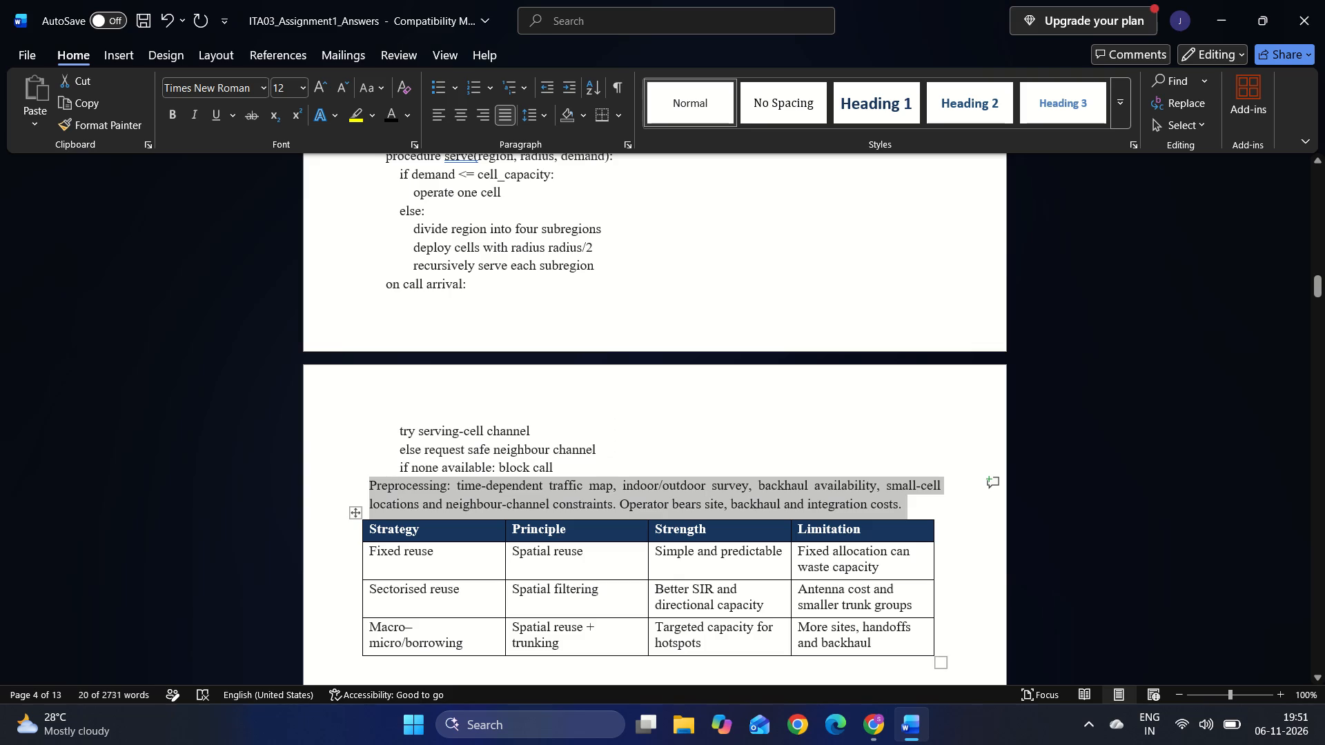
Insert a blank line between the "Preprocessing" paragraph and the strategy comparison table at the end of Task 1.
click(906, 498)
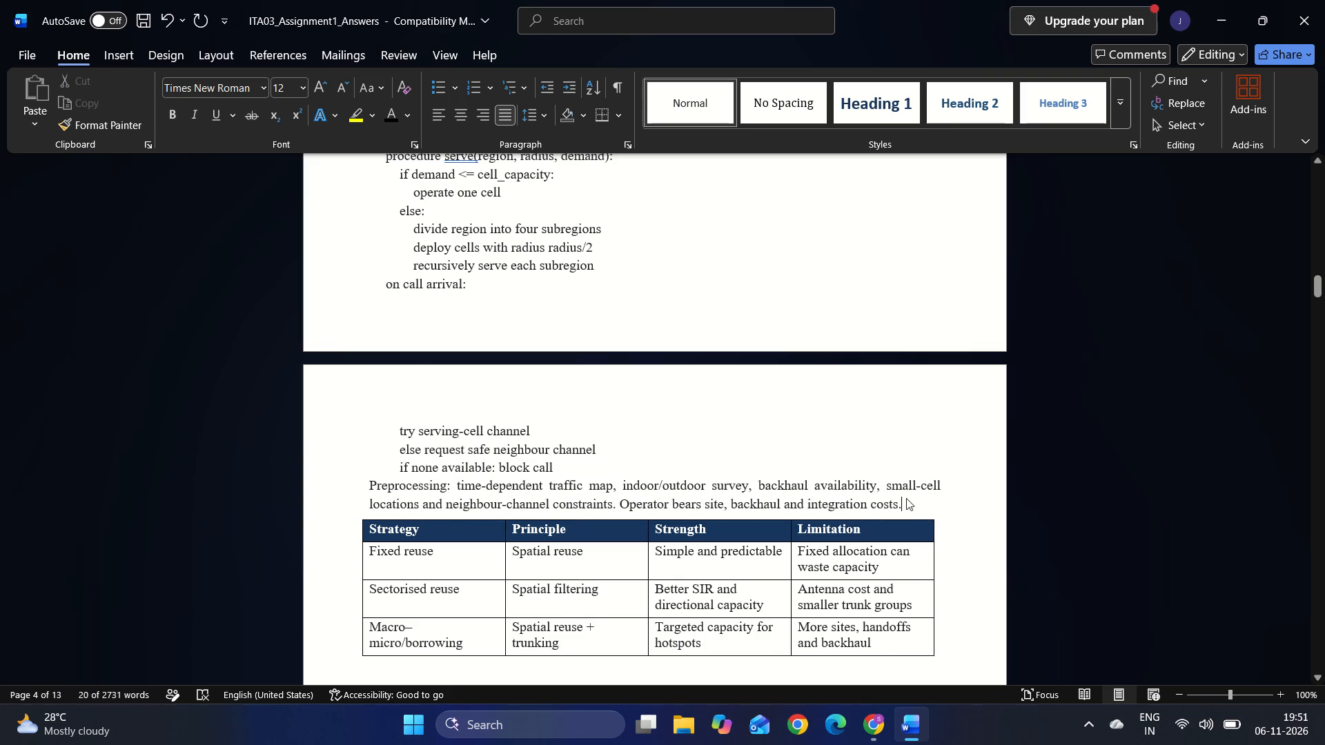
key(Return)
Format the heading "Task 2 – Governing Design Parameters (2 Marks)" in black at font size 14, keeping it bold.
scroll(906, 498, down, 1)
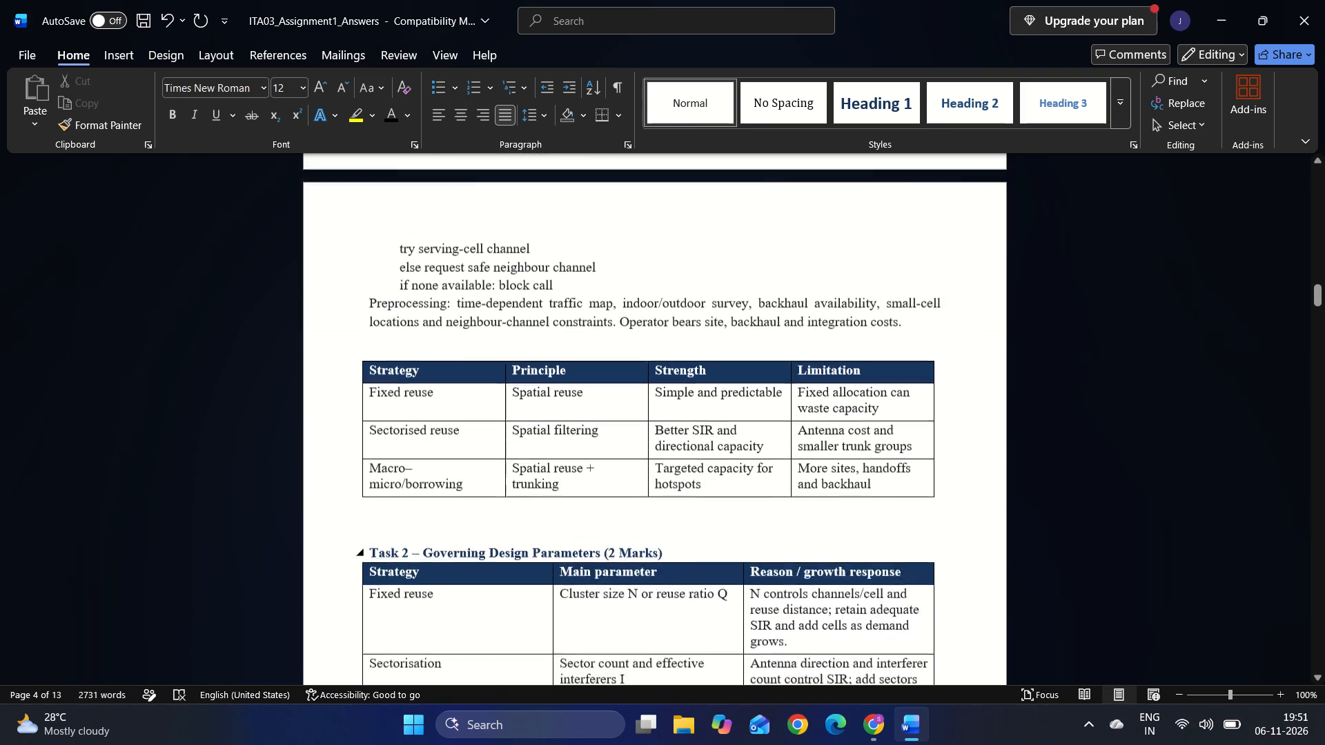
scroll(906, 498, down, 1)
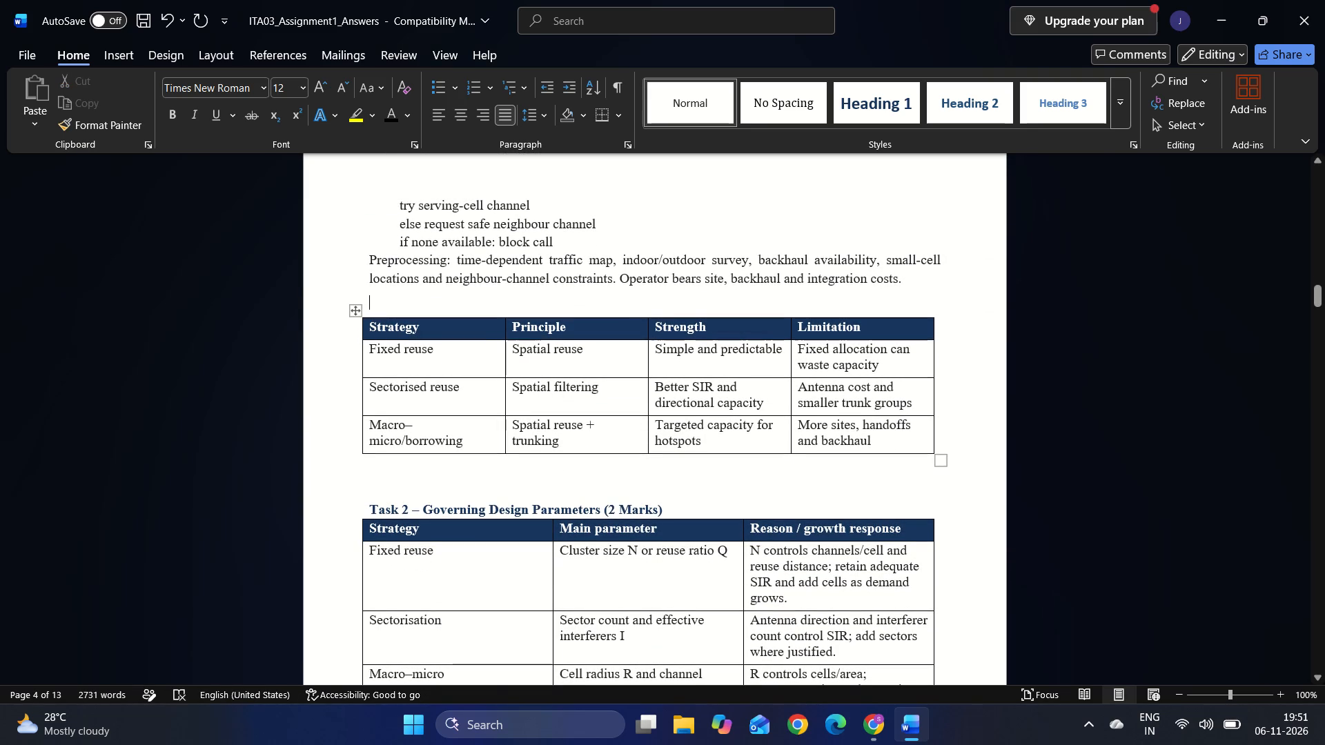
scroll(887, 437, down, 1)
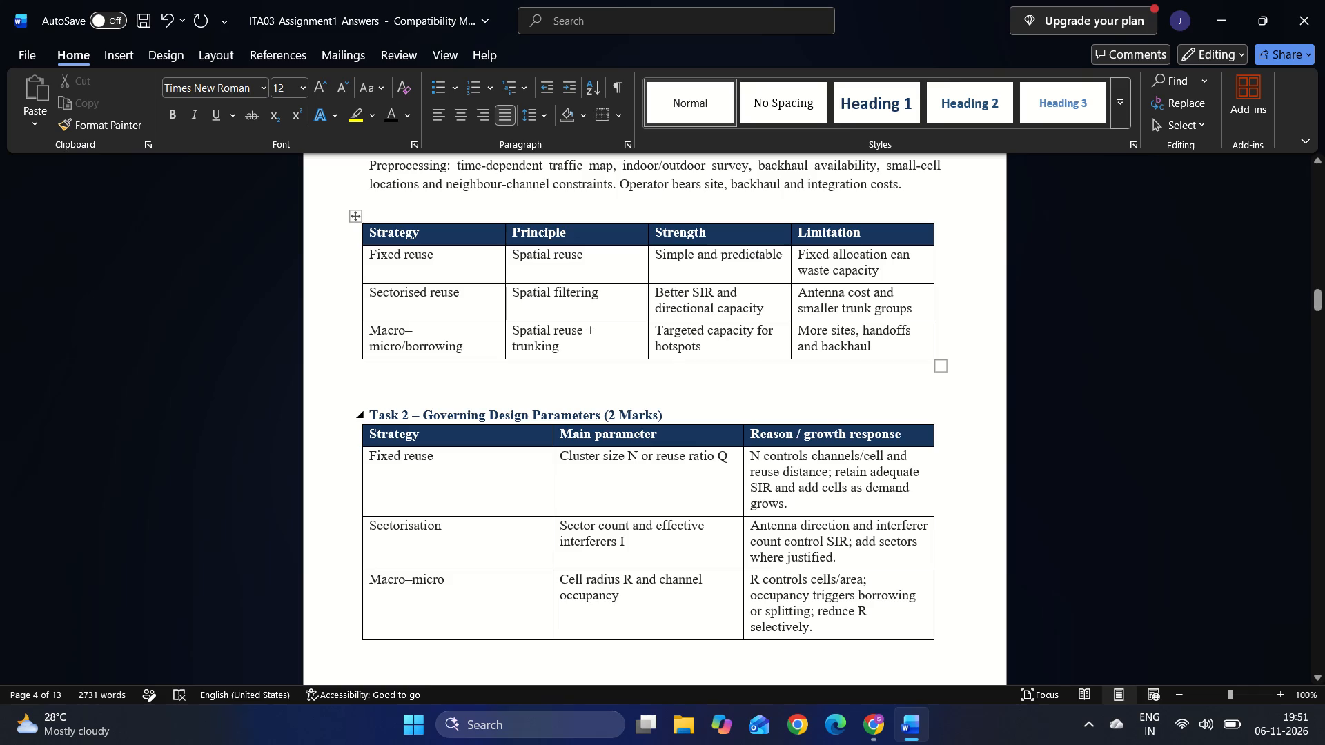
drag(679, 415, 361, 386)
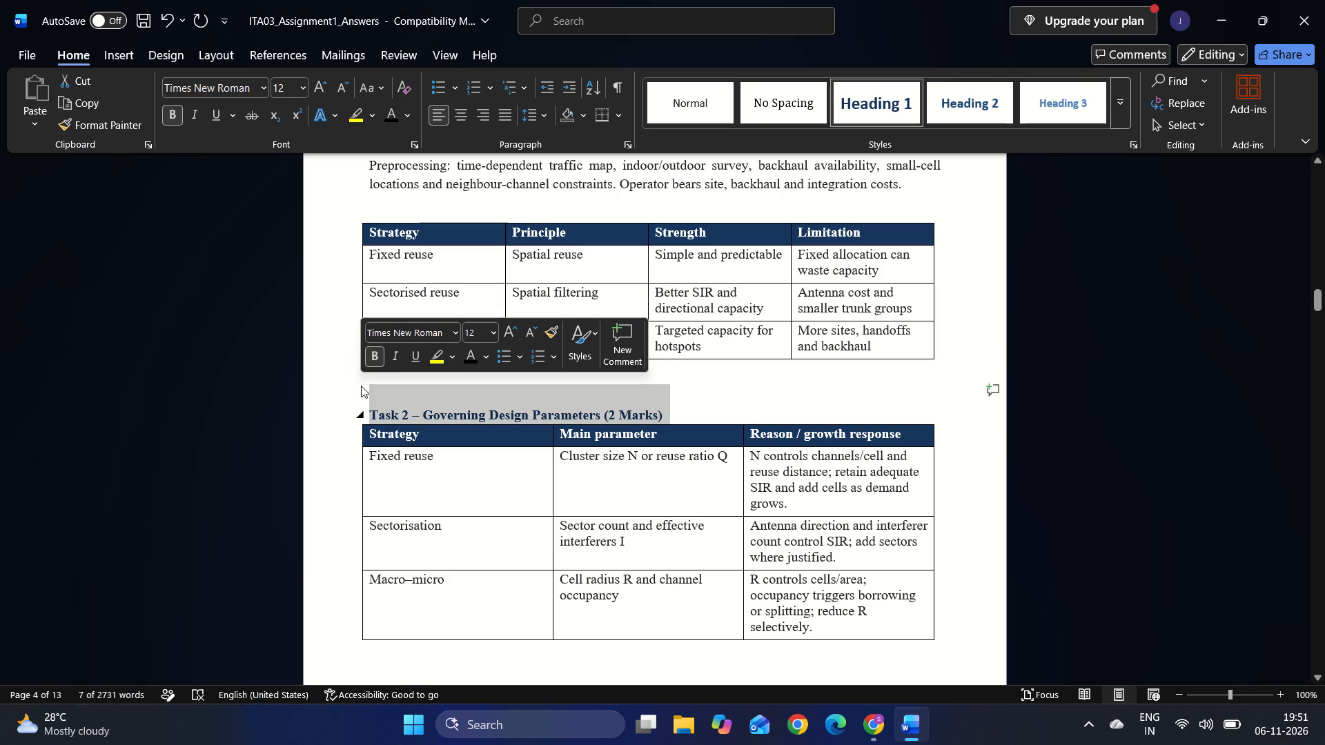
key(ctrl+b)
key(ctrl+b)
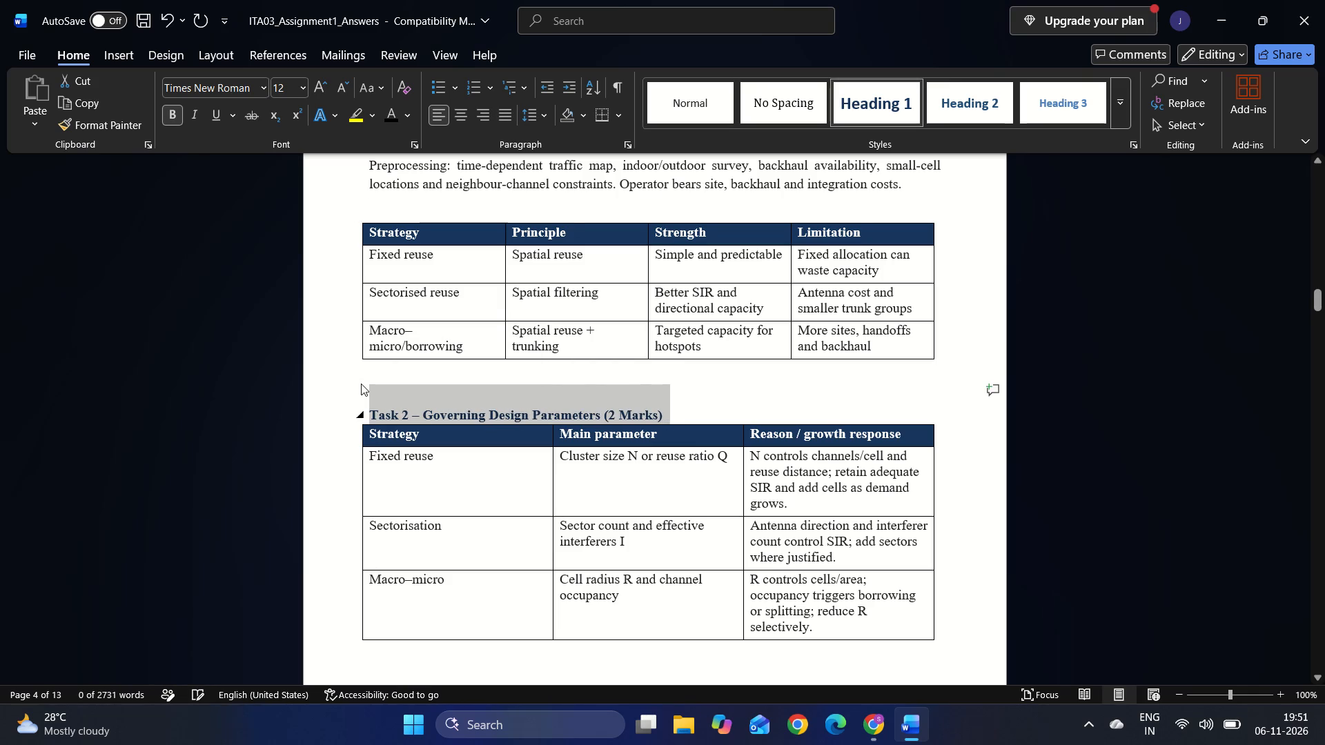
click(391, 106)
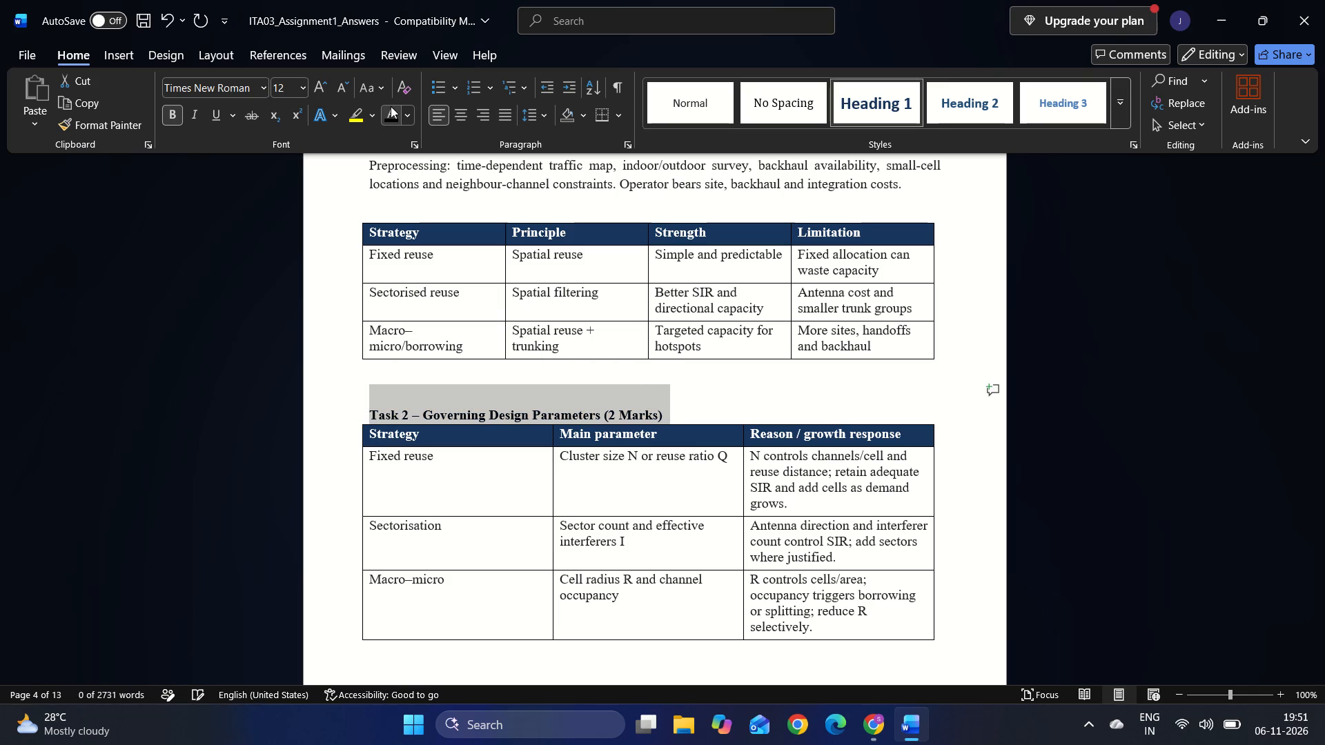
click(299, 94)
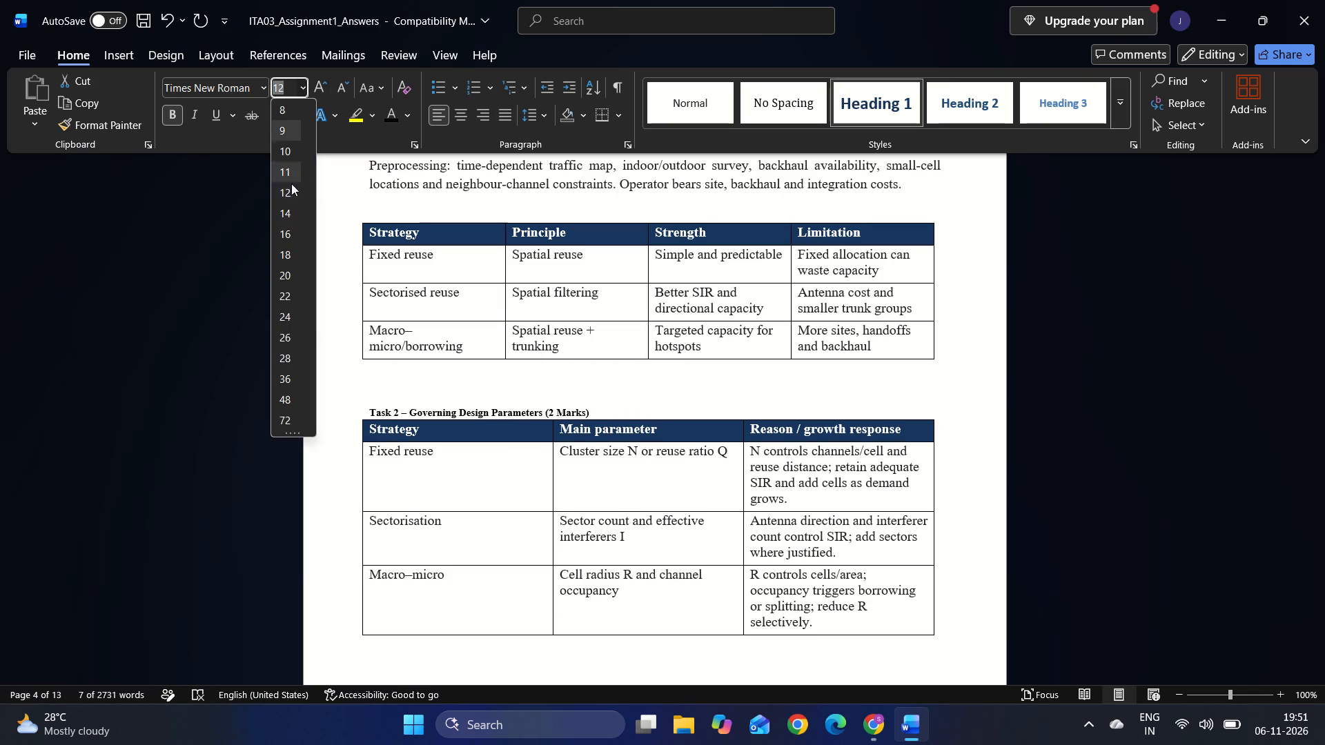
click(286, 206)
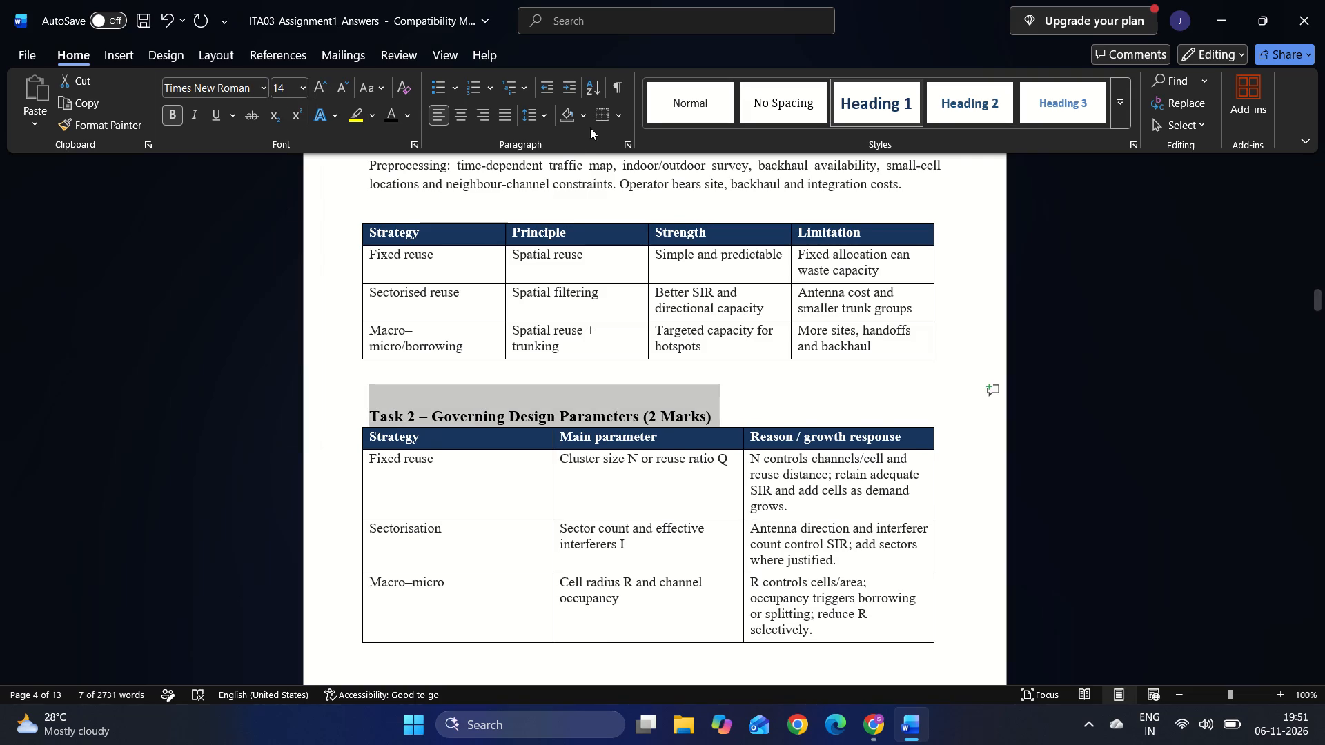
Insert a blank line between the Task 2 heading and the table below it.
scroll(809, 502, down, 2)
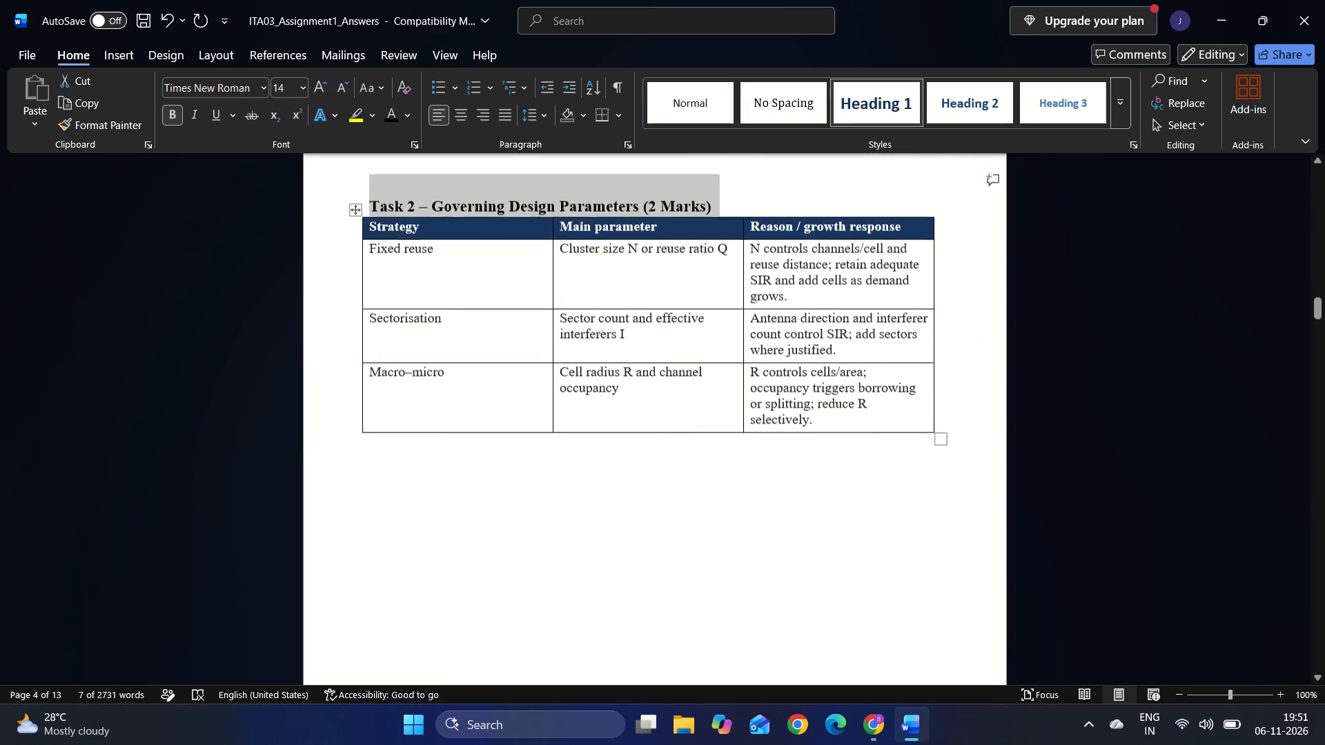
scroll(809, 502, down, 1)
scroll(757, 477, down, 1)
scroll(757, 477, up, 1)
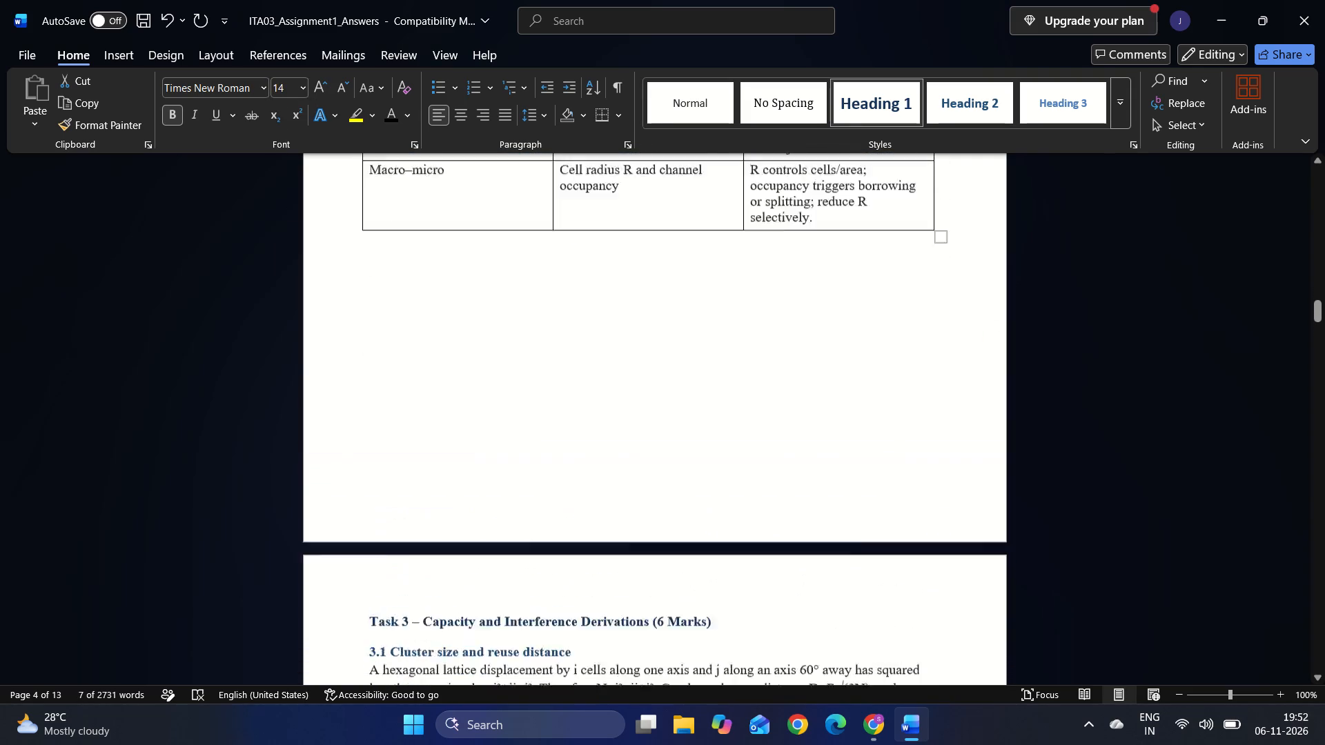
scroll(757, 477, up, 1)
click(749, 520)
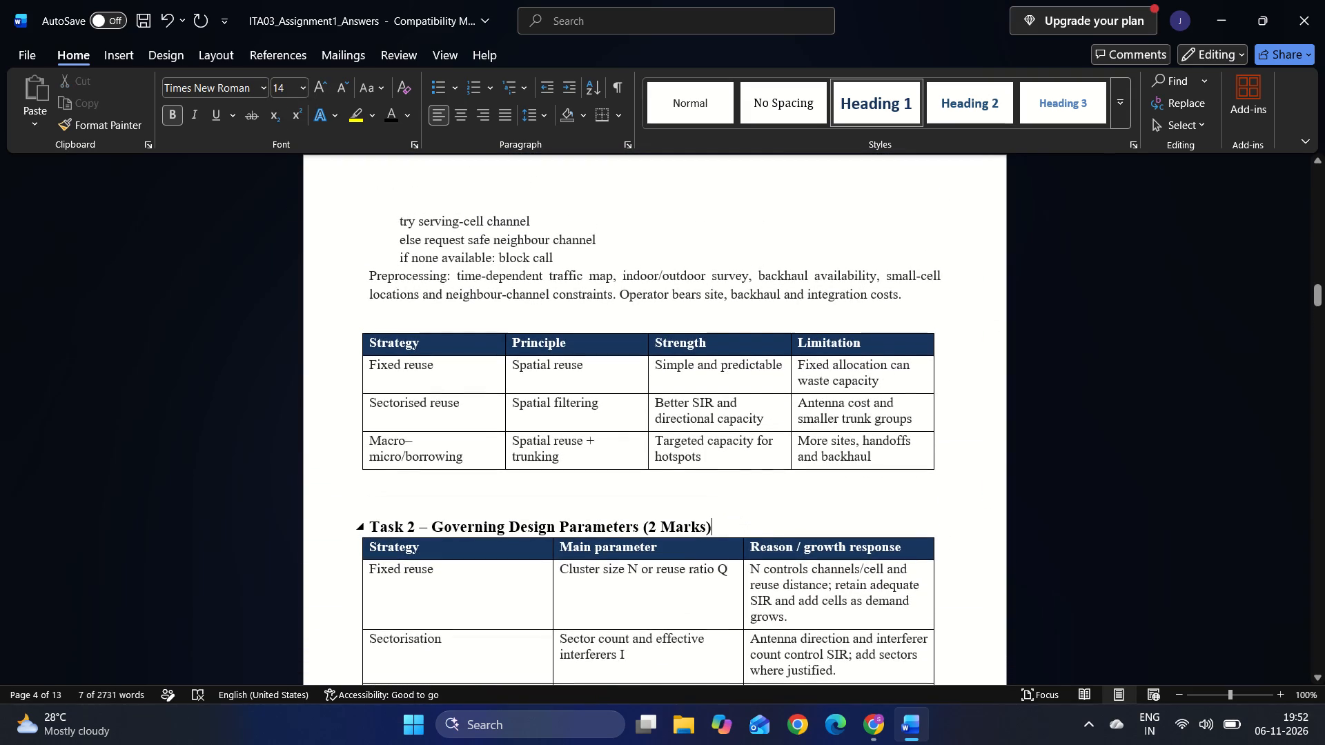
key(Return)
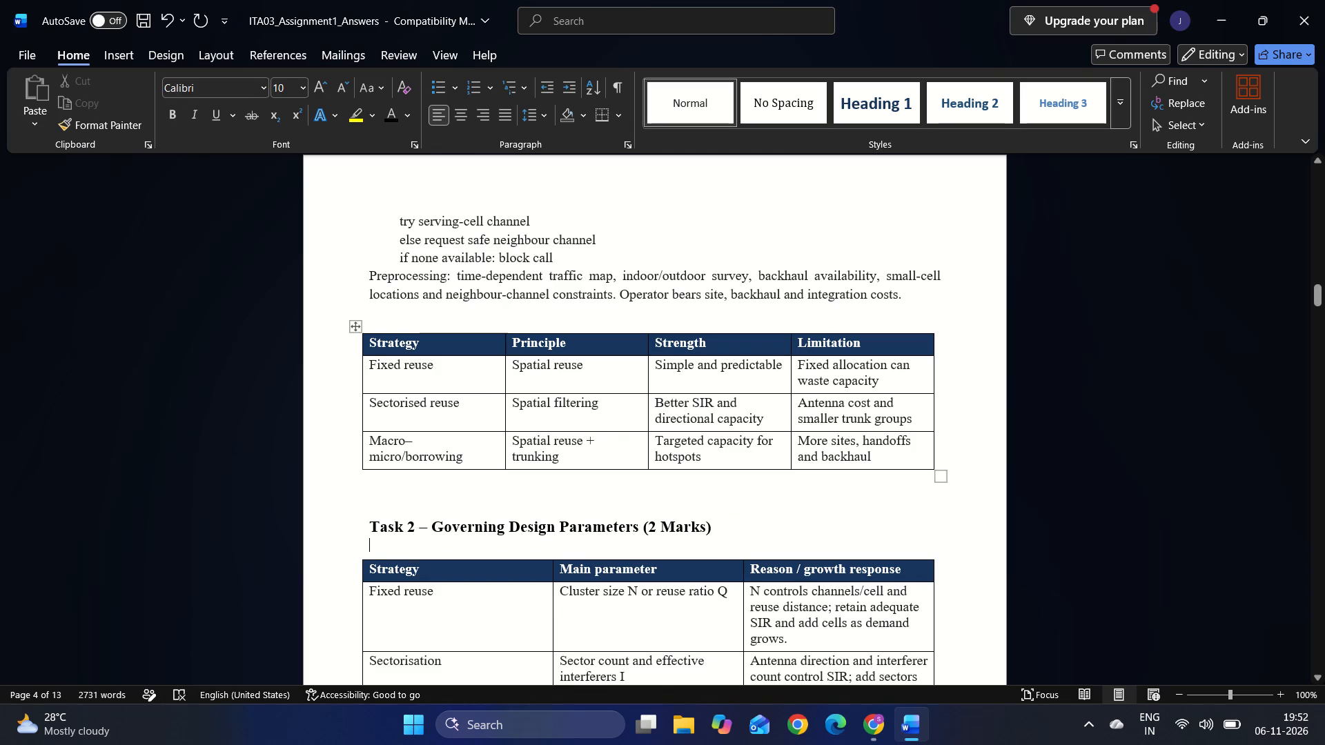
Format the heading "Task 3 – Capacity and Interference Derivations (6 Marks)" at font size 14 in black.
scroll(787, 427, down, 2)
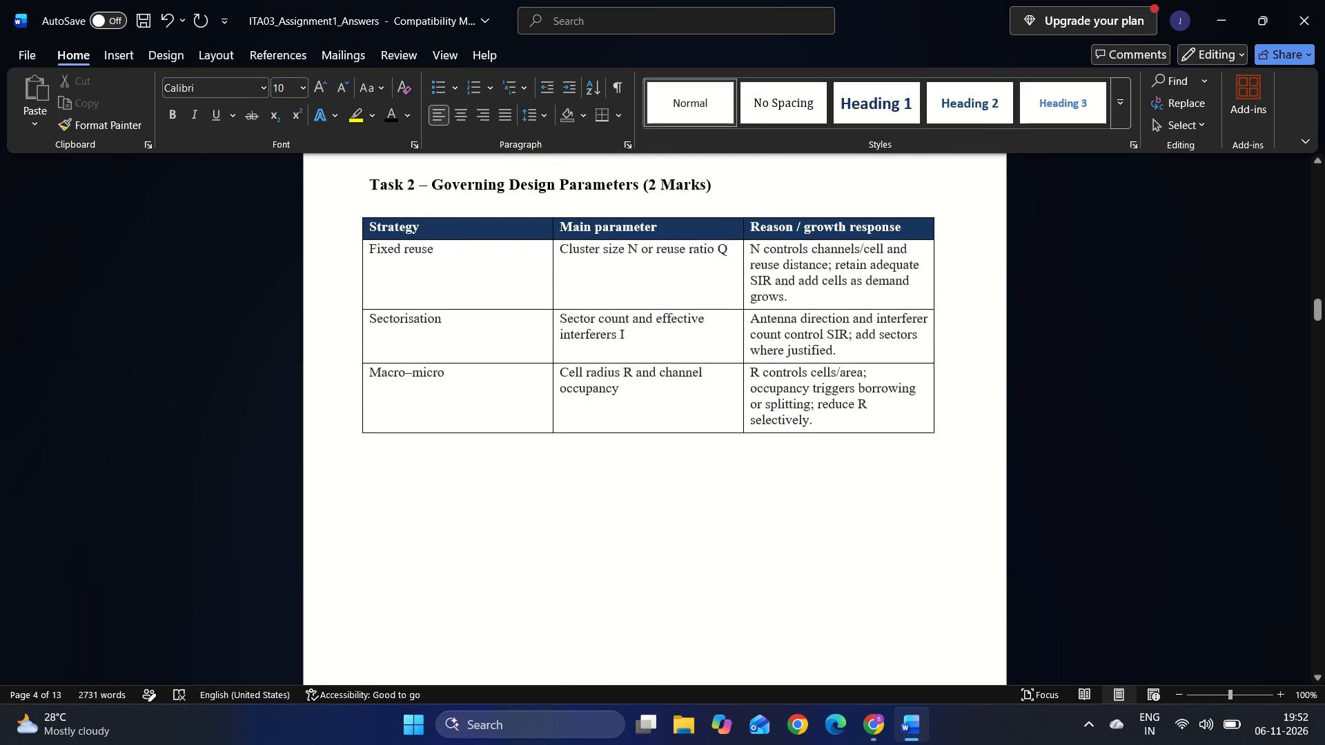
scroll(845, 504, down, 3)
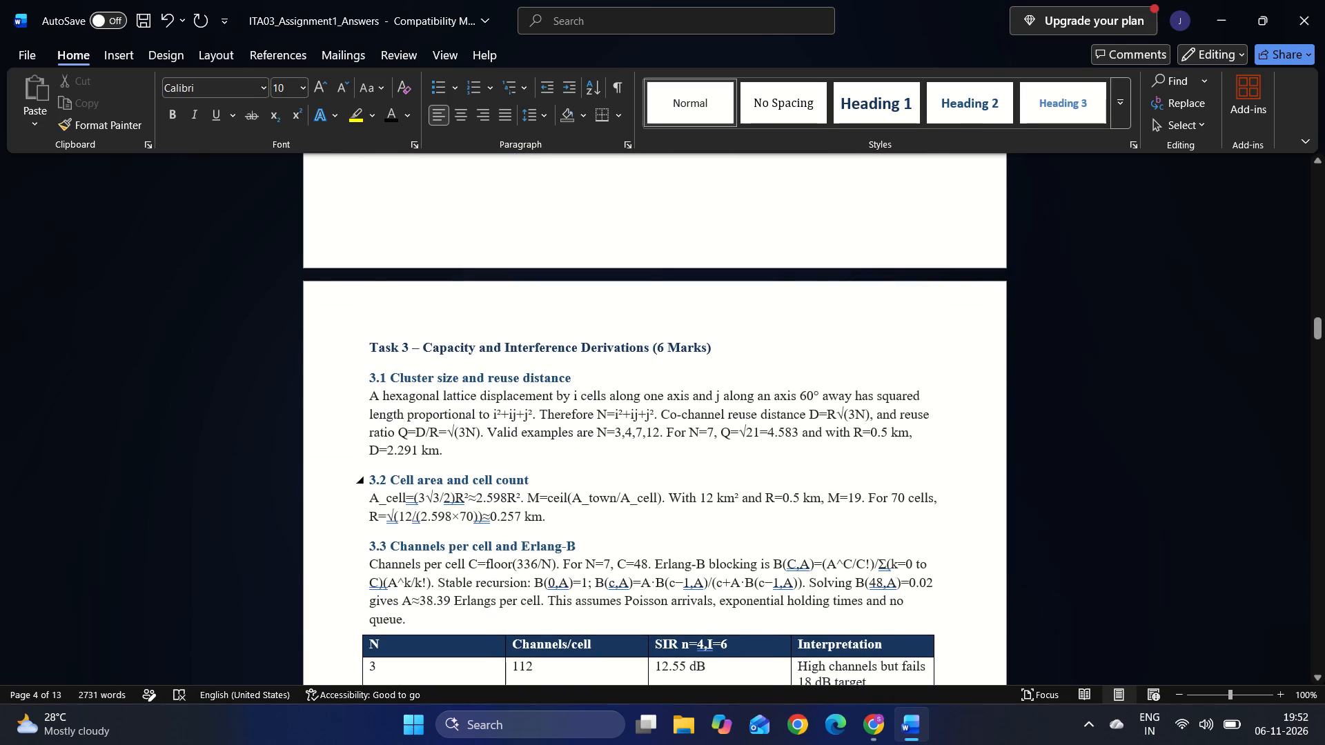
drag(718, 348, 321, 324)
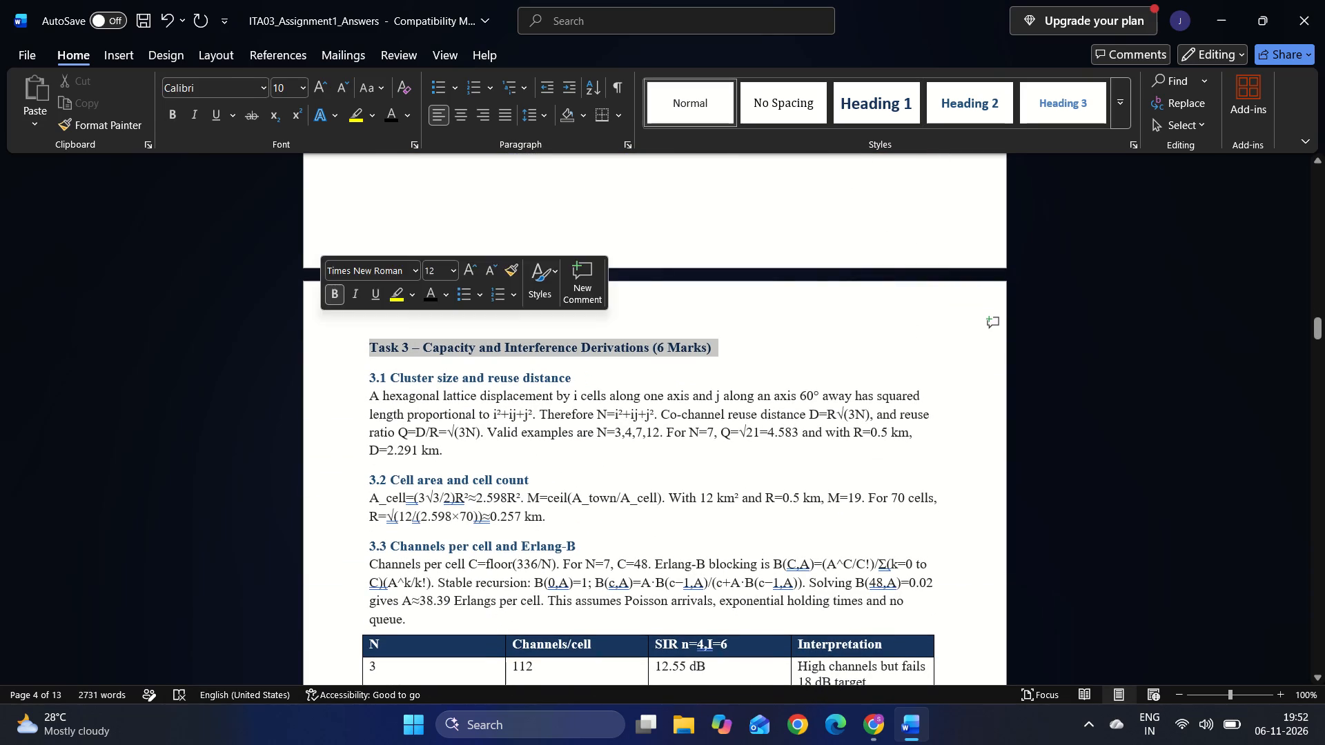
click(303, 90)
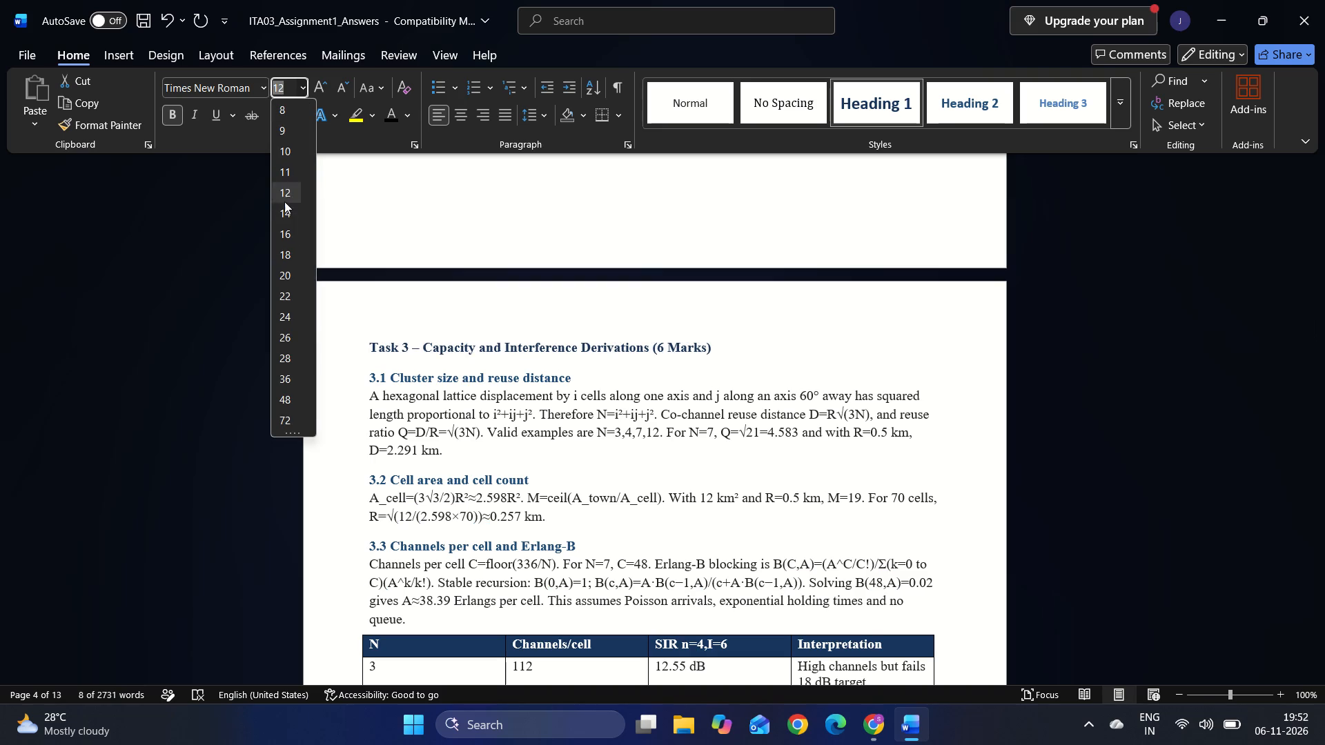
click(284, 213)
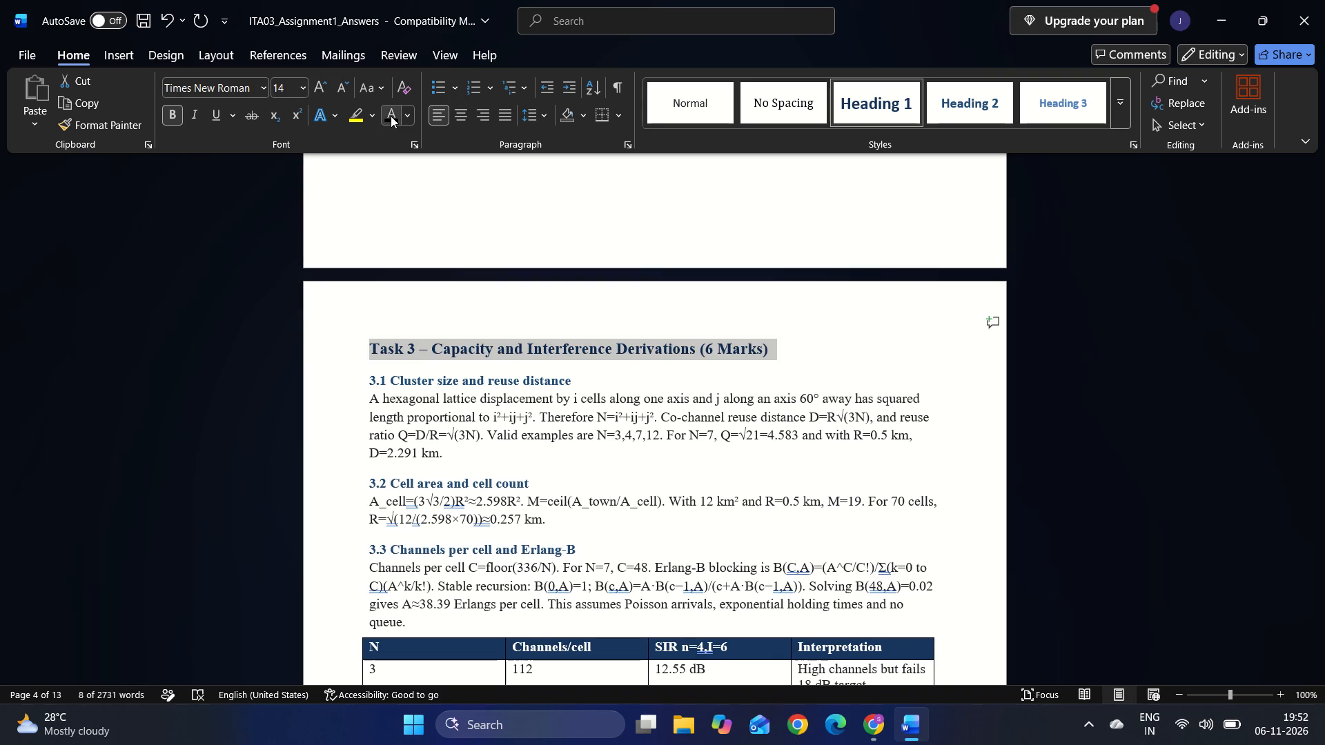
click(391, 115)
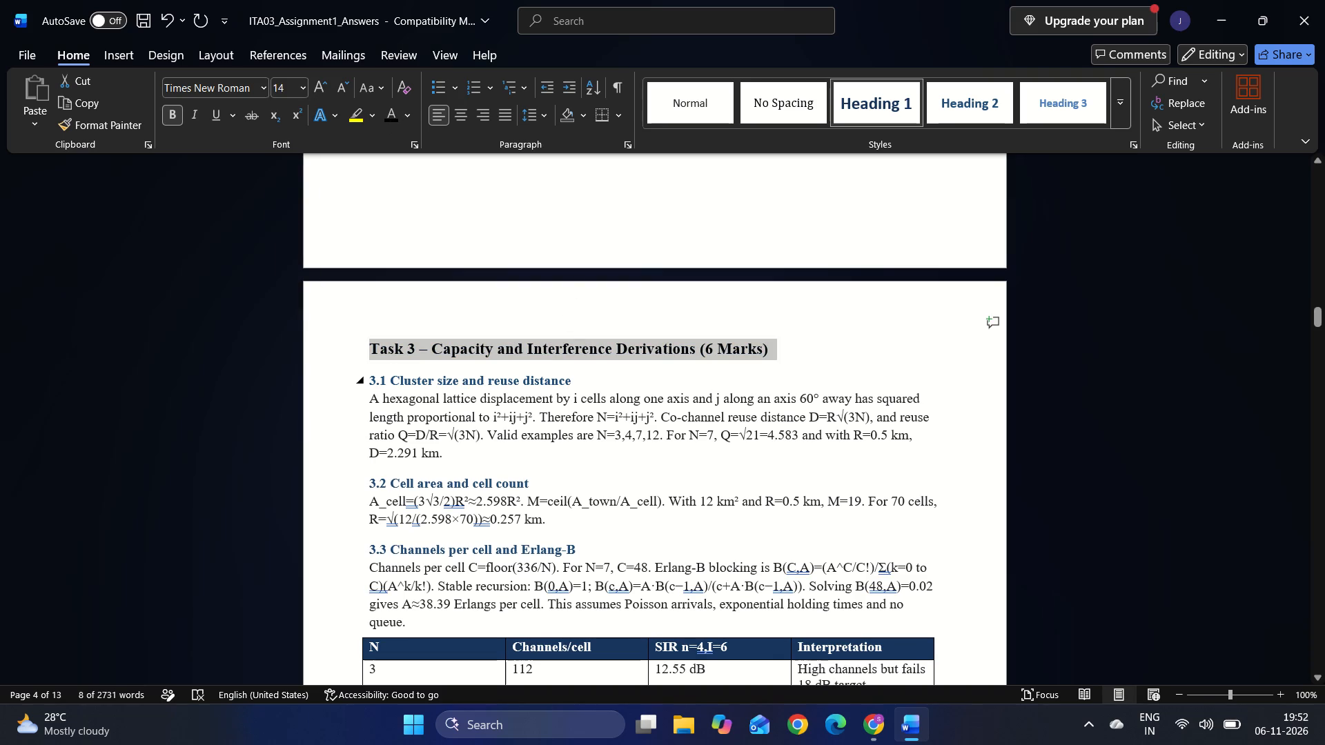
Make the Task 3 subheadings 3.1 Cluster size, 3.2 Cell area and 3.3 Channels per cell black.
drag(569, 383, 342, 372)
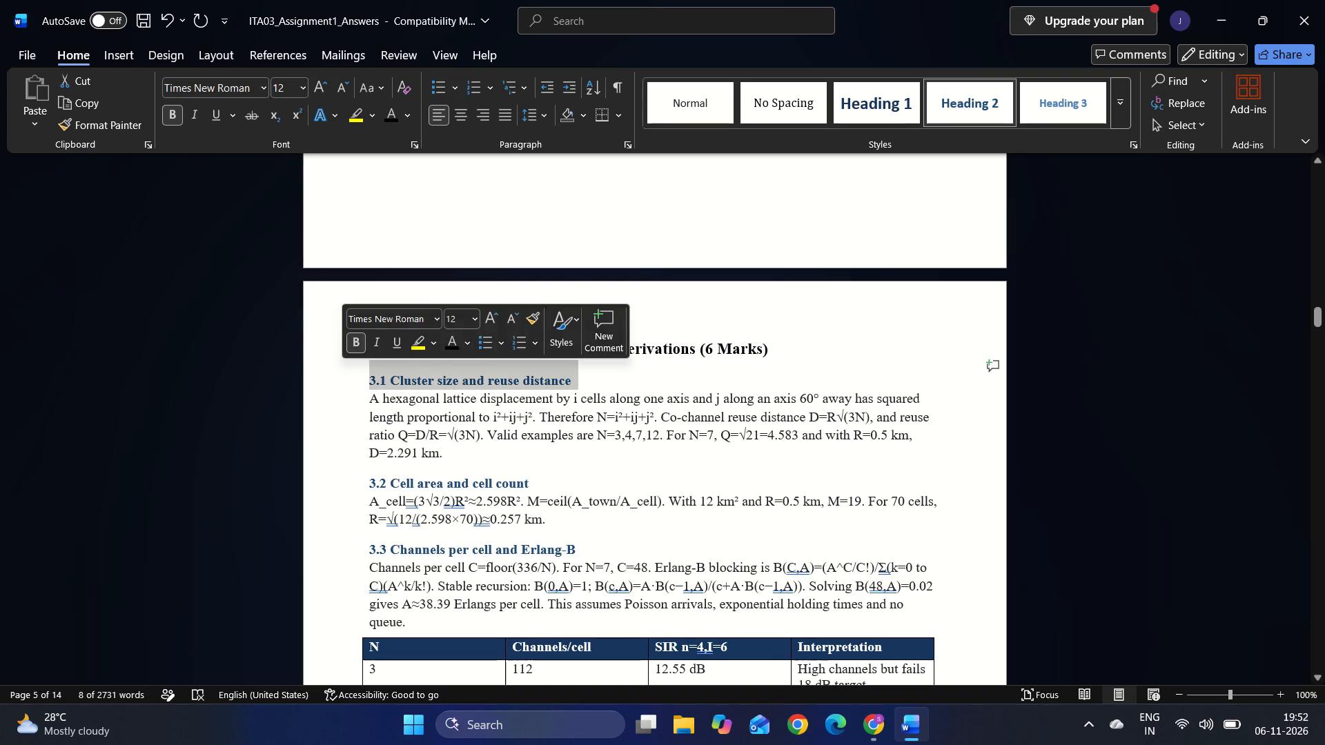
click(385, 116)
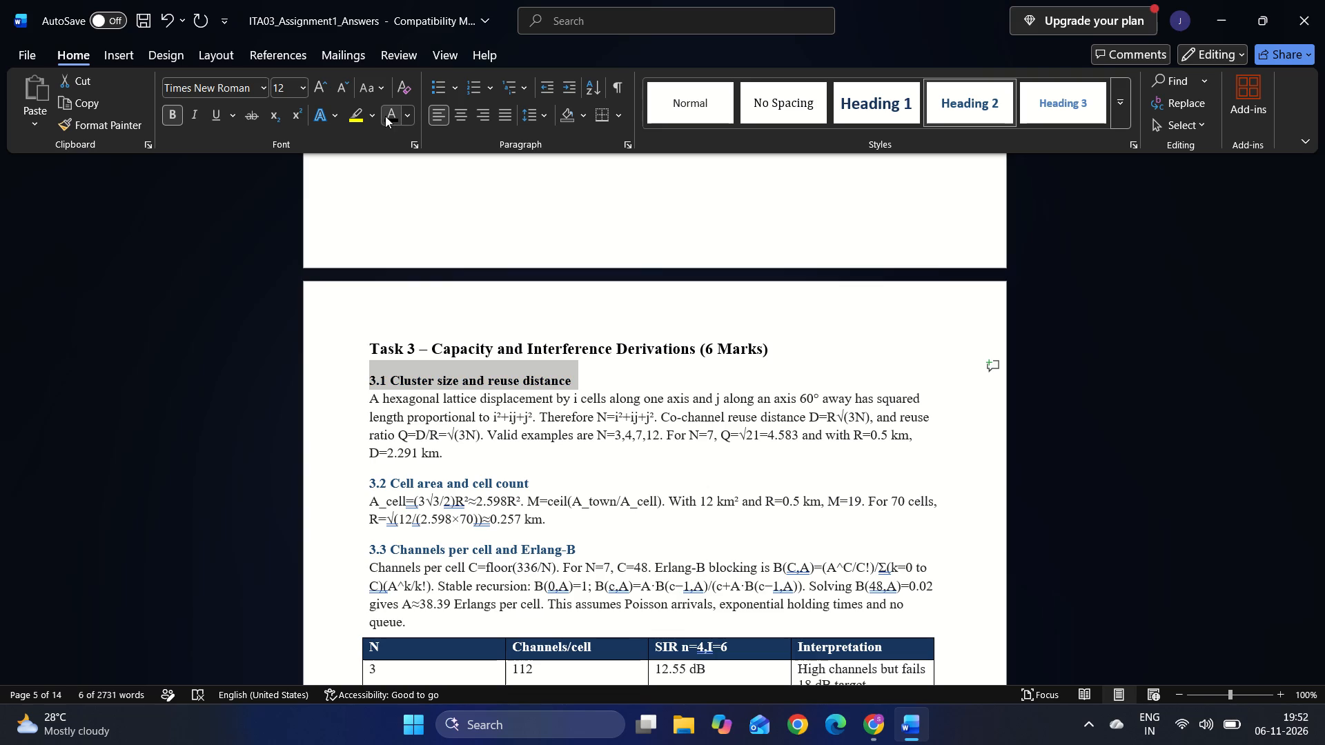
drag(533, 487, 522, 484)
drag(522, 484, 365, 488)
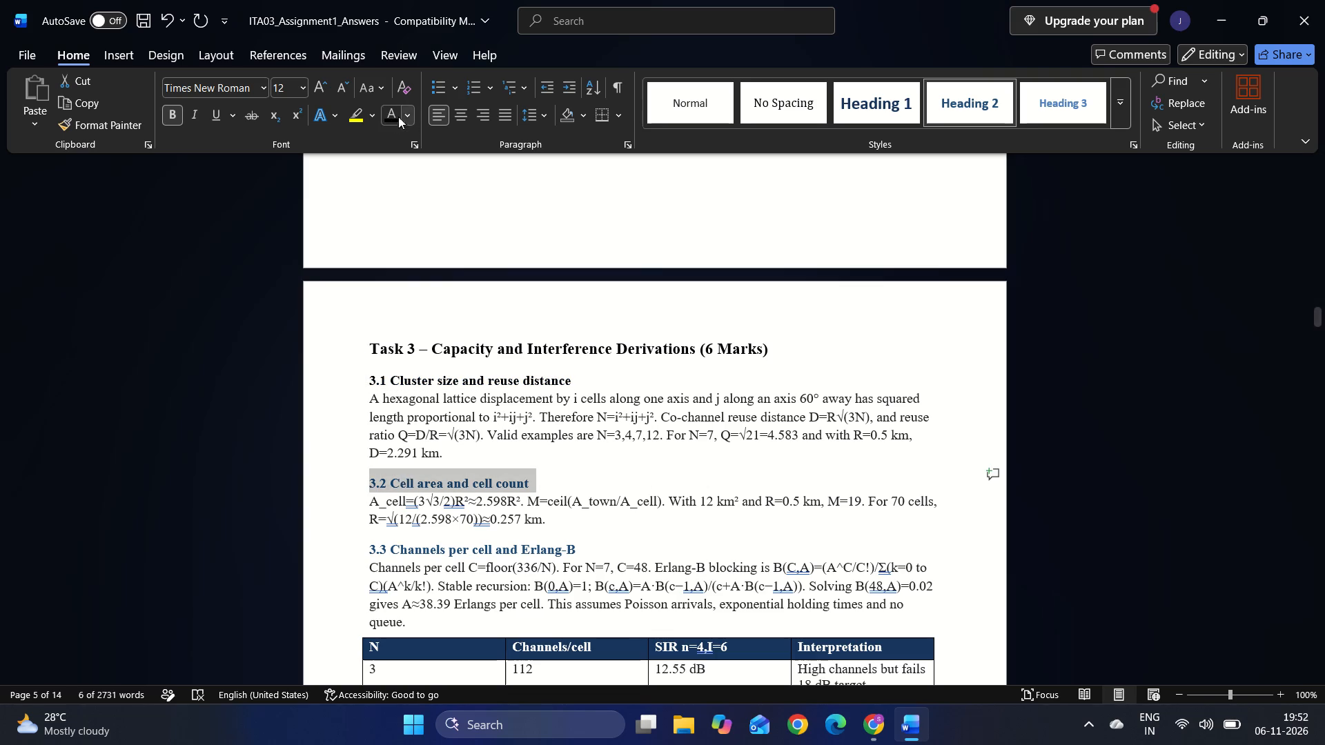
click(384, 124)
scroll(596, 324, down, 1)
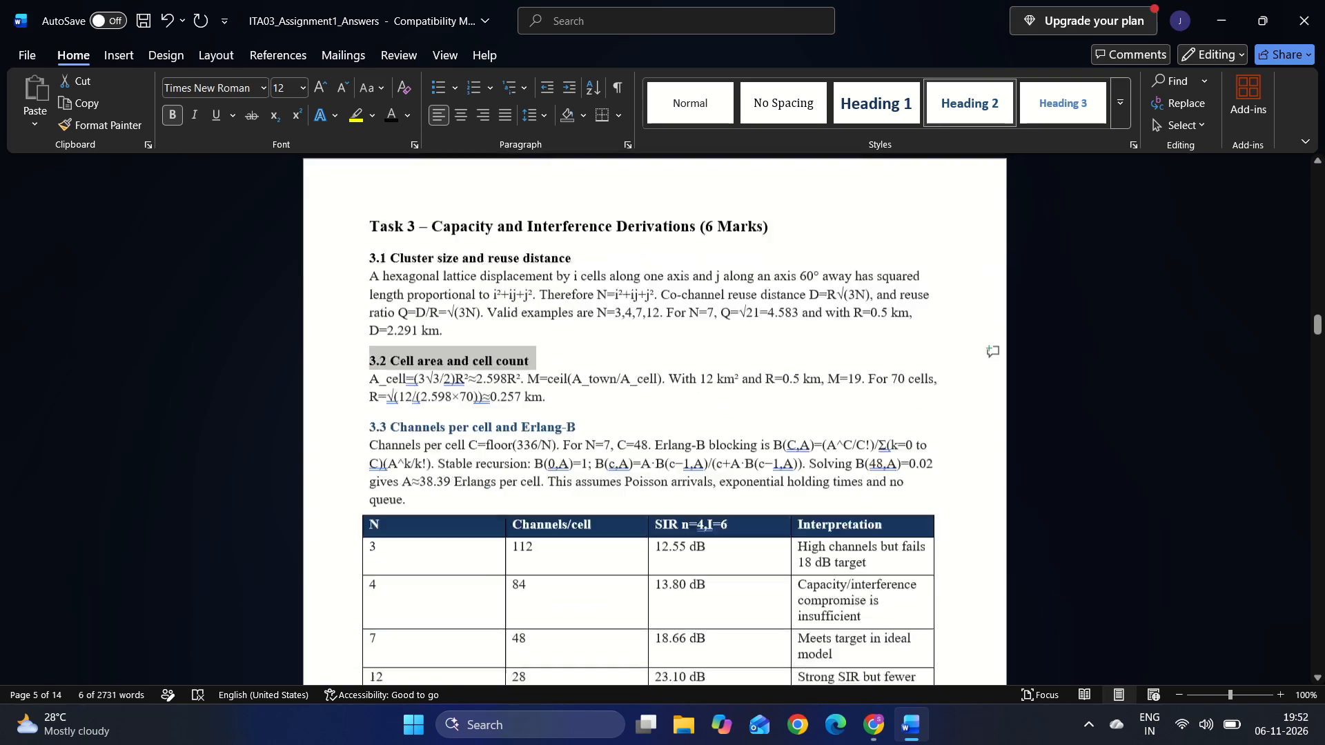
scroll(596, 324, down, 1)
drag(580, 330, 372, 337)
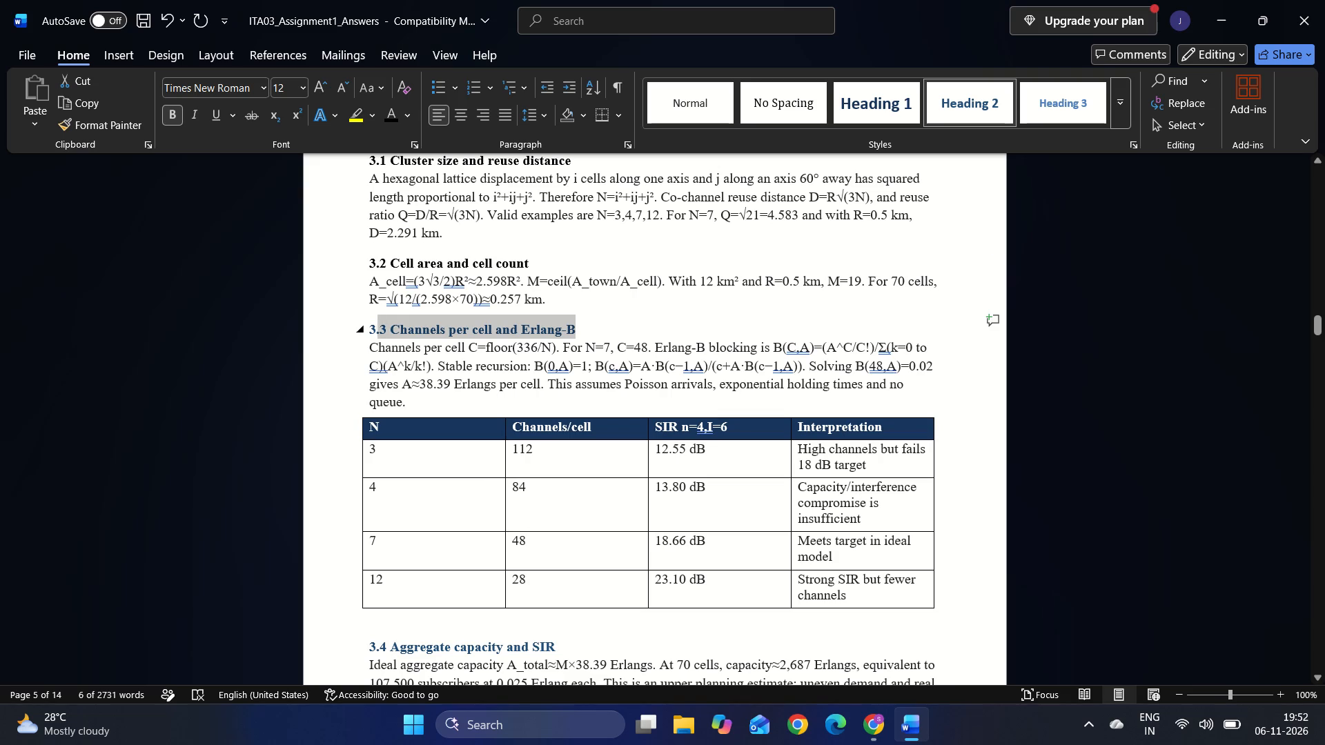
drag(372, 337, 367, 337)
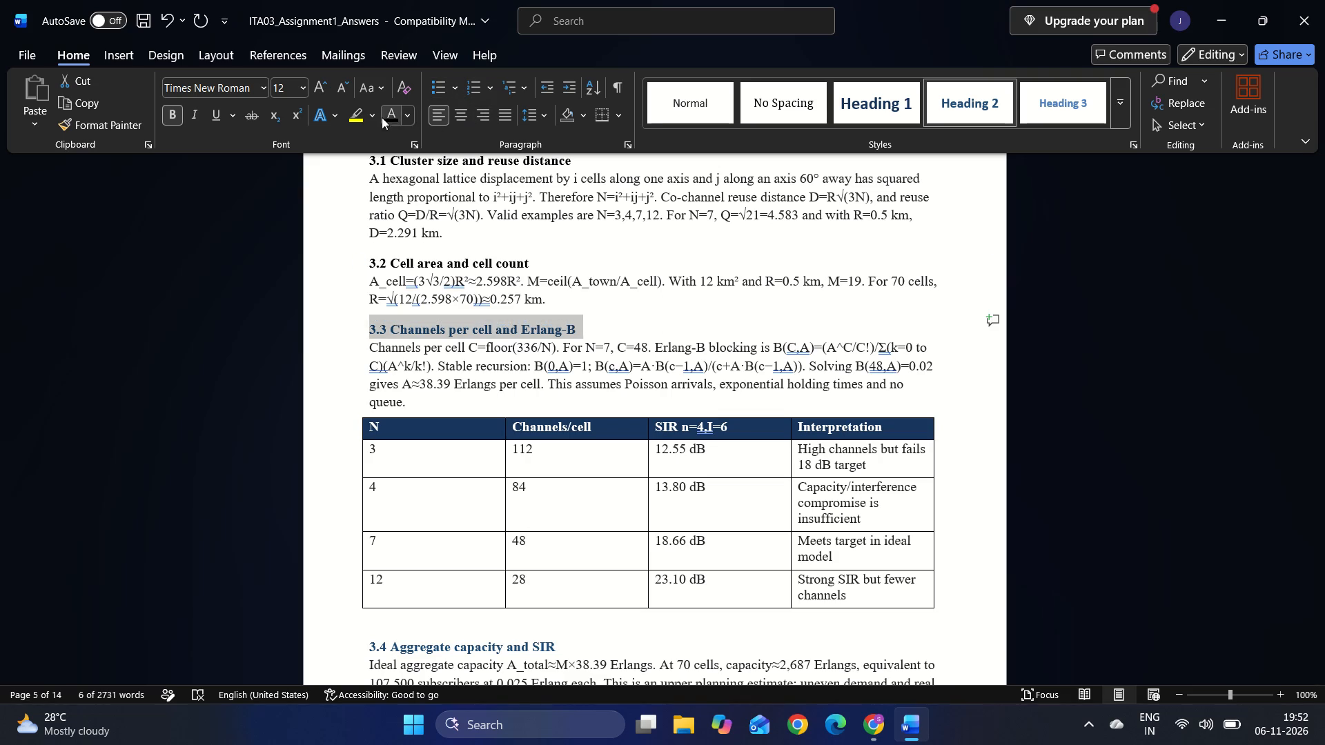
click(395, 112)
Justify the body paragraphs under Task 3 subheadings 3.1 Cluster size, 3.2 Cell area and 3.3 Channels per cell.
scroll(590, 235, up, 1)
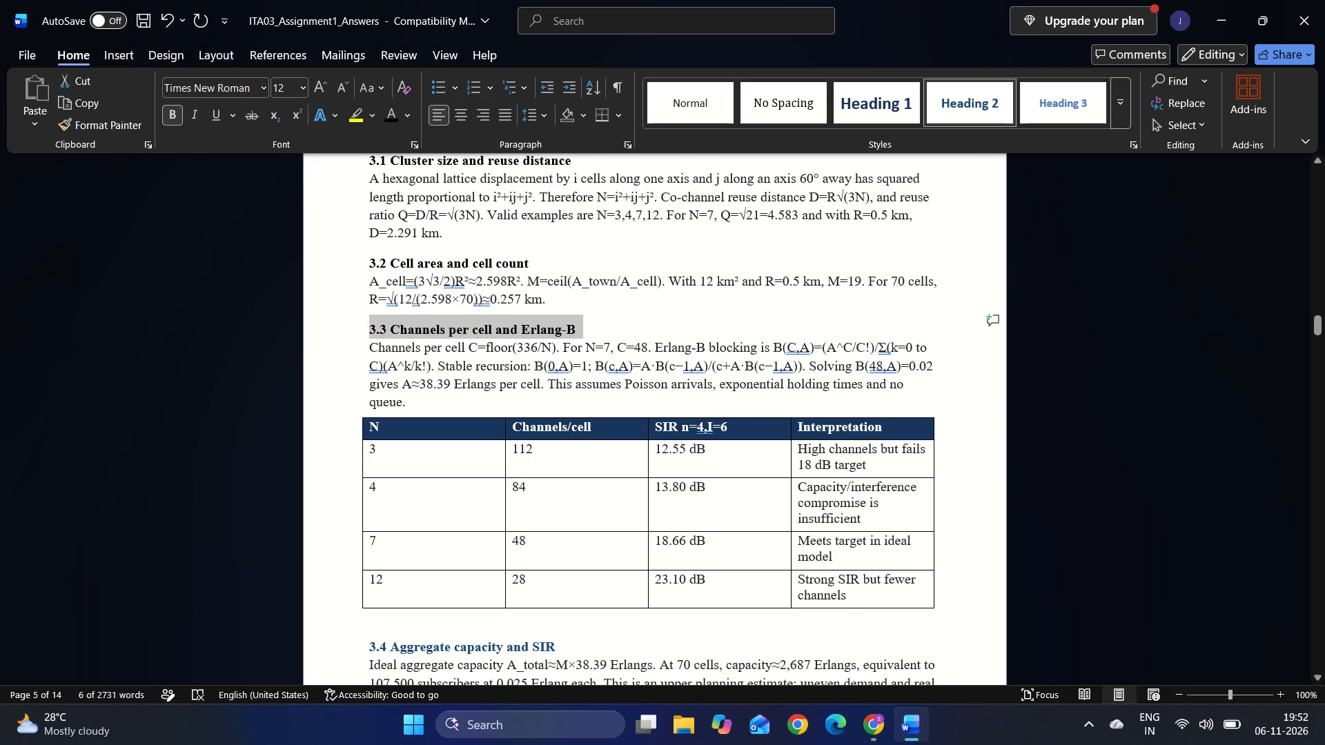
scroll(590, 235, up, 1)
drag(445, 356, 382, 324)
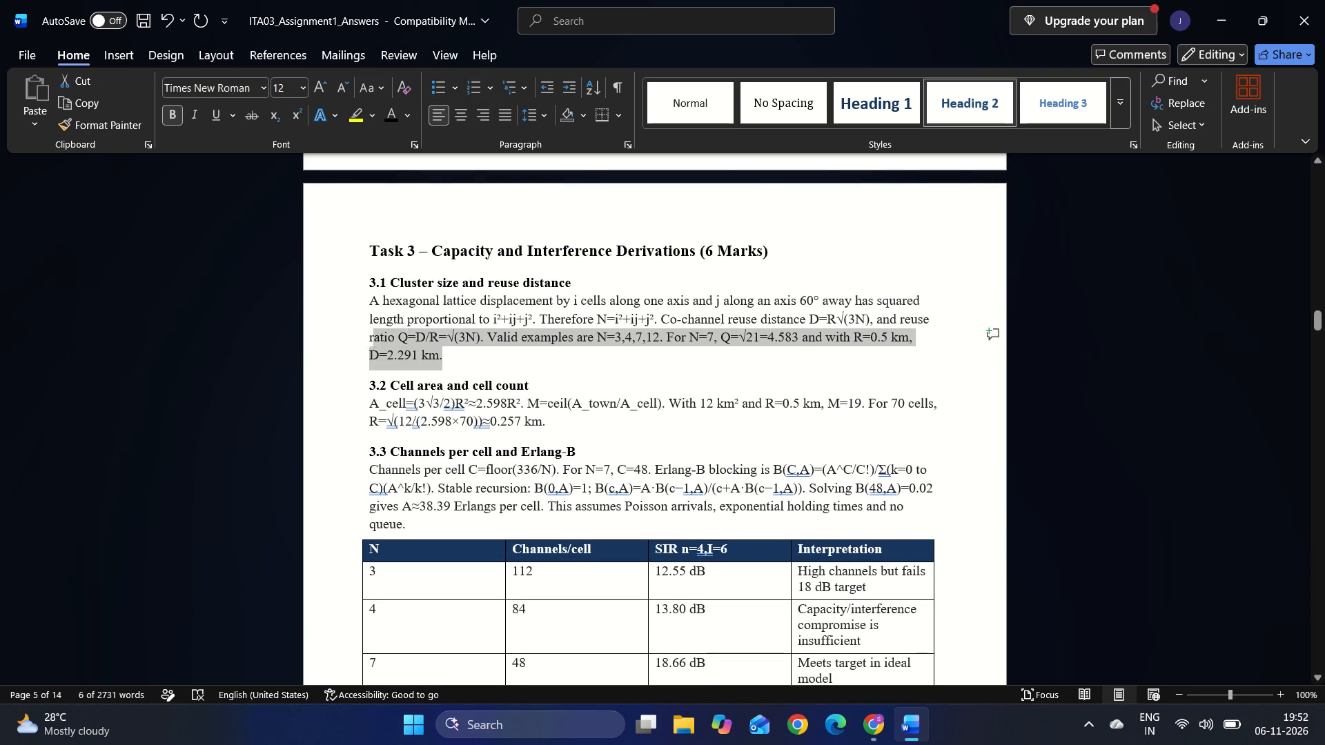
drag(382, 324, 368, 305)
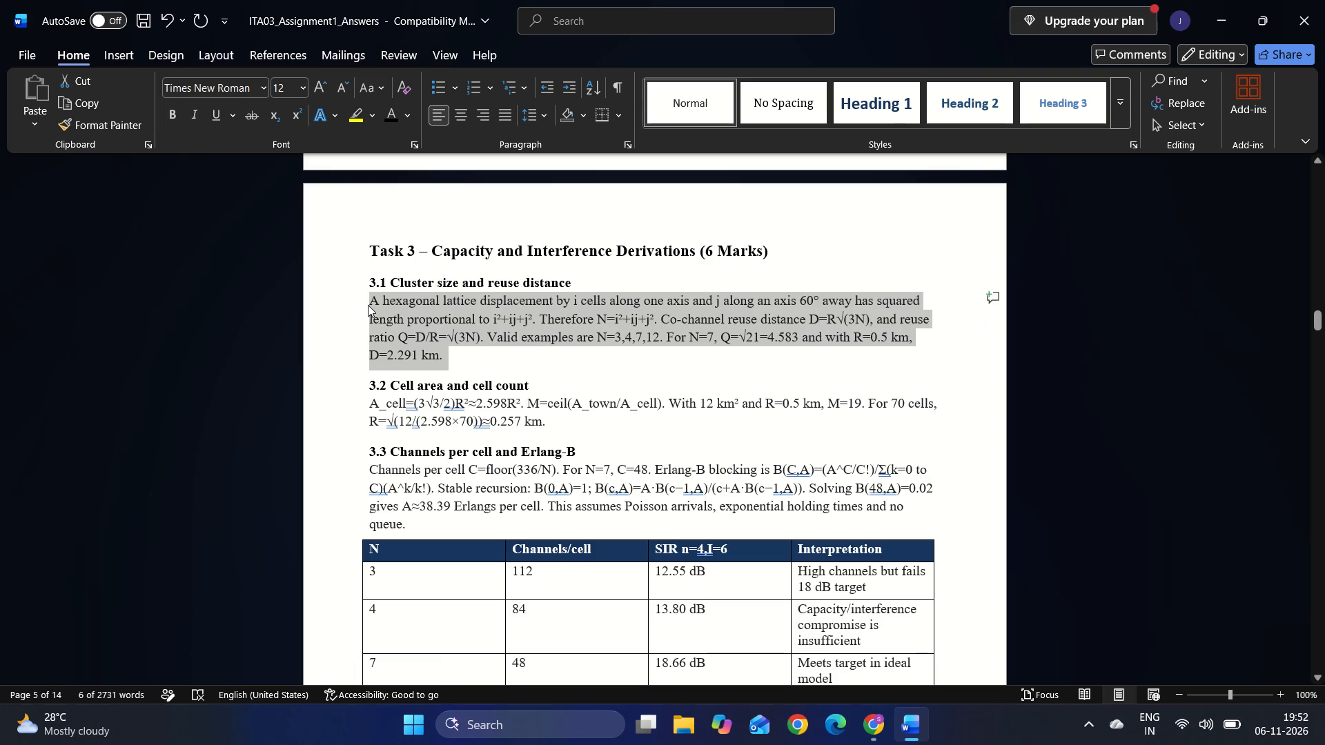
key(ctrl+j)
click(540, 119)
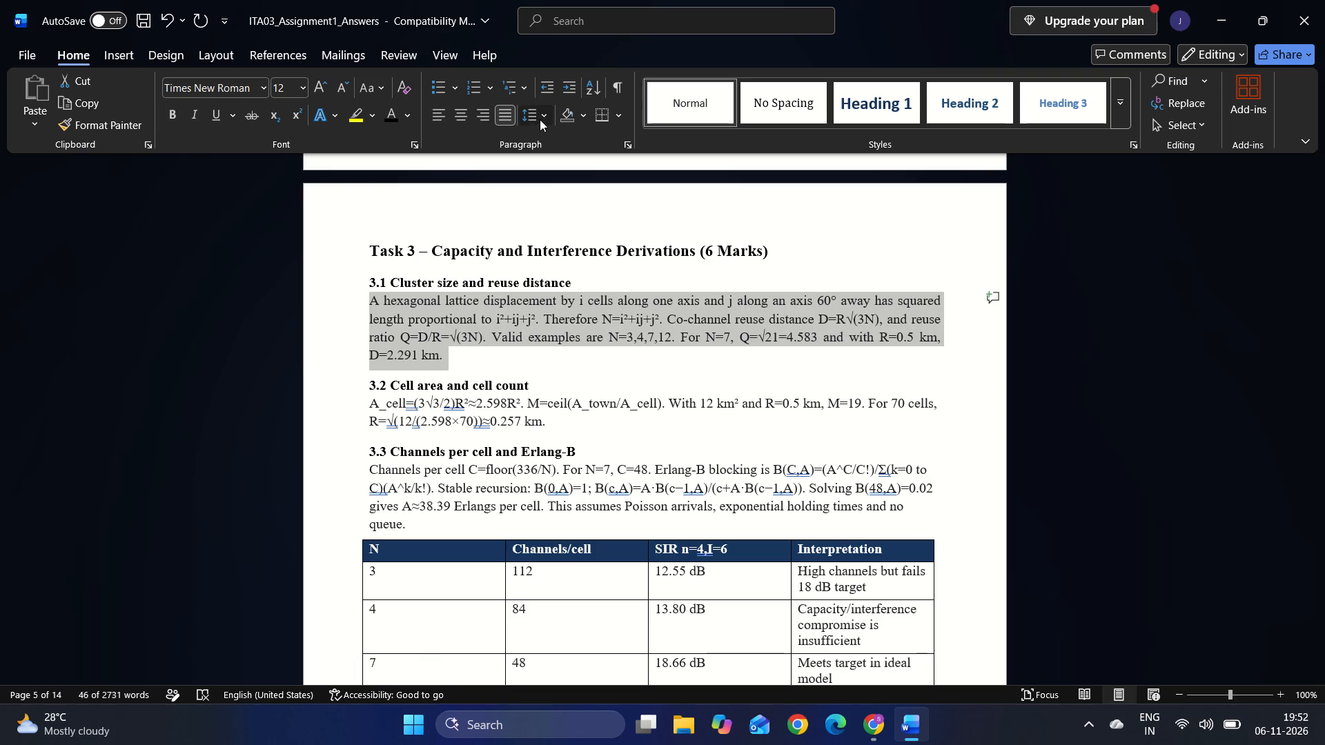
click(923, 395)
click(604, 468)
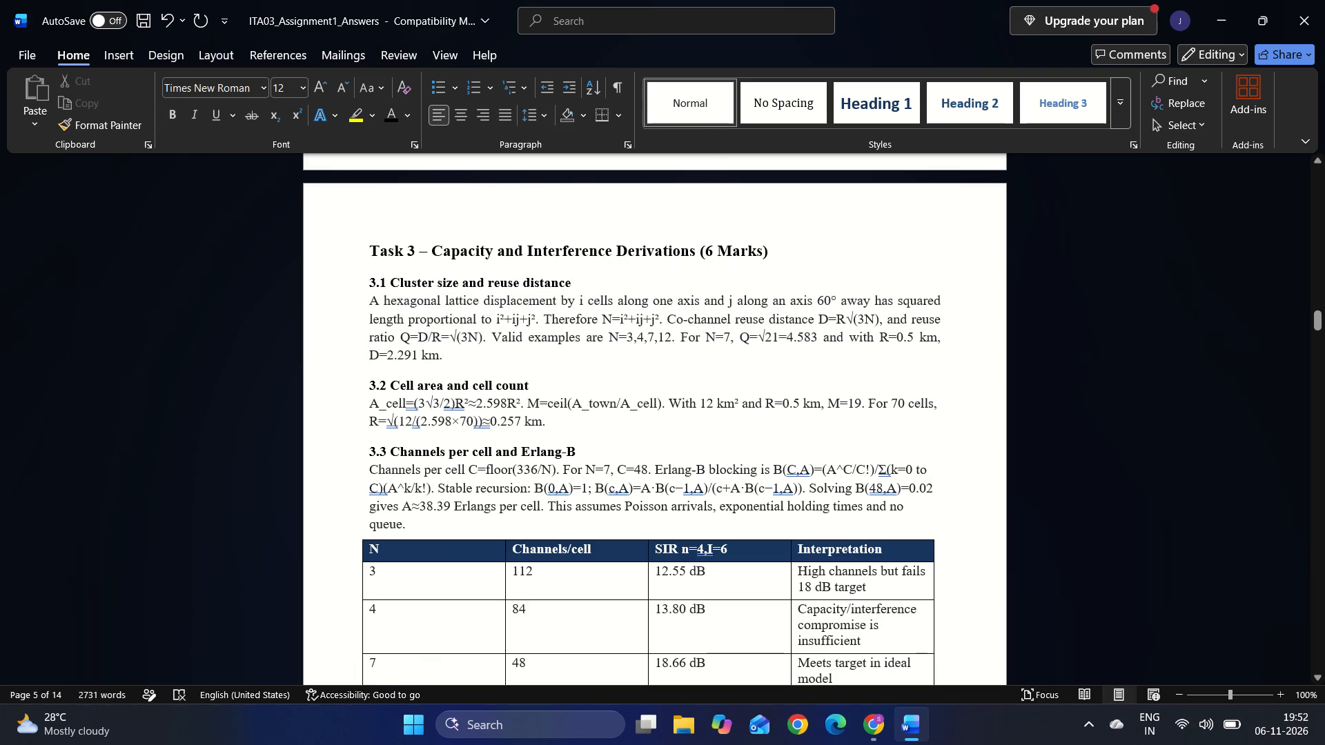
drag(548, 424, 372, 406)
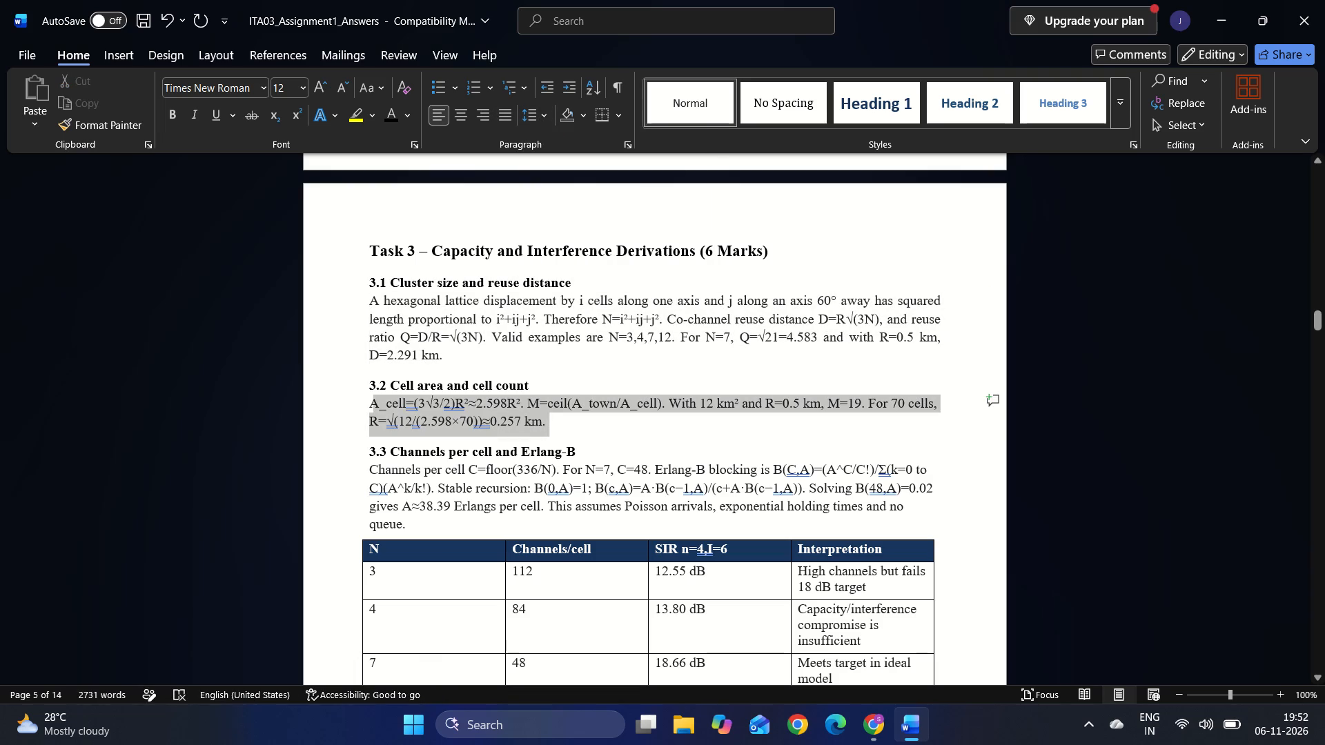
drag(372, 406, 360, 406)
key(ctrl+j)
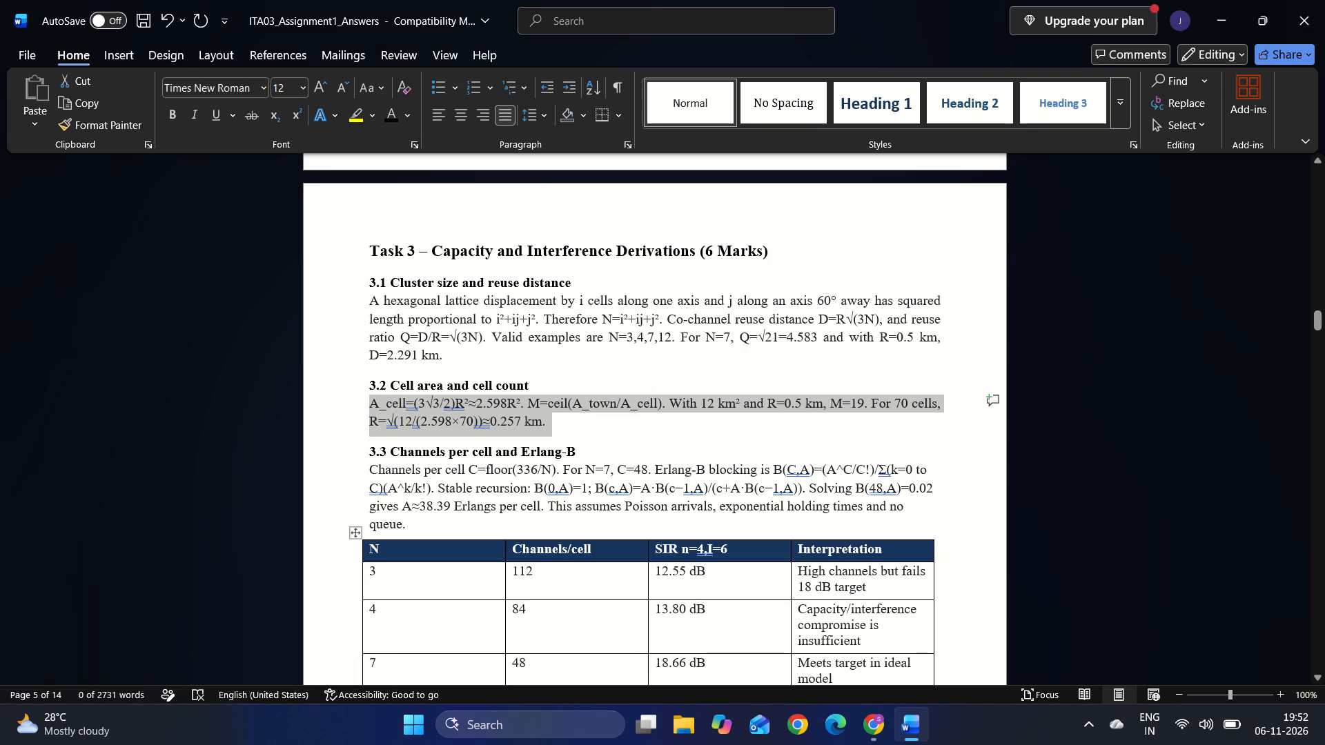
drag(408, 526, 366, 474)
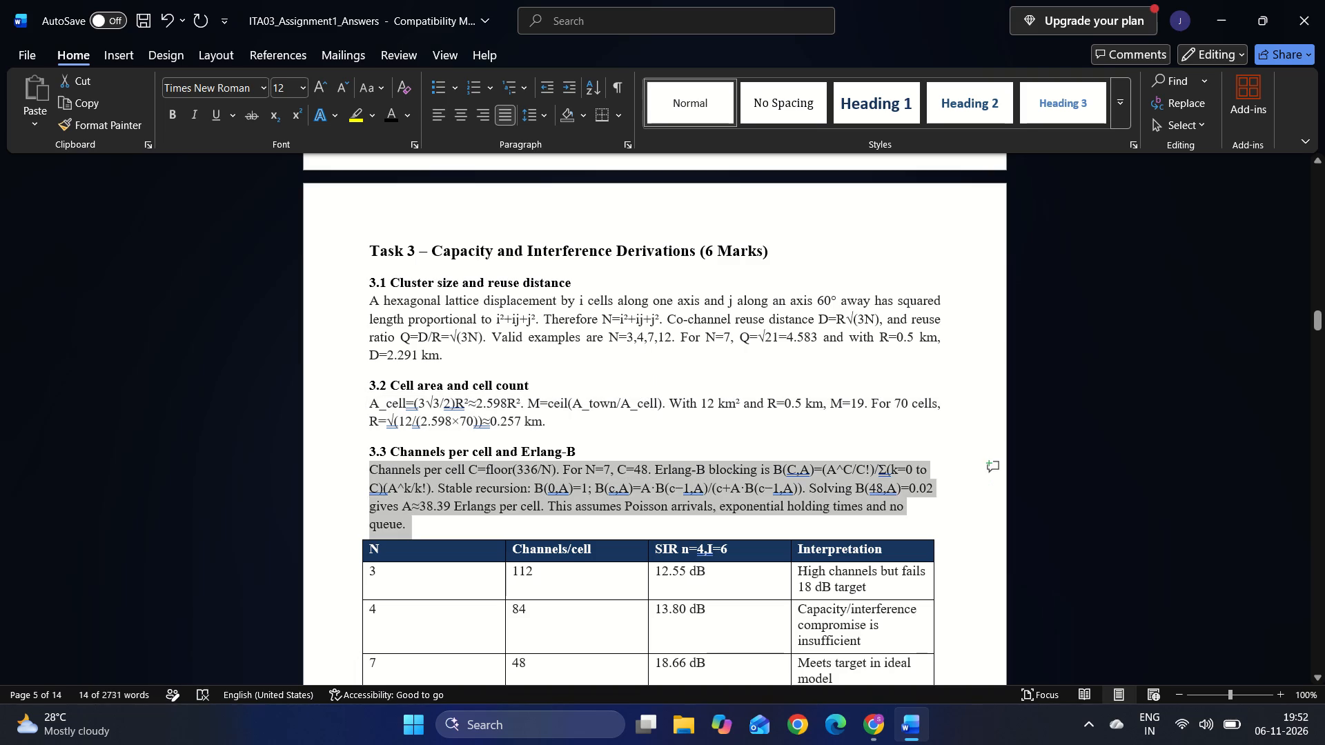
drag(366, 474, 364, 474)
key(ctrl+j)
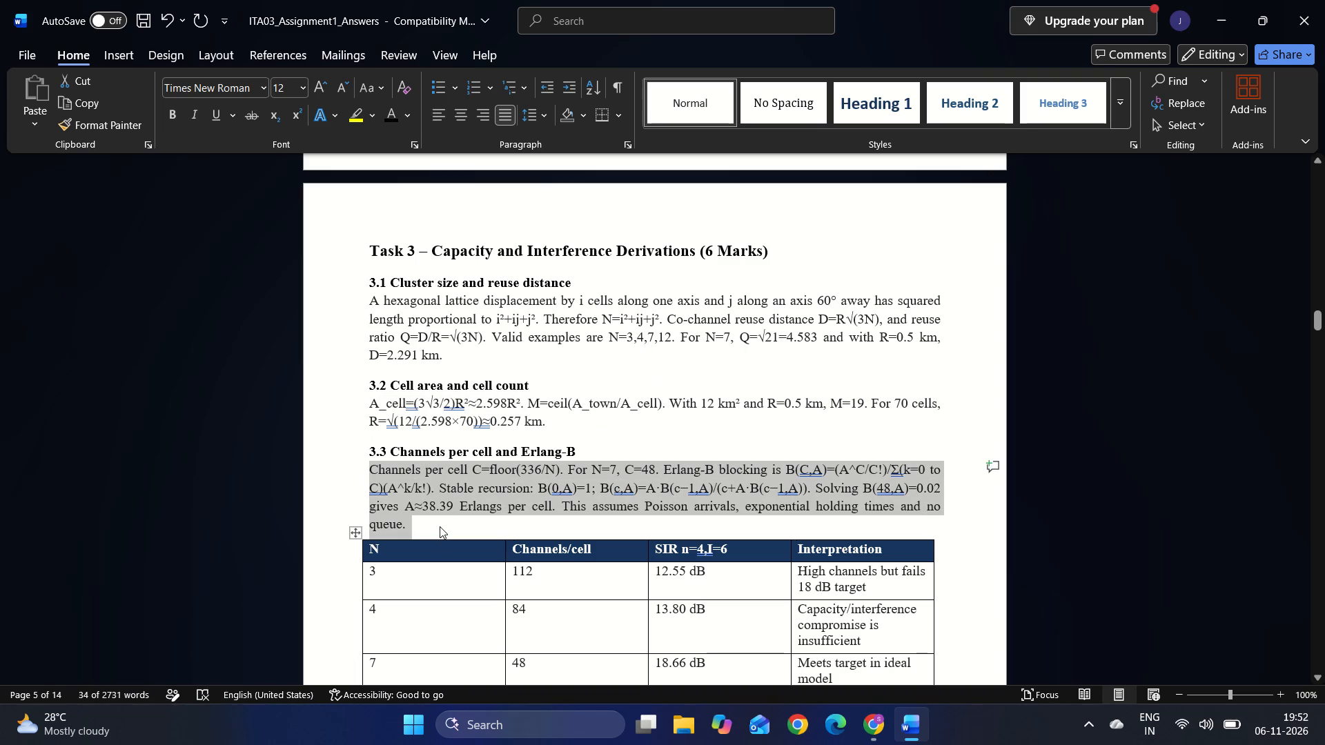
Insert a blank line between the 3.3 Channels per cell and Erlang-B paragraph and the table below it.
click(440, 525)
key(Return)
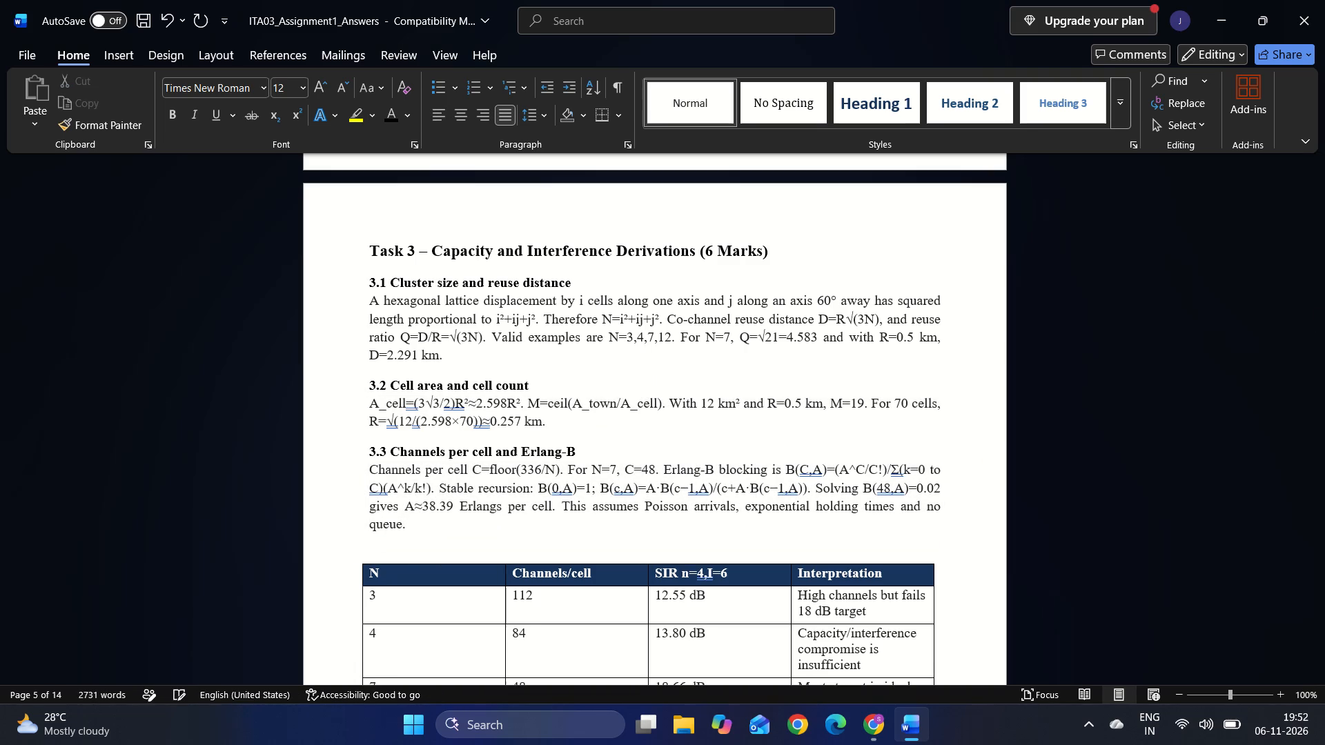
Make the subheadings 3.4 Aggregate capacity and SIR and 3.5 Planning cost–capacity relation black, also justifying the 3.4 subheading.
scroll(440, 525, down, 3)
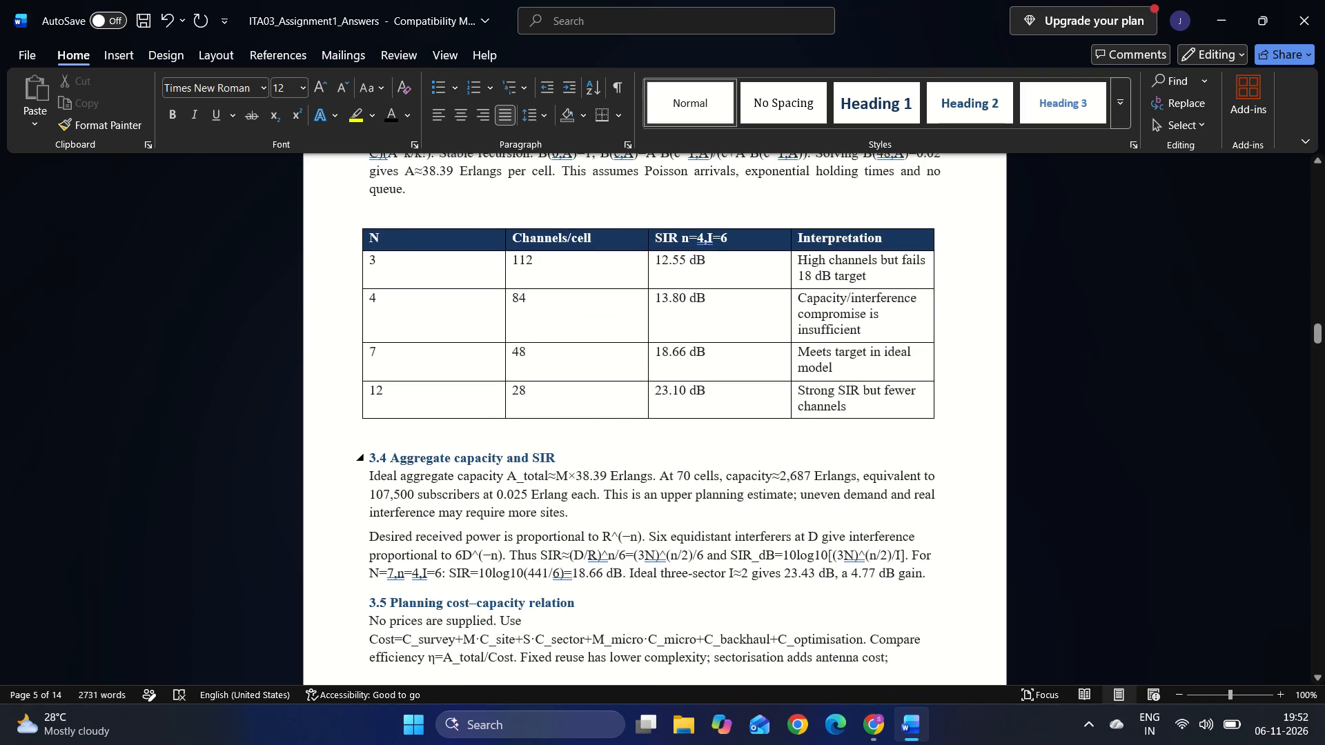
drag(564, 452, 355, 463)
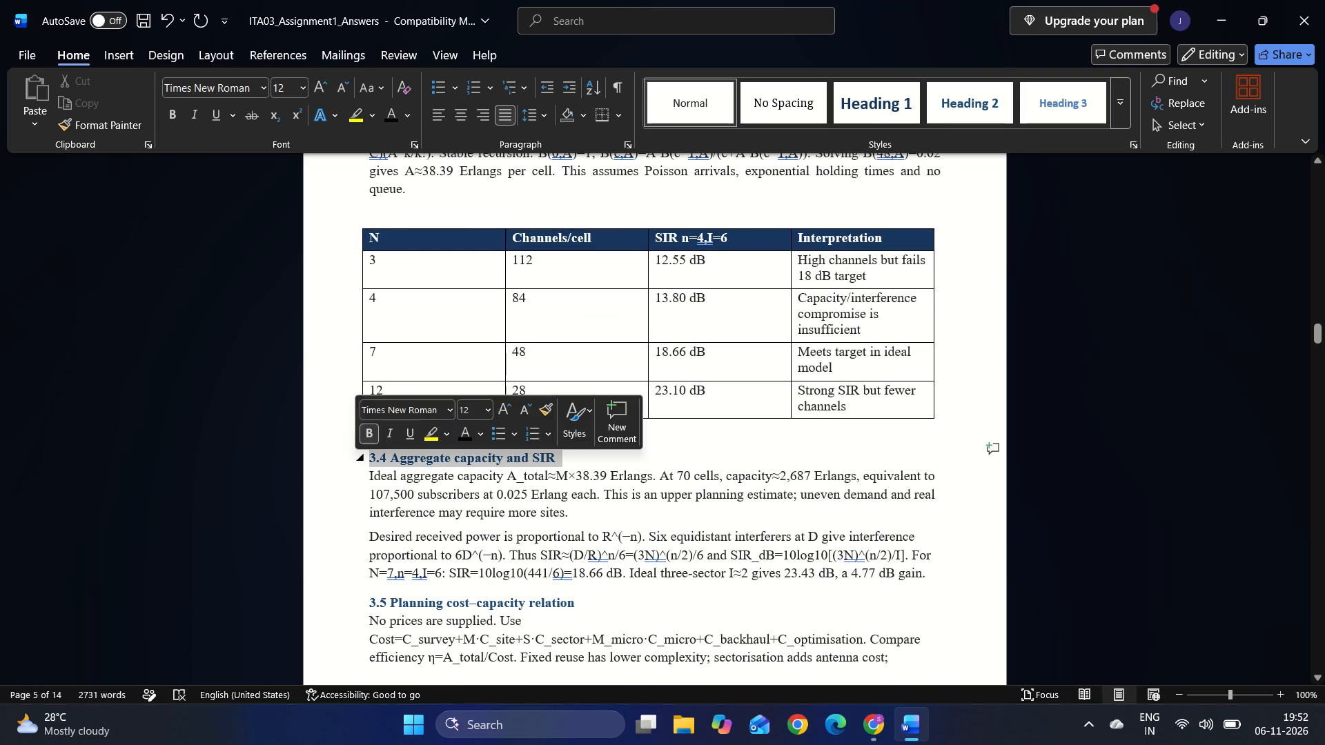
key(ctrl+j)
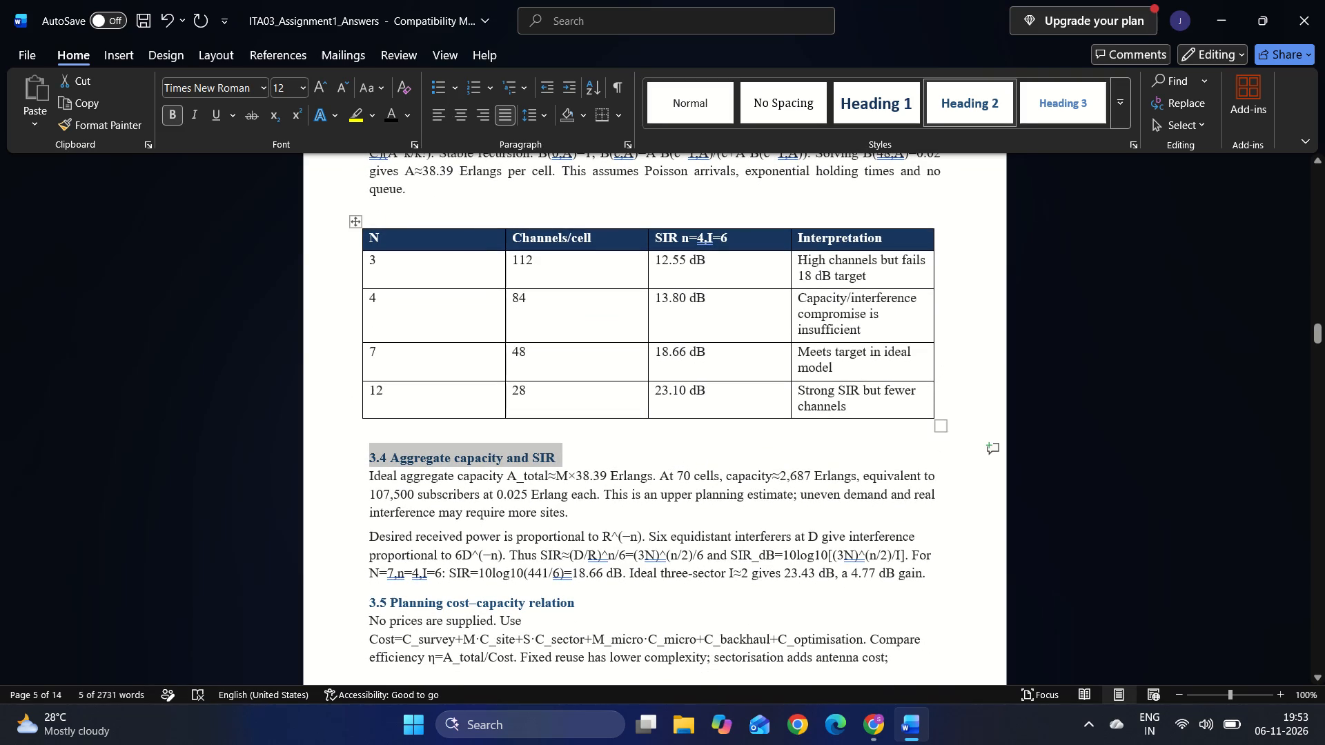
click(391, 117)
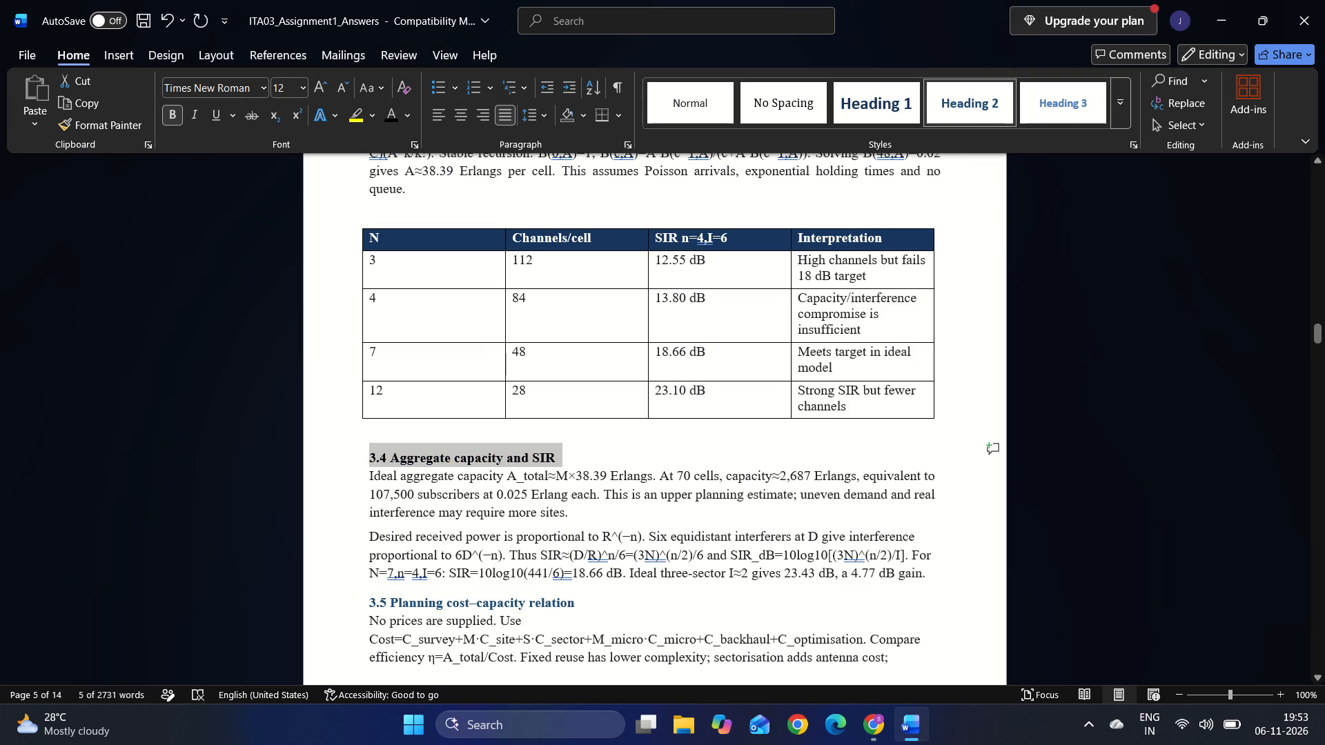
scroll(558, 298, up, 2)
scroll(558, 298, down, 3)
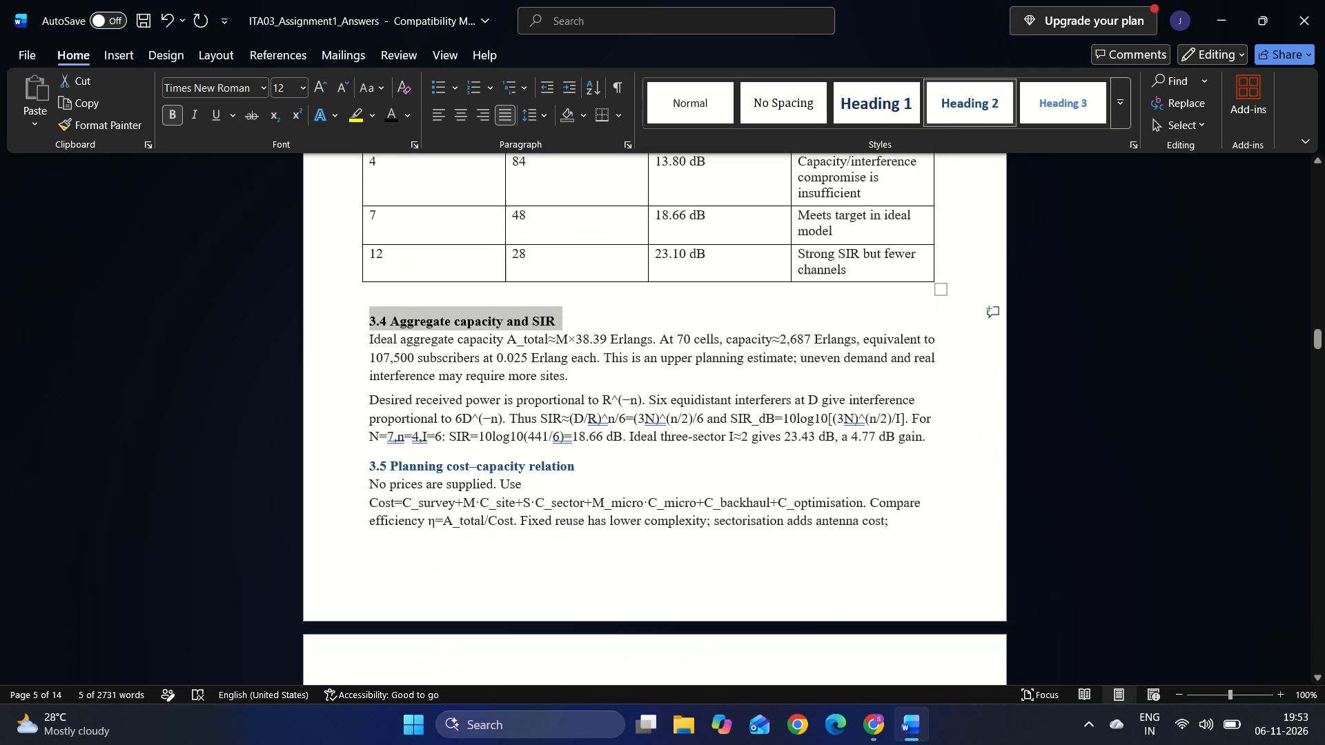
drag(582, 468, 377, 468)
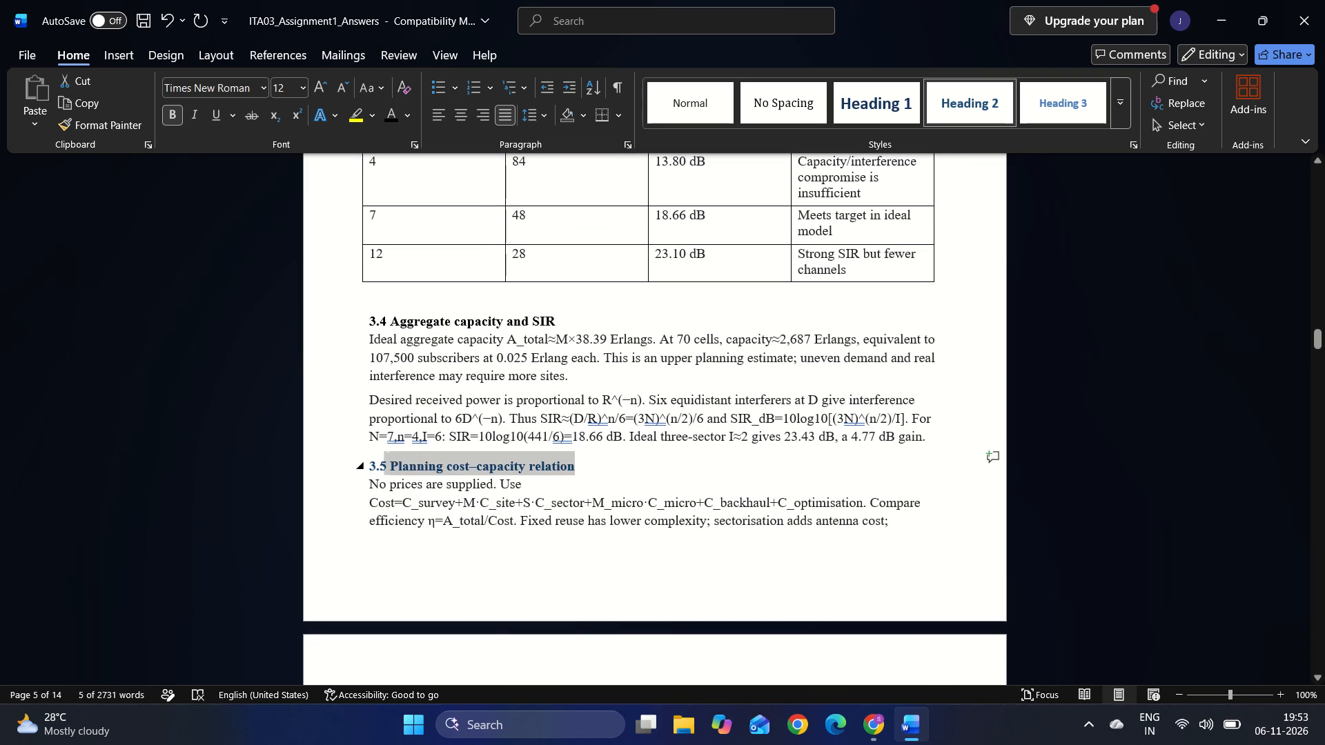
drag(377, 468, 366, 469)
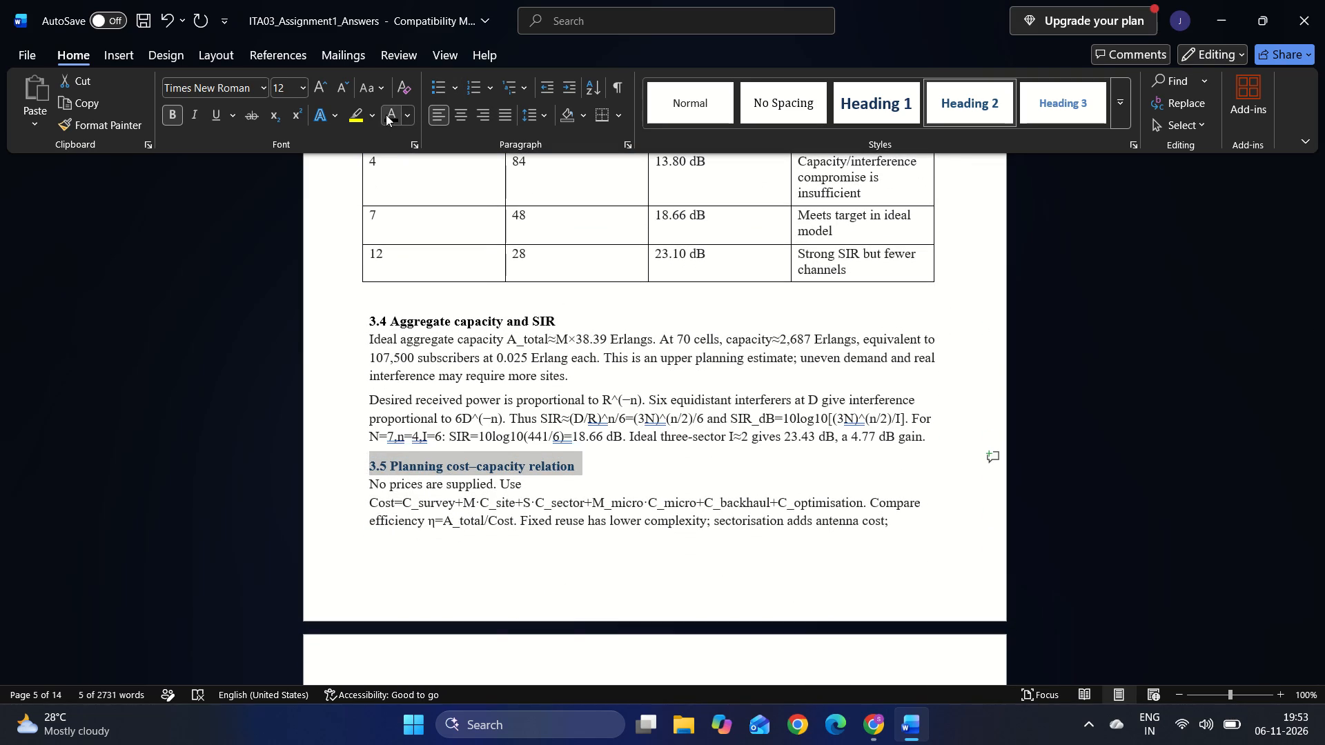
click(386, 115)
Check the font sizes of the headings and subheadings in Tasks 1, 2 and 3 for consistency.
scroll(633, 331, up, 4)
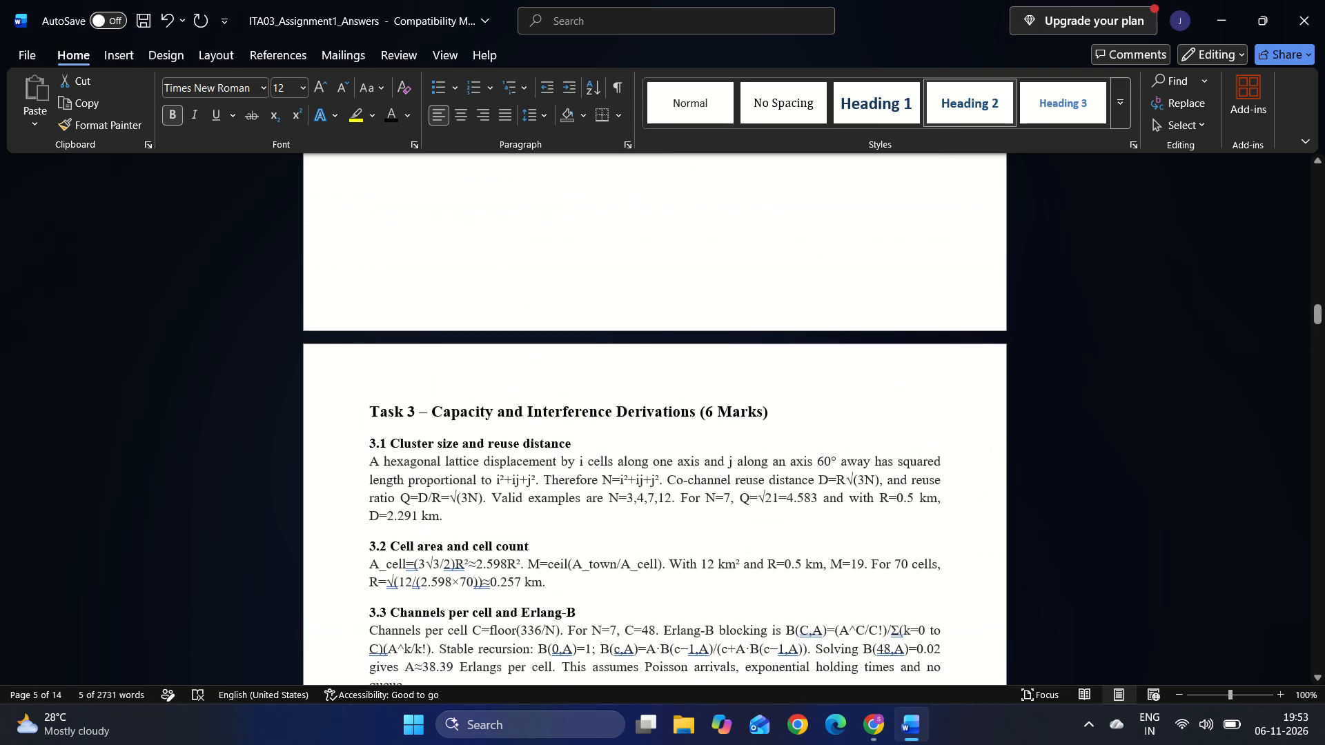
scroll(633, 331, left, 2)
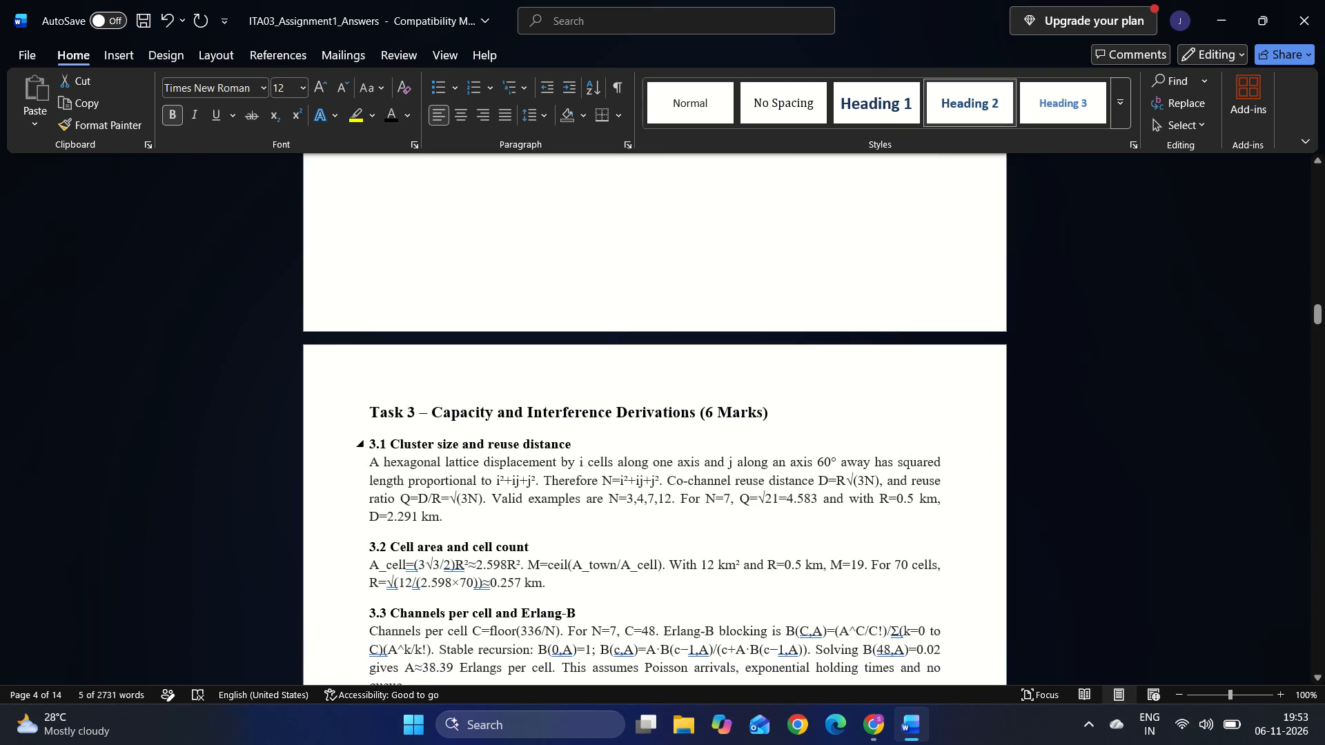
click(730, 417)
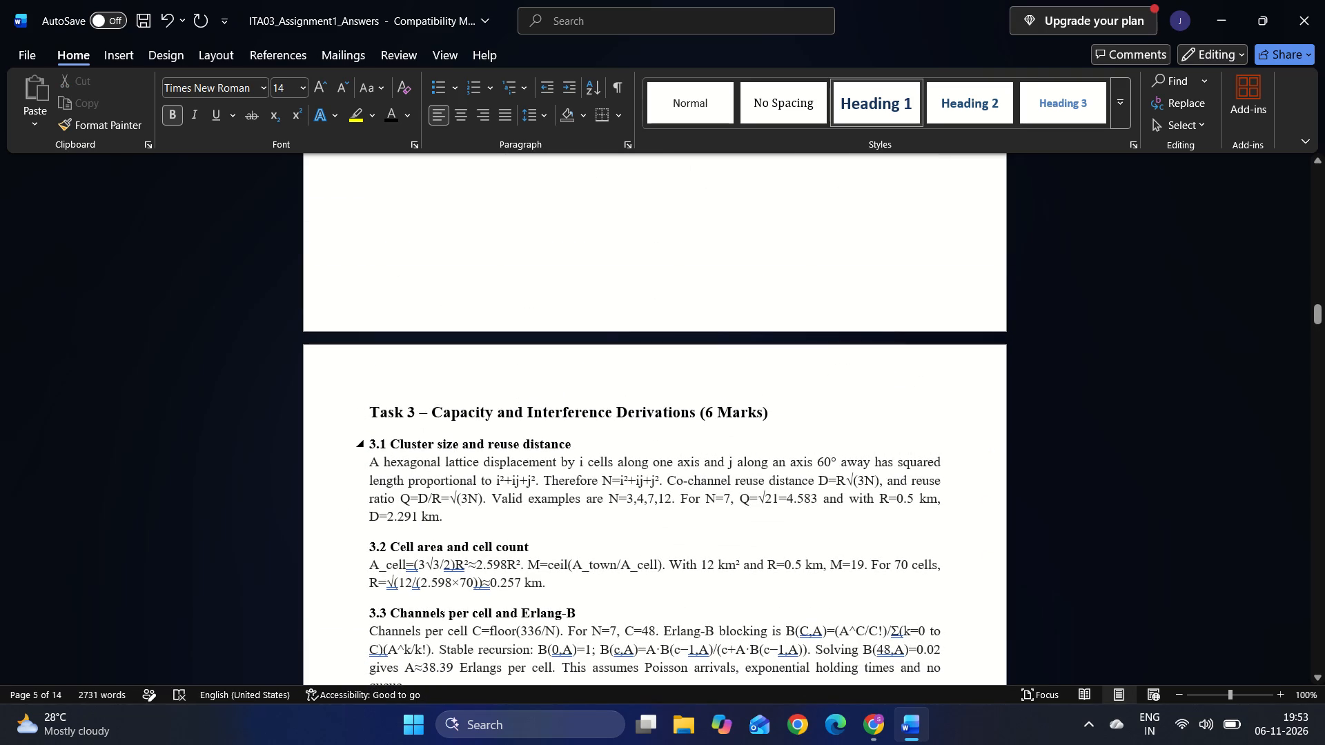
click(458, 446)
scroll(458, 446, up, 3)
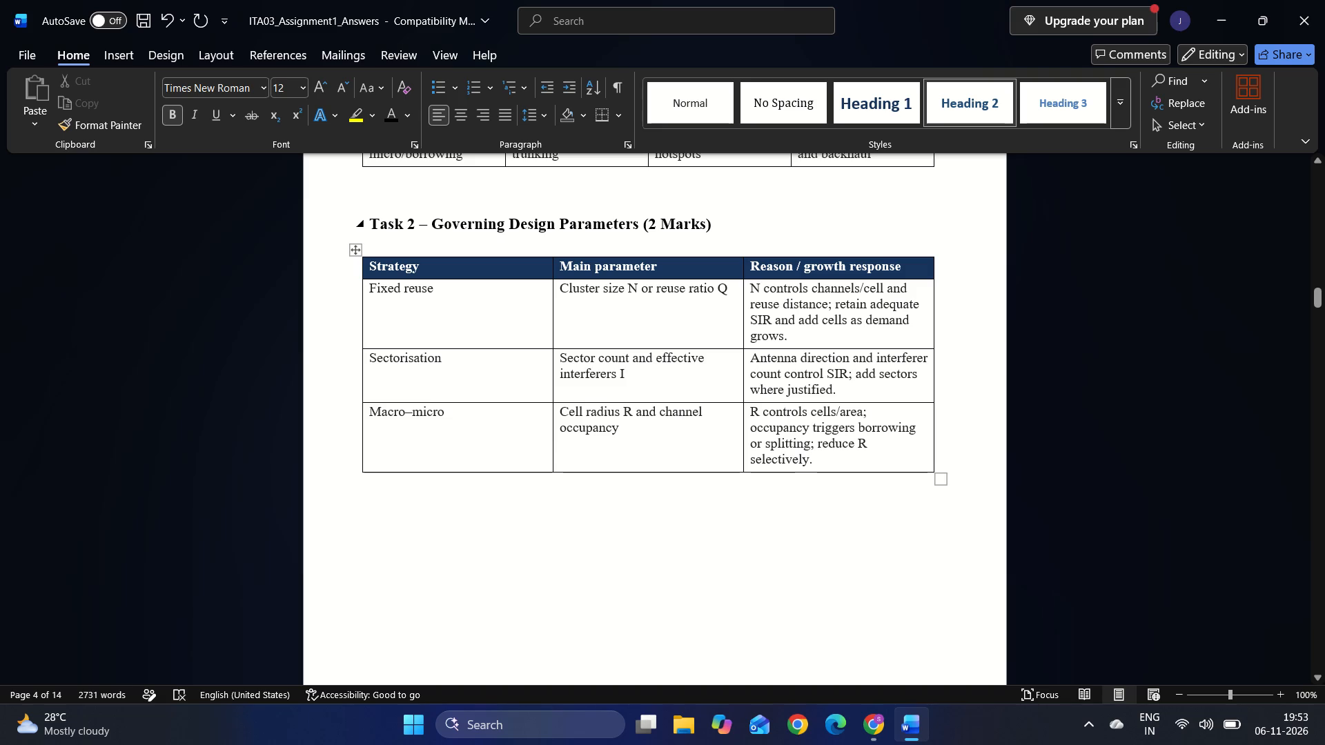
click(553, 224)
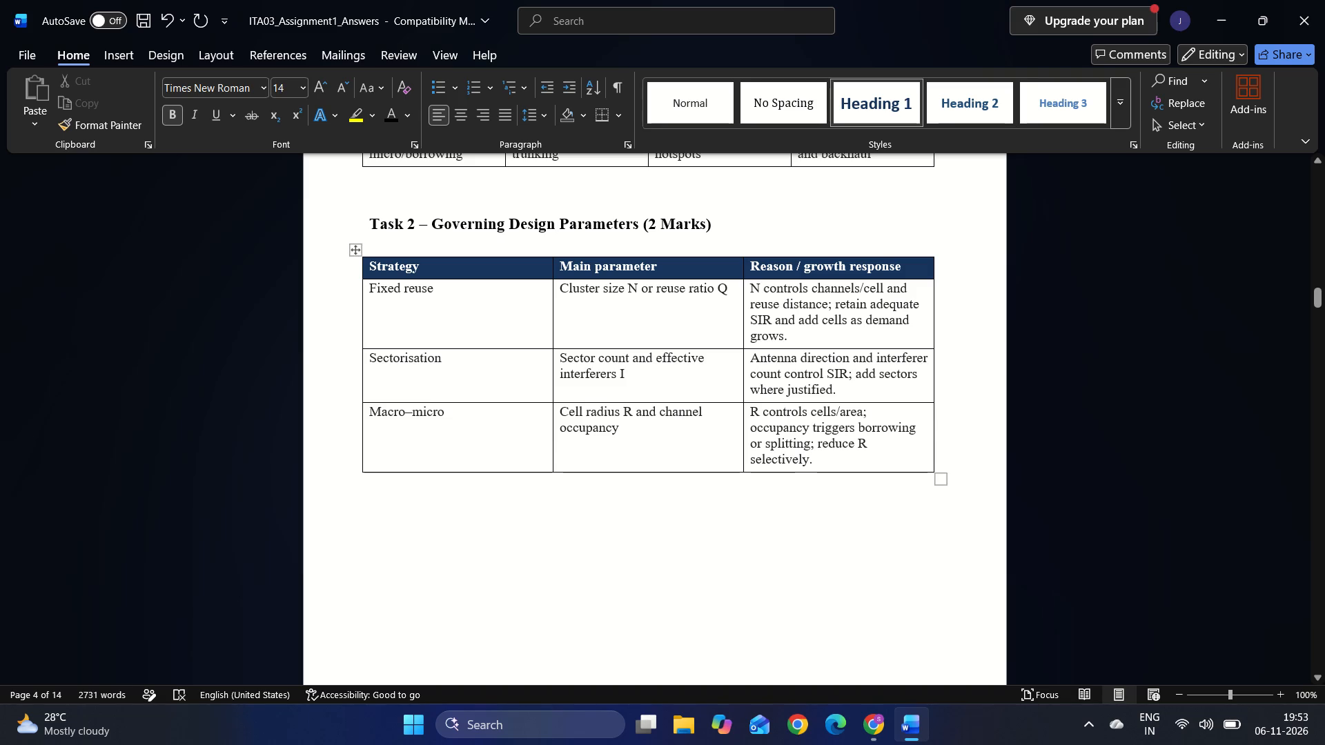
scroll(607, 379, up, 5)
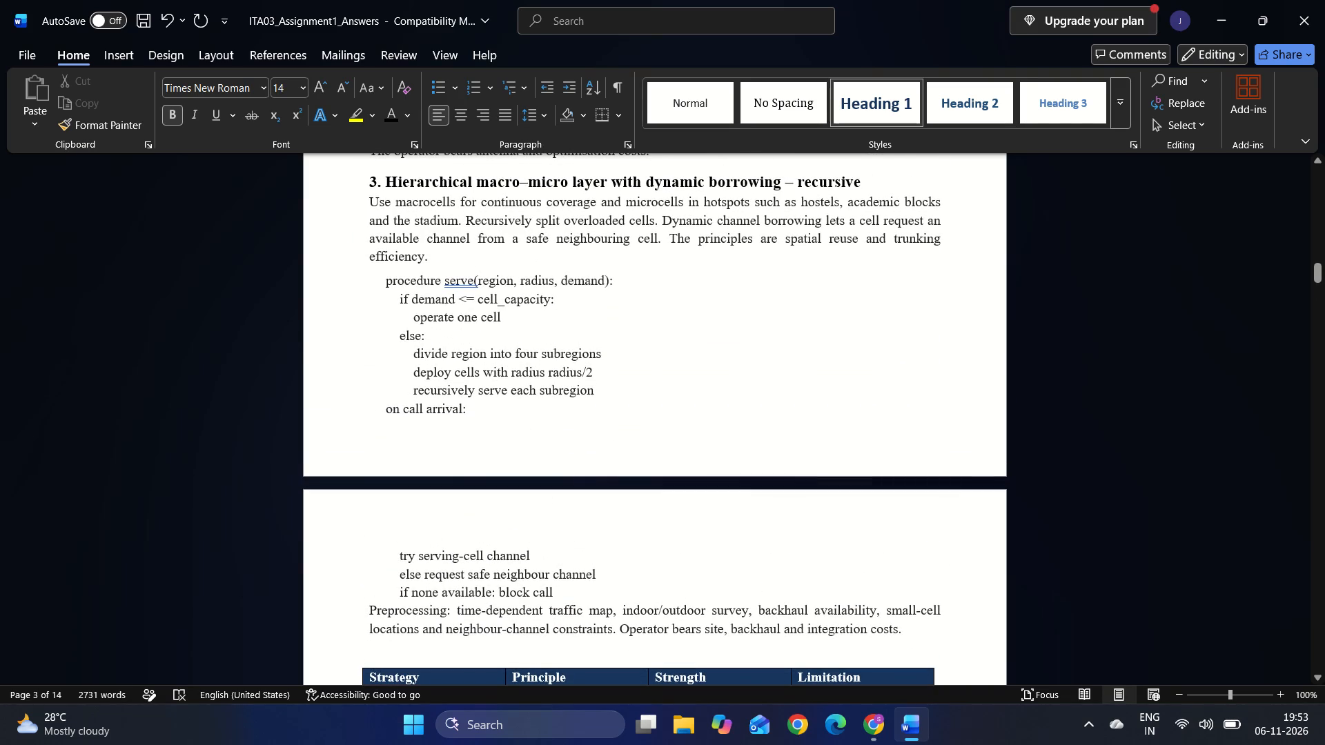
scroll(622, 397, up, 4)
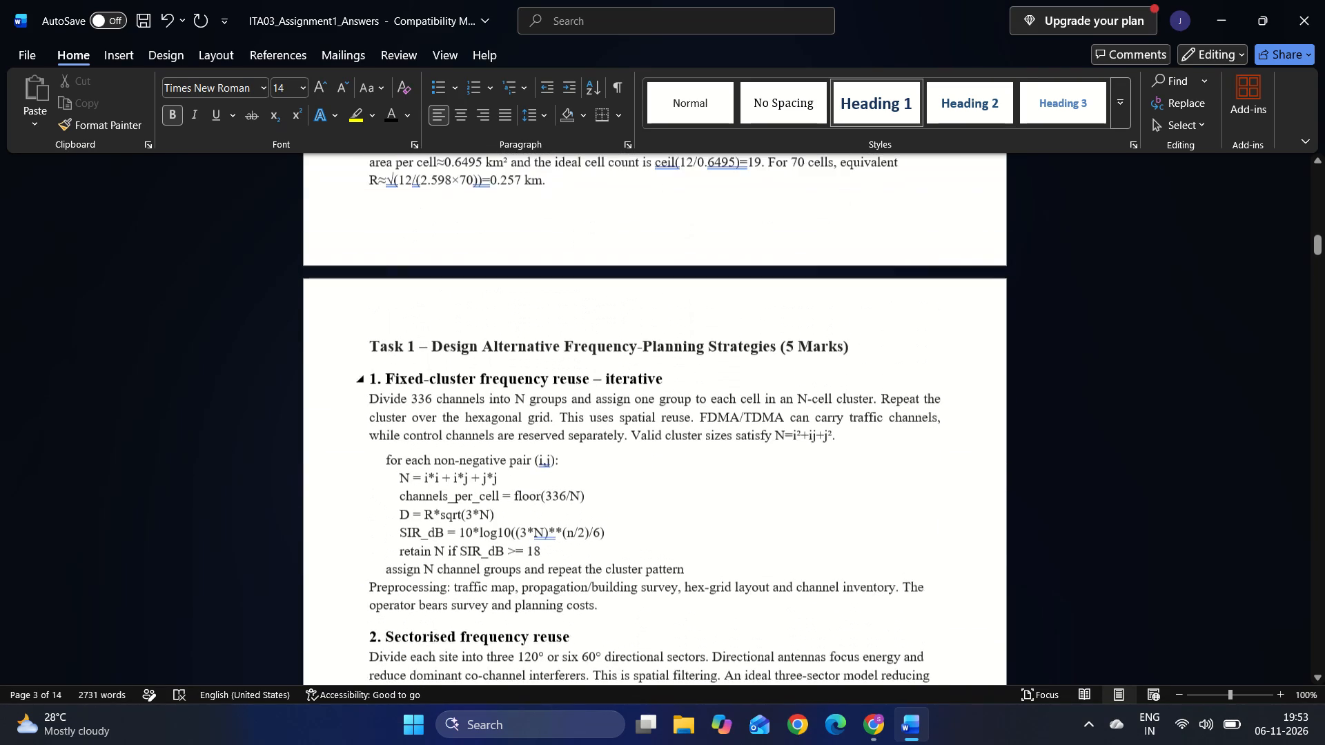
scroll(622, 397, up, 1)
click(640, 321)
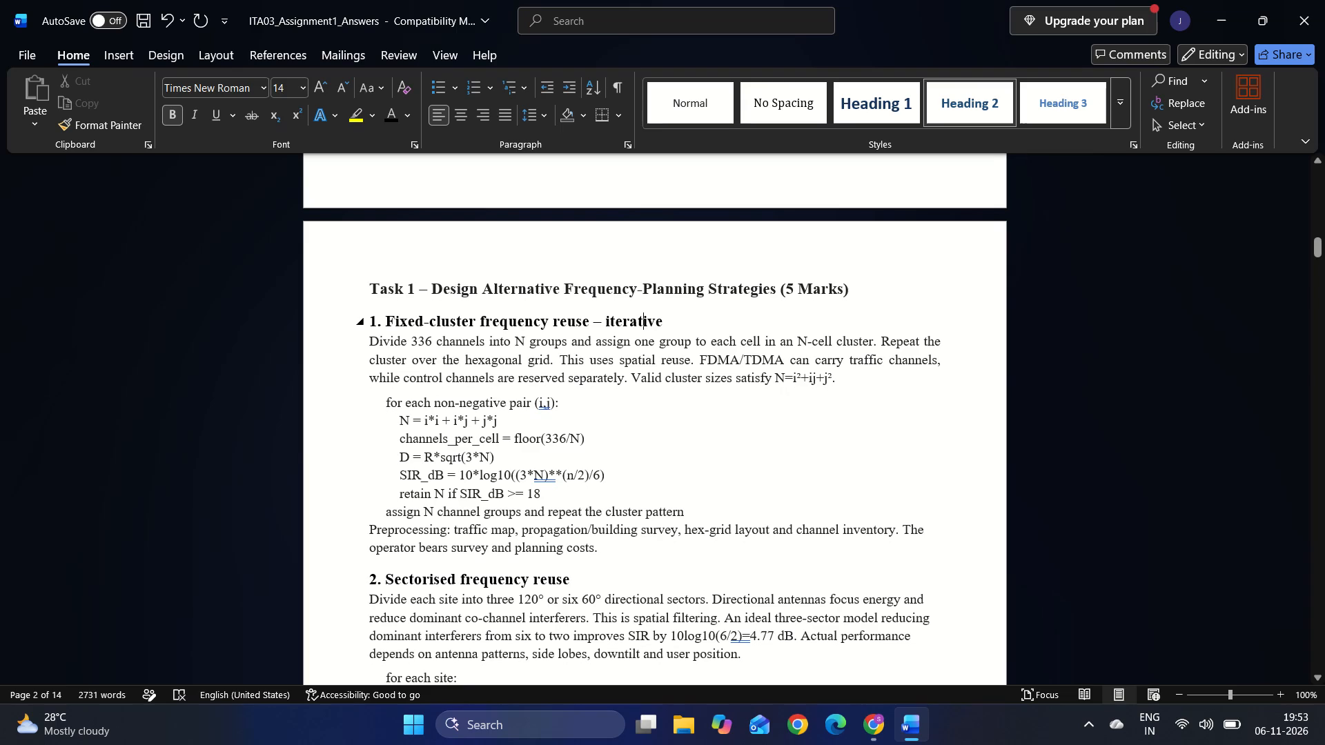
scroll(649, 443, down, 3)
scroll(590, 442, down, 2)
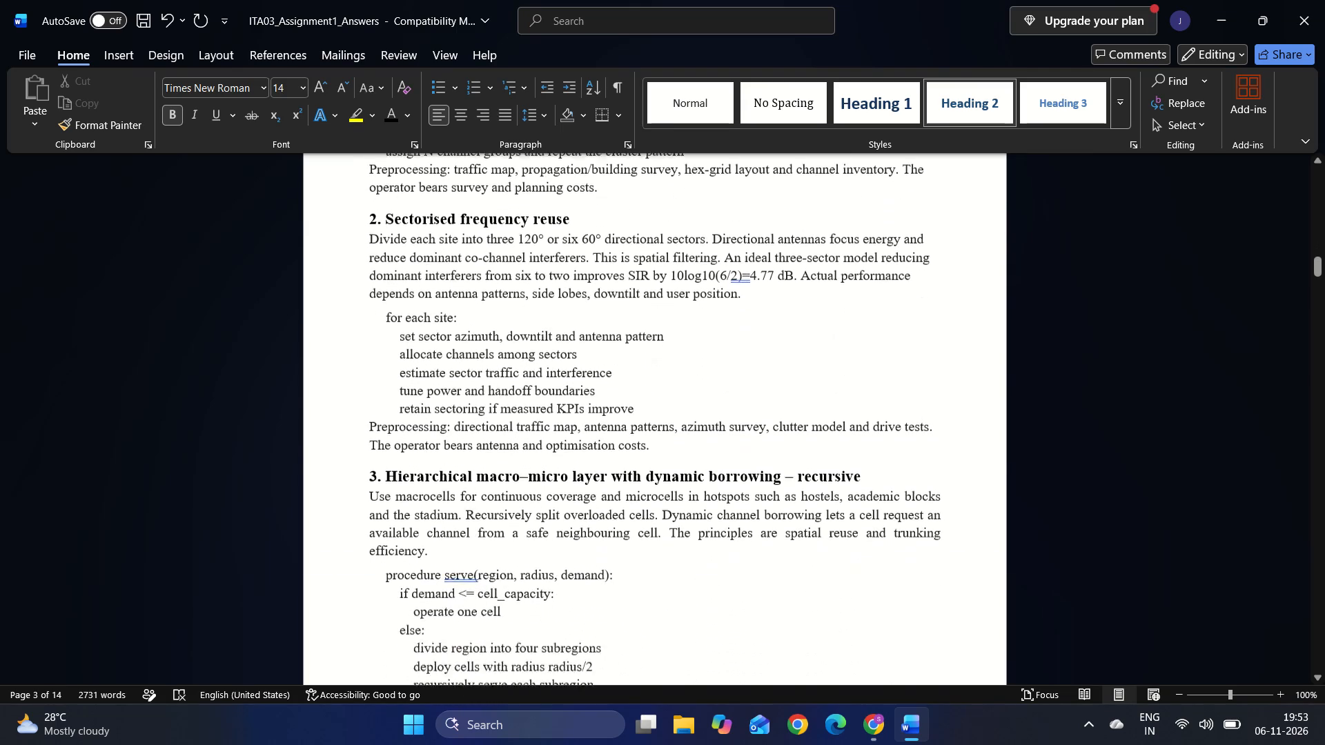
scroll(590, 442, down, 6)
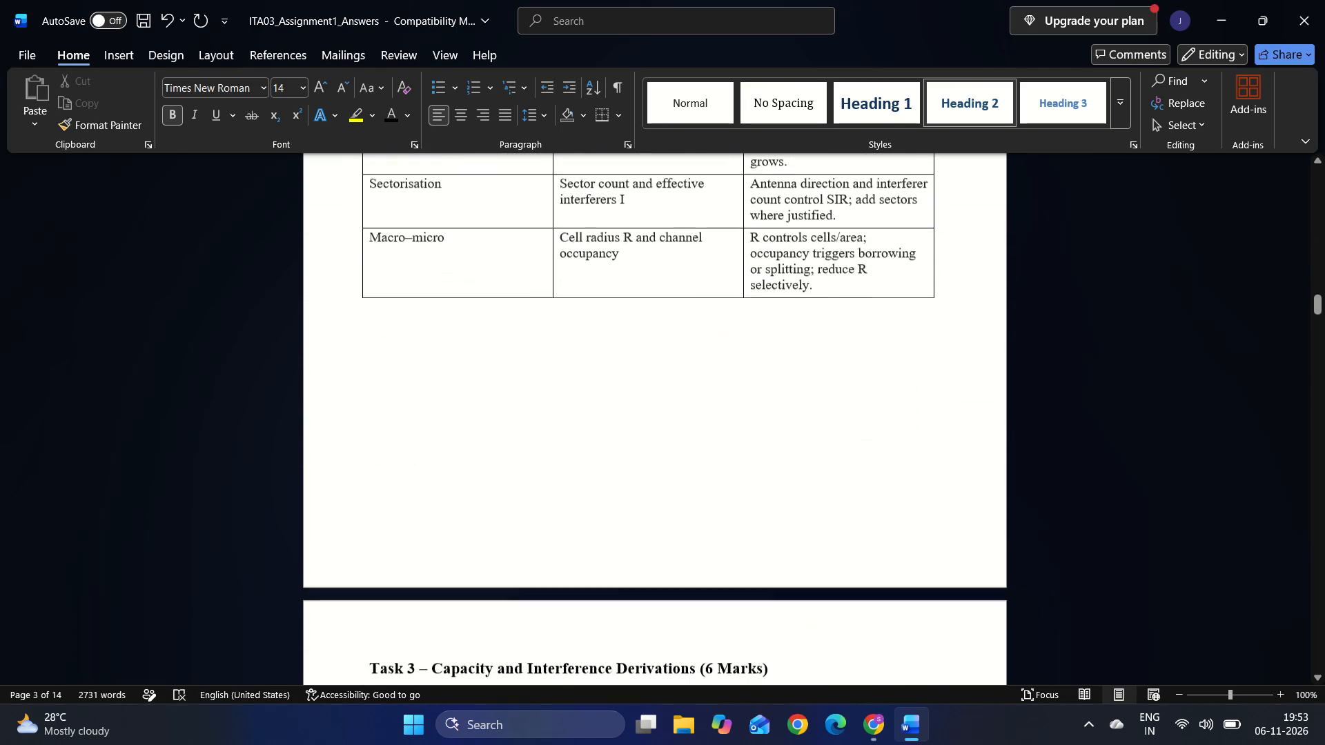
scroll(590, 442, down, 1)
click(551, 372)
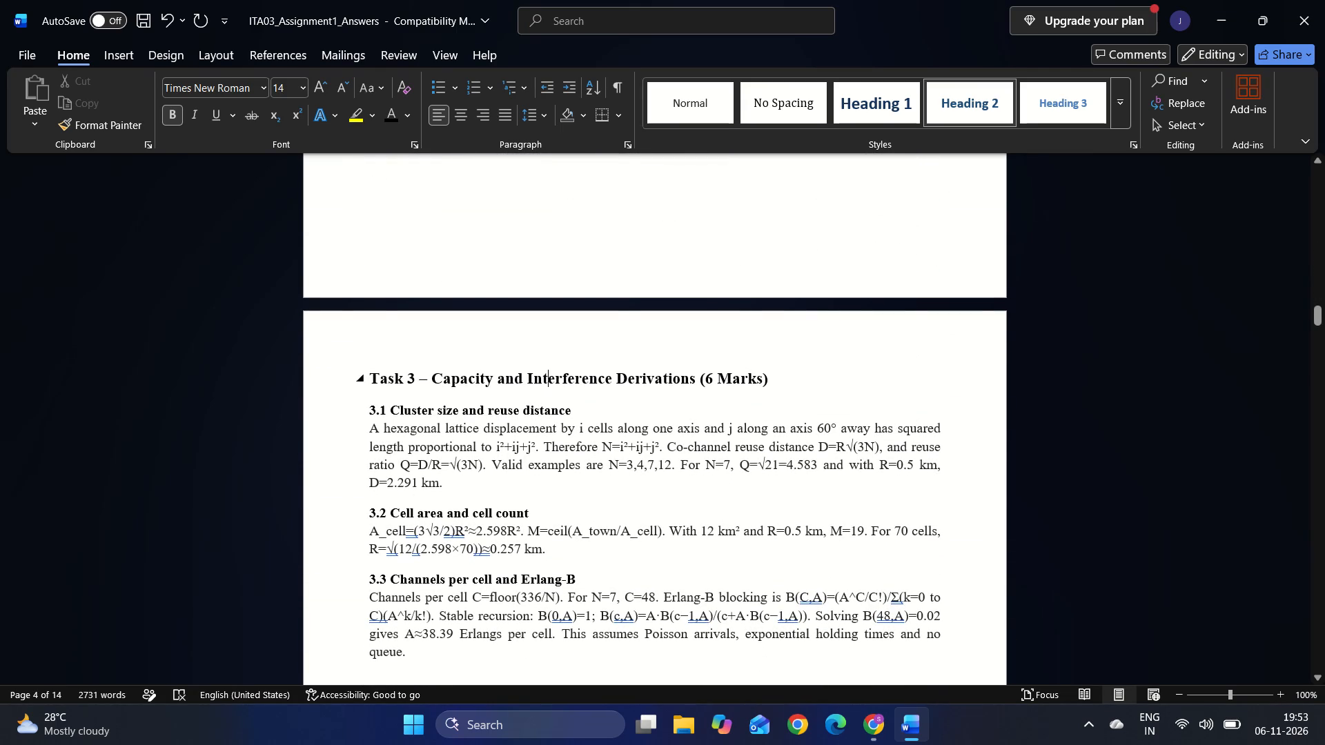
Set the subheadings 3.1 Cluster size and reuse distance and 3.2 Cell area and cell count to font size 14.
drag(576, 413, 362, 411)
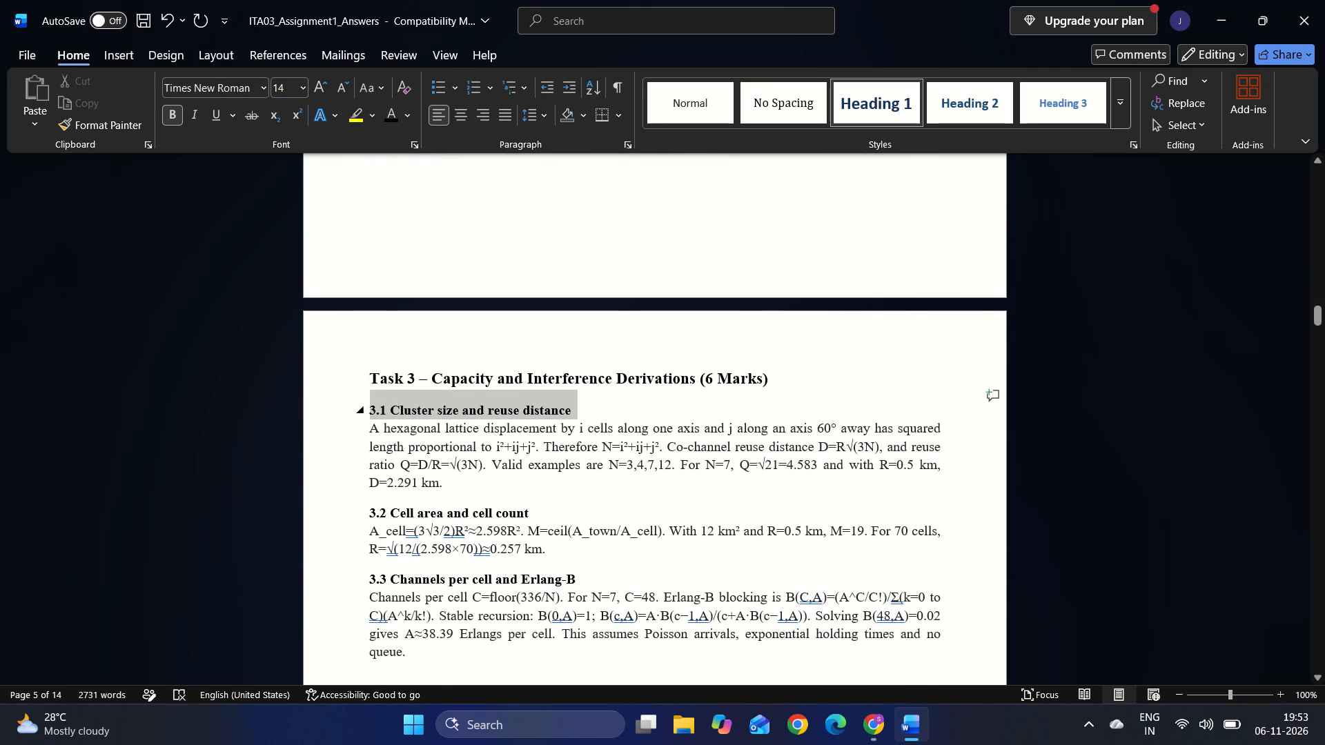
drag(362, 411, 360, 411)
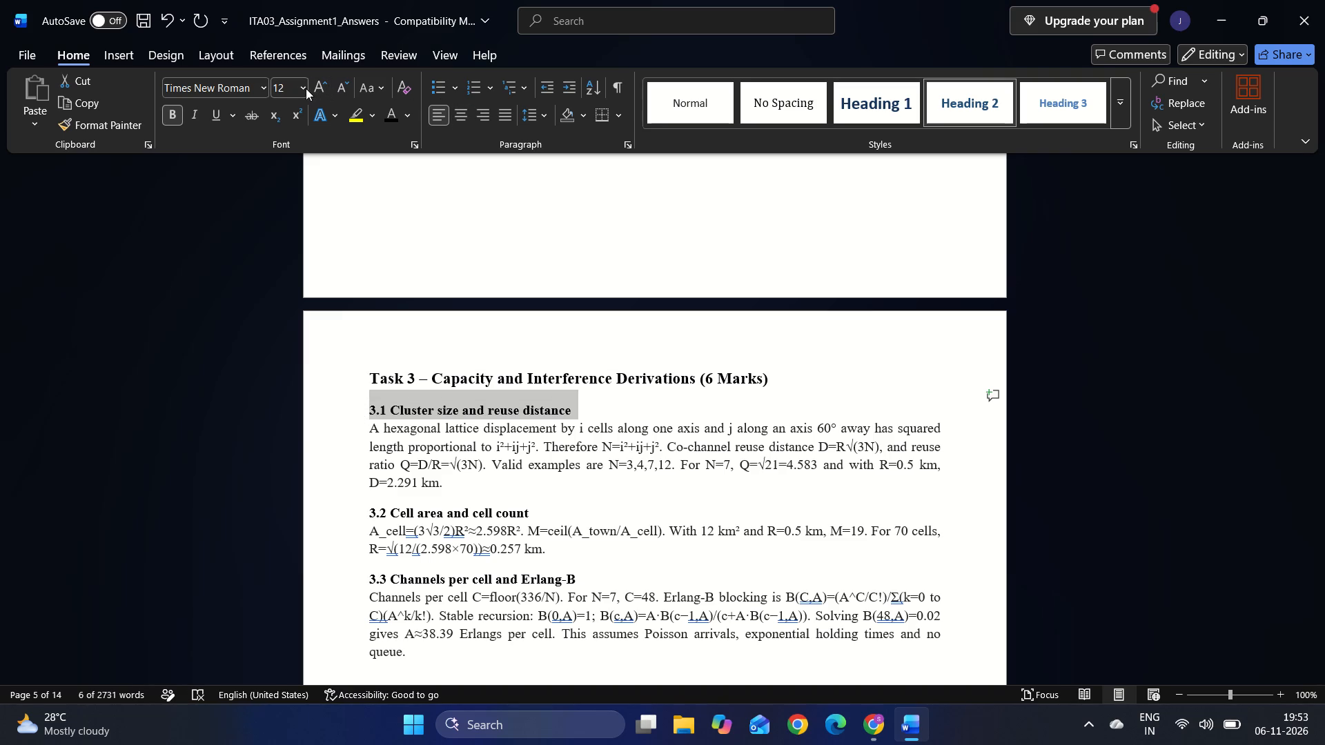
click(306, 88)
click(280, 214)
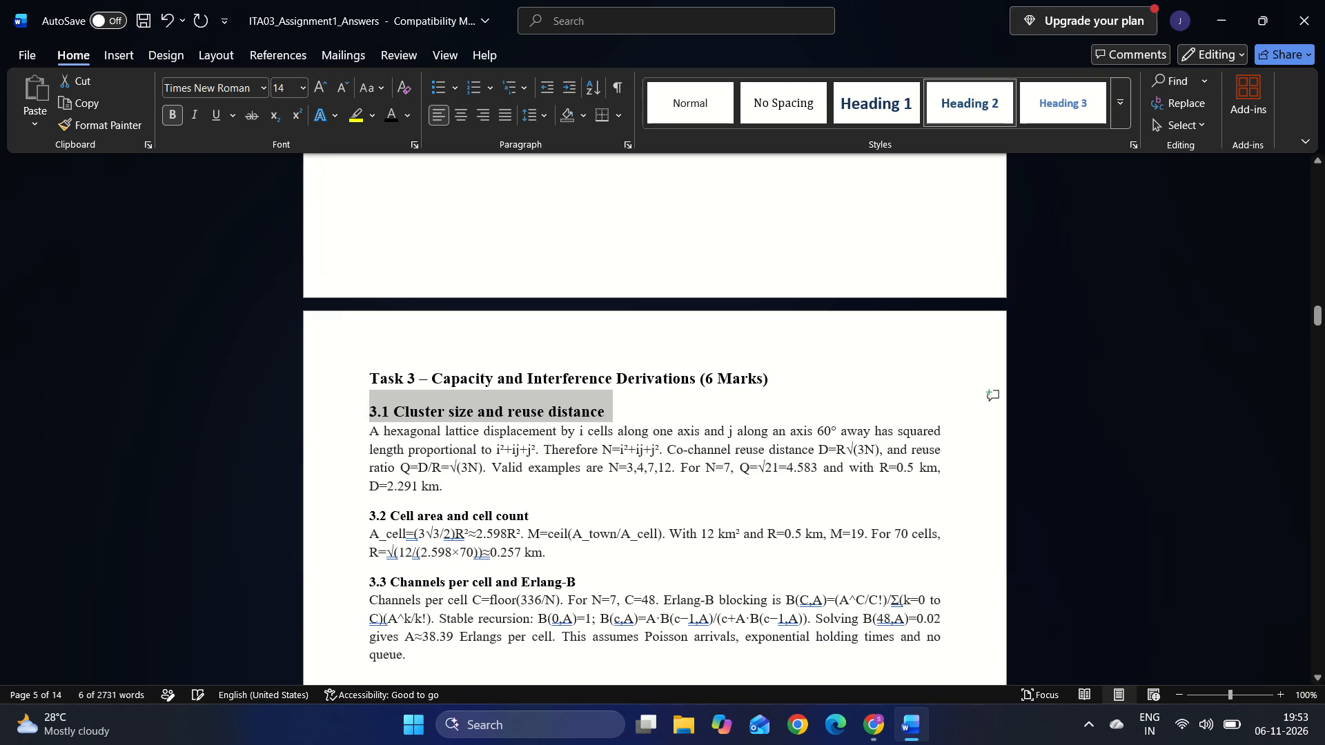
click(533, 514)
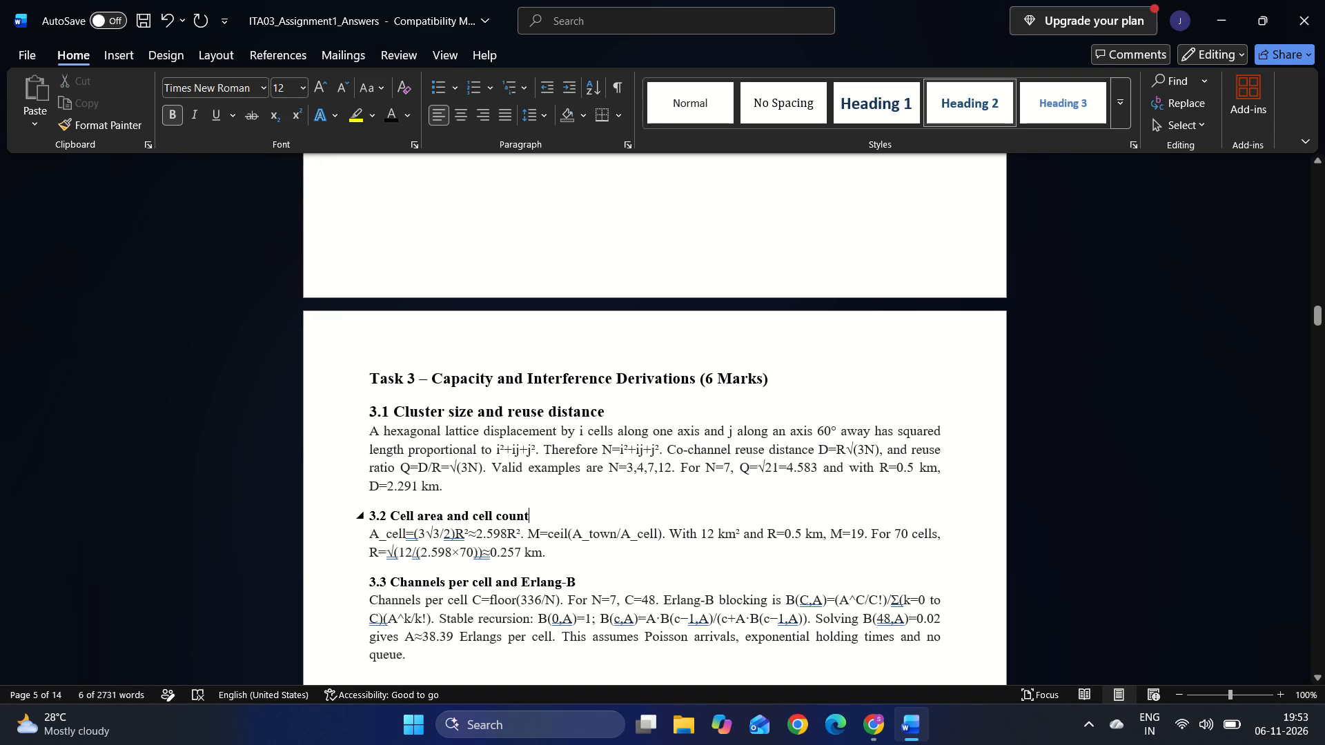
drag(533, 514, 346, 507)
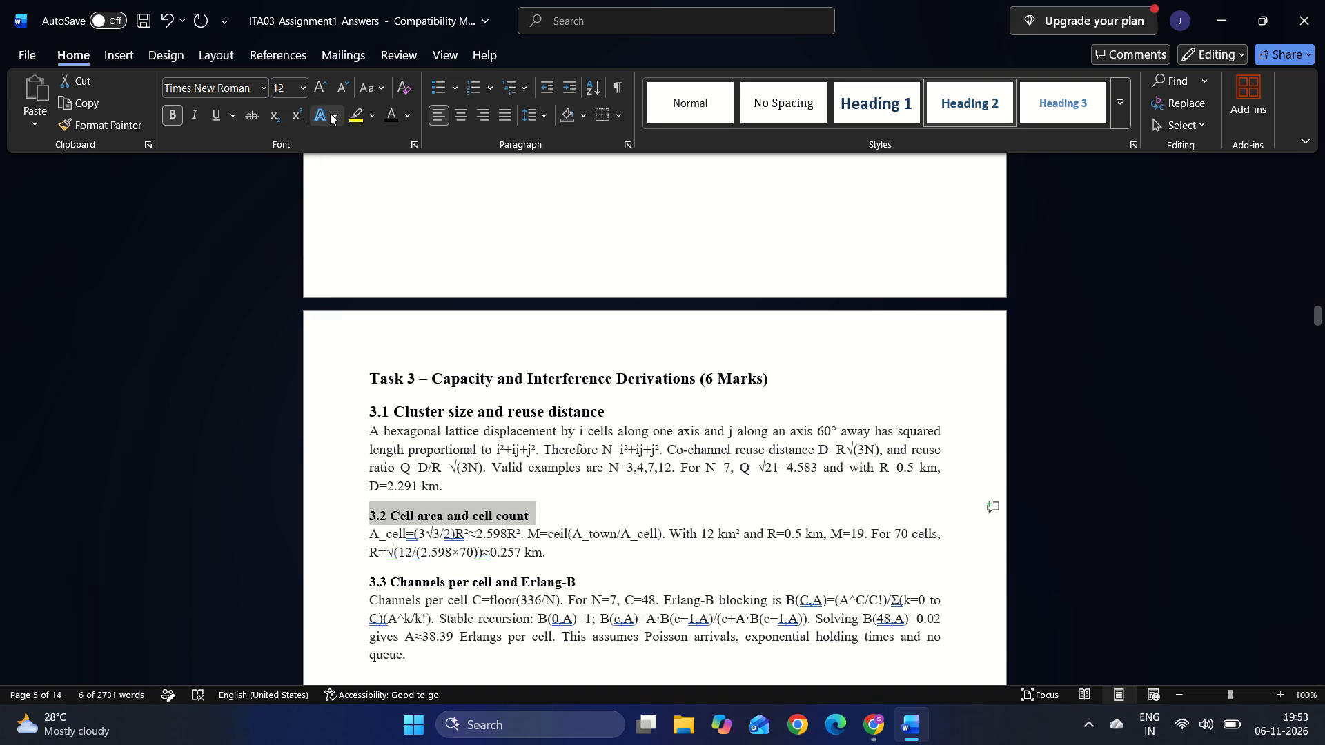
click(302, 92)
click(286, 212)
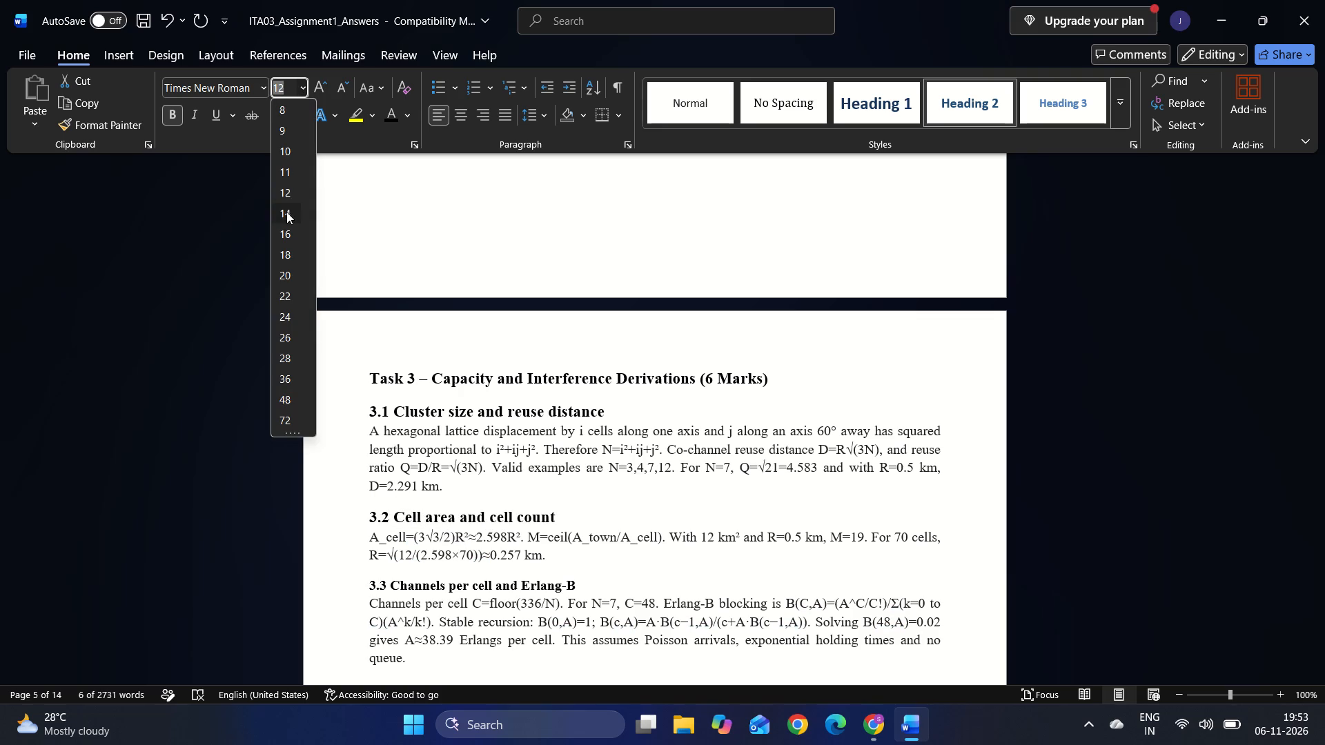
Set the subheadings 3.3 Channels per cell and Erlang-B, 3.4 Aggregate capacity and SIR, and 3.5 Planning cost–capacity relation to font size 14.
scroll(440, 517, down, 2)
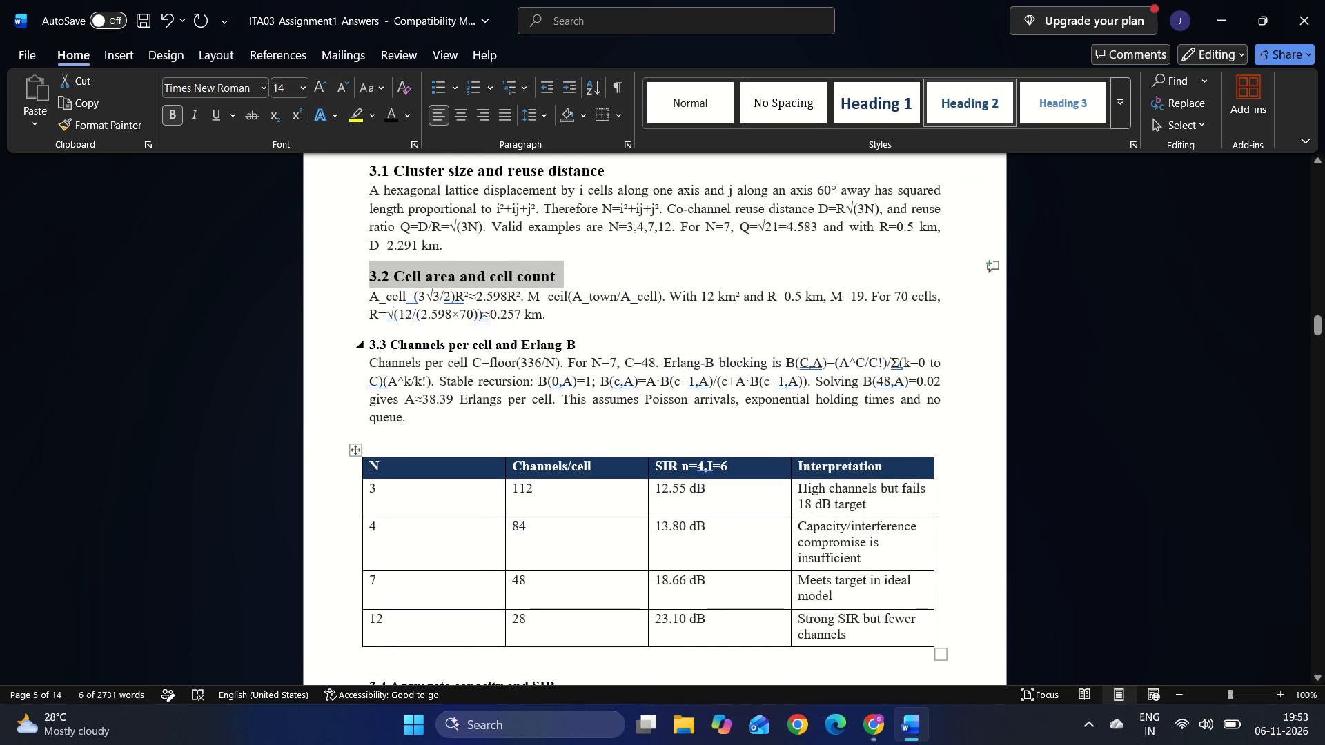
drag(585, 348, 359, 350)
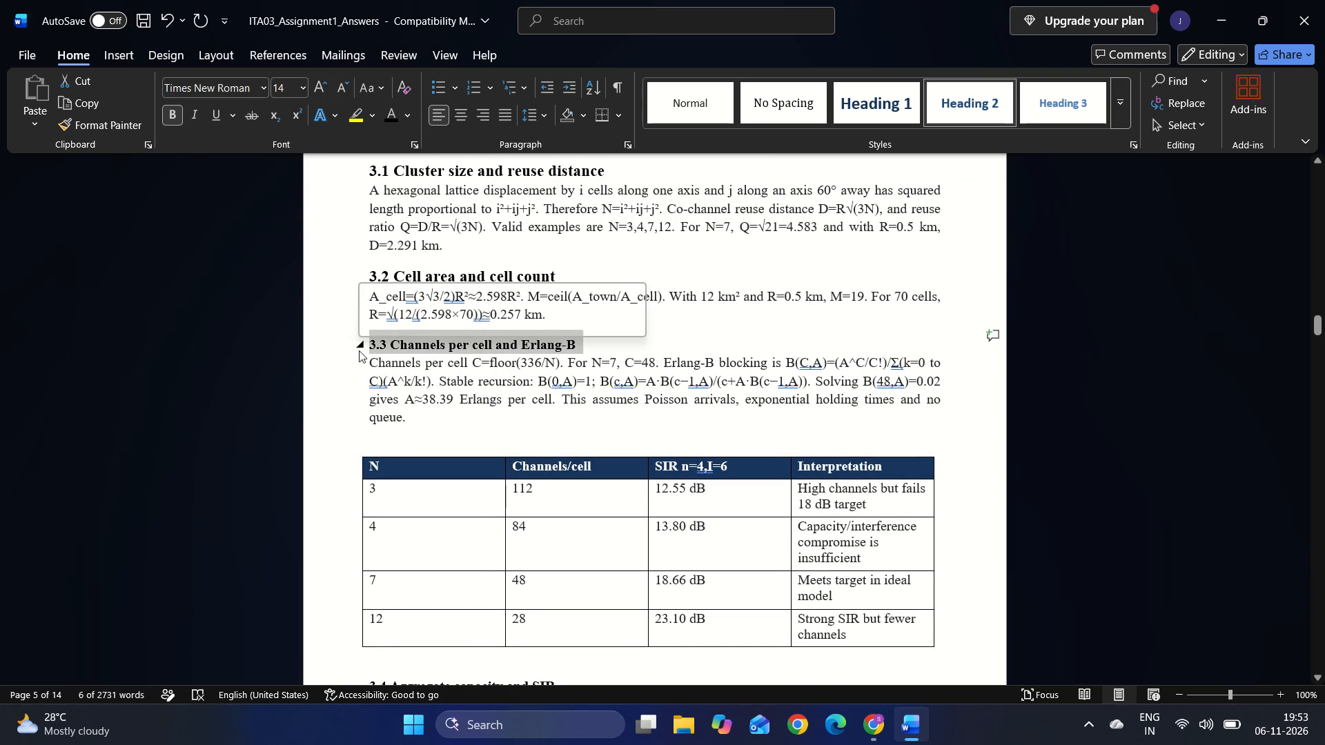
click(304, 92)
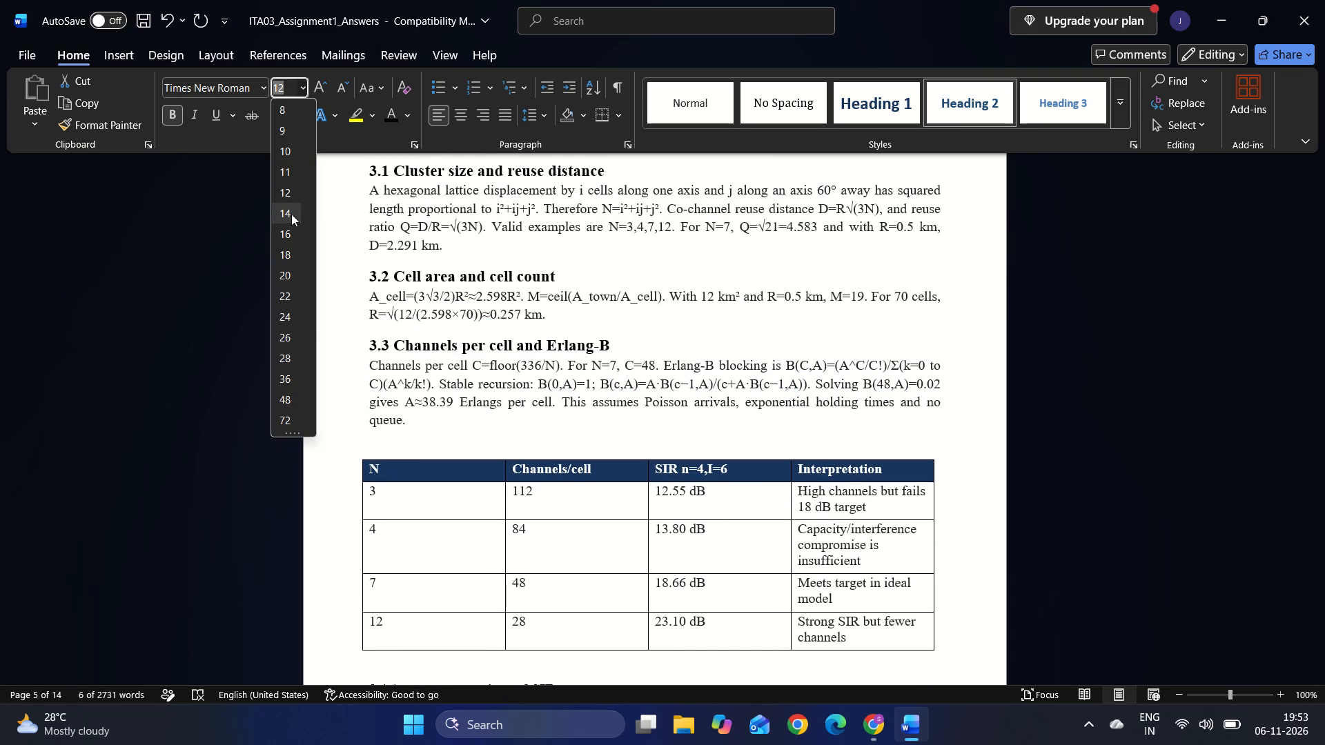
click(291, 215)
scroll(534, 366, down, 2)
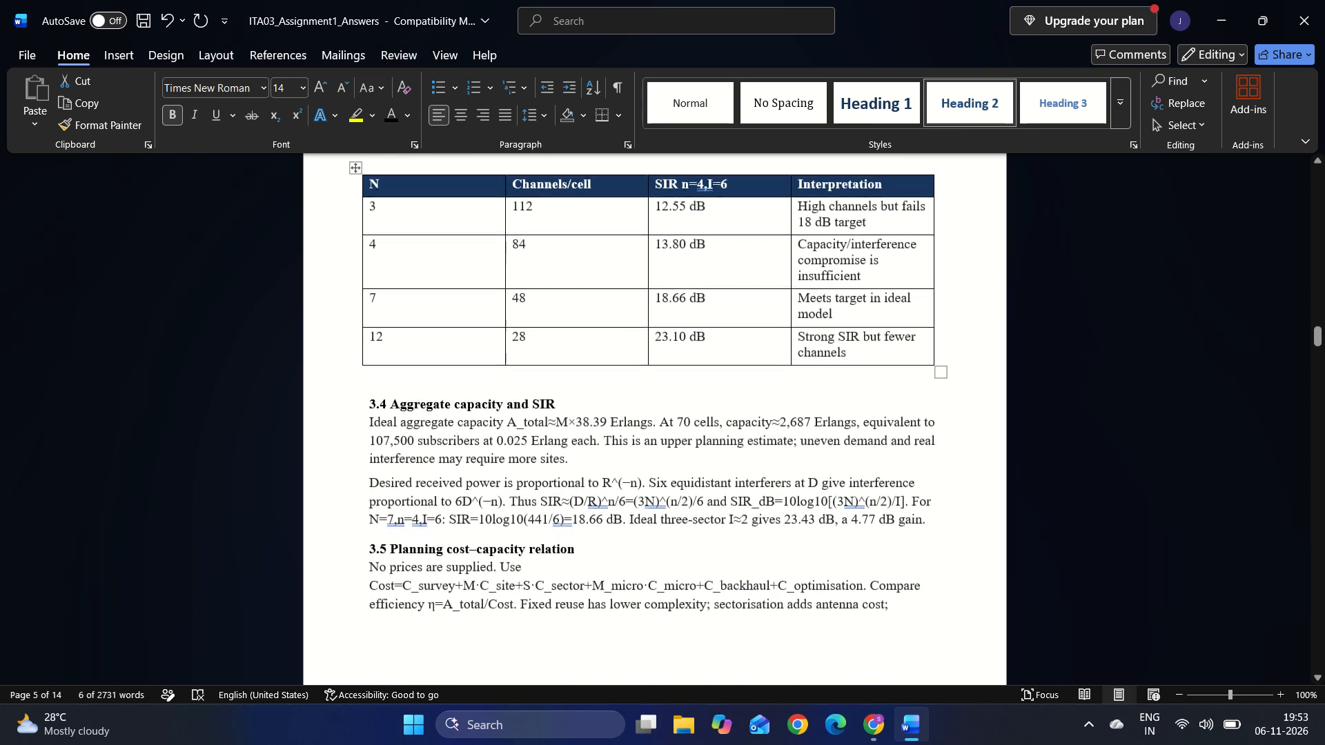
drag(557, 396, 371, 395)
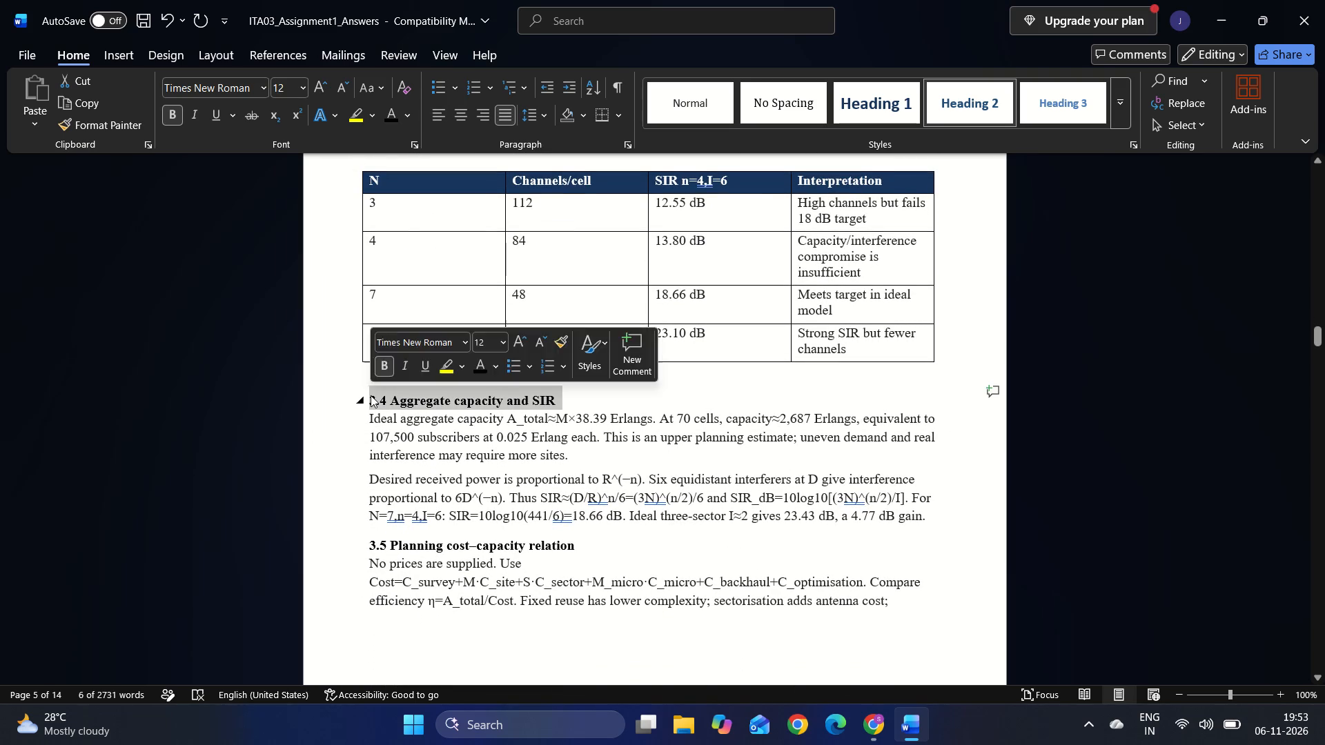
click(303, 88)
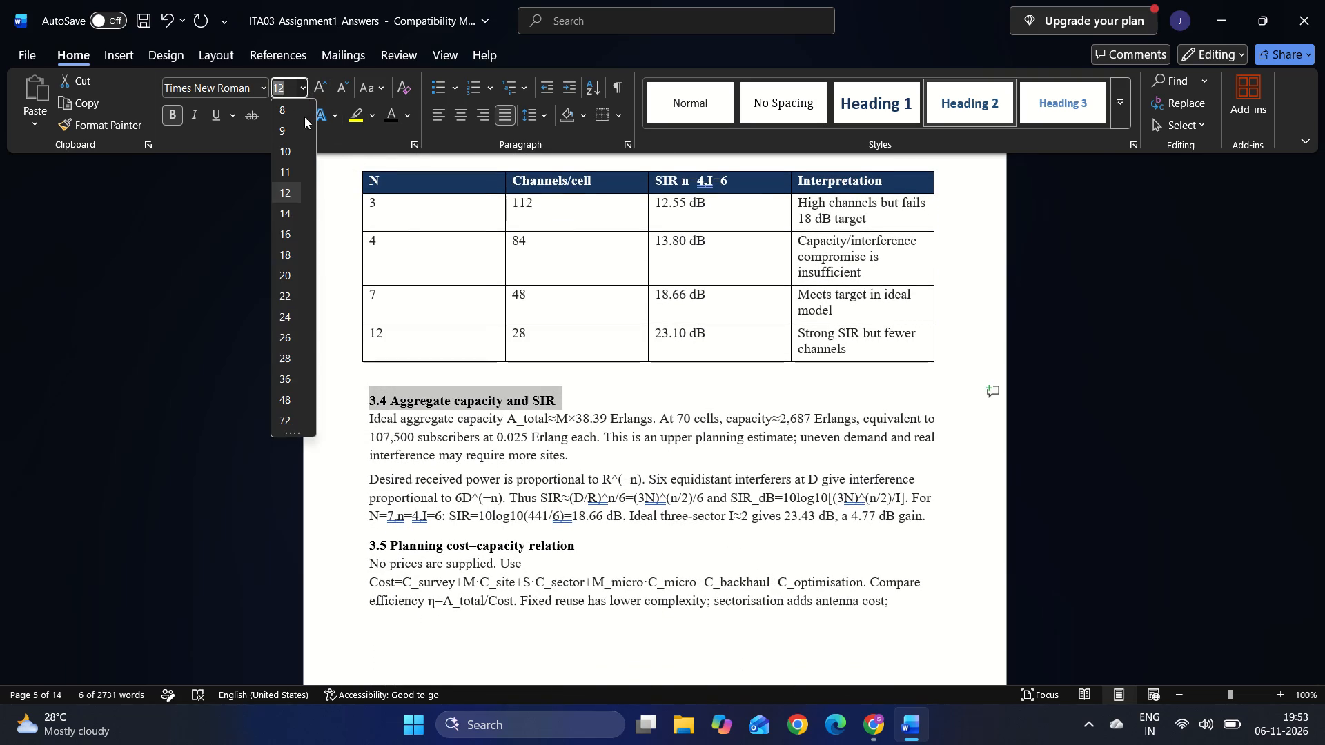
click(297, 210)
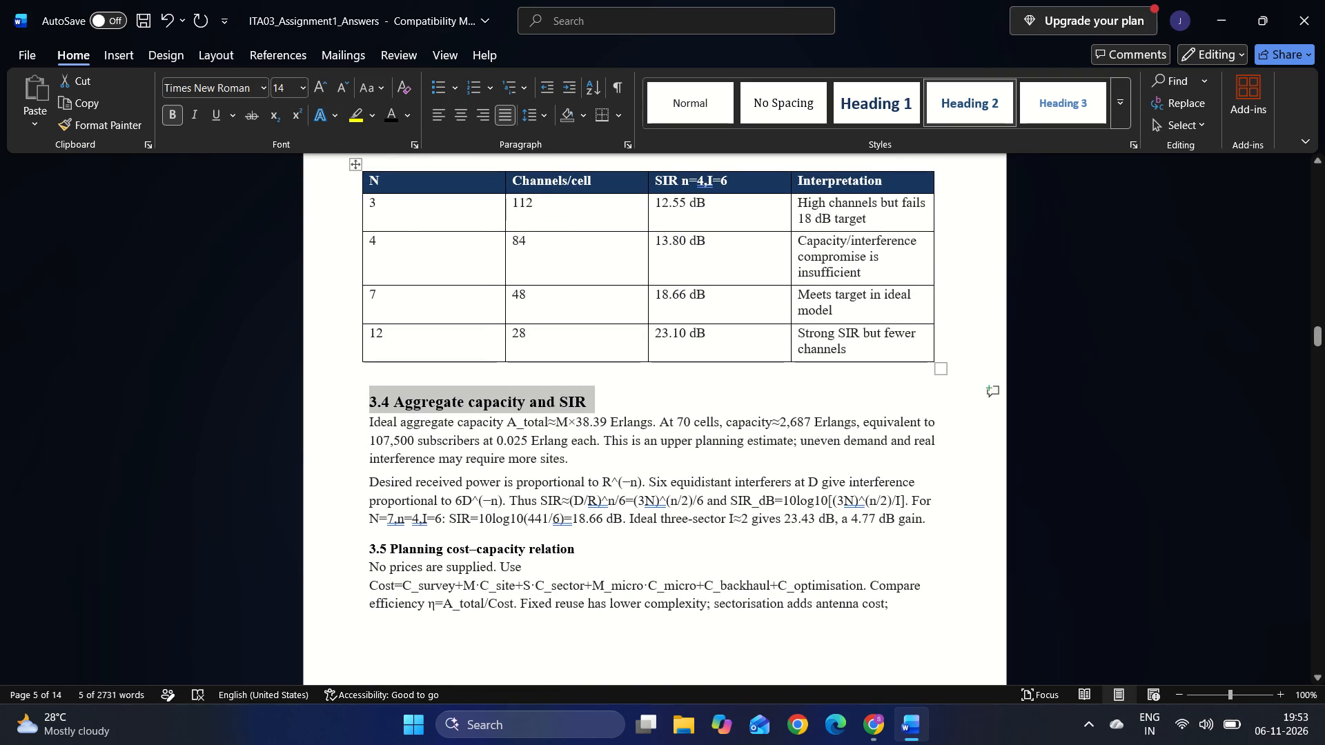
scroll(533, 345, down, 1)
drag(584, 388, 449, 388)
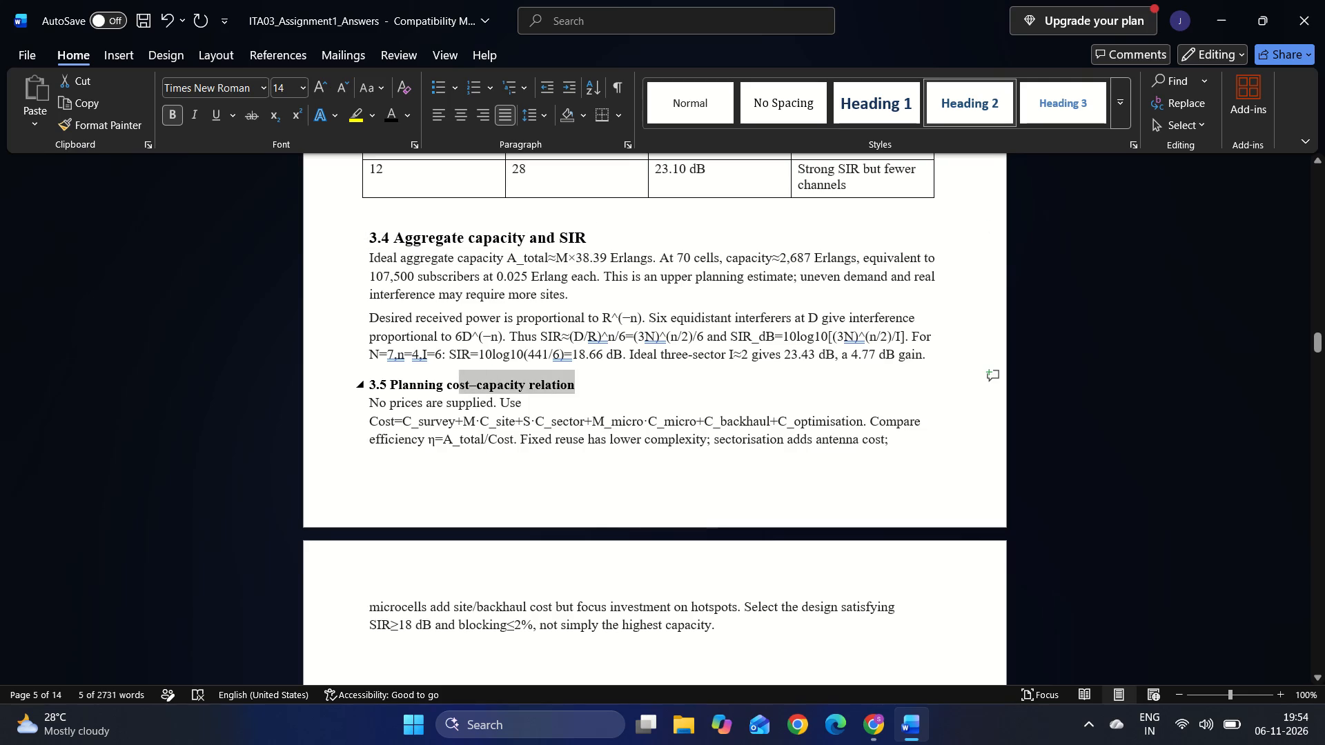
drag(449, 388, 370, 388)
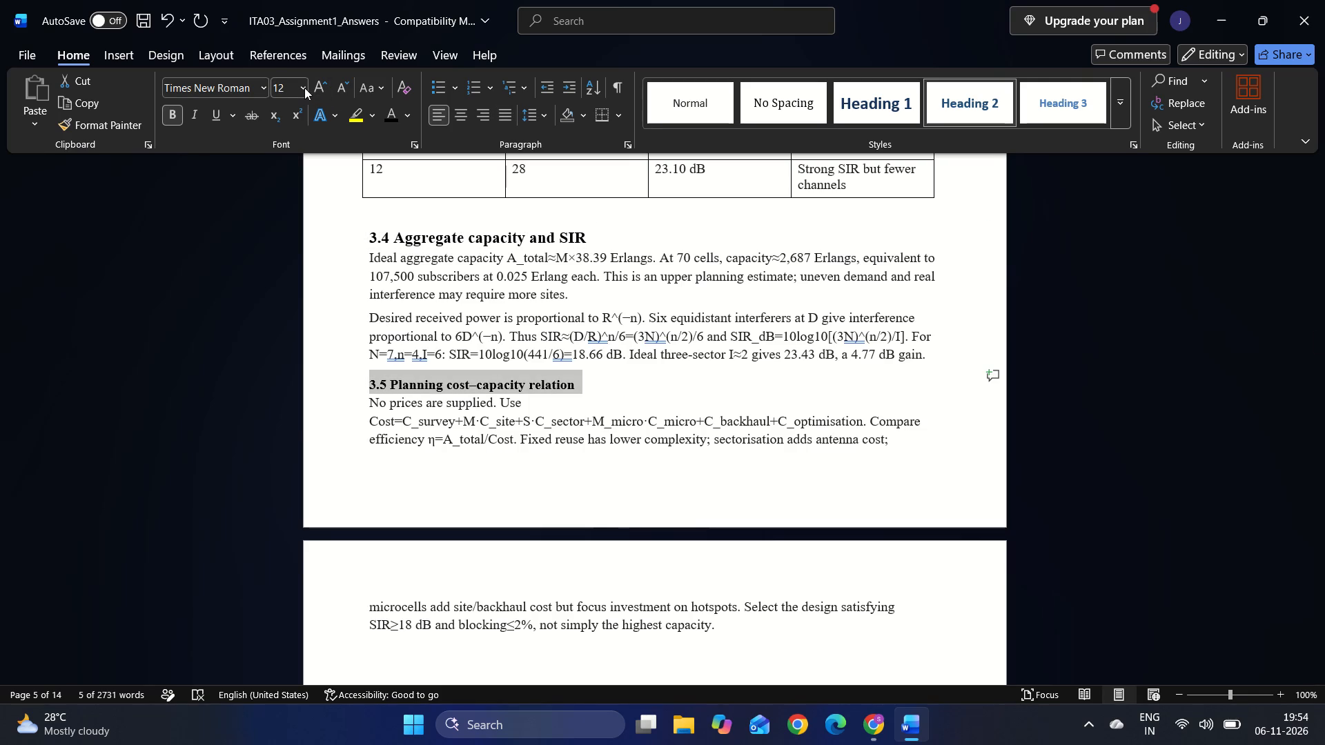
click(303, 88)
click(287, 216)
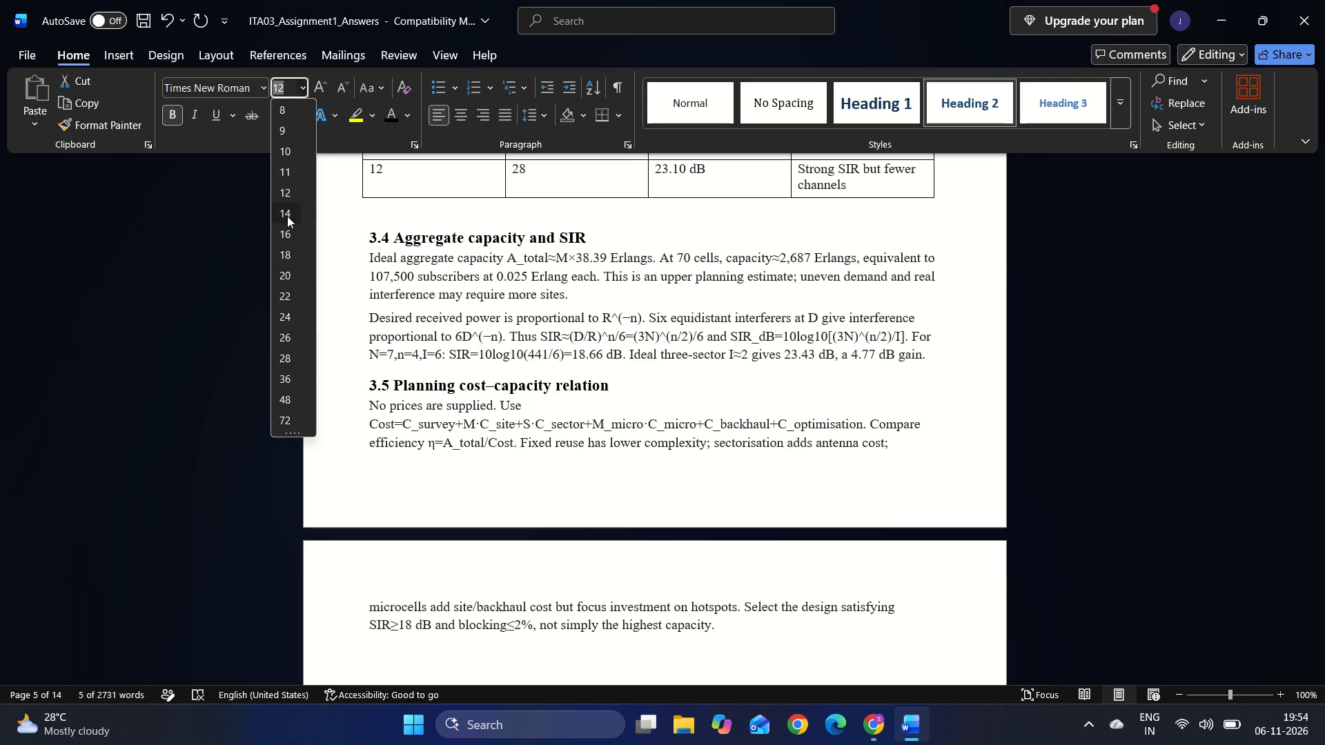
Set the heading Task 4 – Best, Average and Worst-Case Behaviour to font size 14 and colour it black.
scroll(468, 415, down, 5)
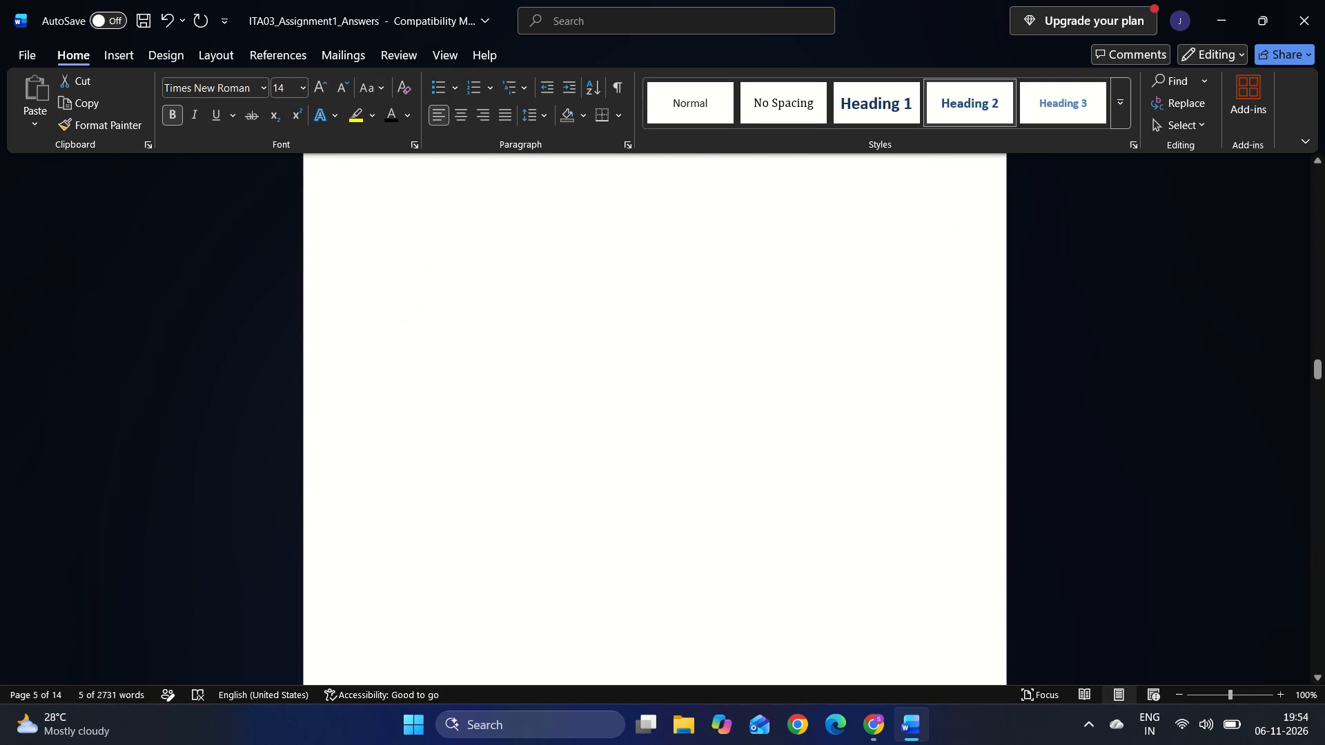
scroll(468, 415, down, 1)
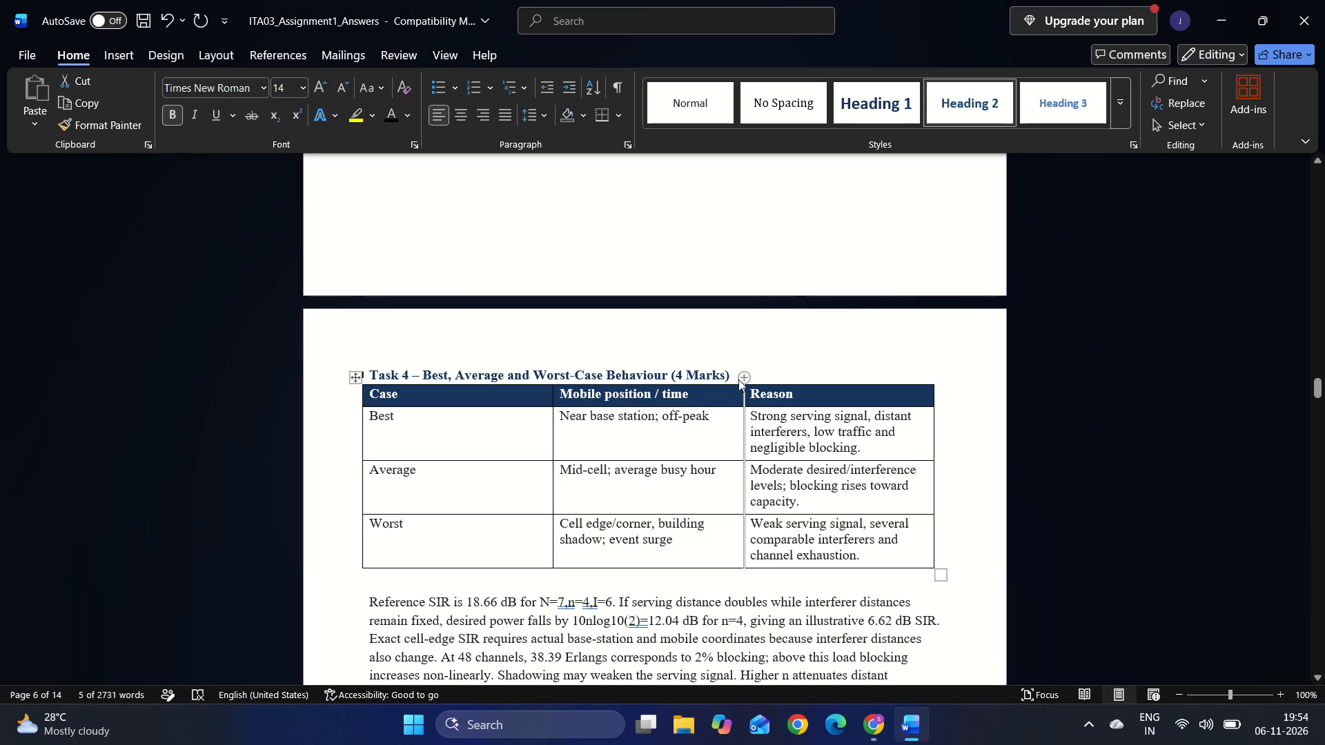
drag(729, 371, 359, 360)
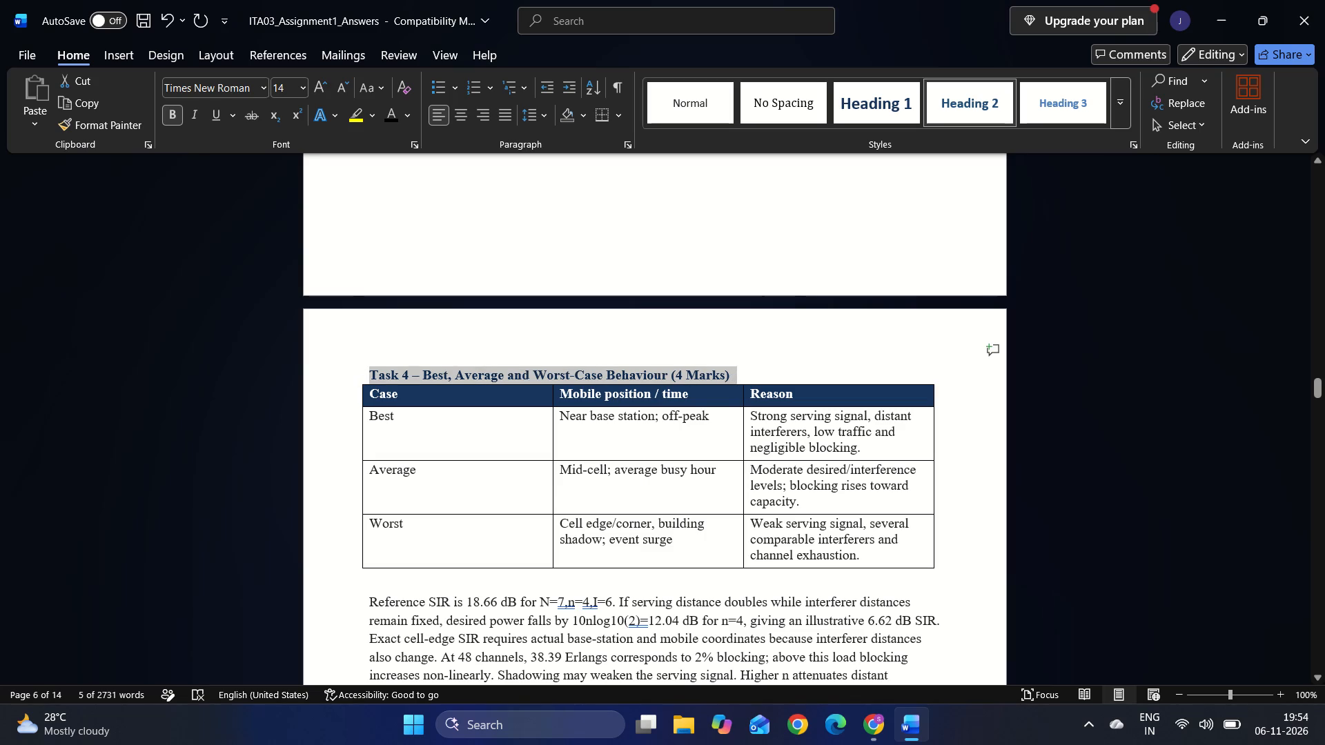
drag(359, 360, 356, 361)
click(291, 88)
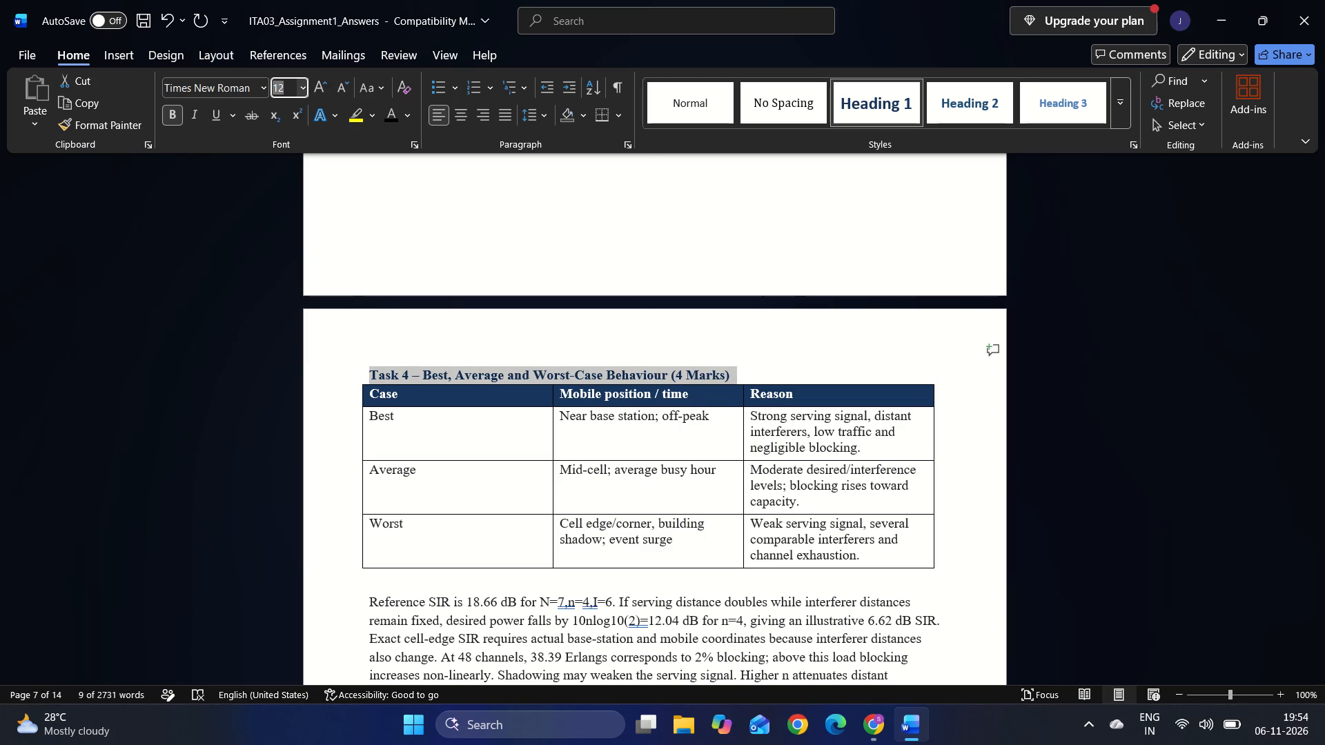
text(14)
key(Return)
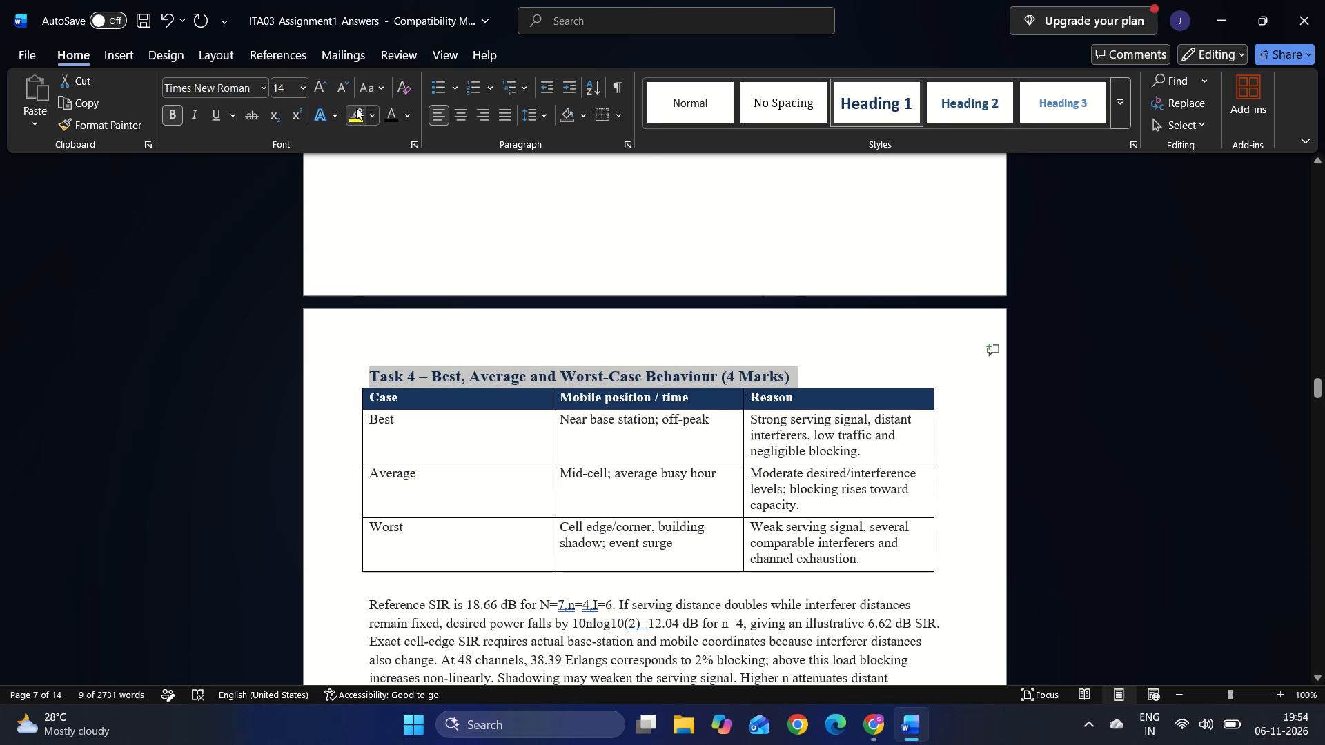
click(389, 121)
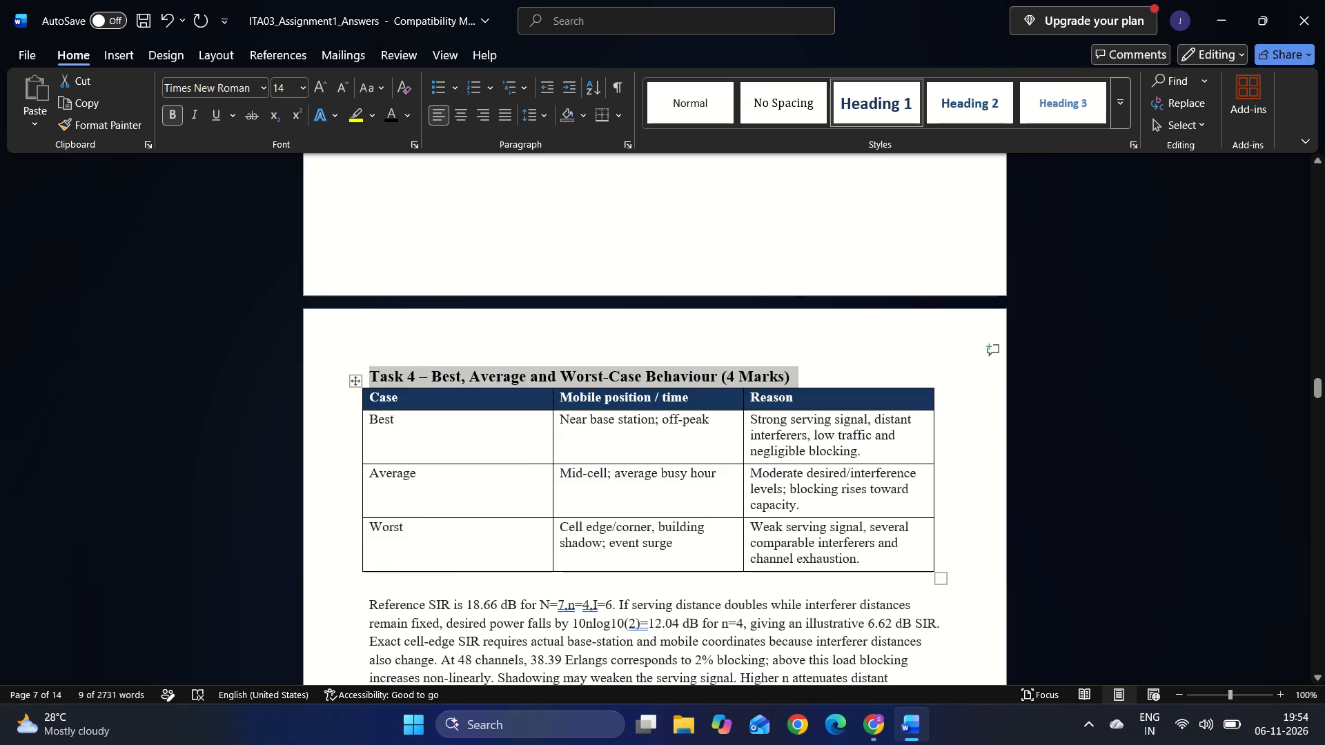
Justify the Reference SIR paragraph below the Task 4 table.
scroll(779, 408, down, 2)
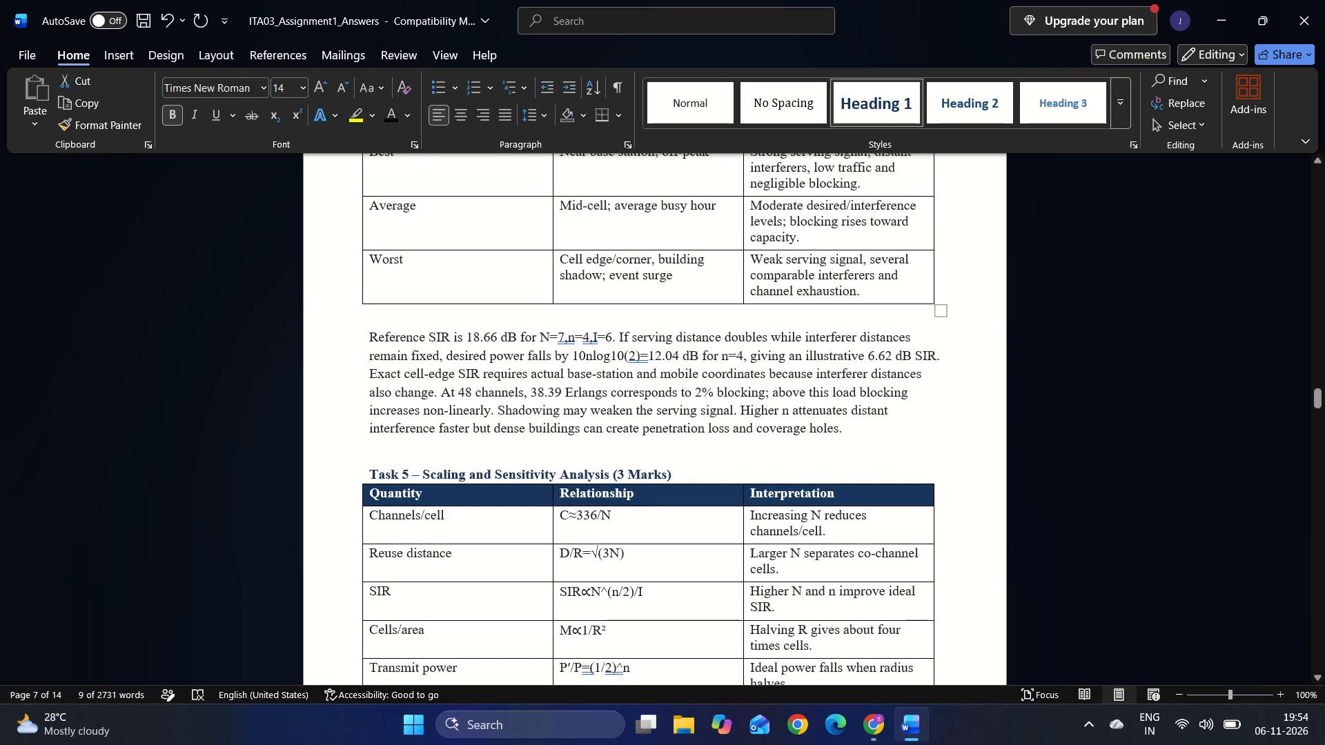
drag(854, 428, 358, 337)
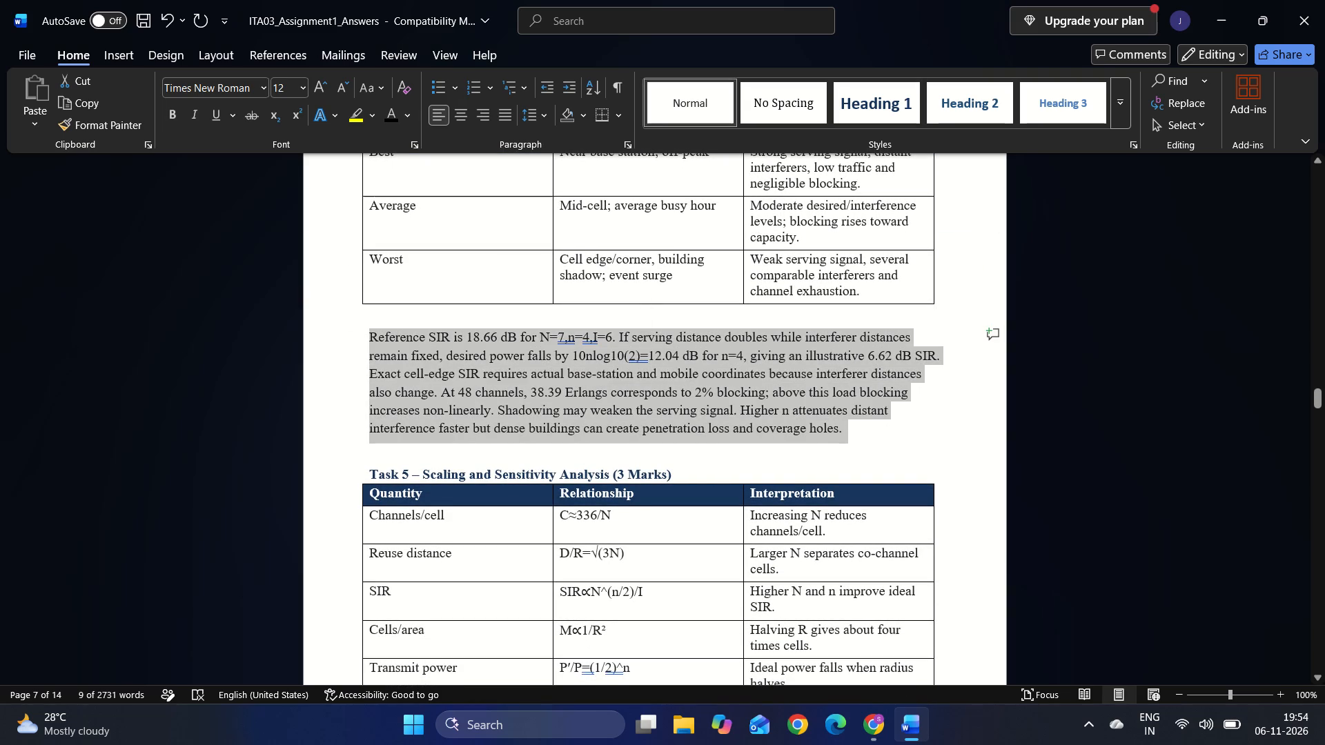
key(ctrl+j)
Set the heading Task 5 – Scaling and Sensitivity Analysis to font size 14 and colour it black.
scroll(469, 514, down, 1)
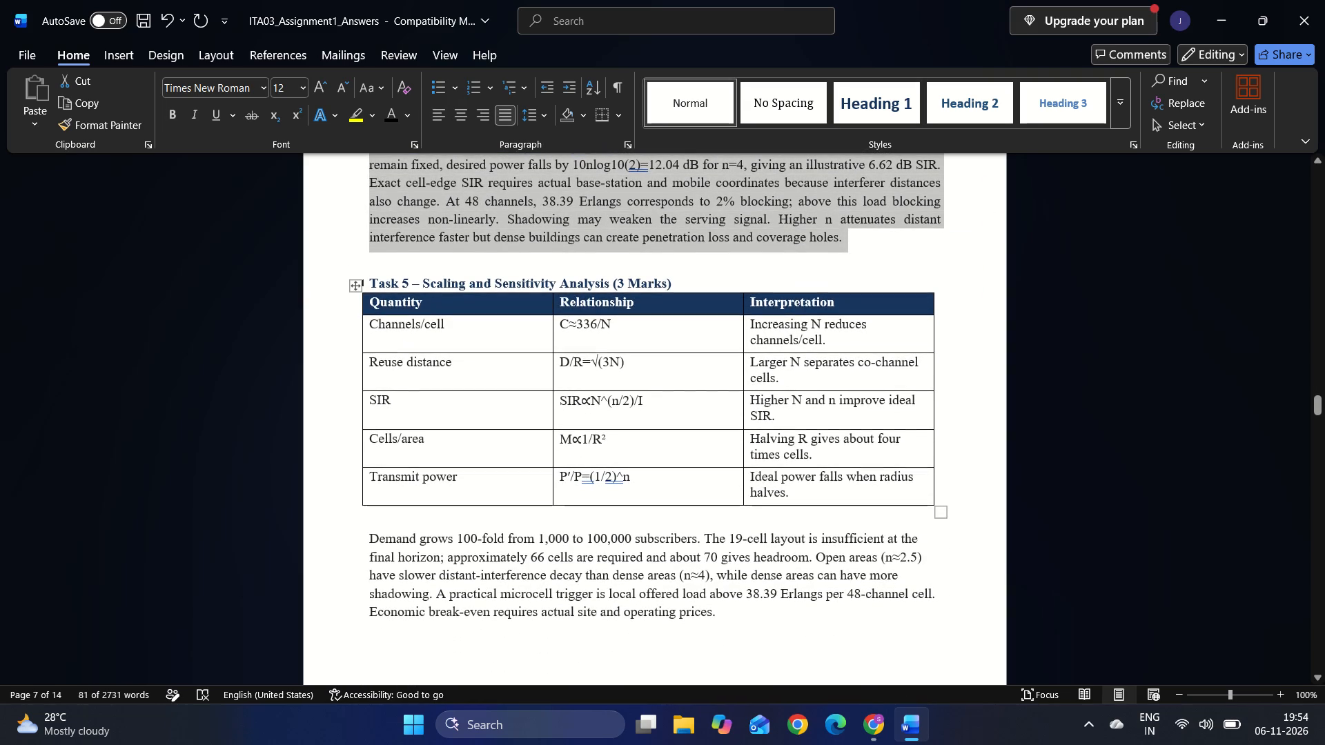
drag(680, 282, 349, 286)
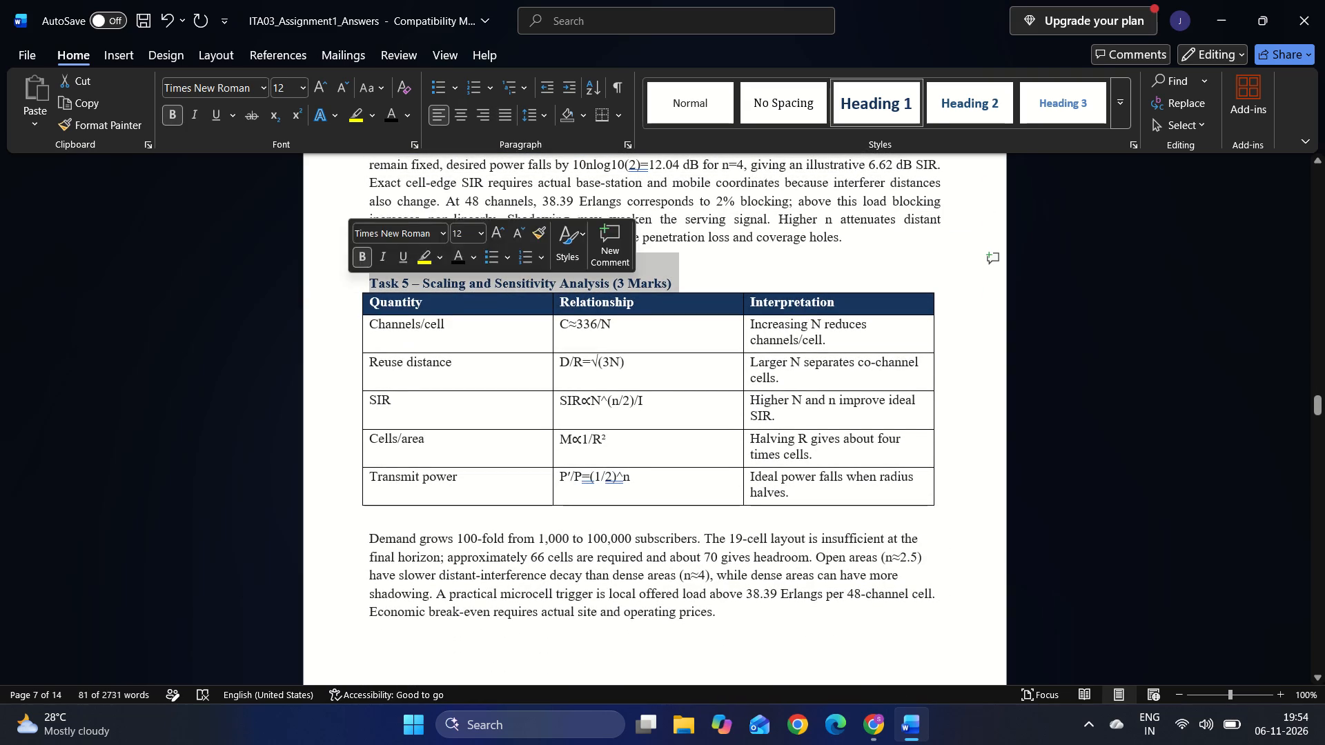
click(296, 90)
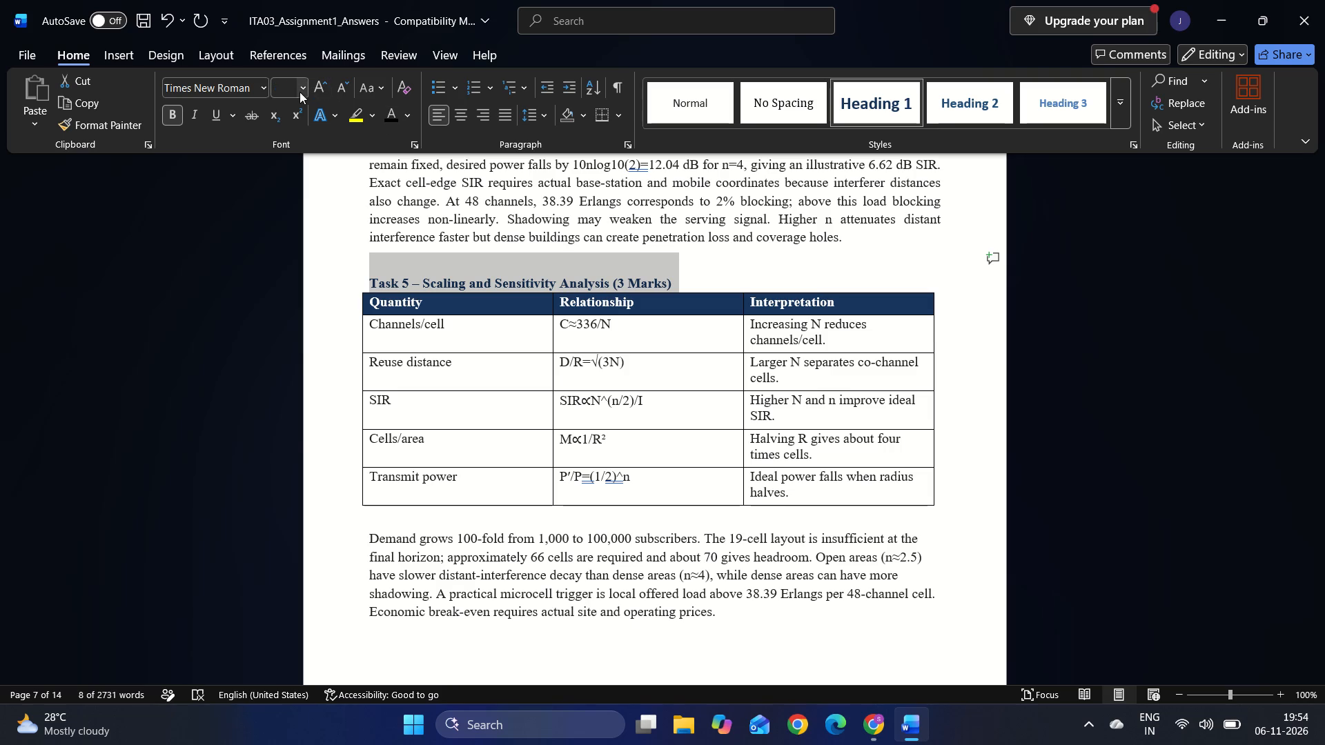
click(300, 92)
click(288, 212)
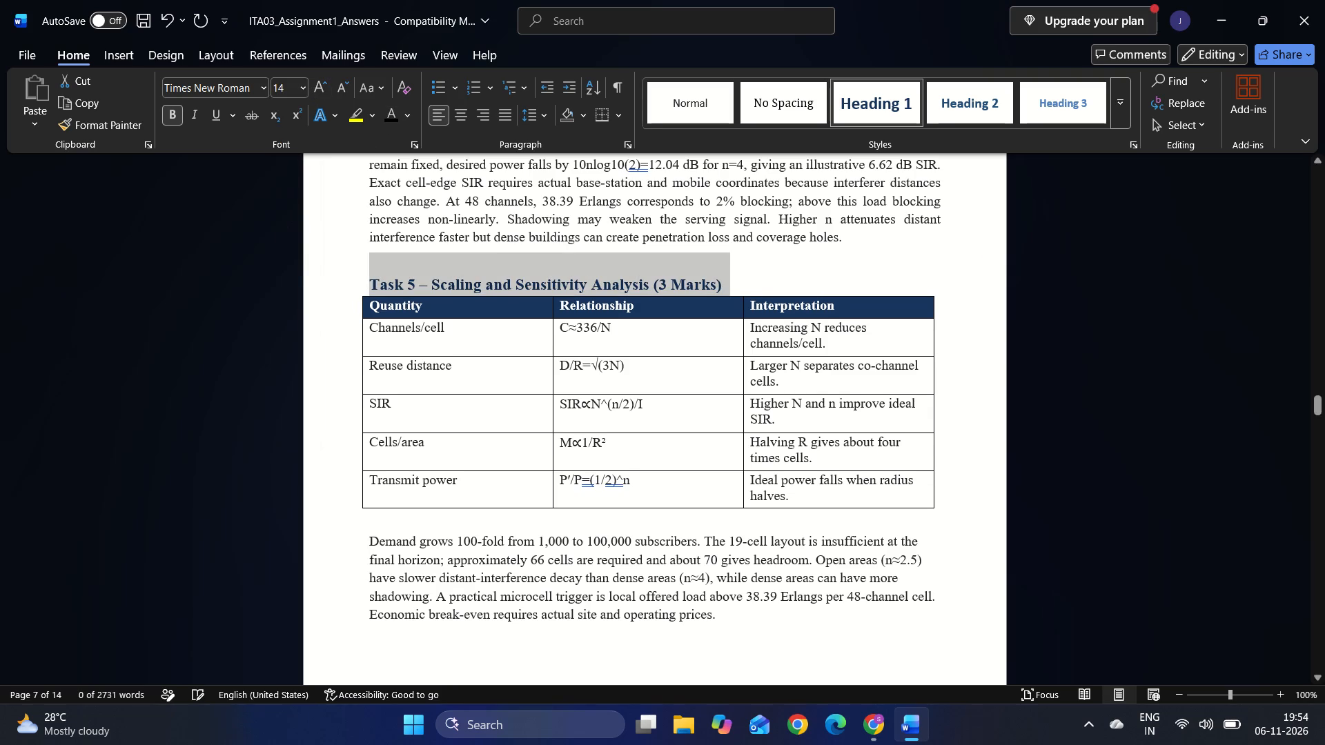
click(392, 111)
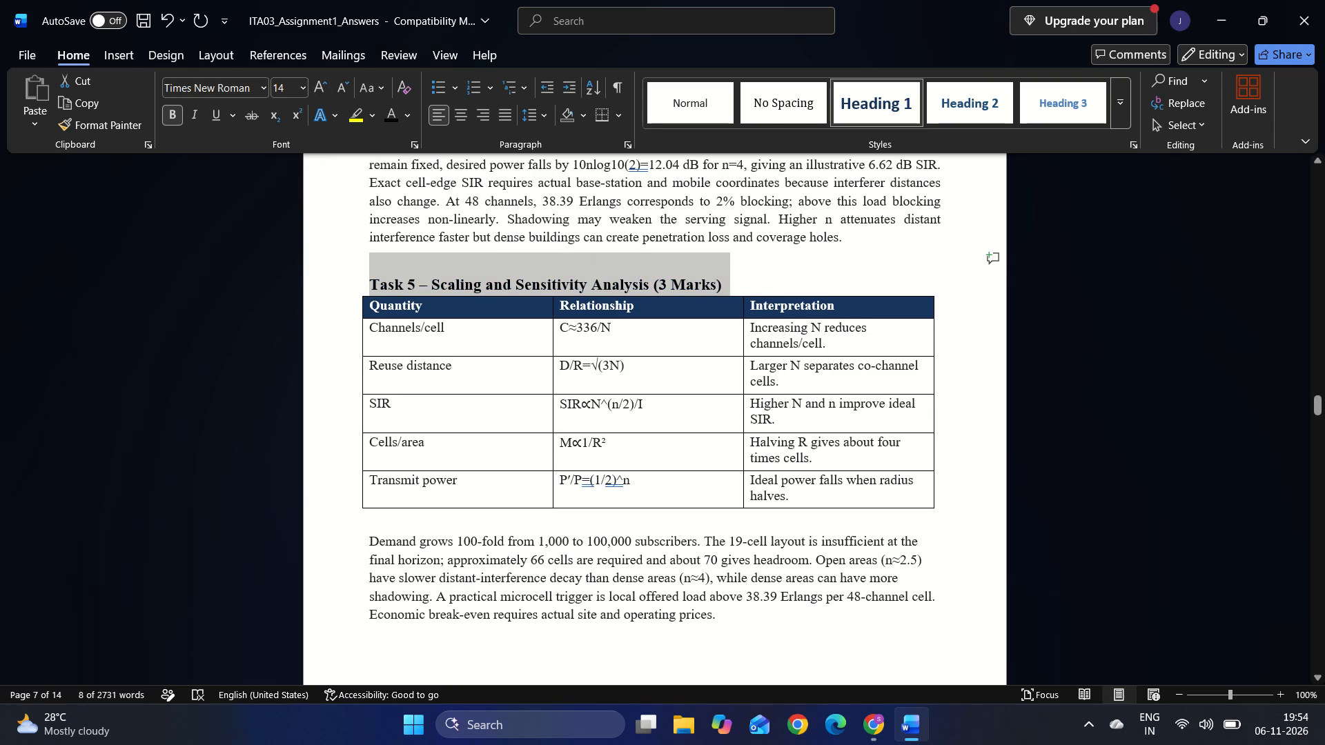
Insert a blank line between the Task 5 heading and its table.
click(737, 284)
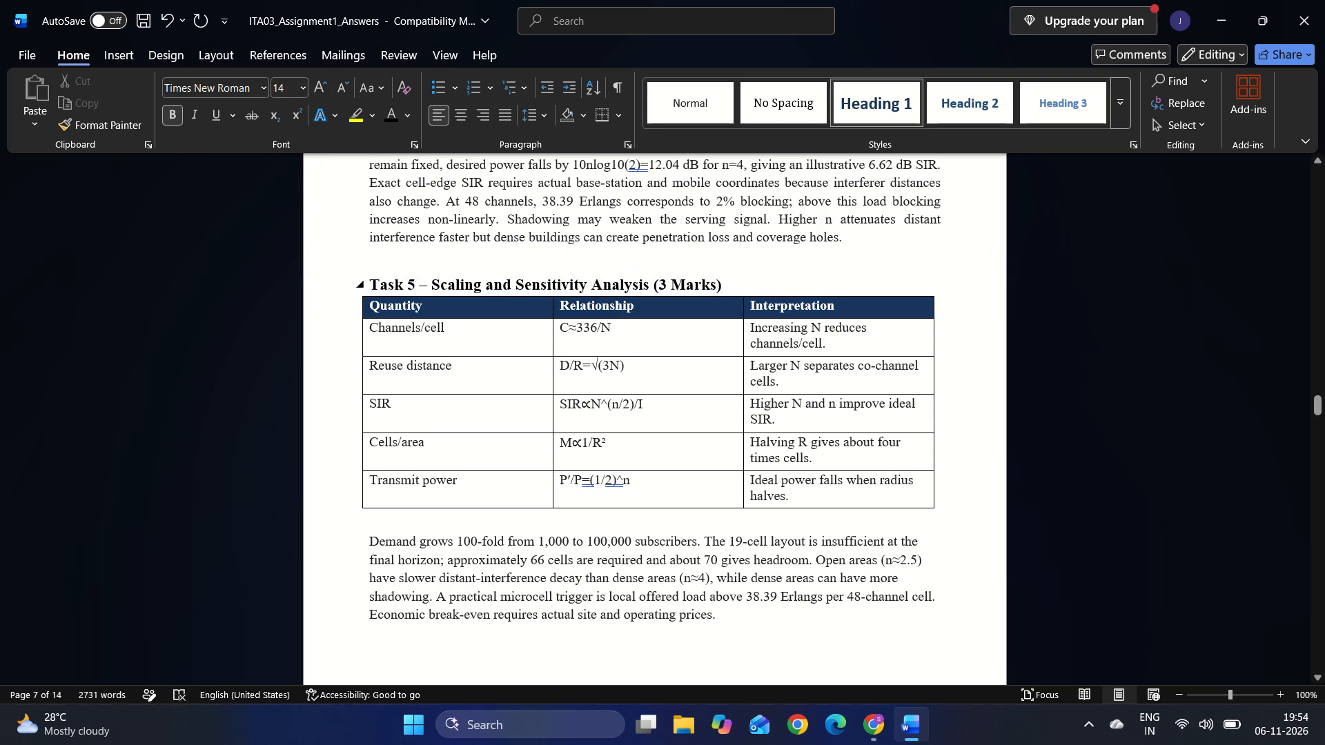
key(Return)
Justify the paragraph about 100-fold demand growth below the Task 5 table.
scroll(737, 284, down, 2)
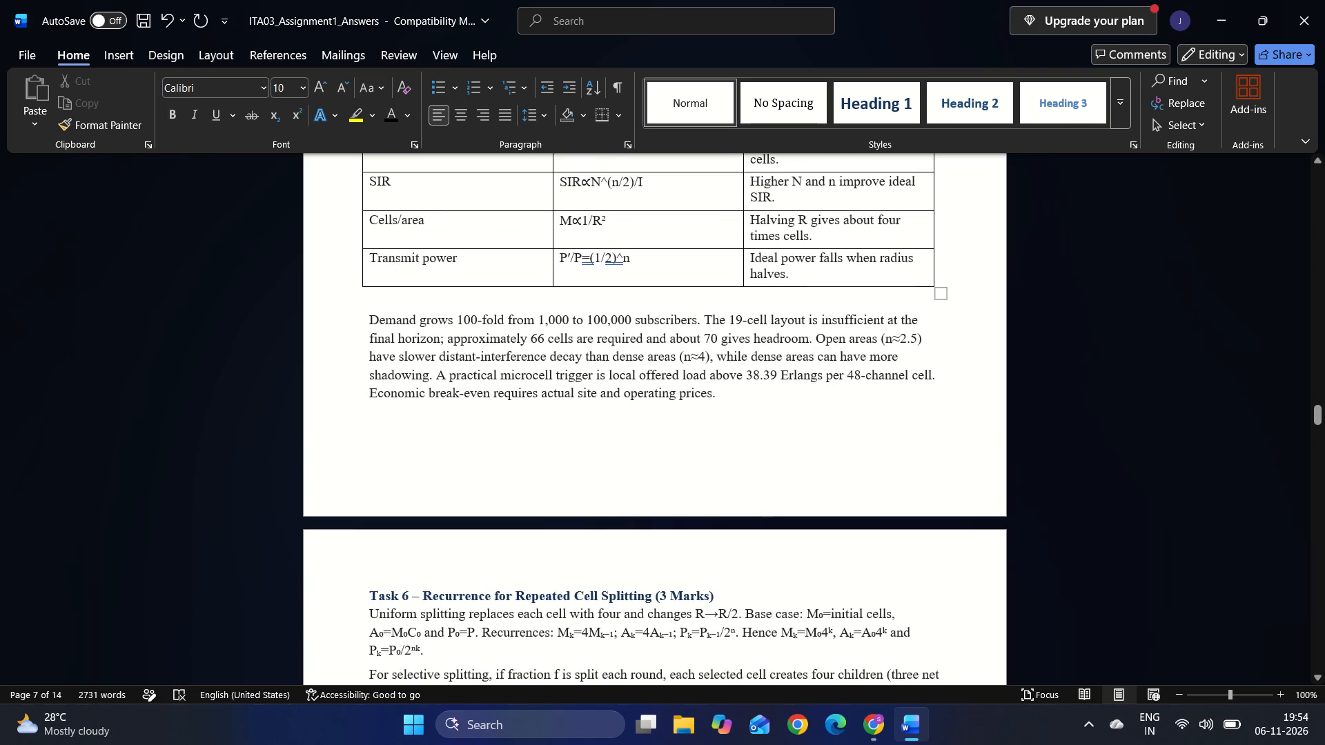
drag(732, 402, 360, 326)
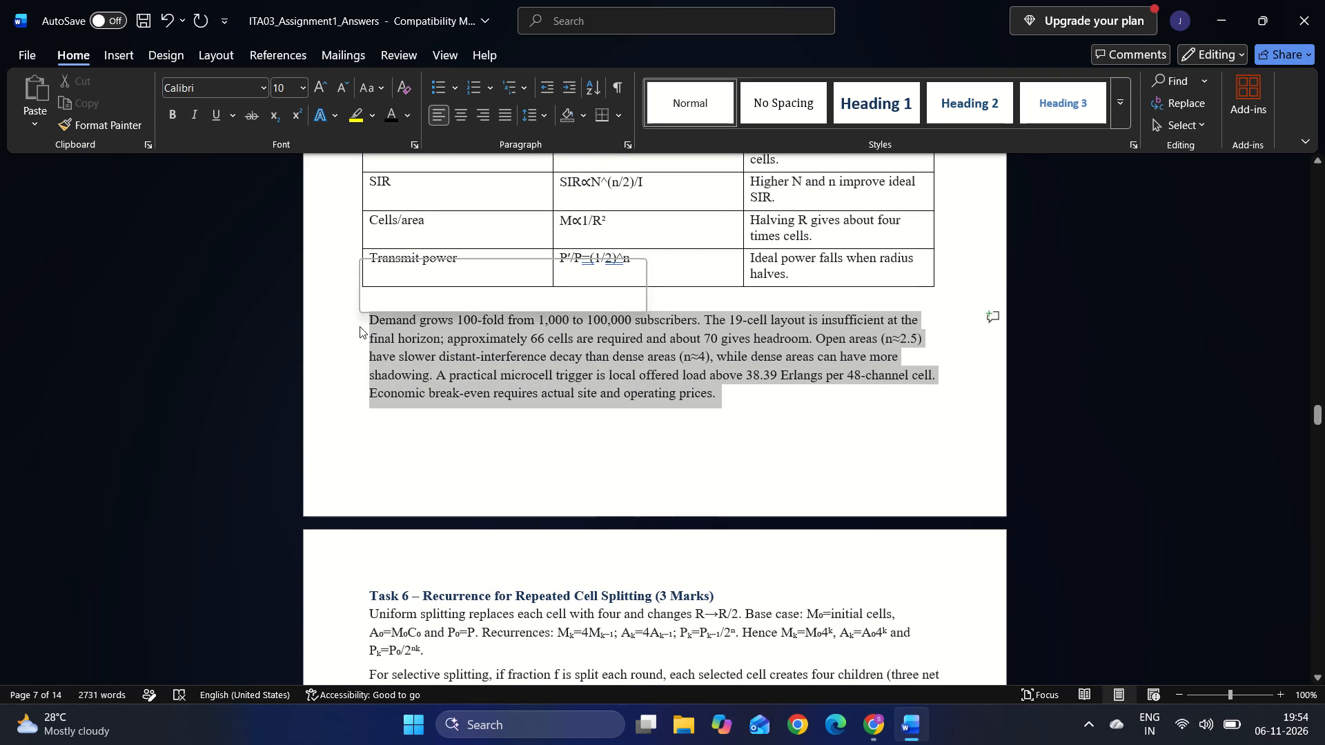
key(ctrl+j)
Set the heading Task 6 – Recurrence for Repeated Cell Splitting to font size 14 and colour it black.
scroll(541, 484, down, 1)
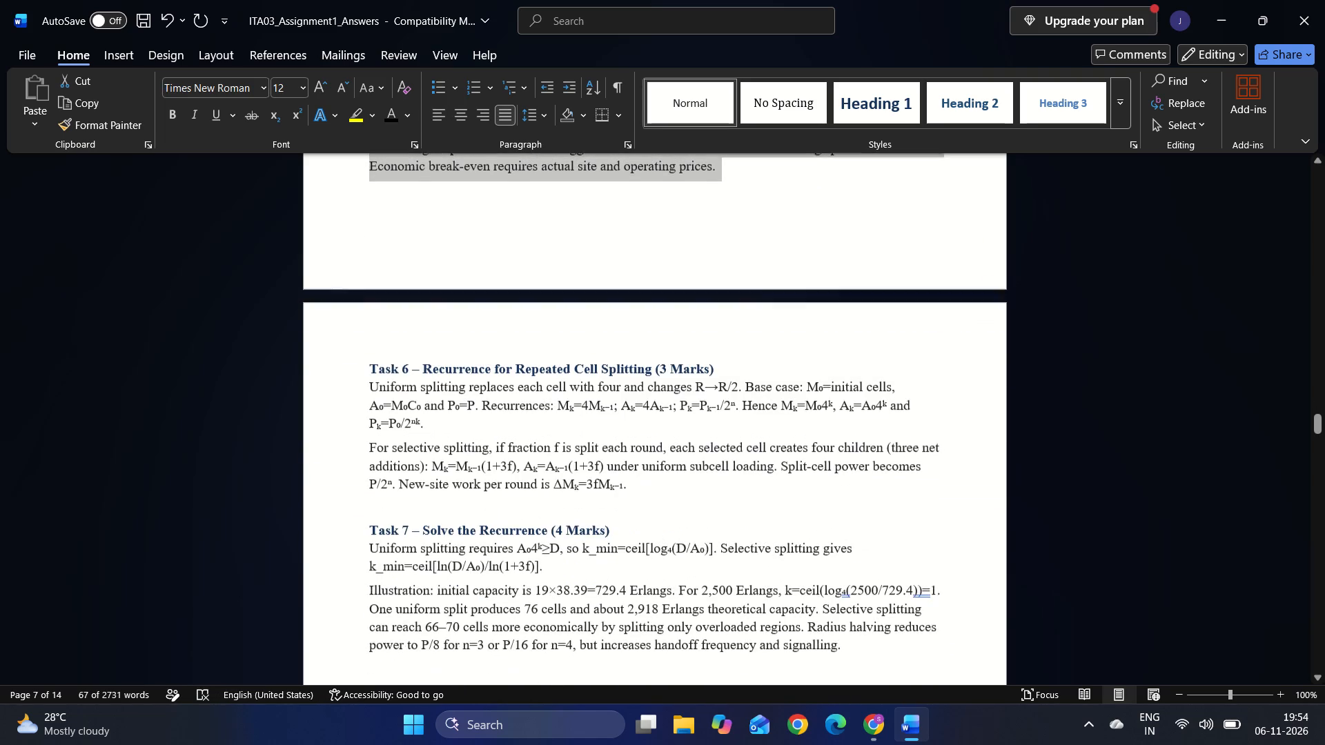
drag(722, 361, 360, 348)
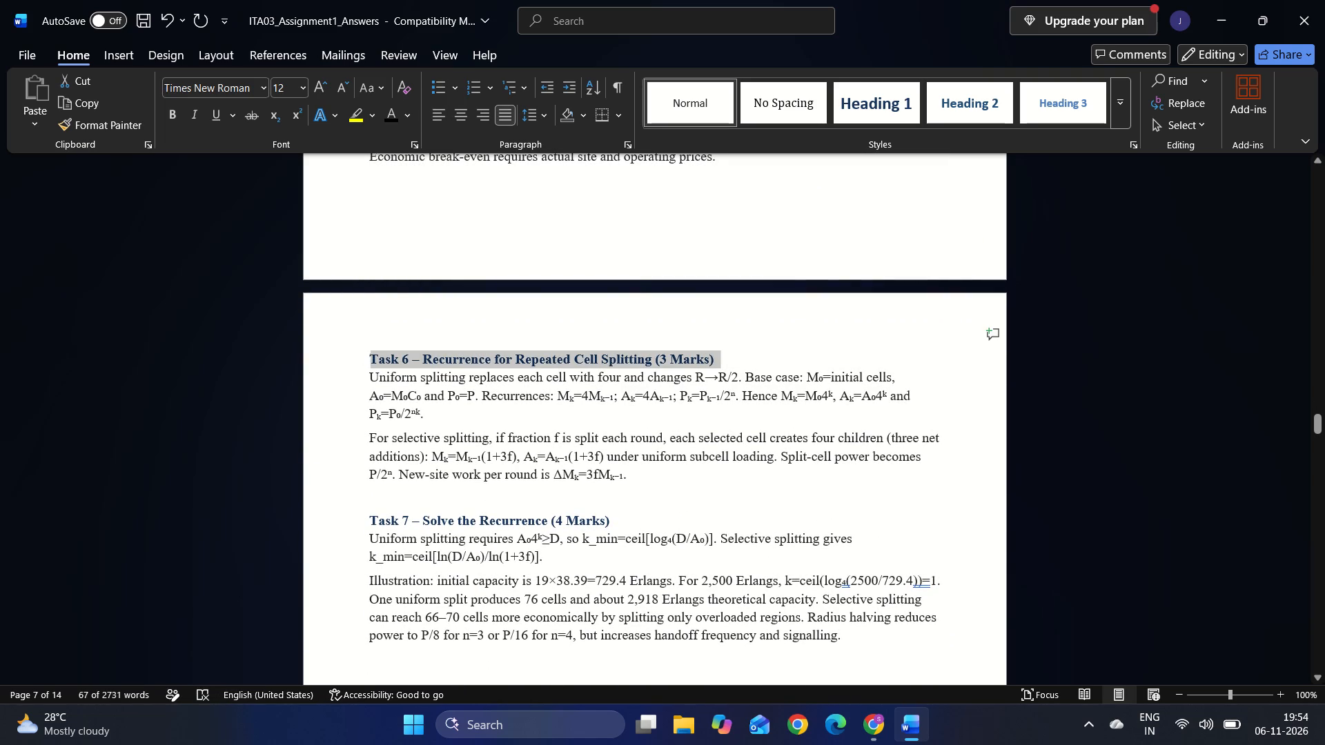
drag(360, 348, 355, 351)
click(302, 91)
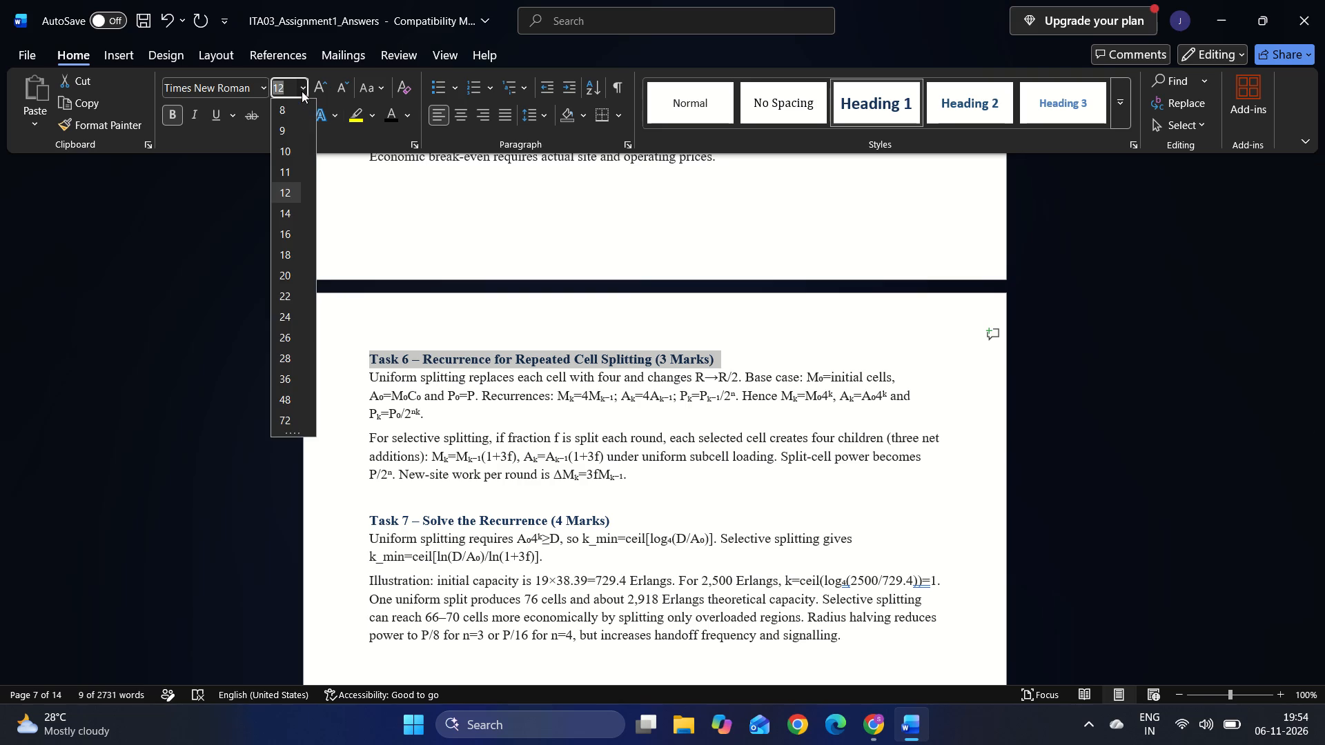
text(14)
key(Return)
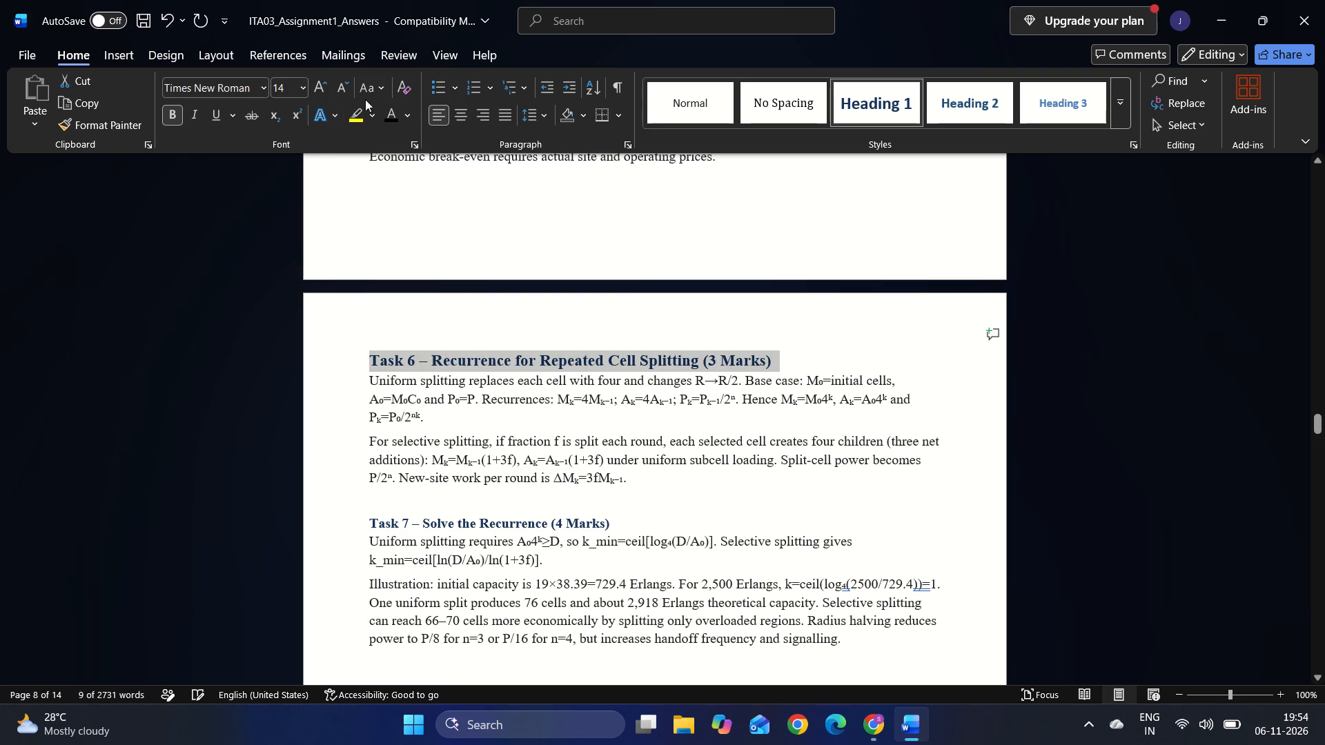
click(383, 115)
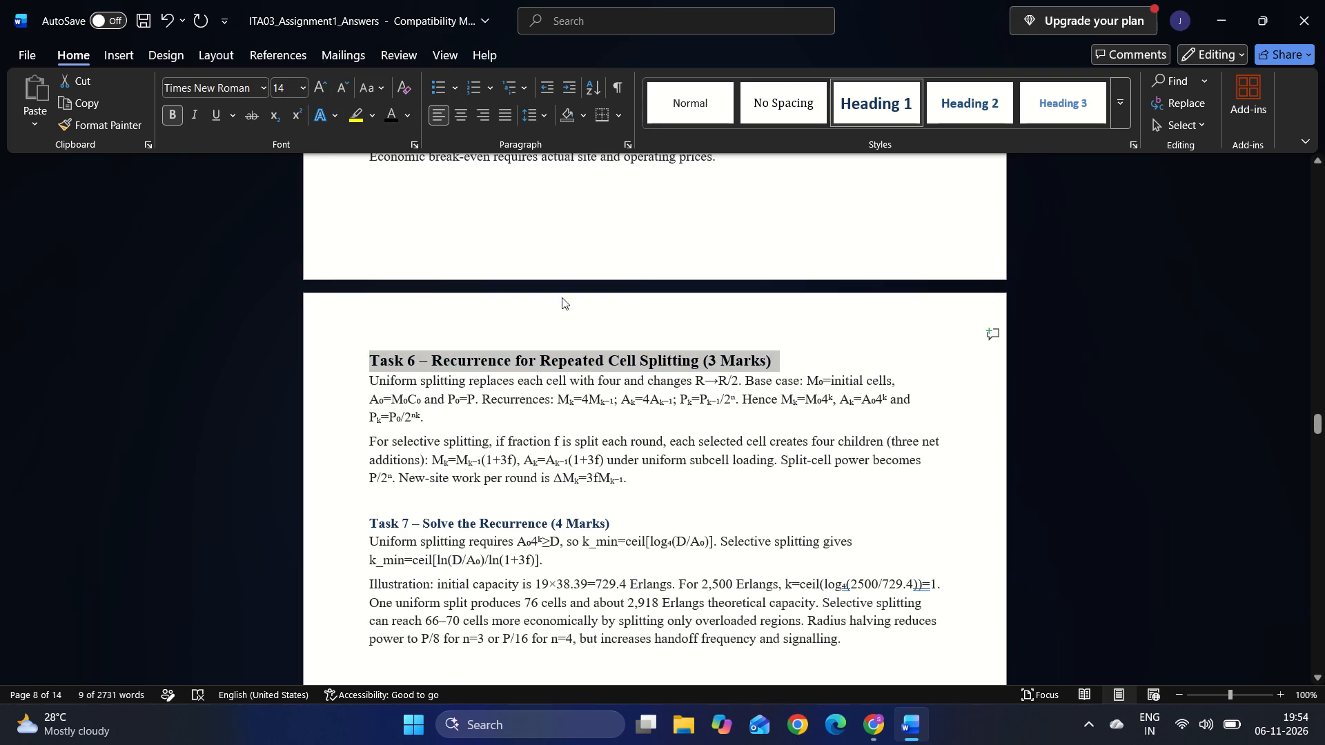
Justify the two Task 6 paragraphs on uniform and selective splitting.
scroll(571, 313, down, 1)
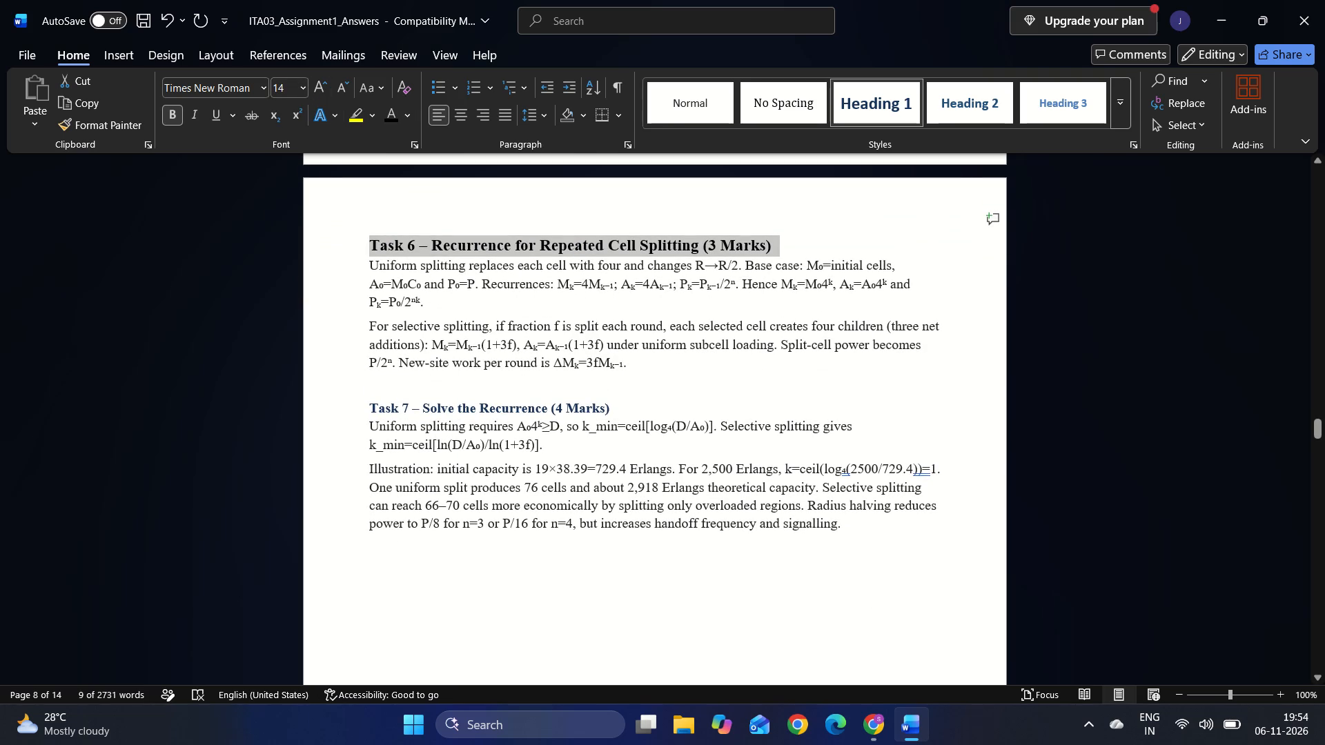
drag(633, 366, 364, 270)
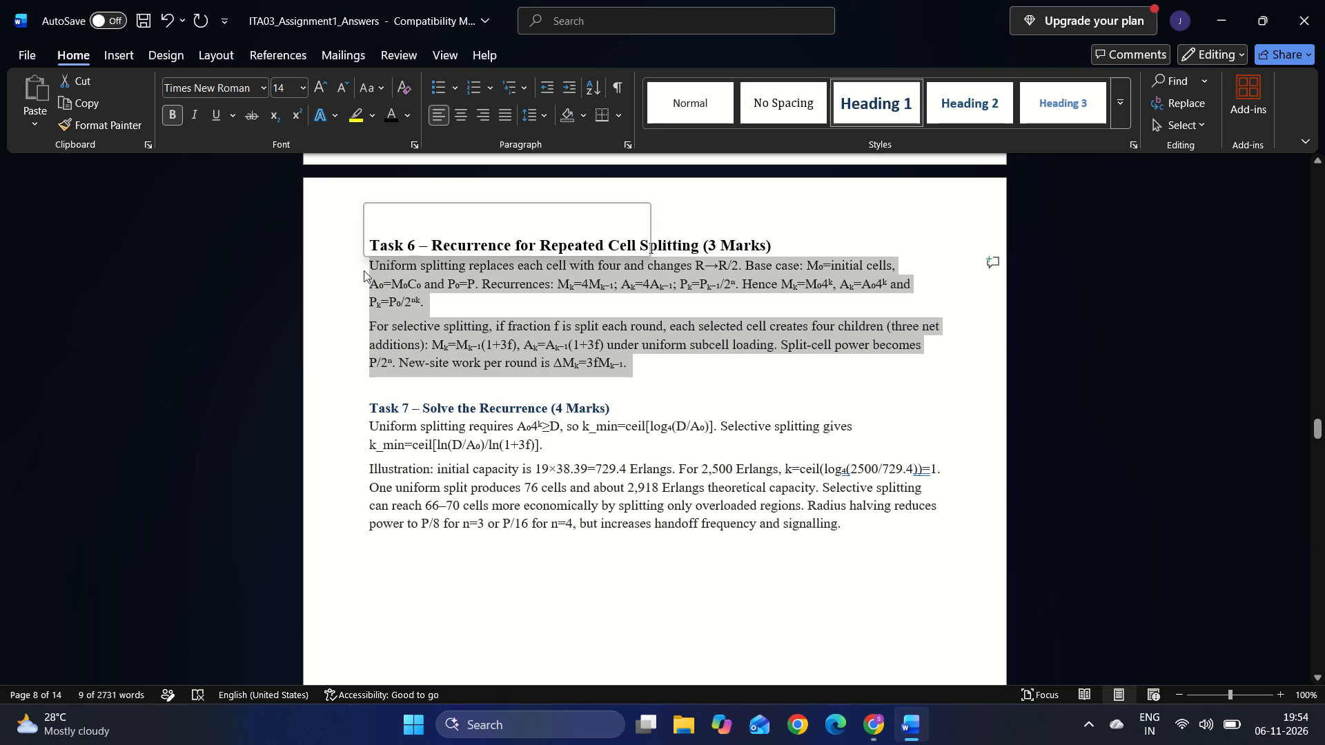
key(ctrl+j)
Colour the heading Task 7 – Solve the Recurrence black and set it to font size 14.
scroll(518, 440, down, 1)
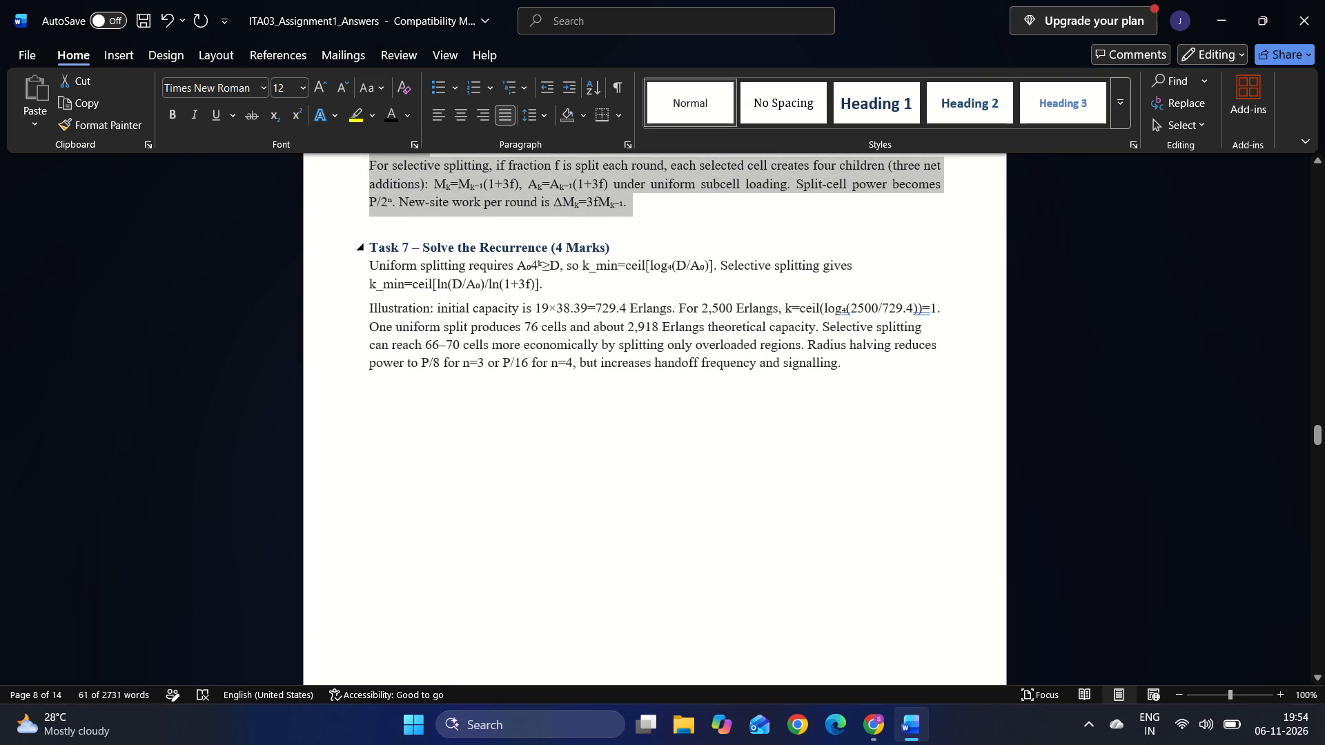
drag(616, 248, 329, 244)
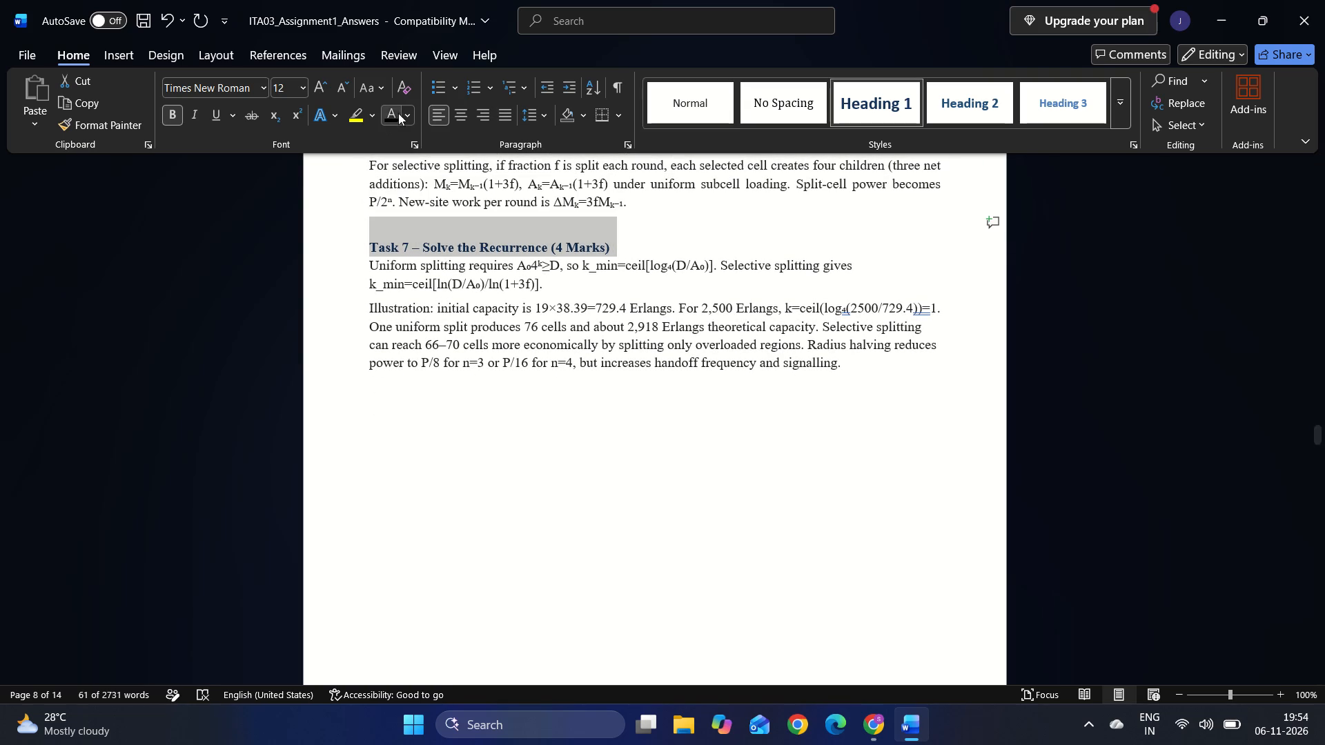
click(391, 112)
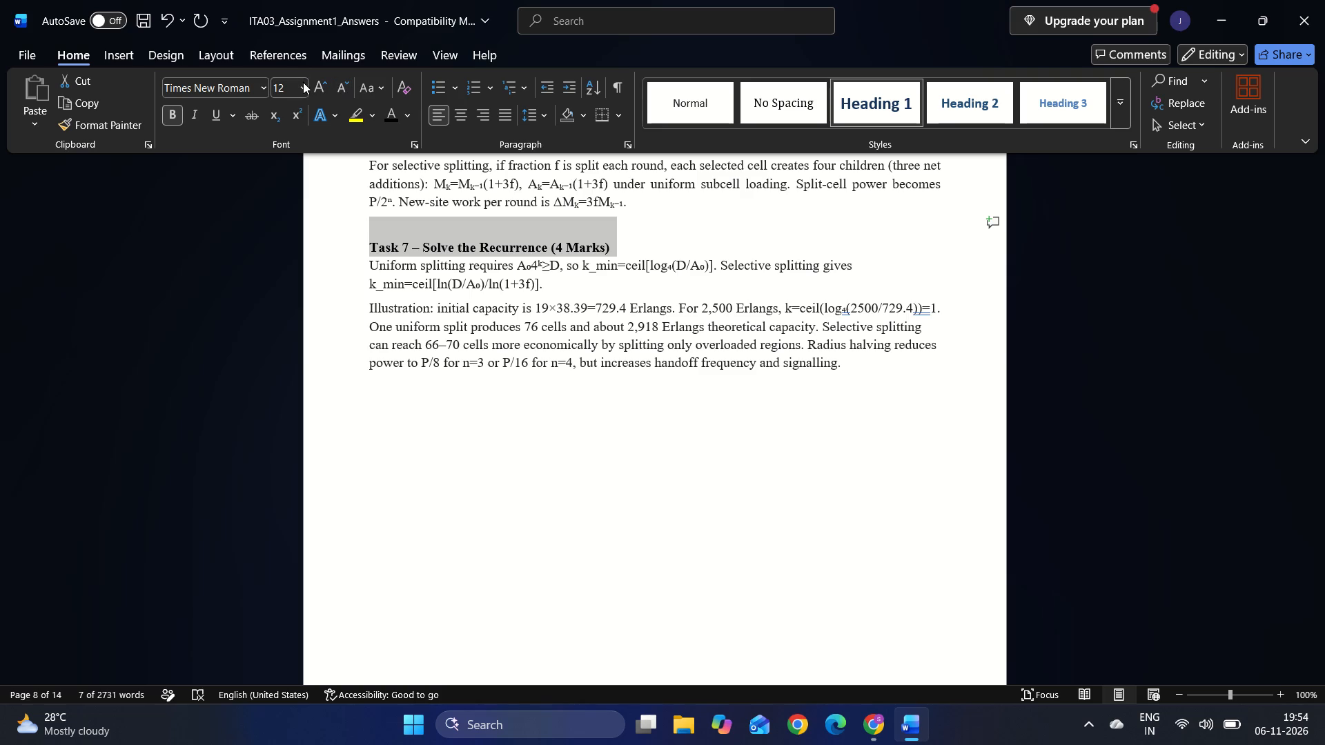
click(303, 82)
text(14)
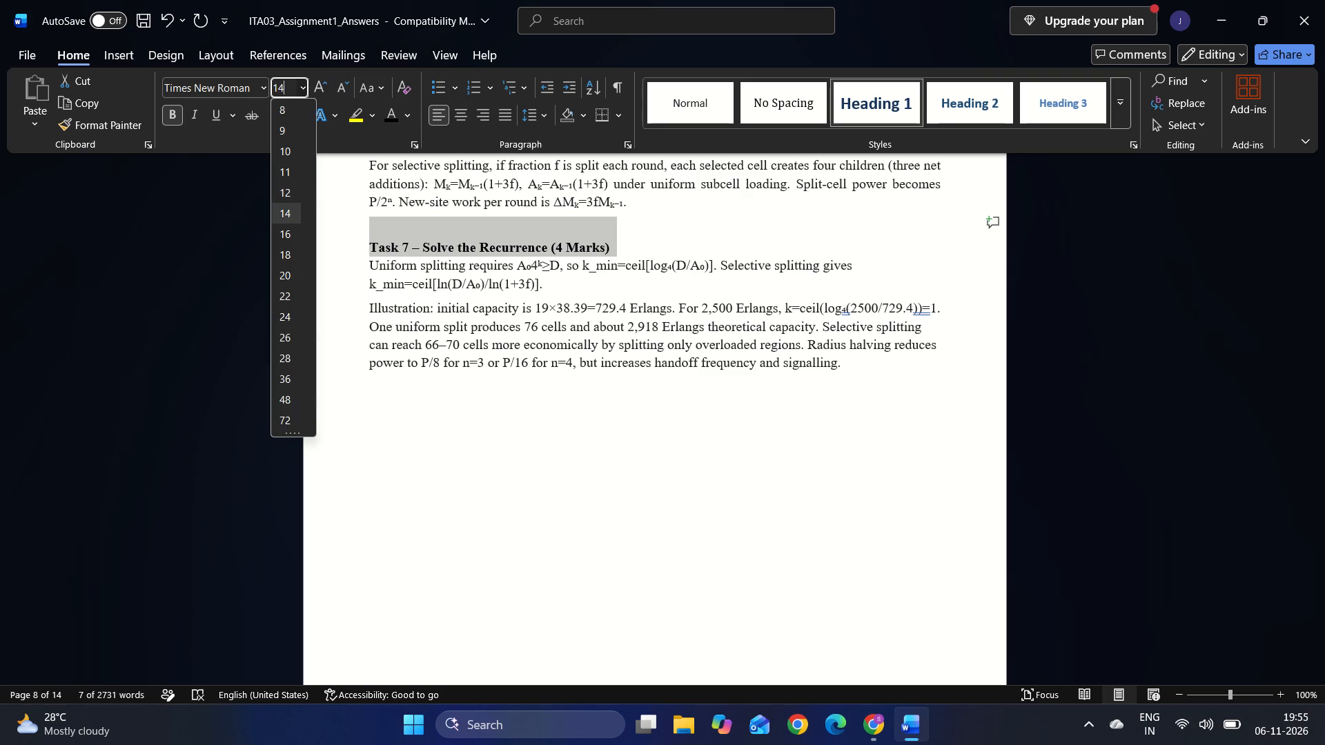
key(Return)
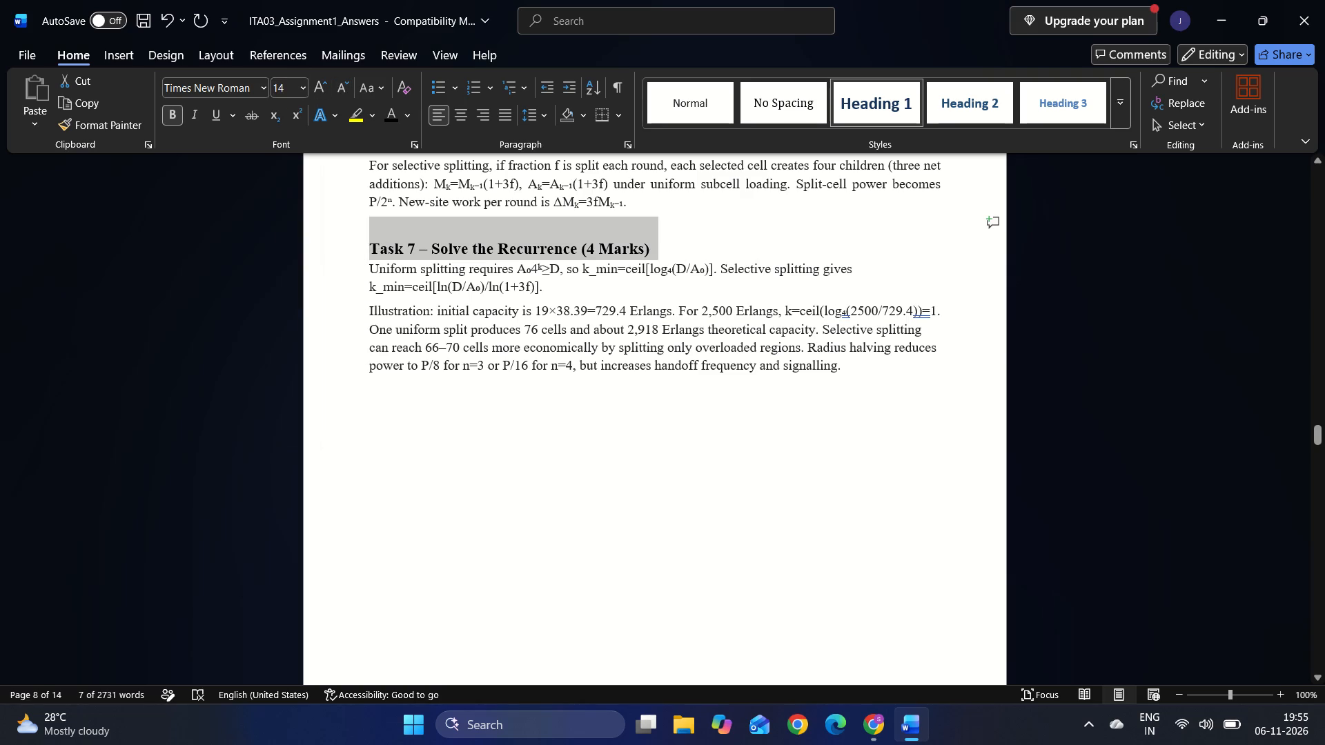
Justify the two Task 7 paragraphs, from the uniform splitting requirement through the capacity illustration.
drag(850, 370, 400, 283)
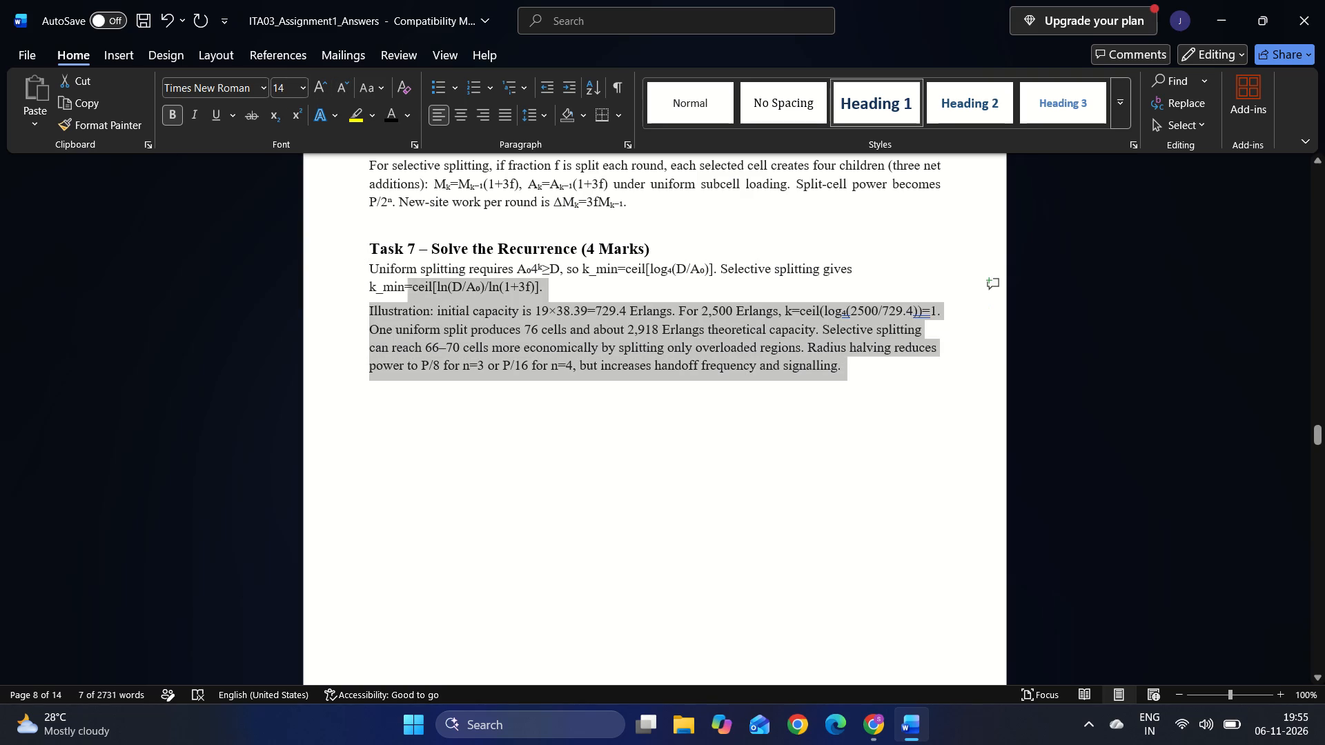
drag(400, 283, 357, 274)
key(ctrl+j)
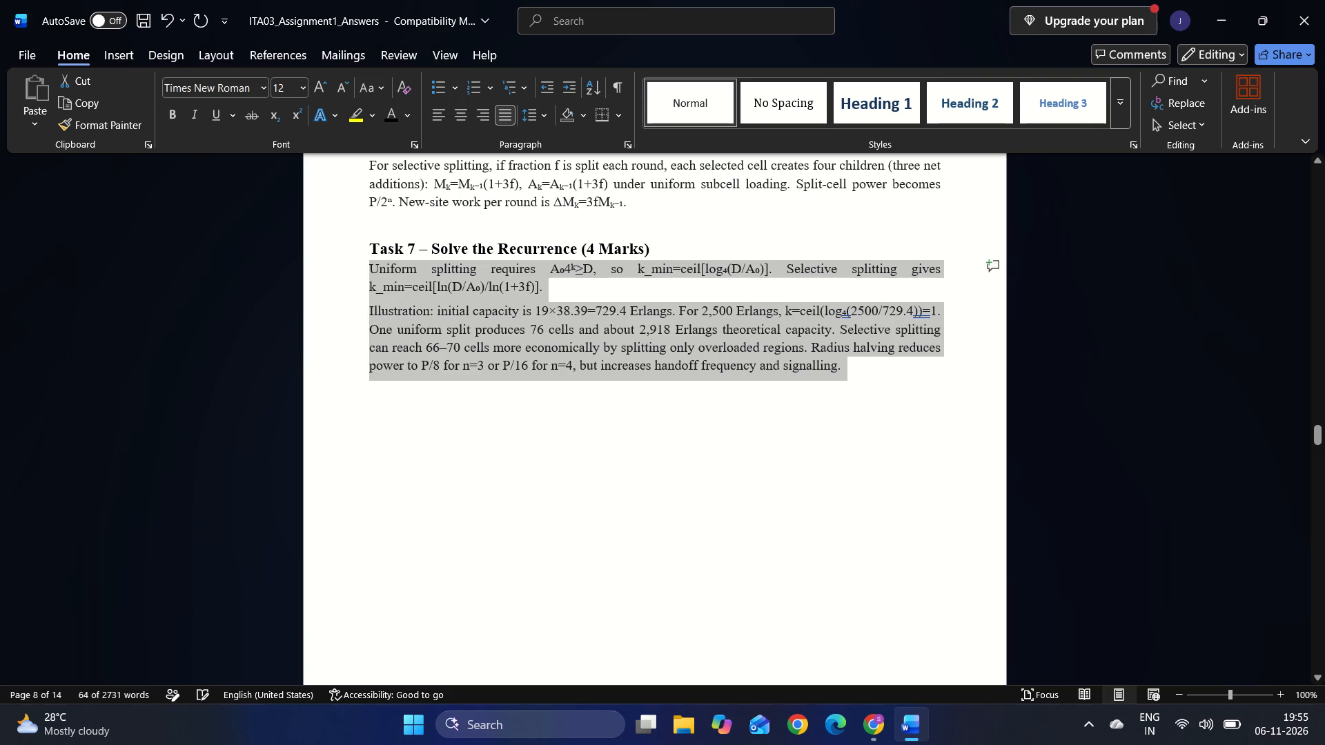
Set the heading Task 8 – Implement and Test to font size 14 and colour it black.
scroll(580, 528, down, 5)
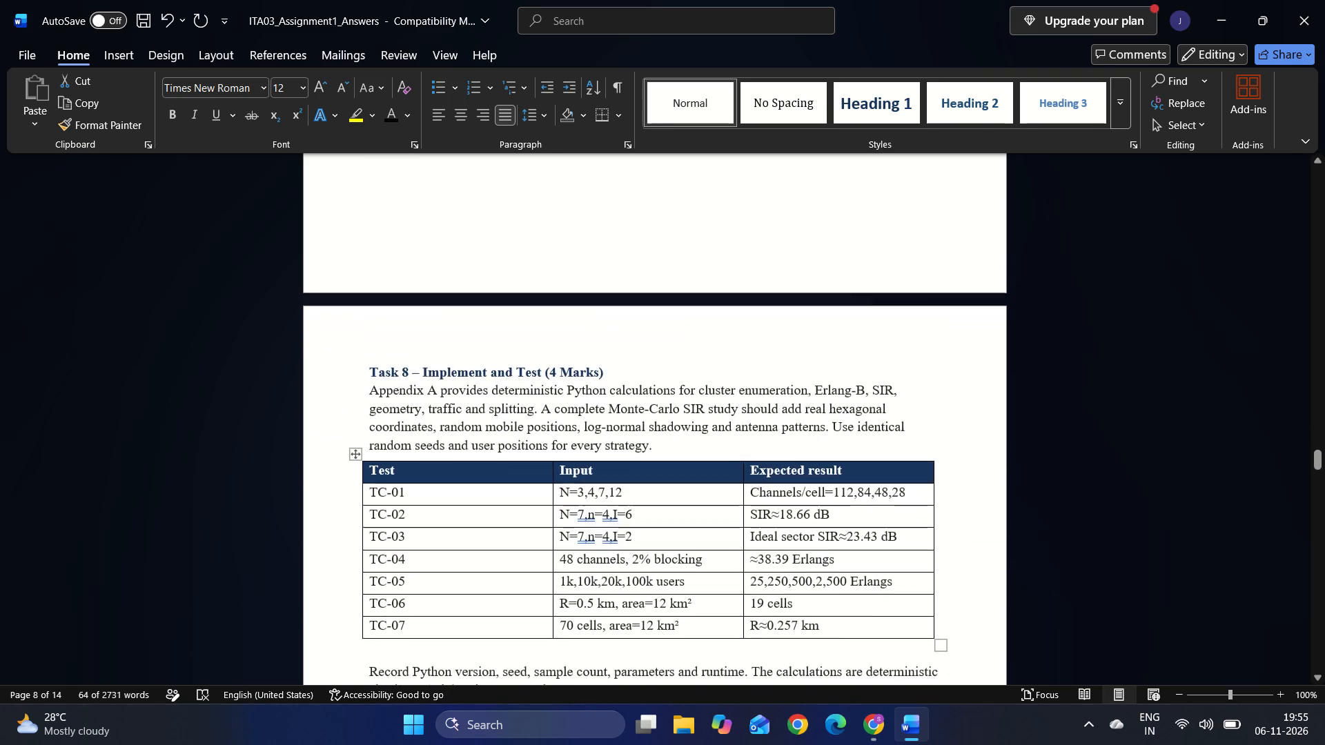
drag(614, 370, 344, 372)
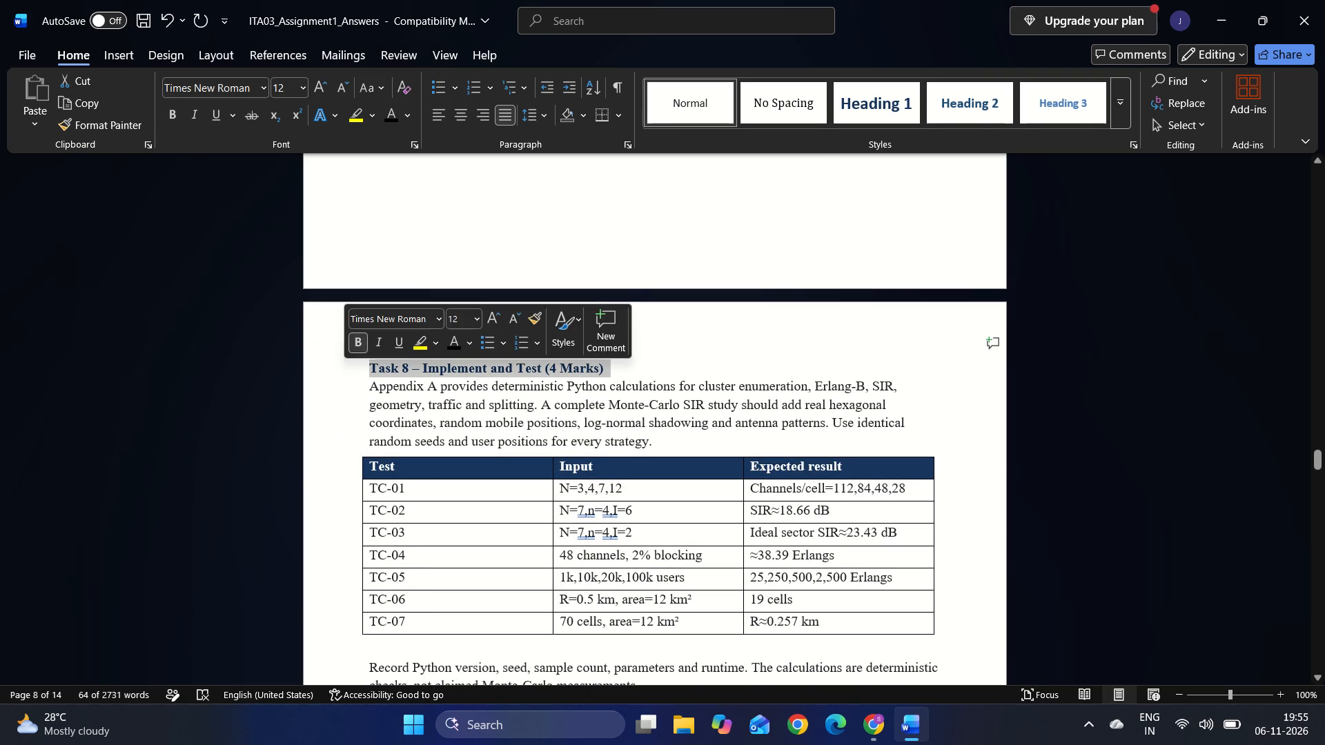
click(301, 86)
text(14)
key(Return)
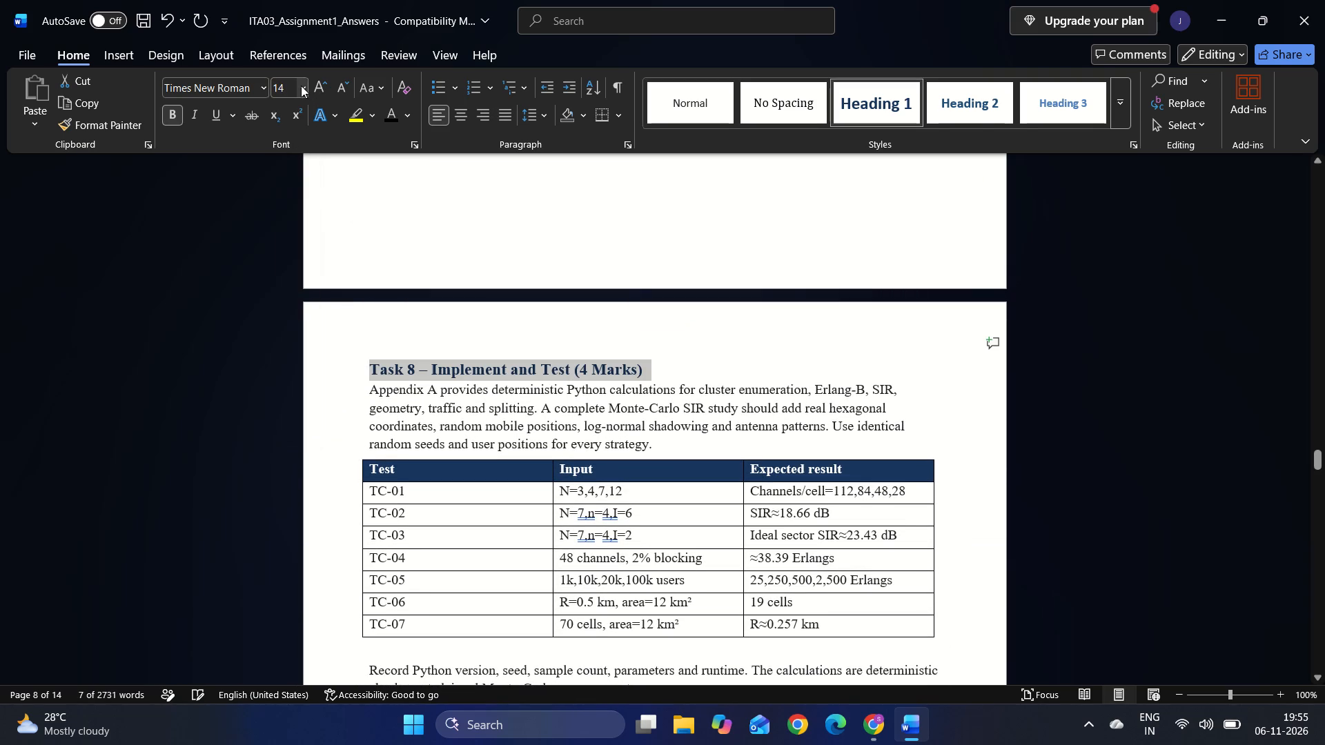
click(393, 119)
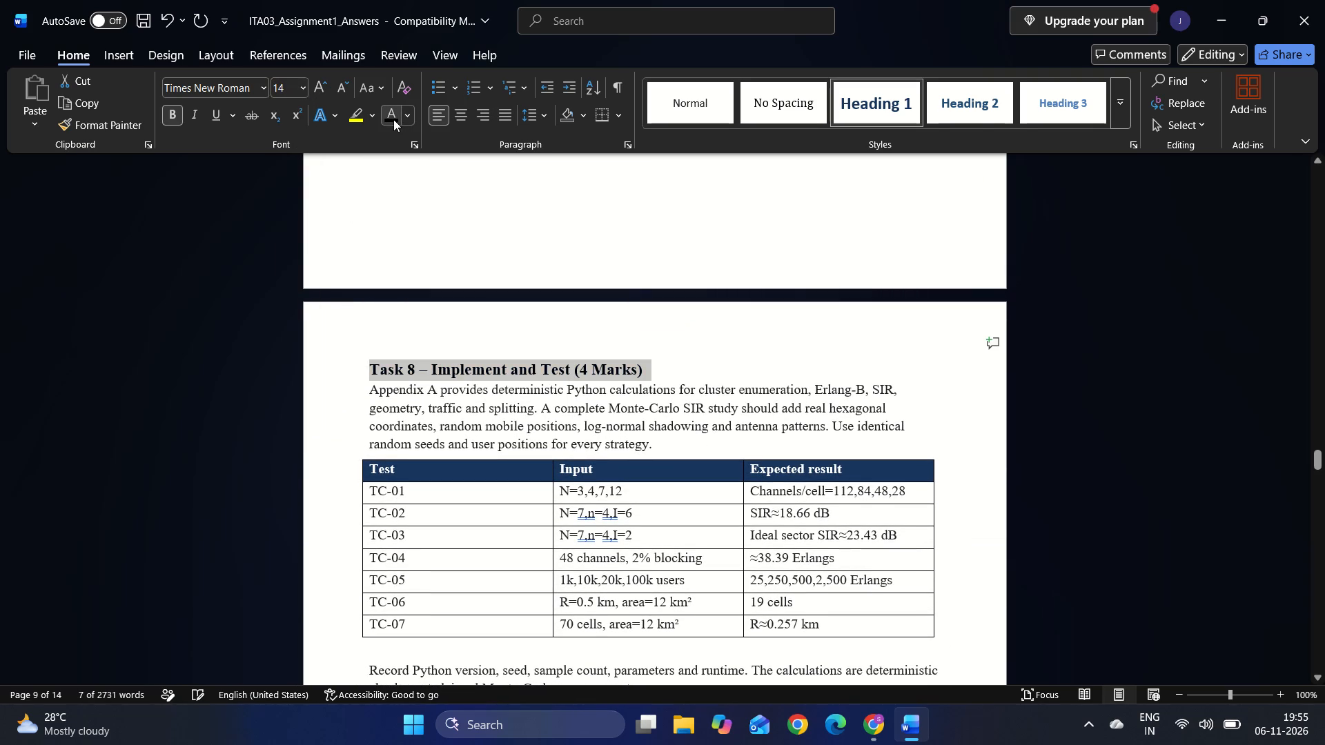
Justify the Task 8 introductory paragraph about the Appendix A Python calculations.
drag(656, 443, 409, 384)
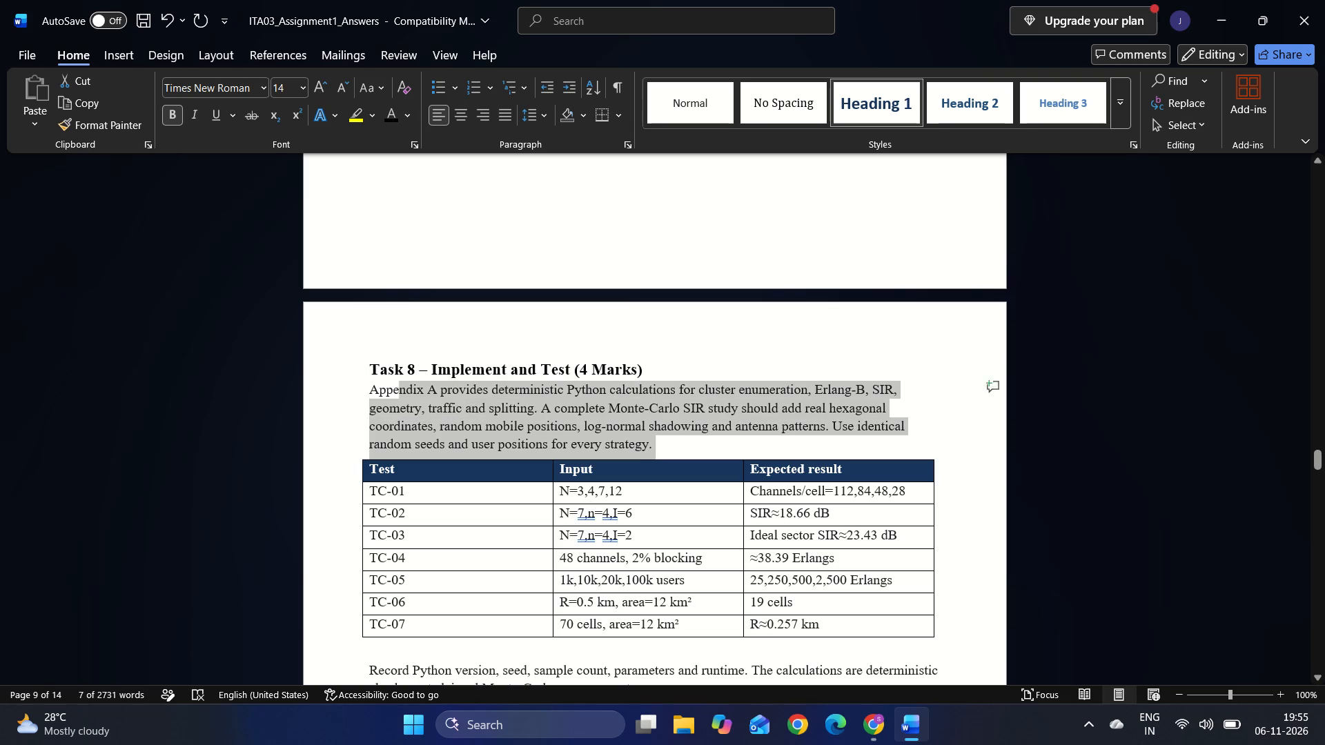
drag(409, 384, 371, 381)
key(ctrl+j)
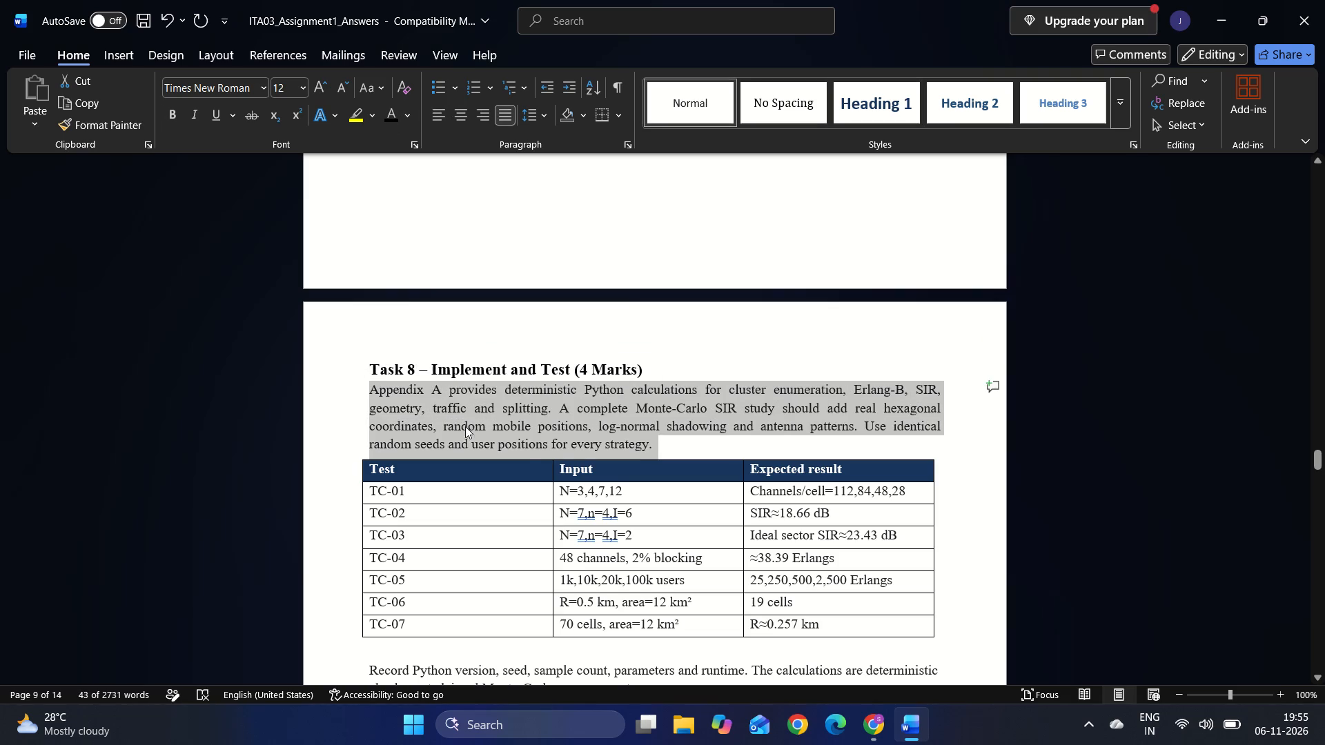
Insert a blank line between the Task 8 introductory paragraph and the test case table.
scroll(598, 496, down, 2)
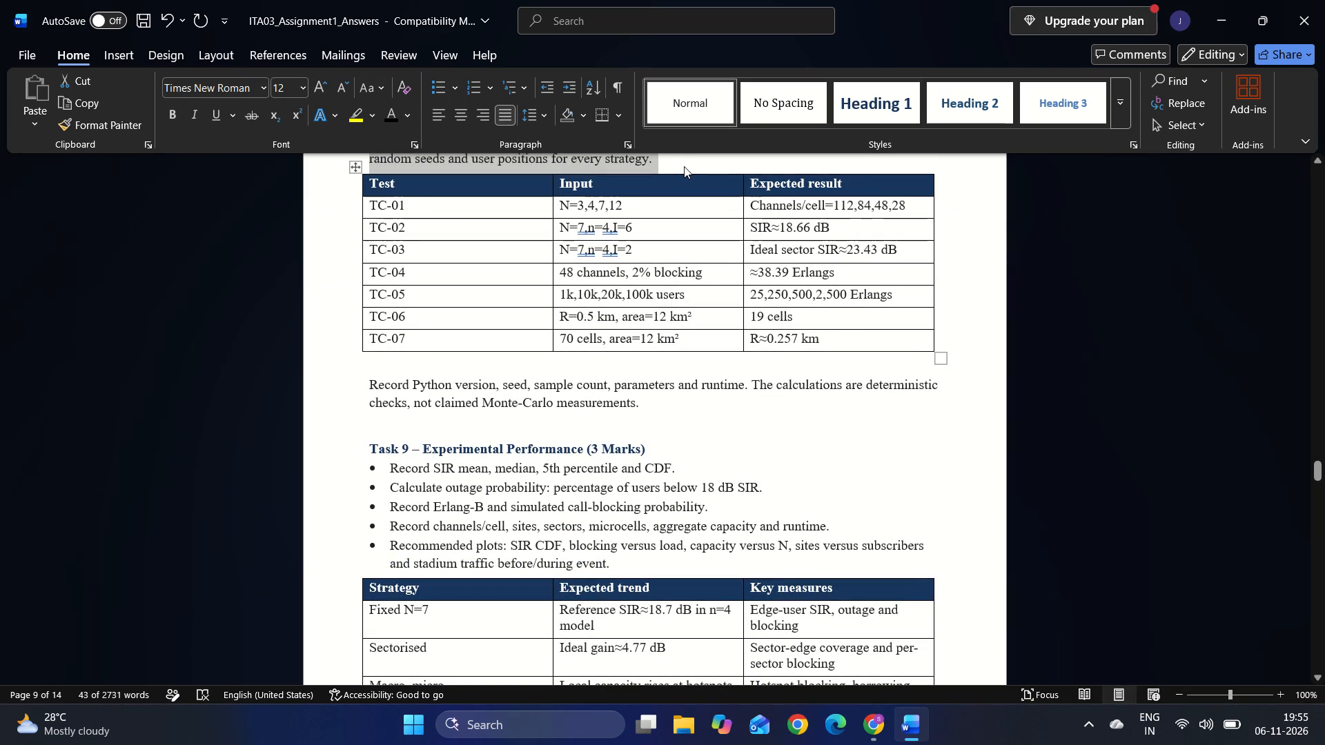
click(684, 166)
key(Return)
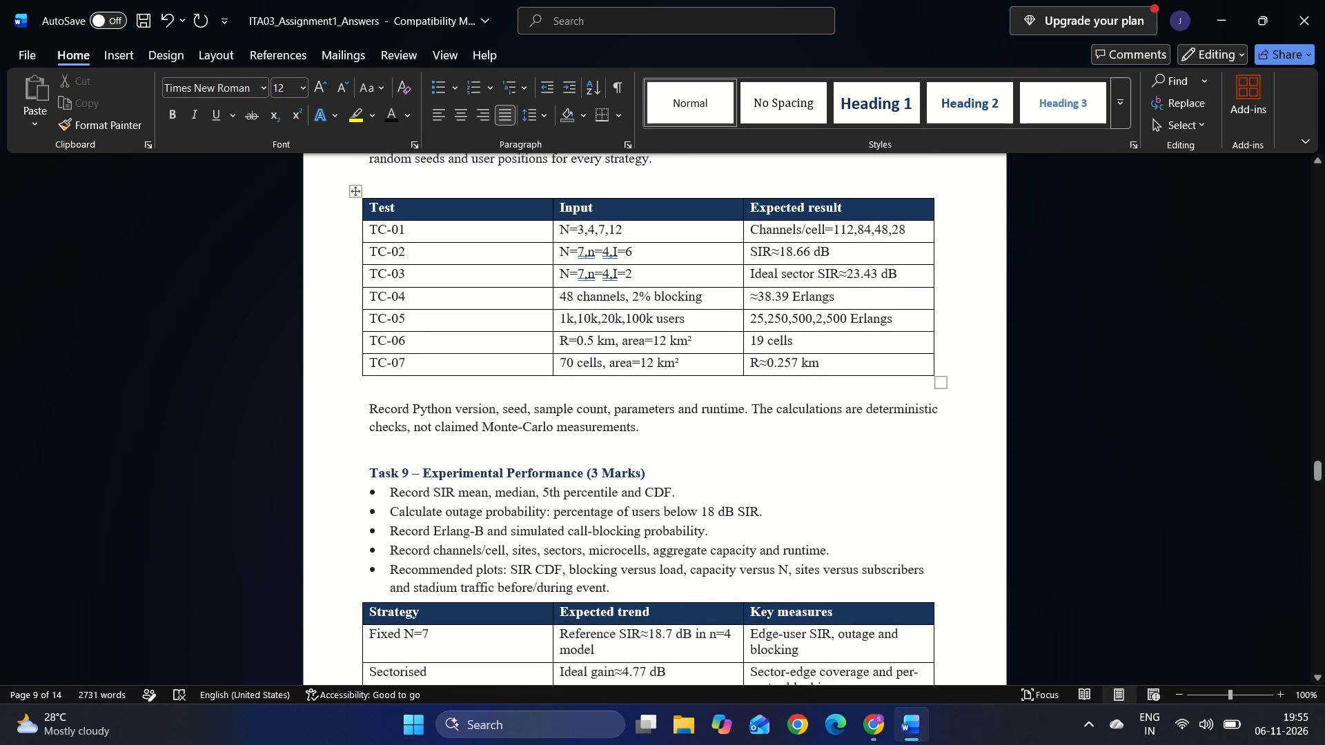
Justify the paragraph about recording Python version, seed and runtime below the Task 8 table.
drag(647, 434, 364, 417)
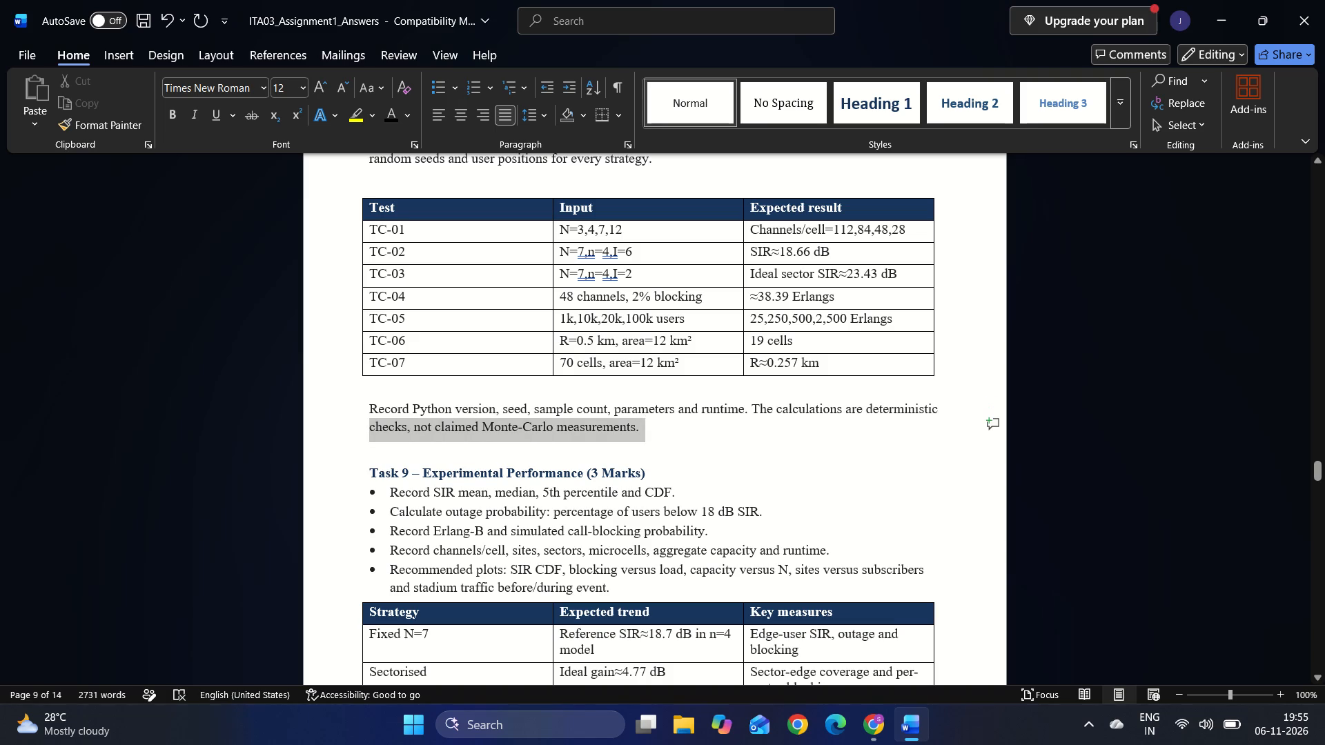
drag(364, 417, 360, 414)
key(ctrl+j)
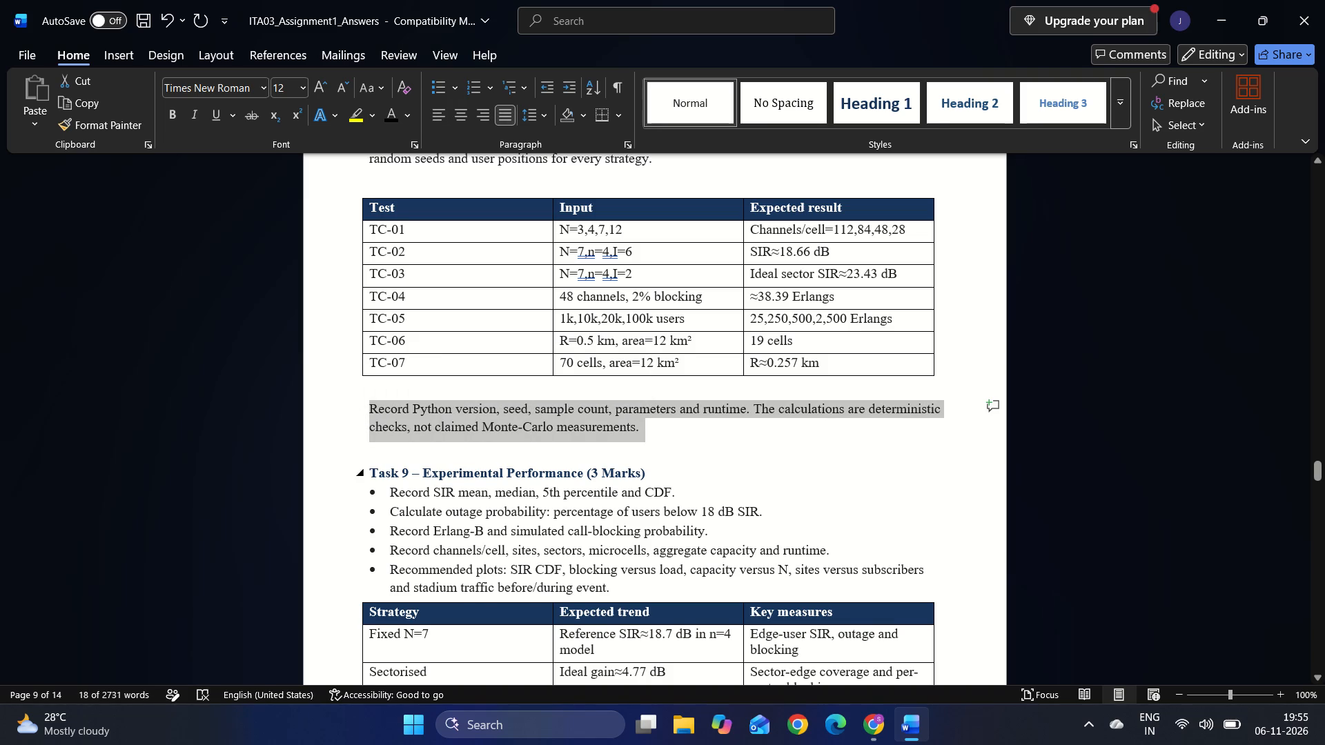
Set the heading Task 9 – Experimental Performance to font size 14 and colour it black.
scroll(490, 584, down, 1)
drag(653, 337, 484, 332)
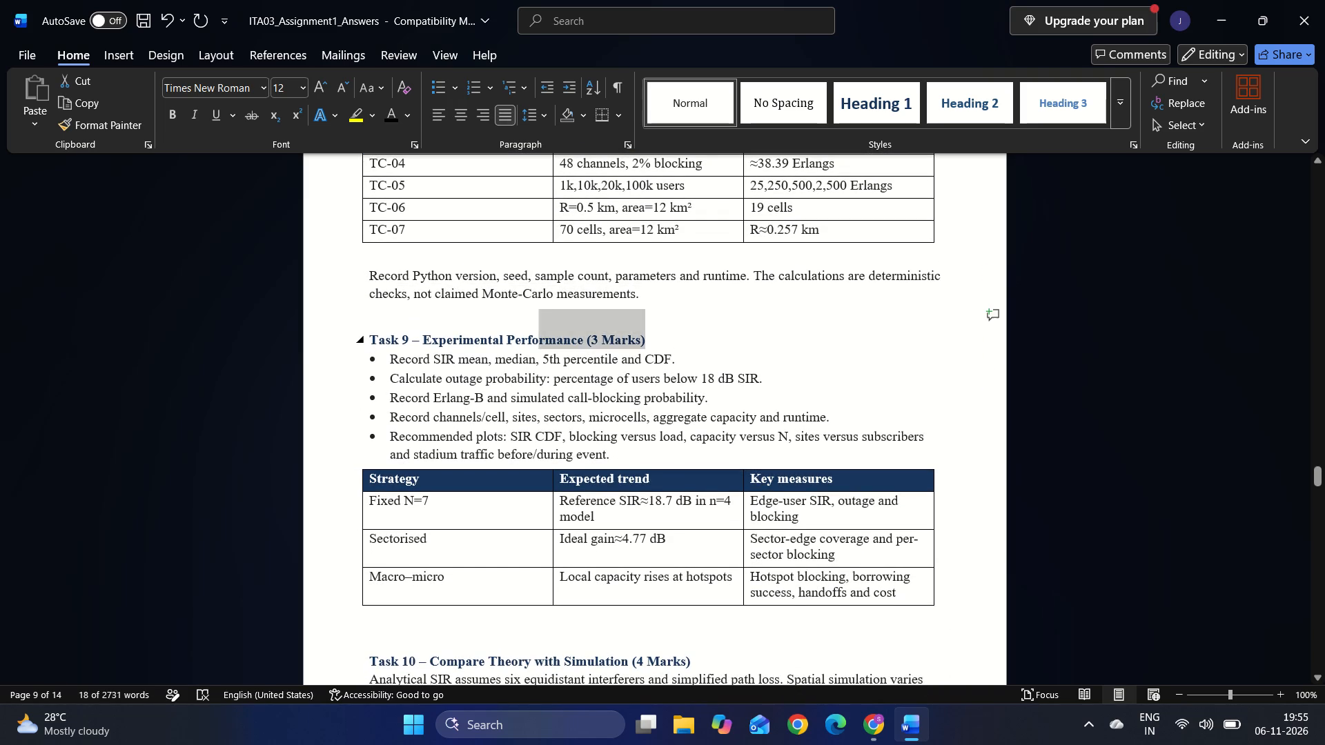
drag(484, 332, 349, 352)
click(547, 393)
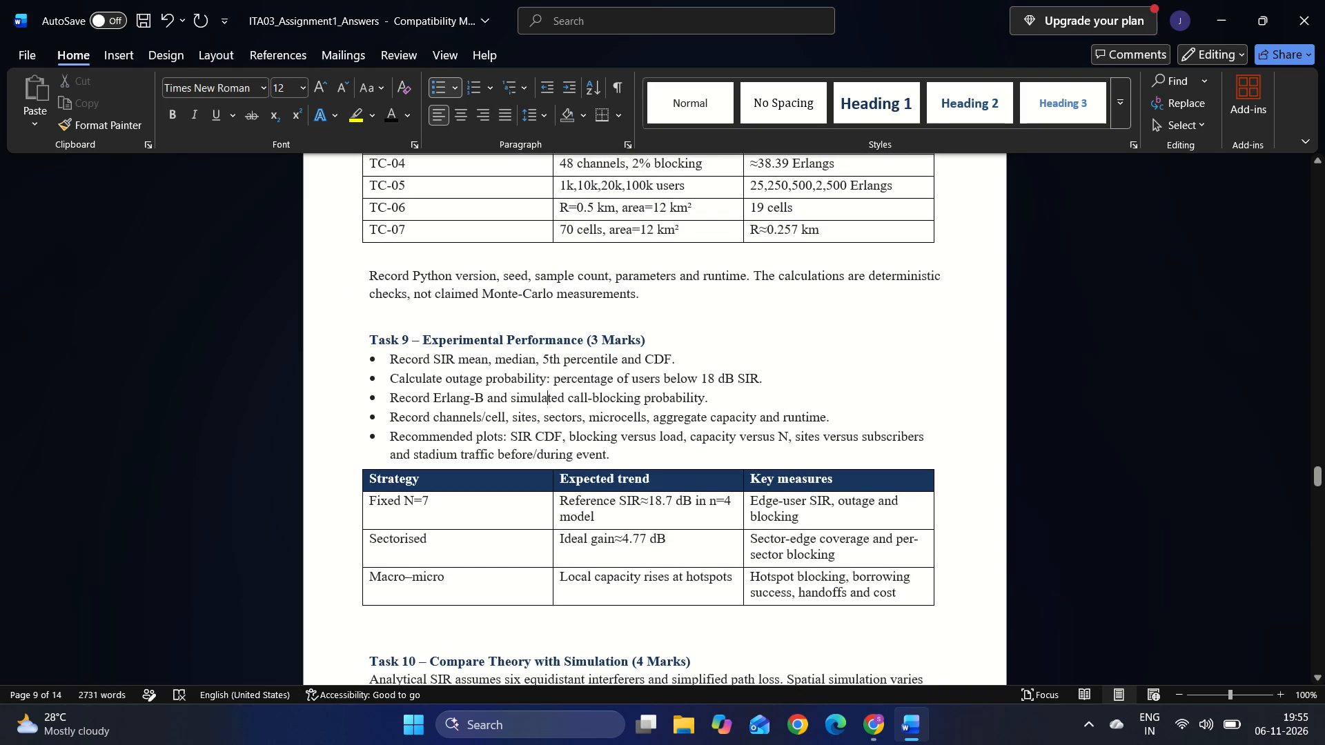
drag(658, 334, 349, 338)
click(302, 91)
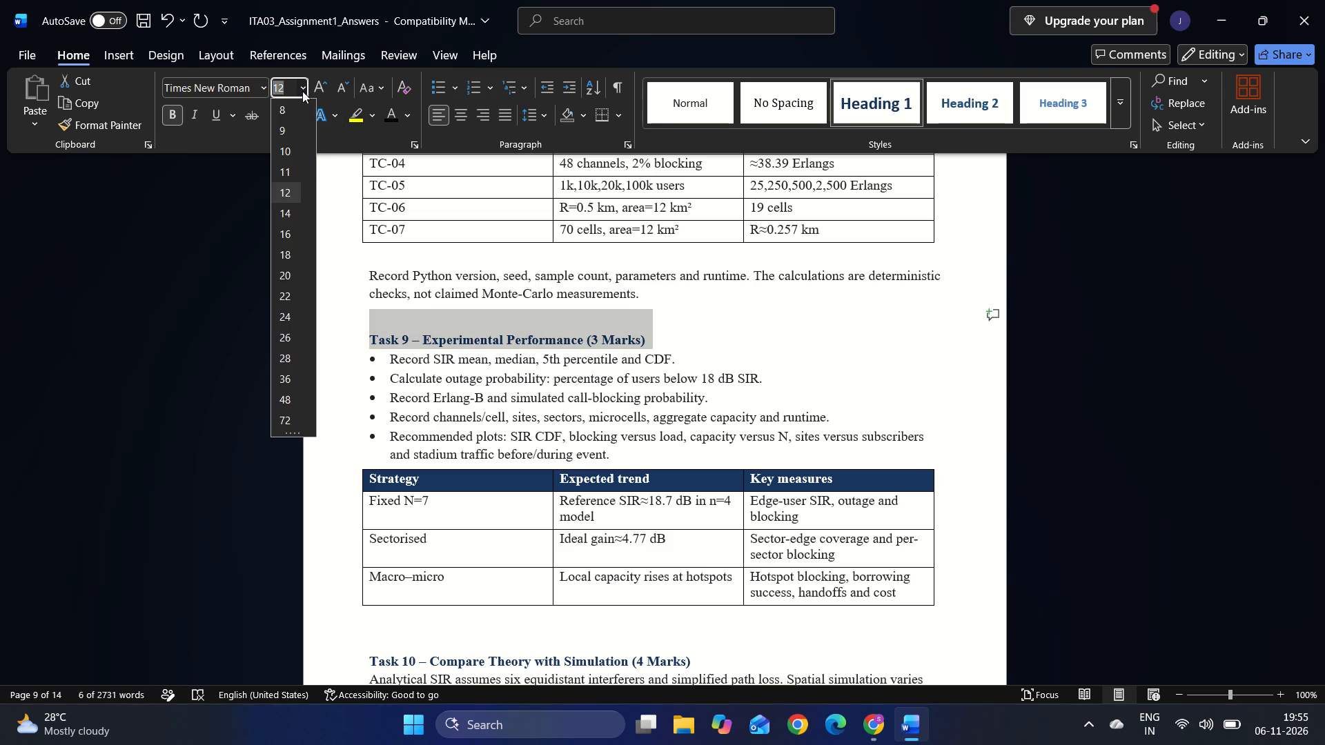
text(14)
key(Return)
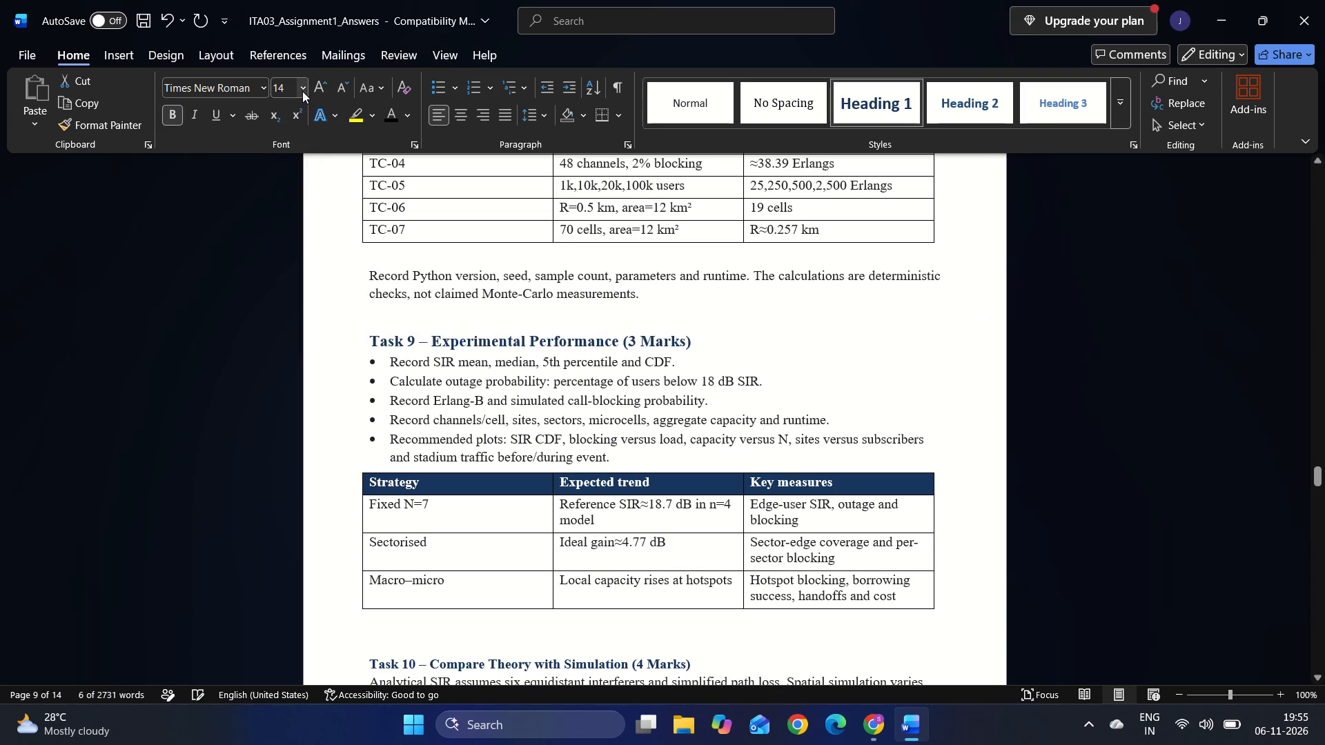
click(406, 119)
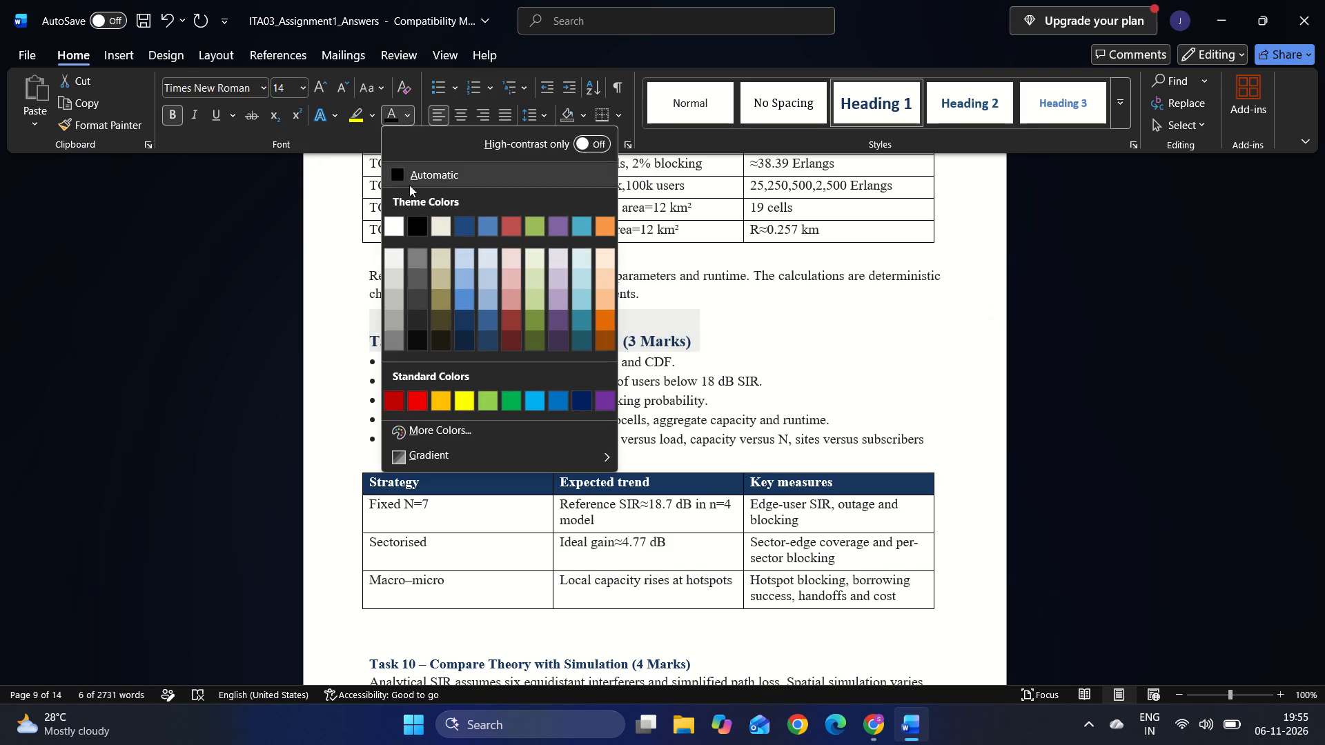
click(398, 186)
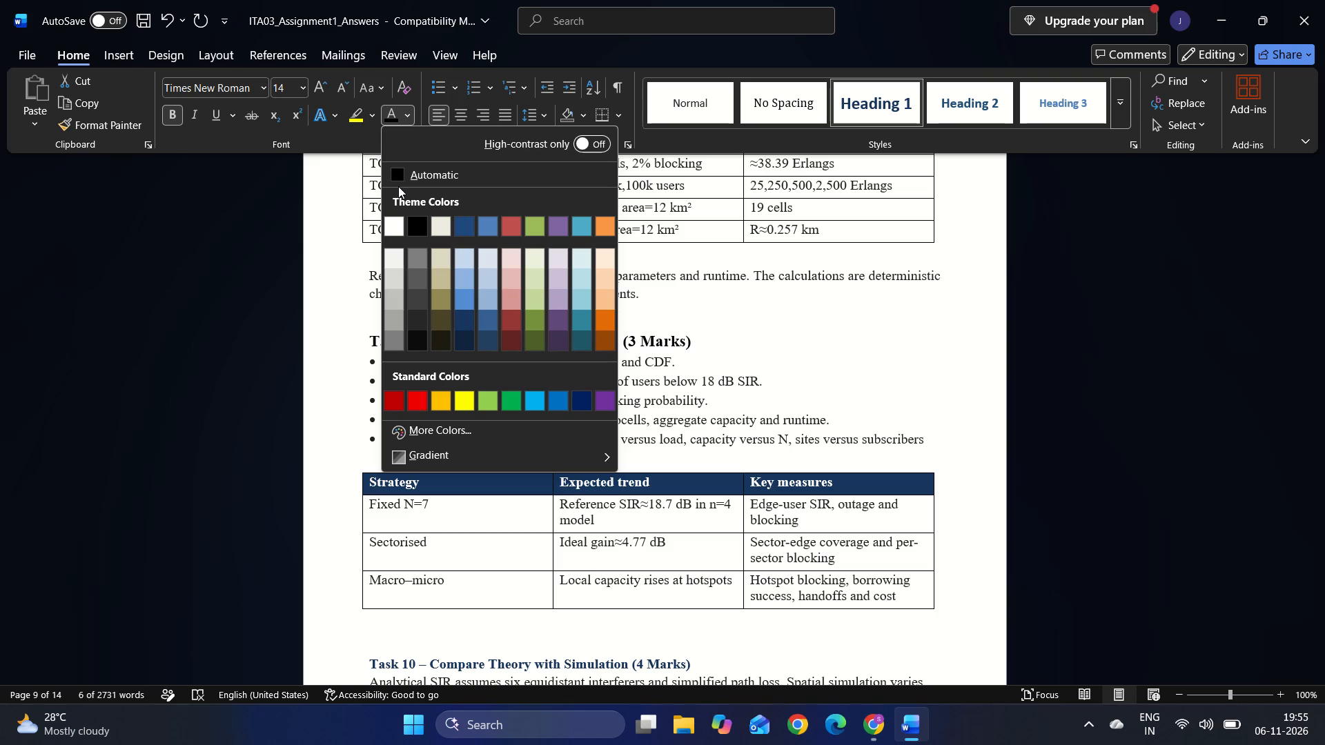
click(302, 261)
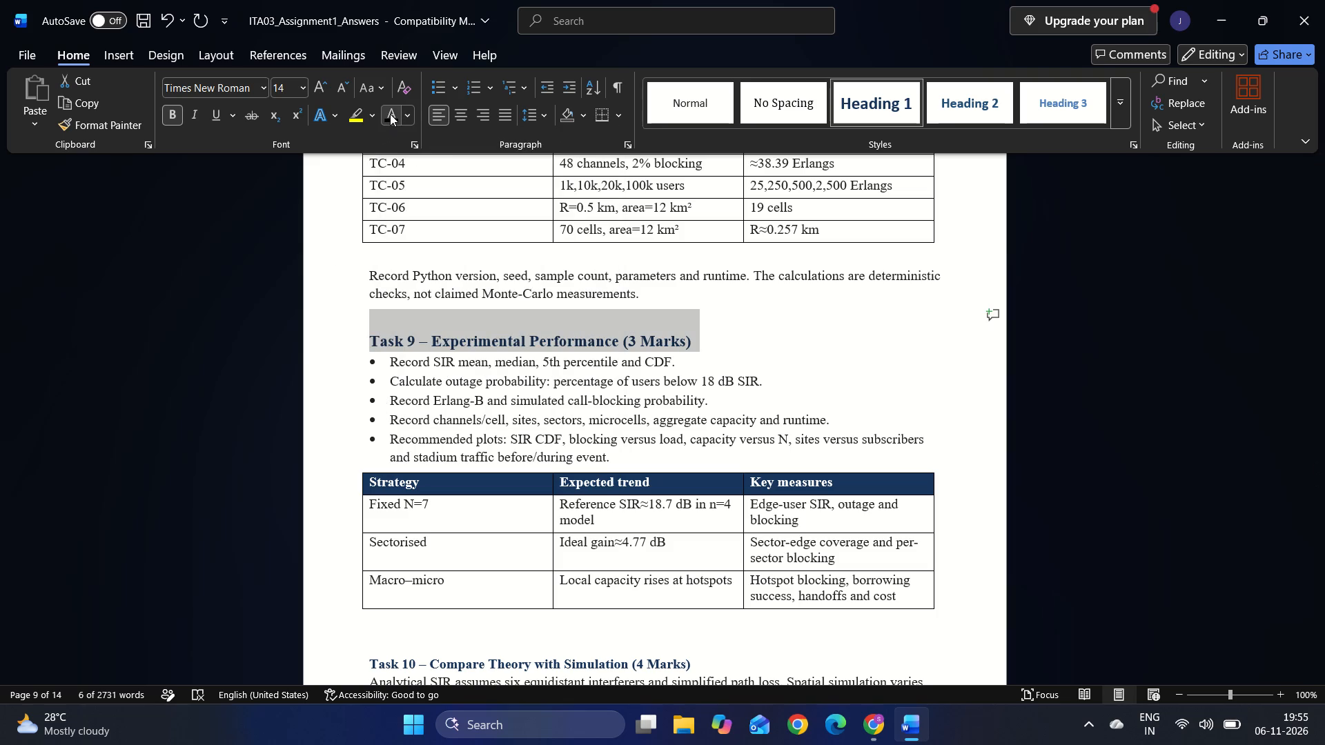
click(390, 115)
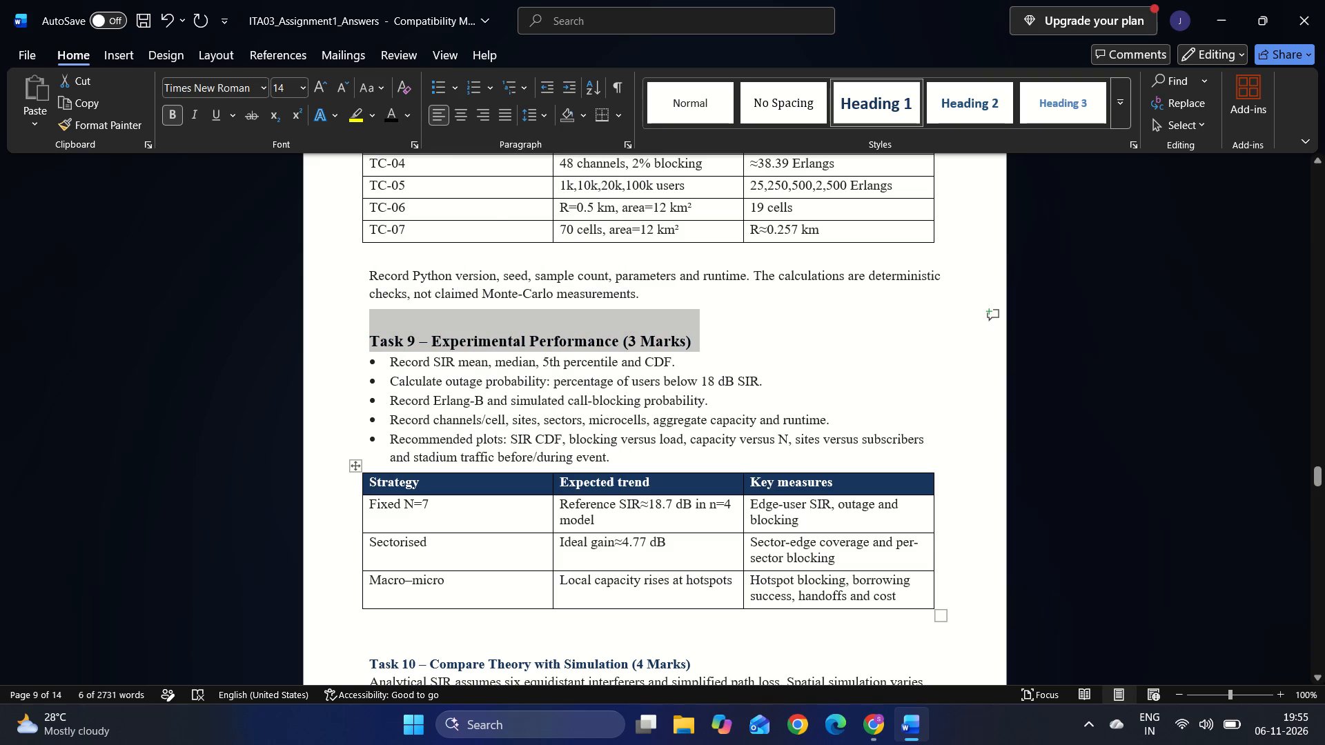
Insert a blank line without a bullet between the Task 9 bullet list and the strategy table.
click(630, 450)
key(Return)
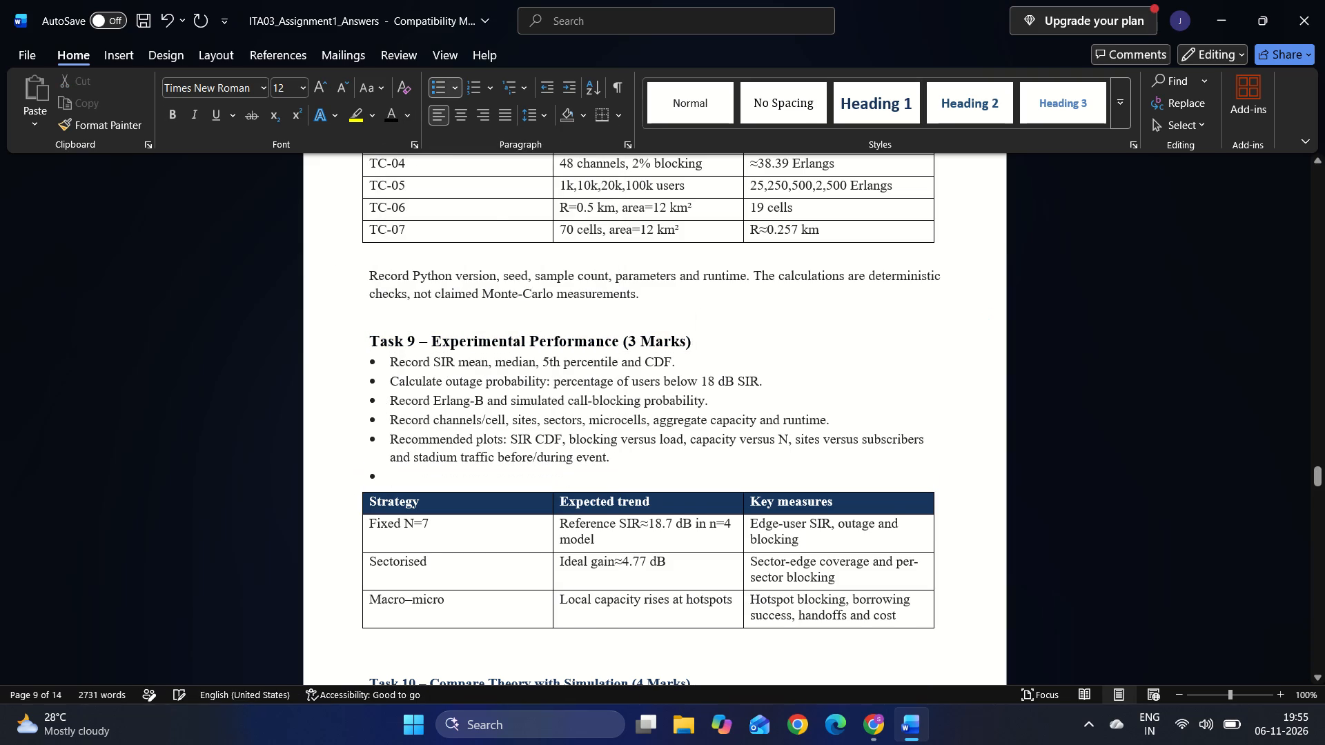
key(ctrl+z)
key(Return)
key(BackSpace)
Set the heading Task 10 – Compare Theory with Simulation to font size 14 and colour it black.
scroll(642, 470, down, 2)
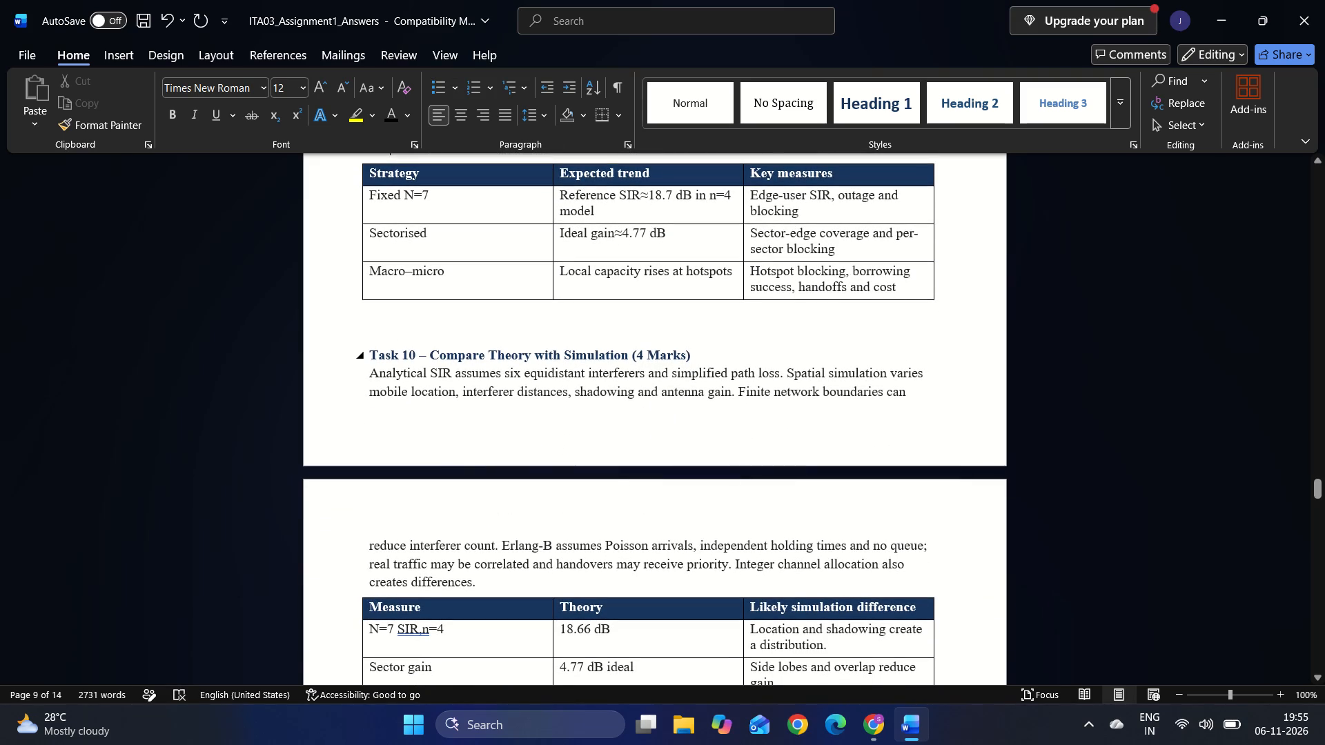
drag(699, 355, 365, 357)
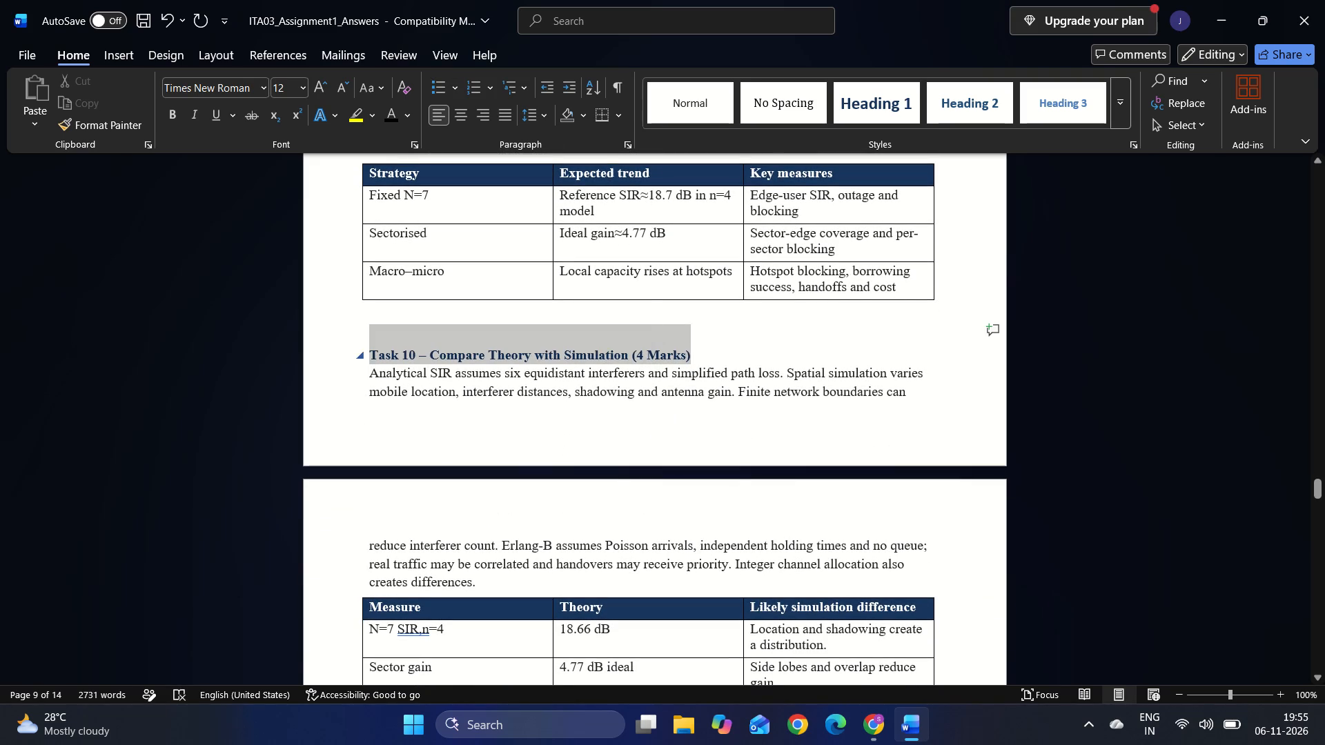
drag(365, 357, 364, 356)
click(300, 81)
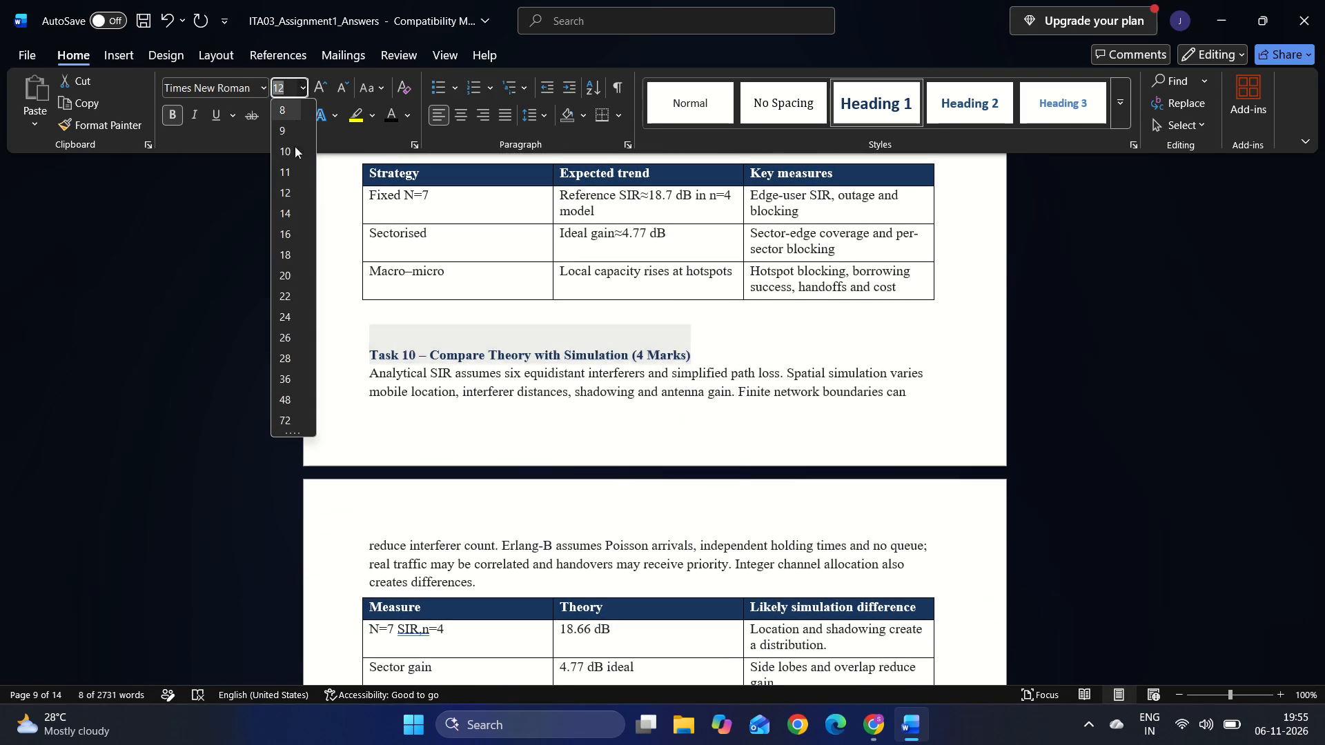
click(286, 213)
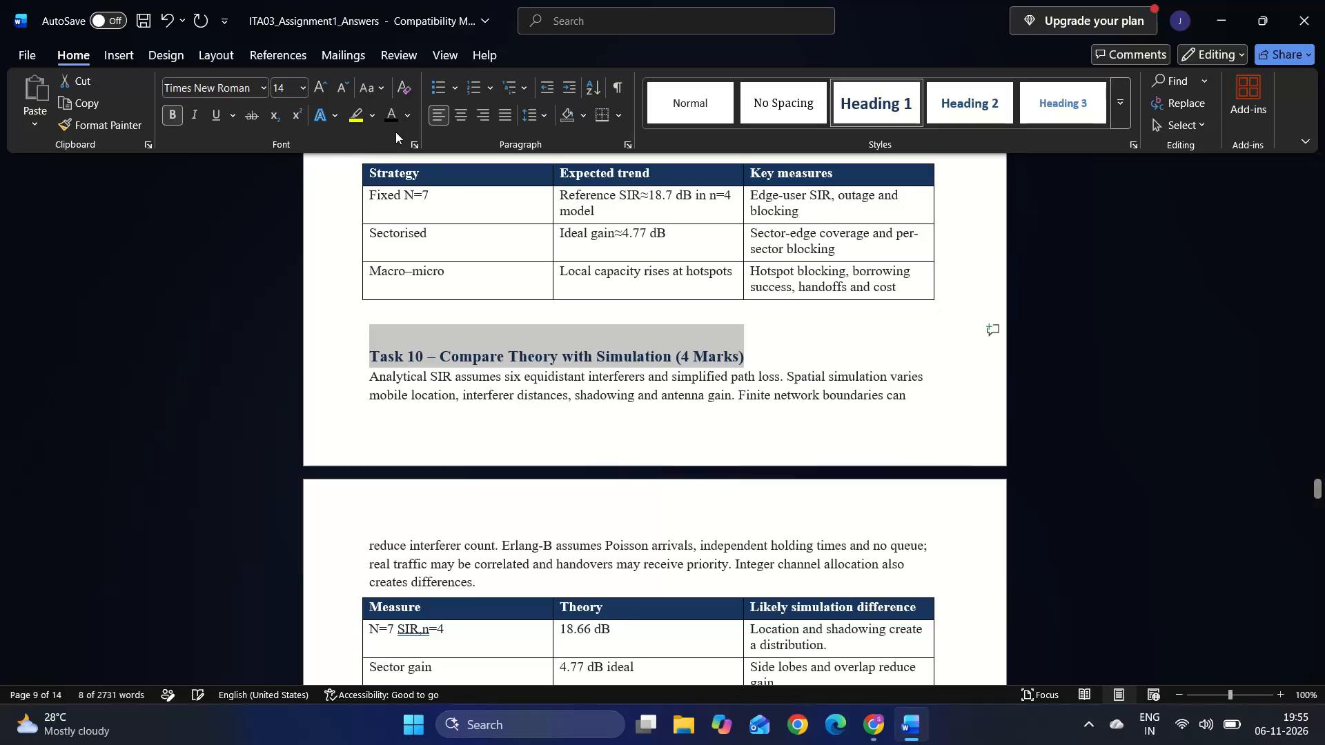
click(390, 107)
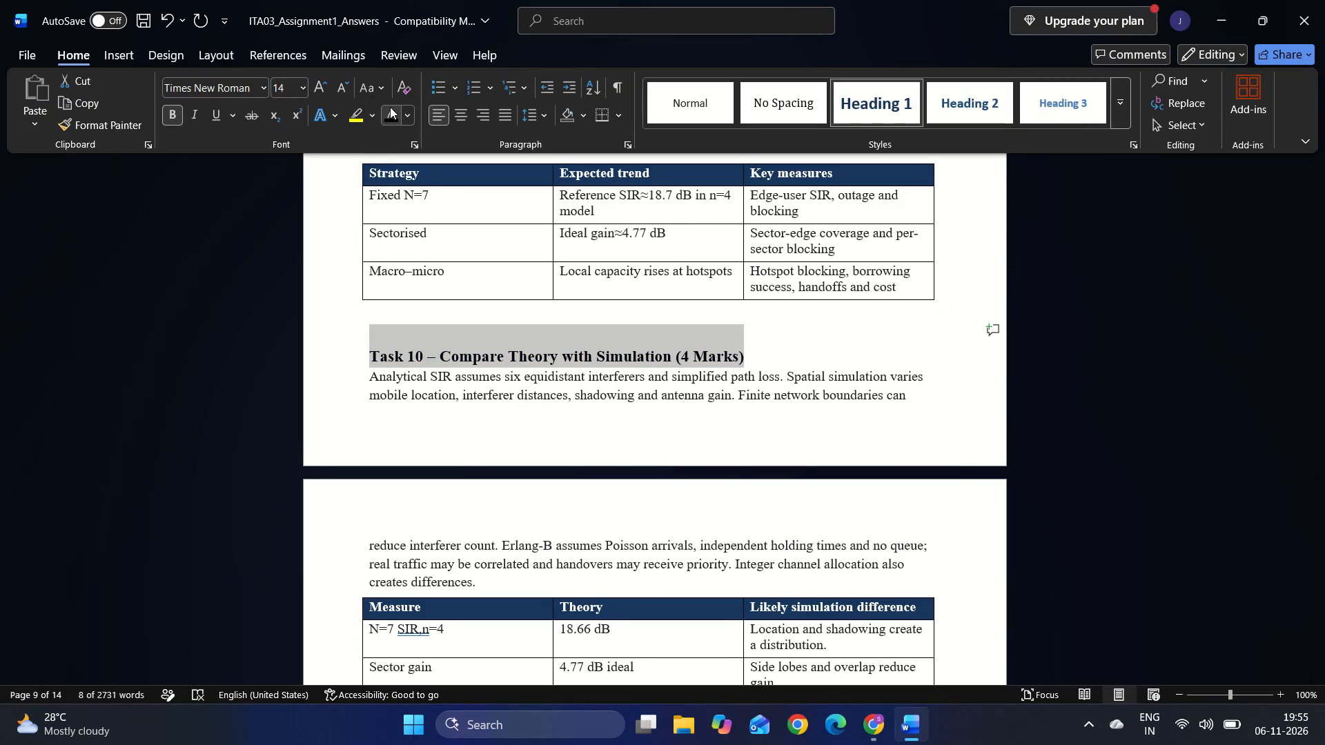
Justify the Task 10 paragraph on analytical SIR and Erlang-B assumptions that spans the page break.
scroll(629, 364, down, 2)
scroll(621, 361, up, 1)
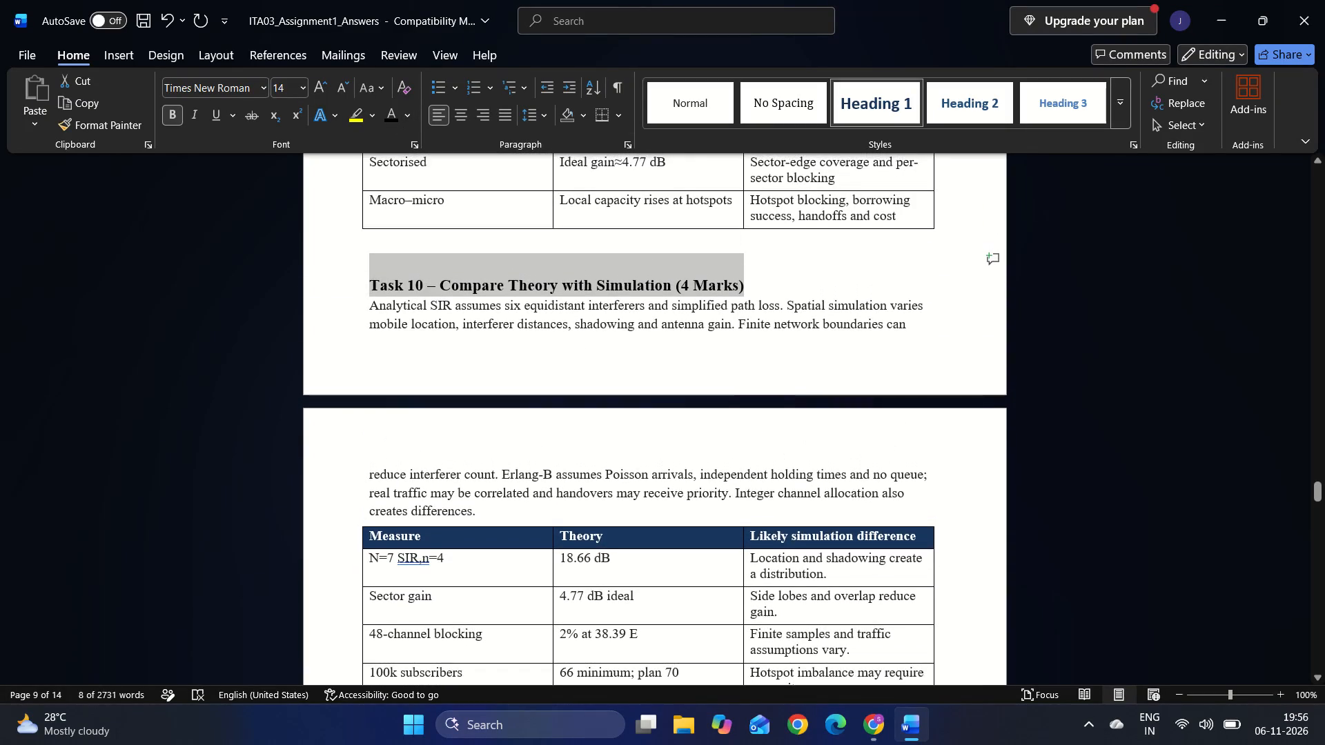
drag(487, 510, 378, 330)
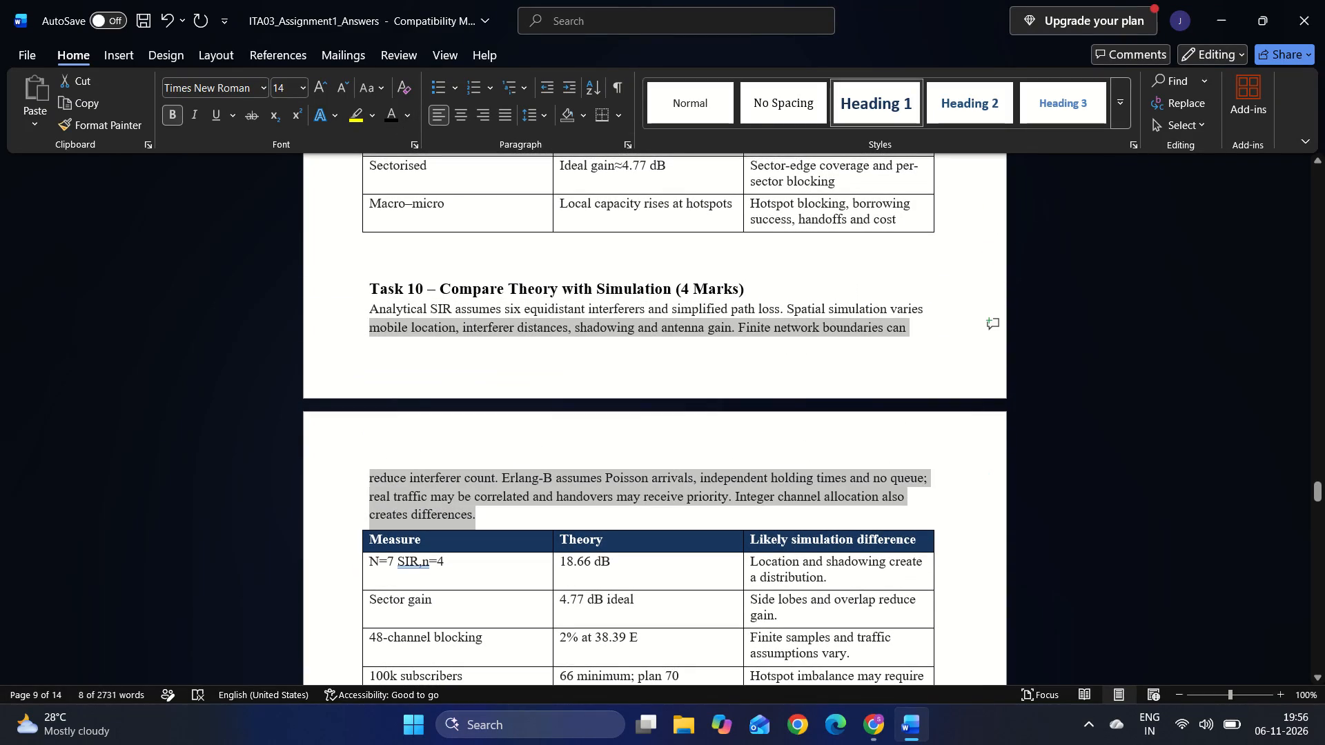
drag(378, 330, 364, 314)
key(ctrl+j)
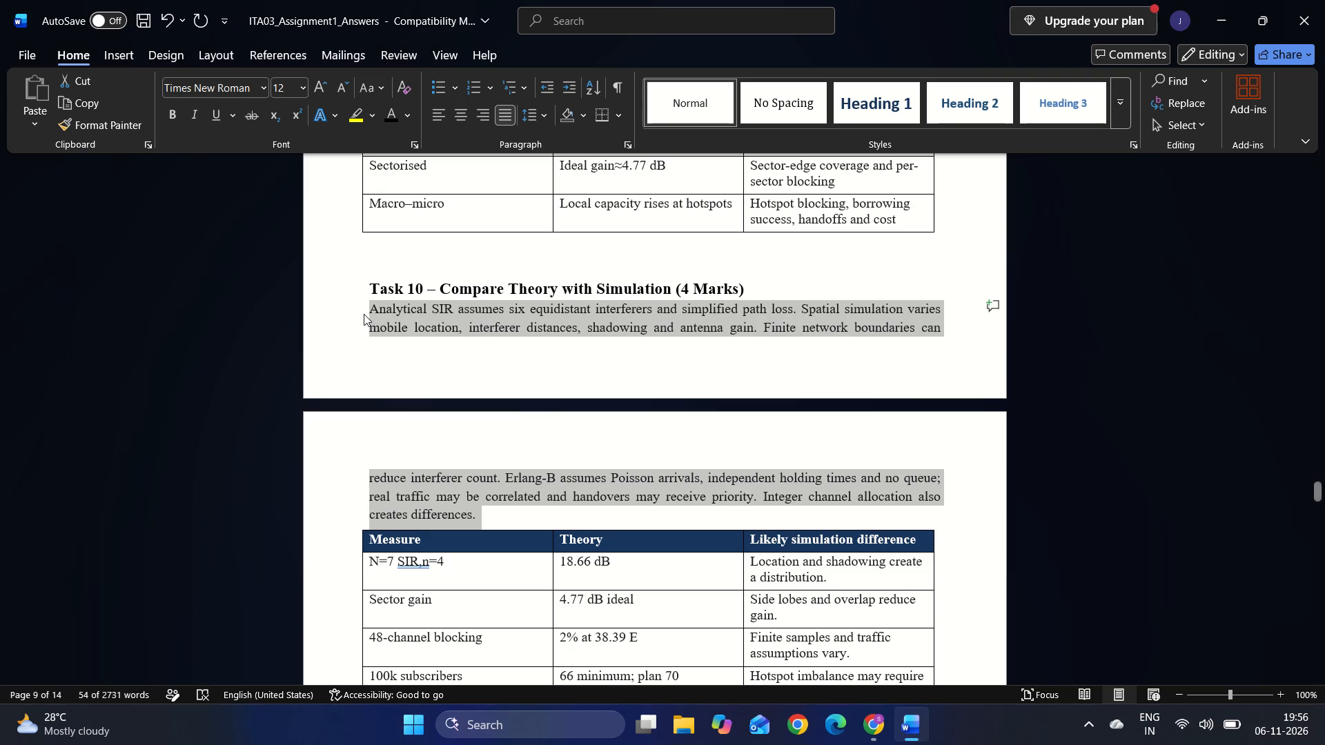
Insert a blank line between the Task 10 paragraph on SIR and Erlang-B assumptions and the Measure/Theory table.
click(487, 516)
key(Return)
Justify the paragraph on the macro–micro strategy below the Task 10 comparison table.
scroll(487, 516, down, 4)
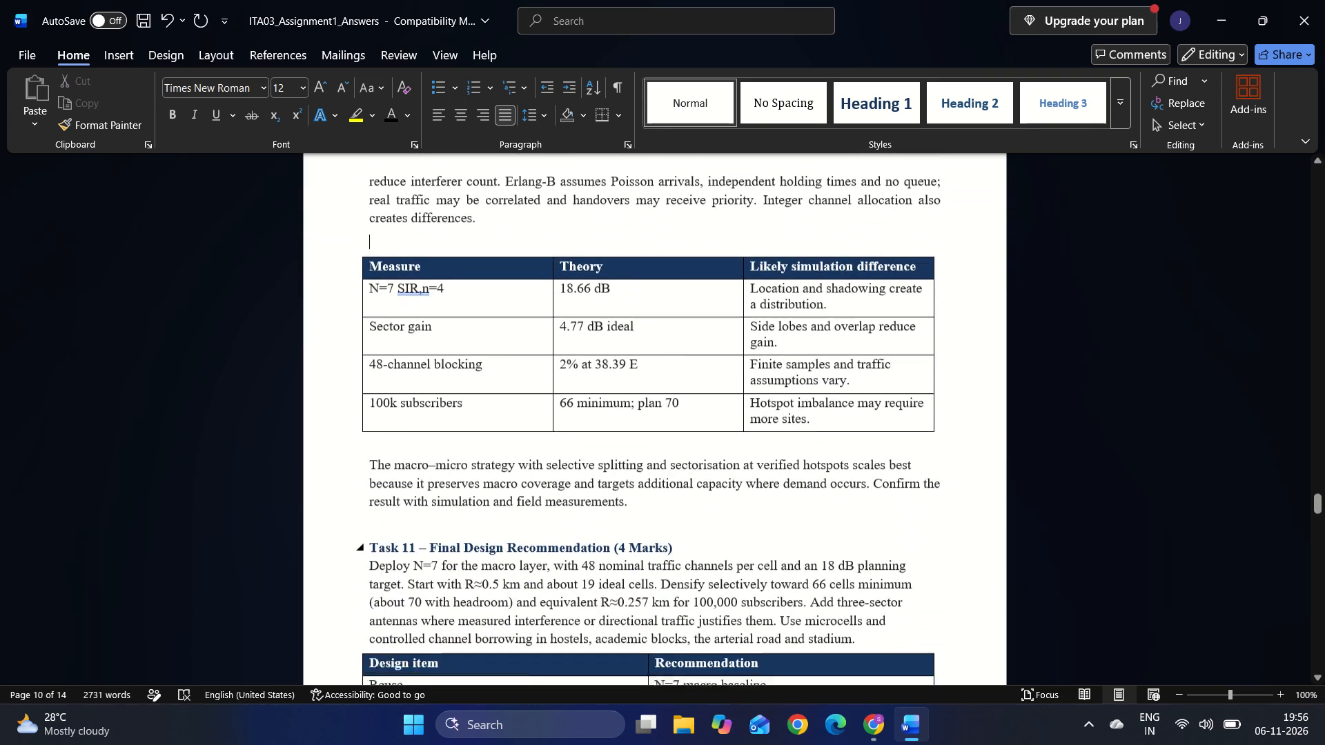
drag(642, 486, 357, 437)
key(ctrl+j)
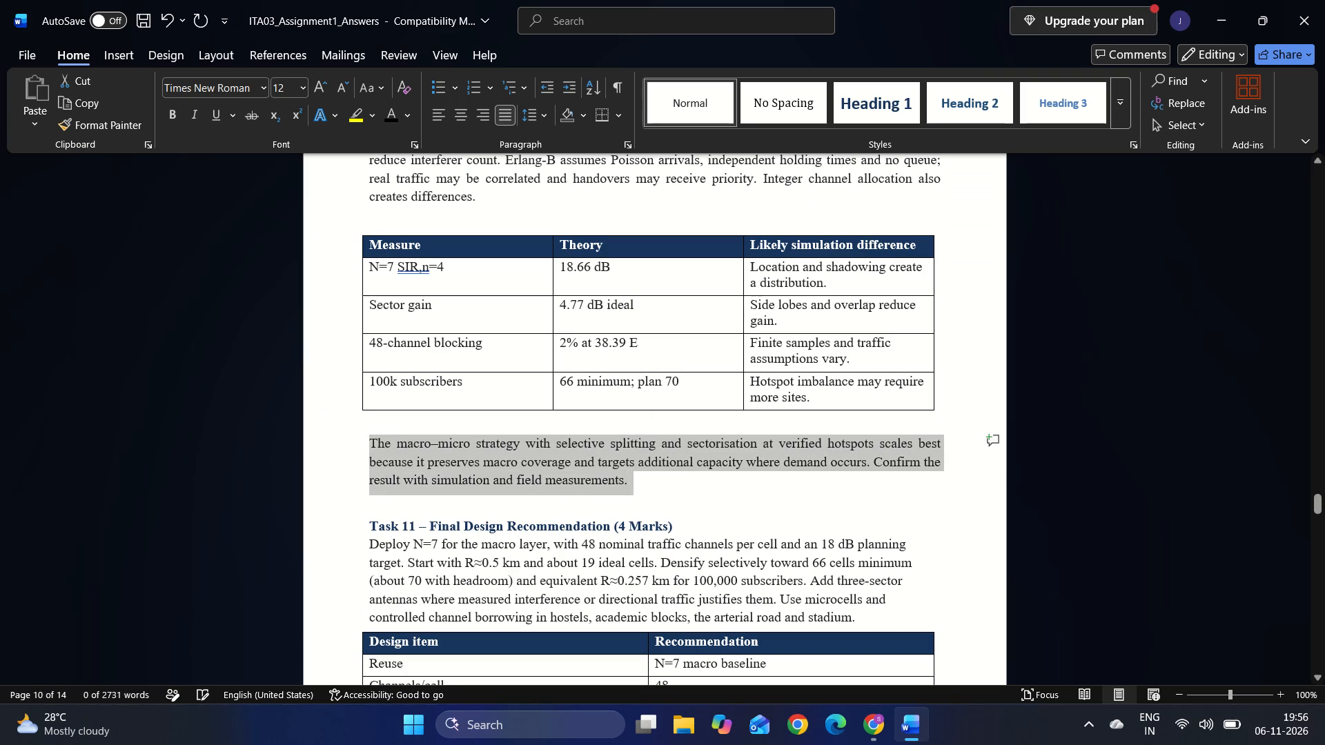
Set the heading Task 11 – Final Design Recommendation to font size 14 and colour it black.
scroll(507, 527, down, 1)
drag(676, 425, 630, 425)
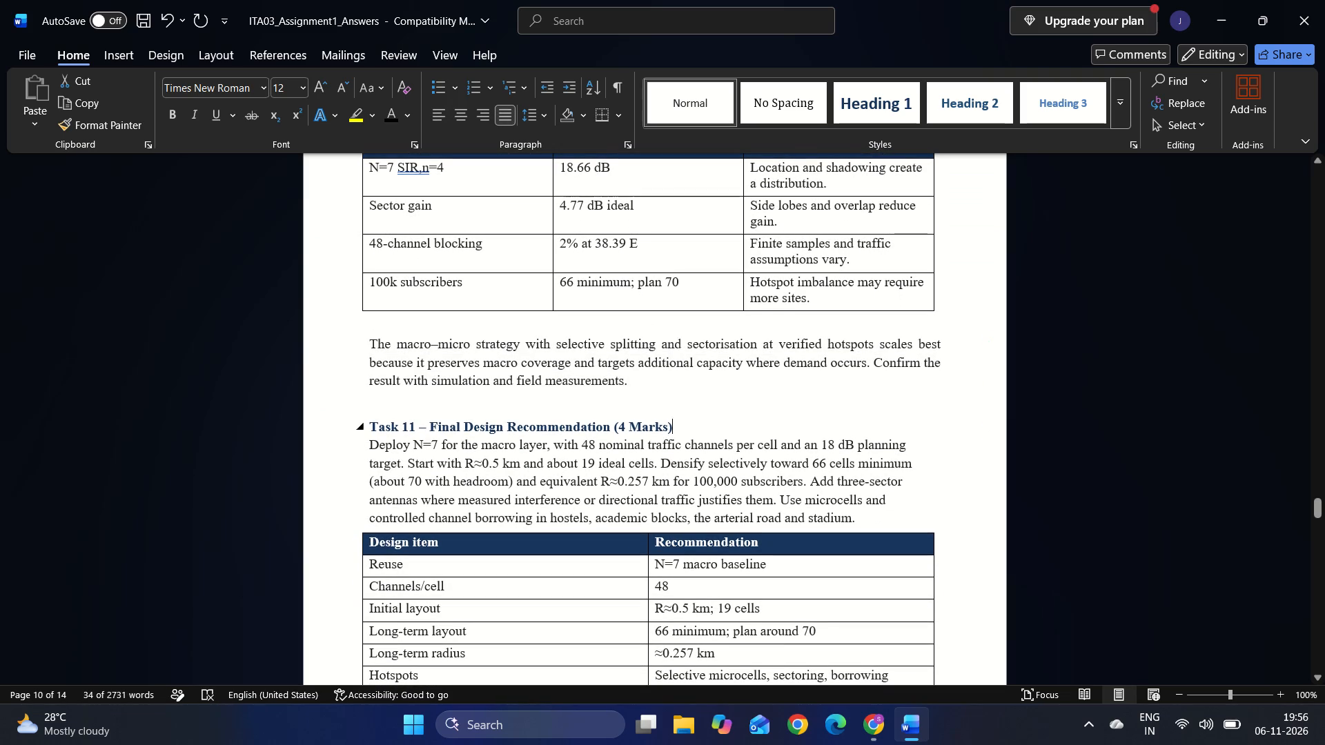
drag(630, 425, 368, 434)
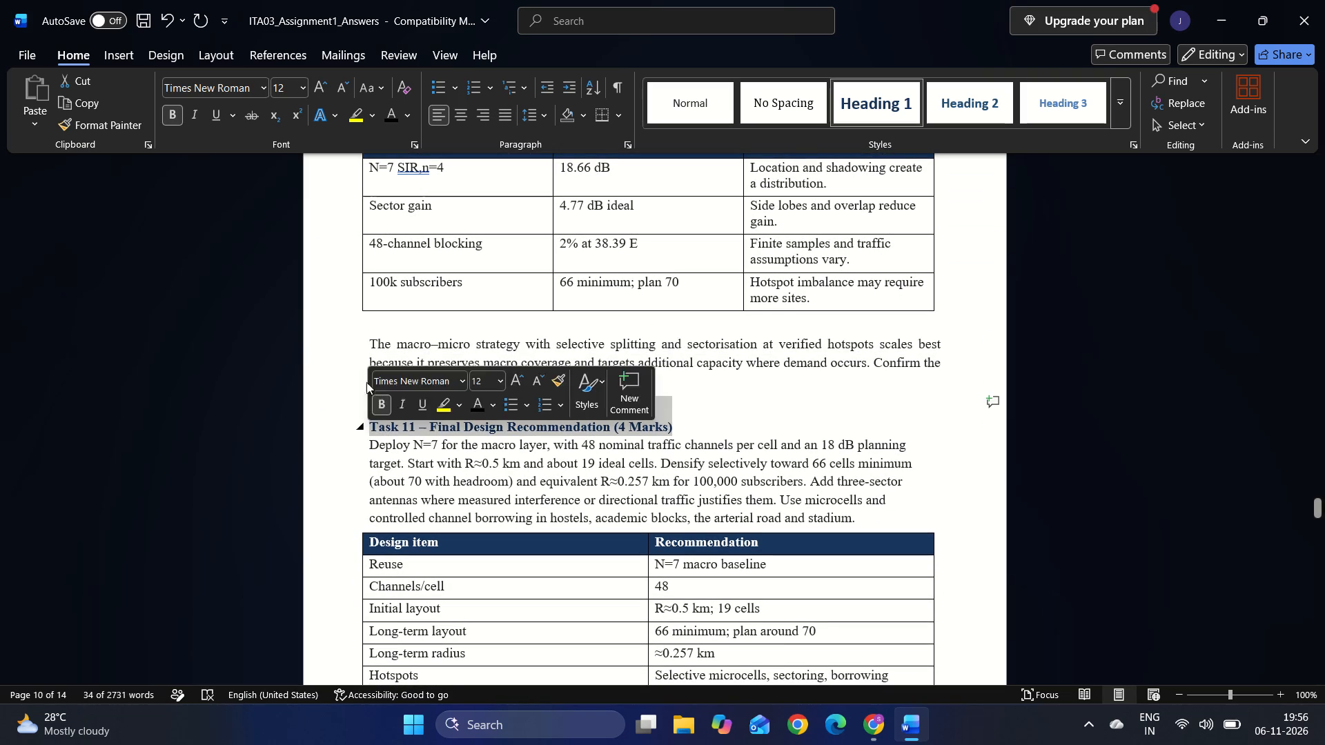
click(301, 93)
text(14)
key(Return)
click(391, 121)
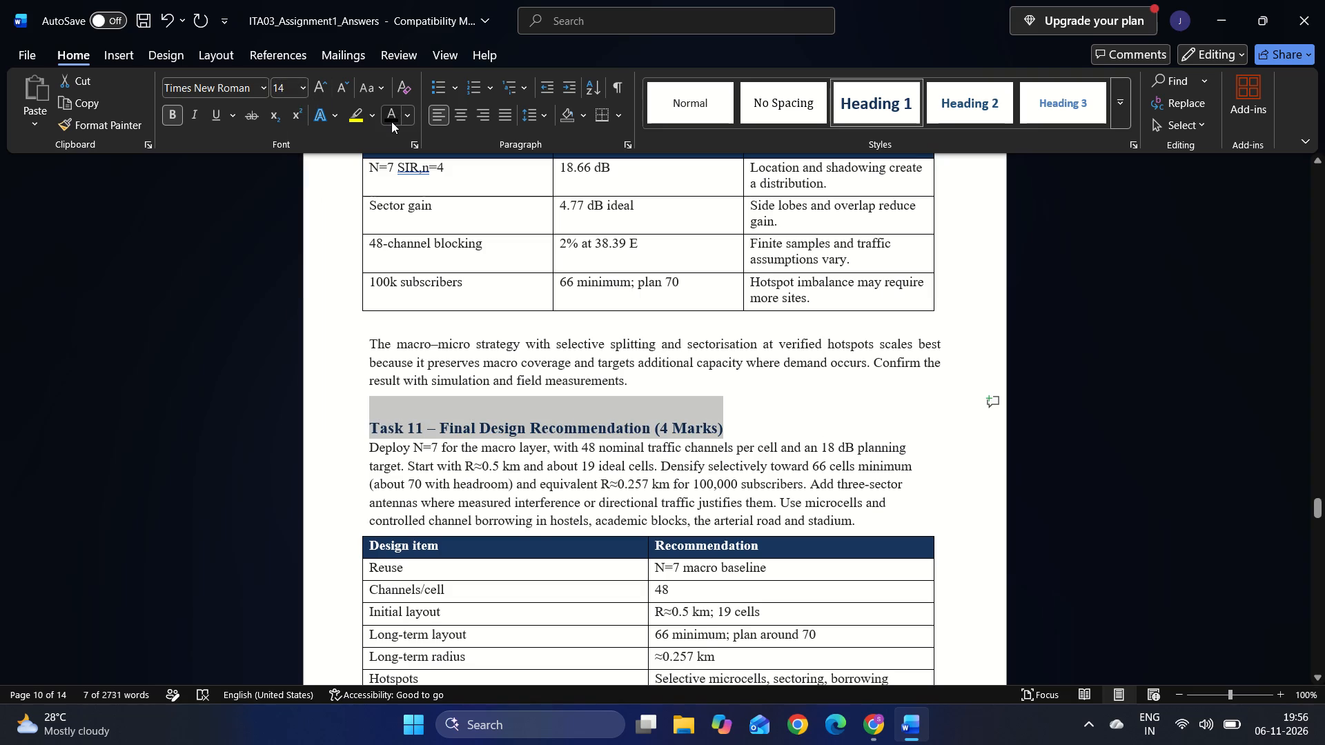
Justify the Task 11 opening paragraph that recommends deploying N=7 for the macro layer.
click(874, 522)
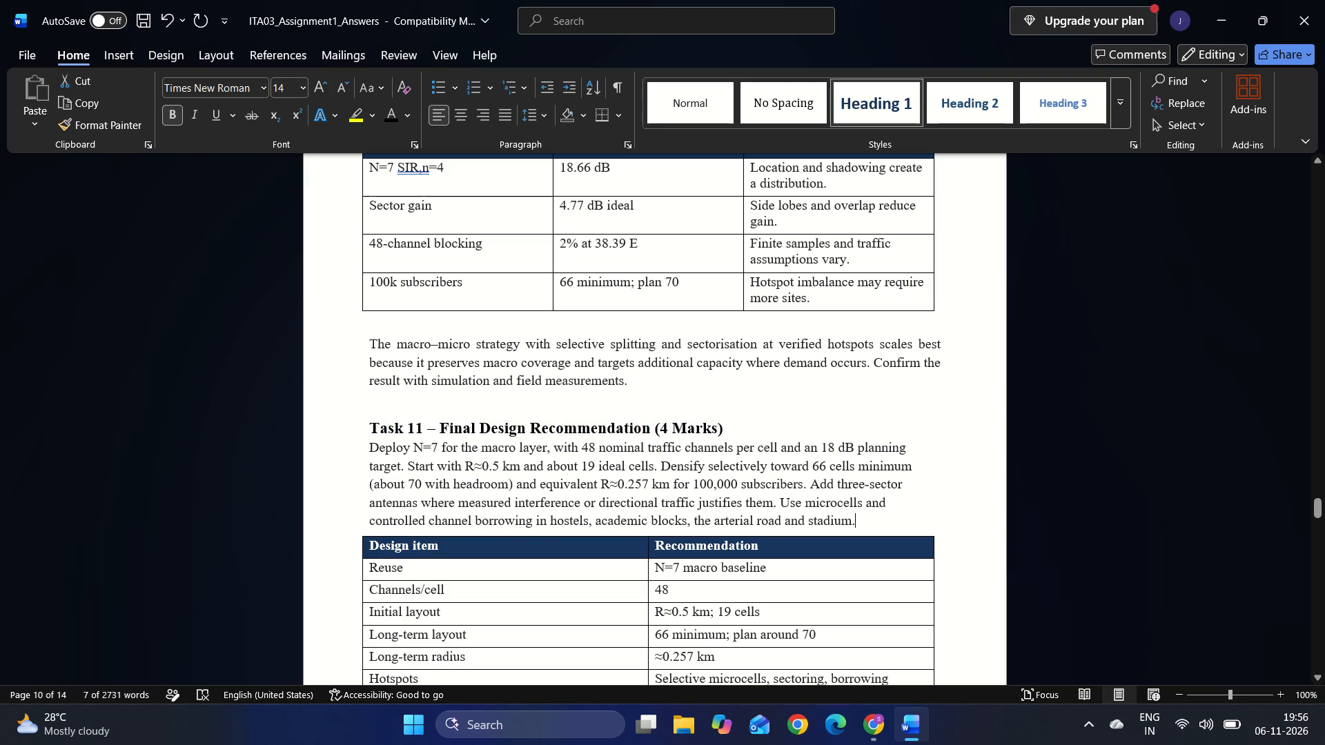
drag(874, 522, 372, 445)
key(ctrl+j)
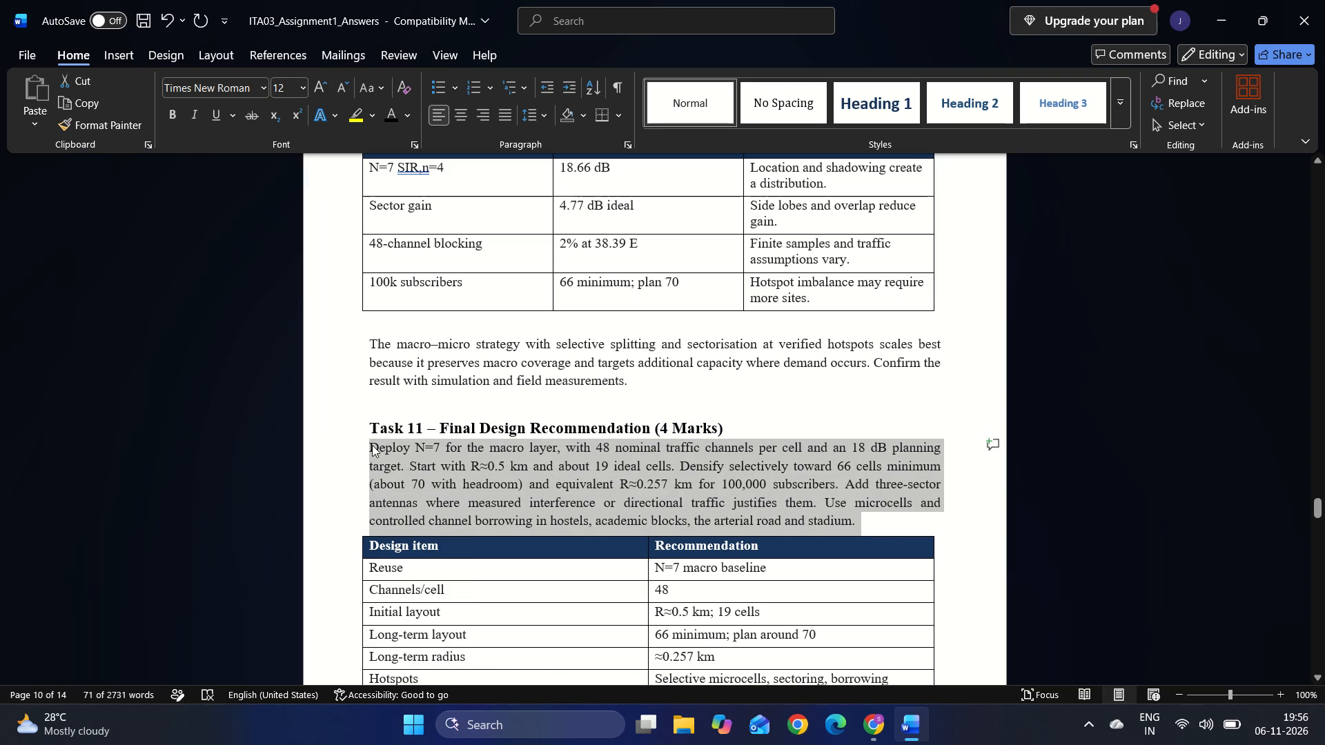
Insert a blank line between the Task 11 opening paragraph and the Design item/Recommendation table.
scroll(517, 516, down, 1)
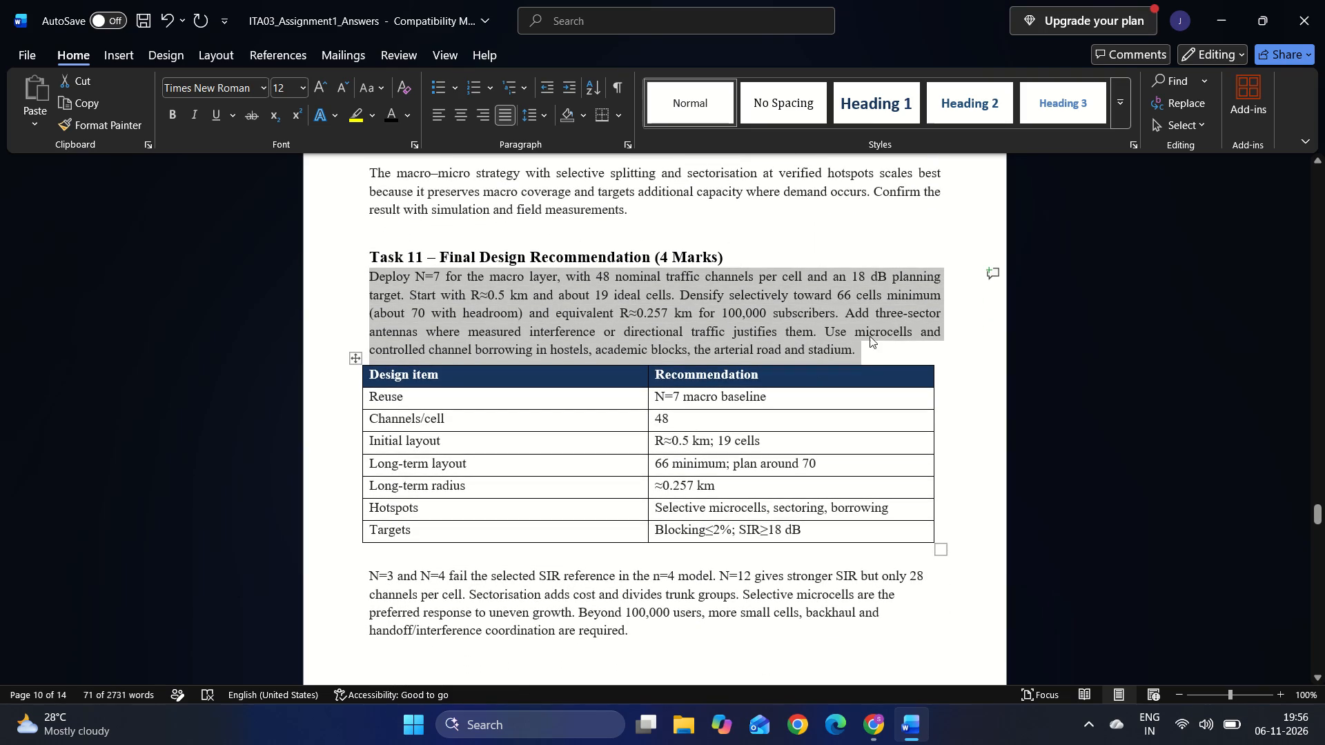
click(880, 354)
key(Return)
Justify the paragraph below the Task 11 table that compares N=3, N=4 and N=12.
scroll(880, 354, down, 1)
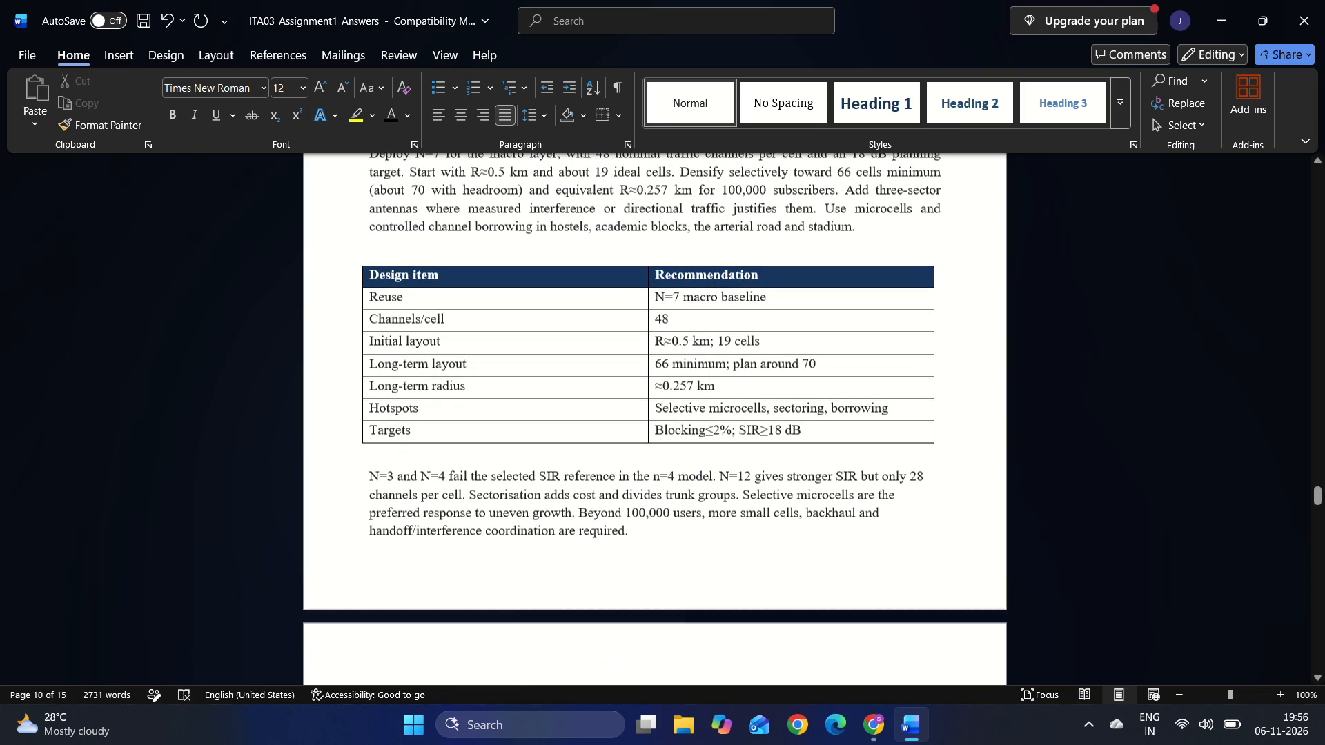
drag(637, 532, 359, 504)
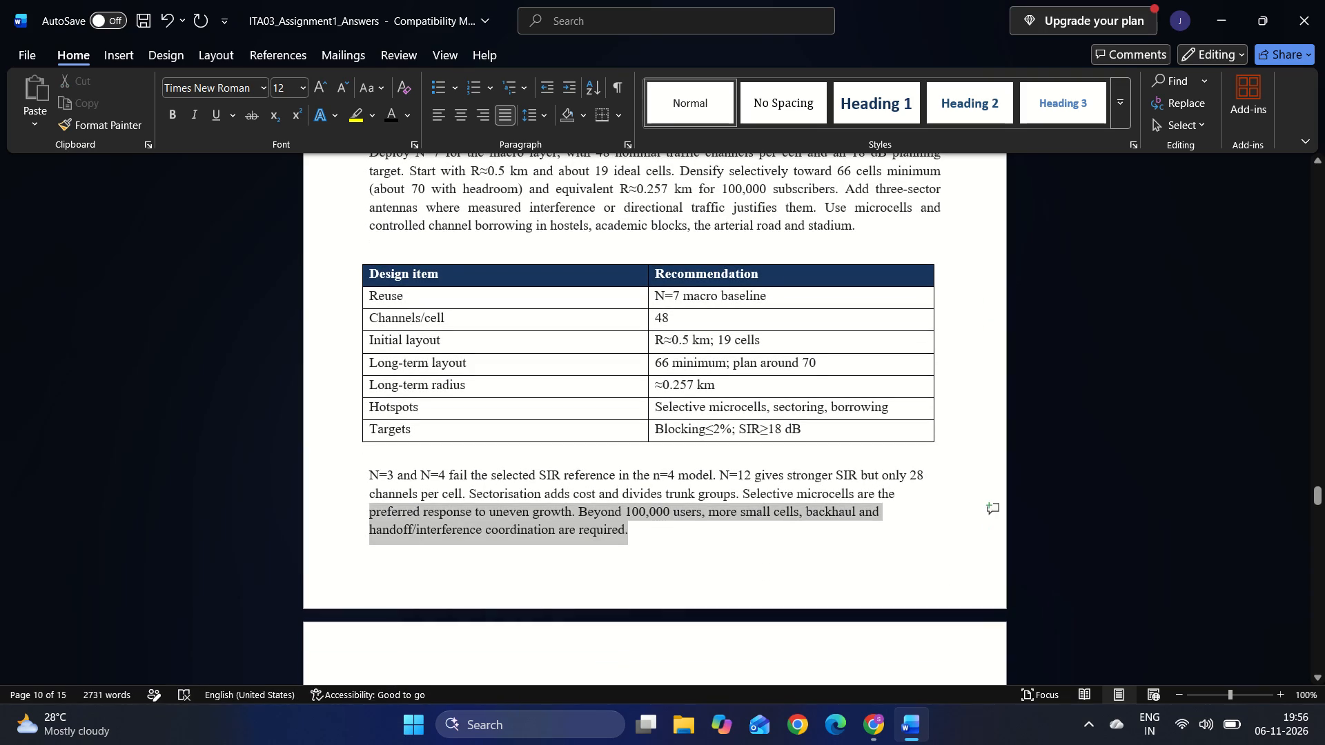
drag(359, 504, 351, 475)
key(ctrl+j)
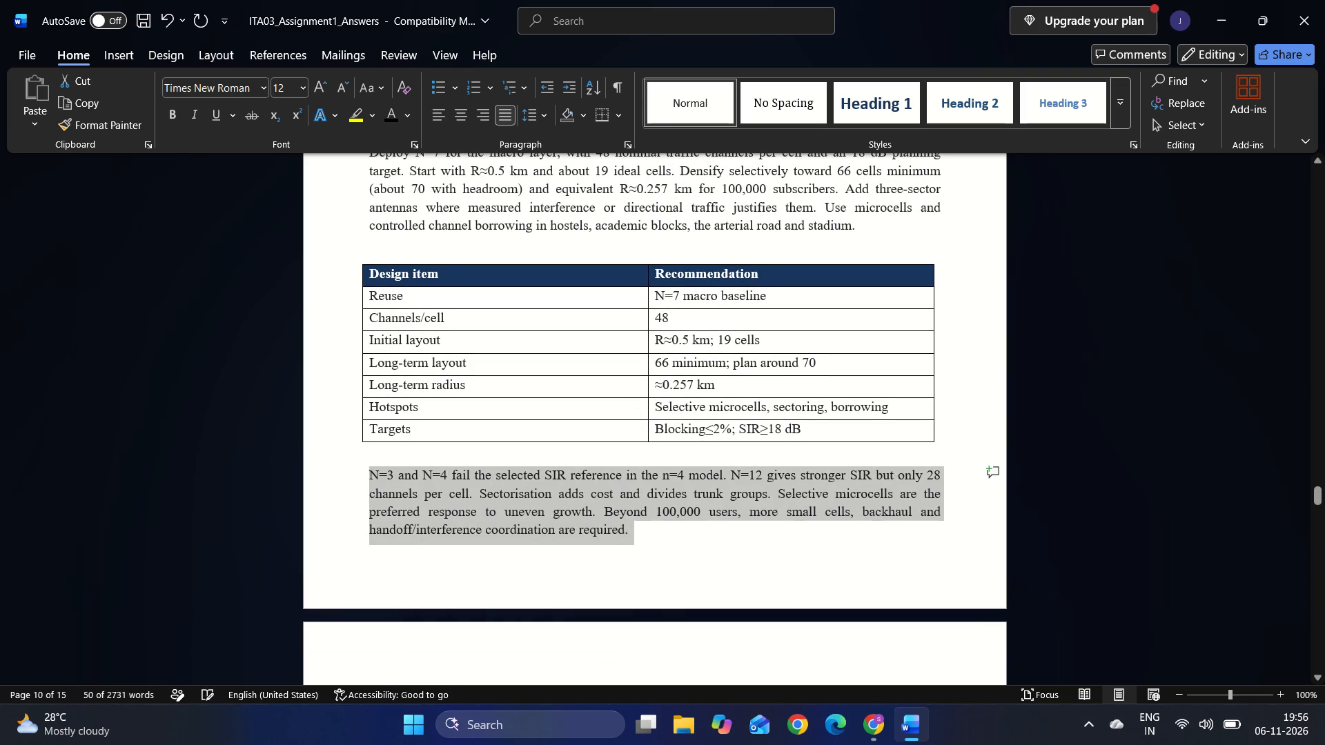
Set the headings Task 12 – Day-4 Stadium Event Challenge and A. Impact analysis to font size 14 and colour them black.
scroll(351, 475, down, 11)
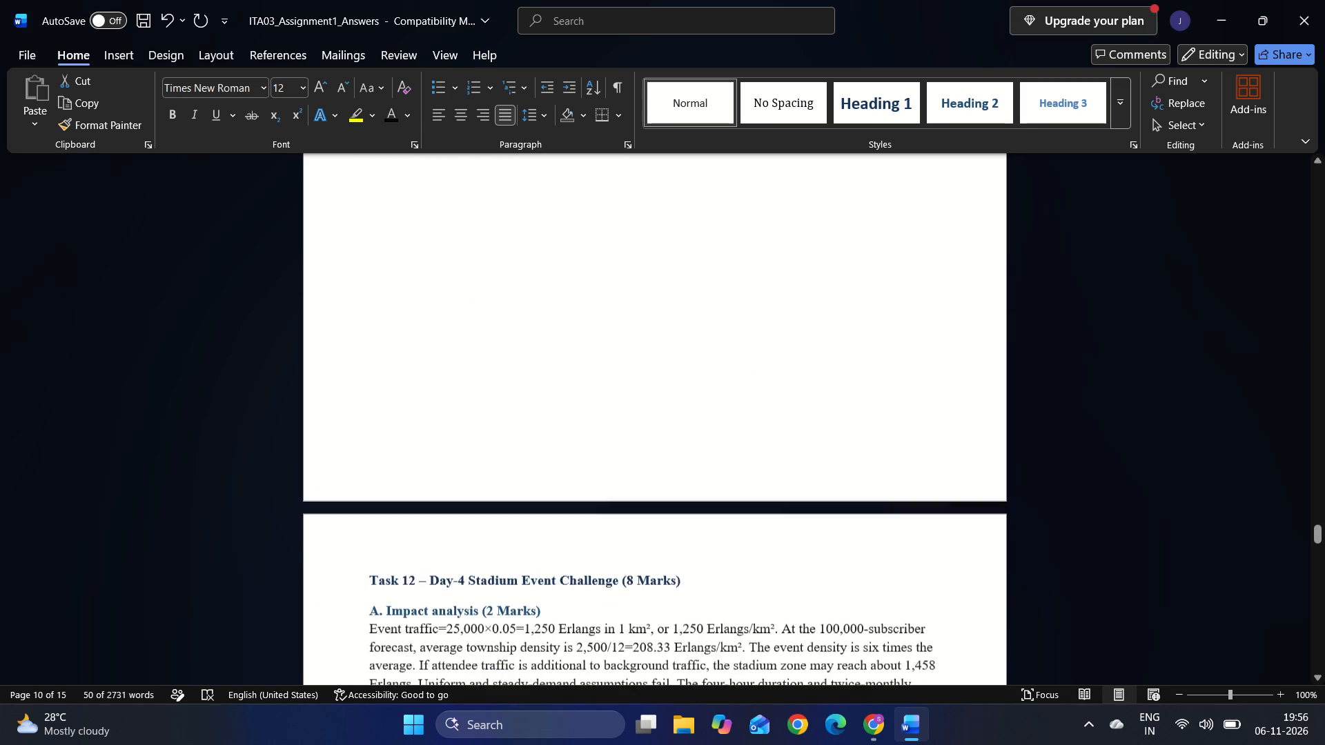
scroll(351, 475, down, 2)
ctrl+scroll(350, 488, down, 1)
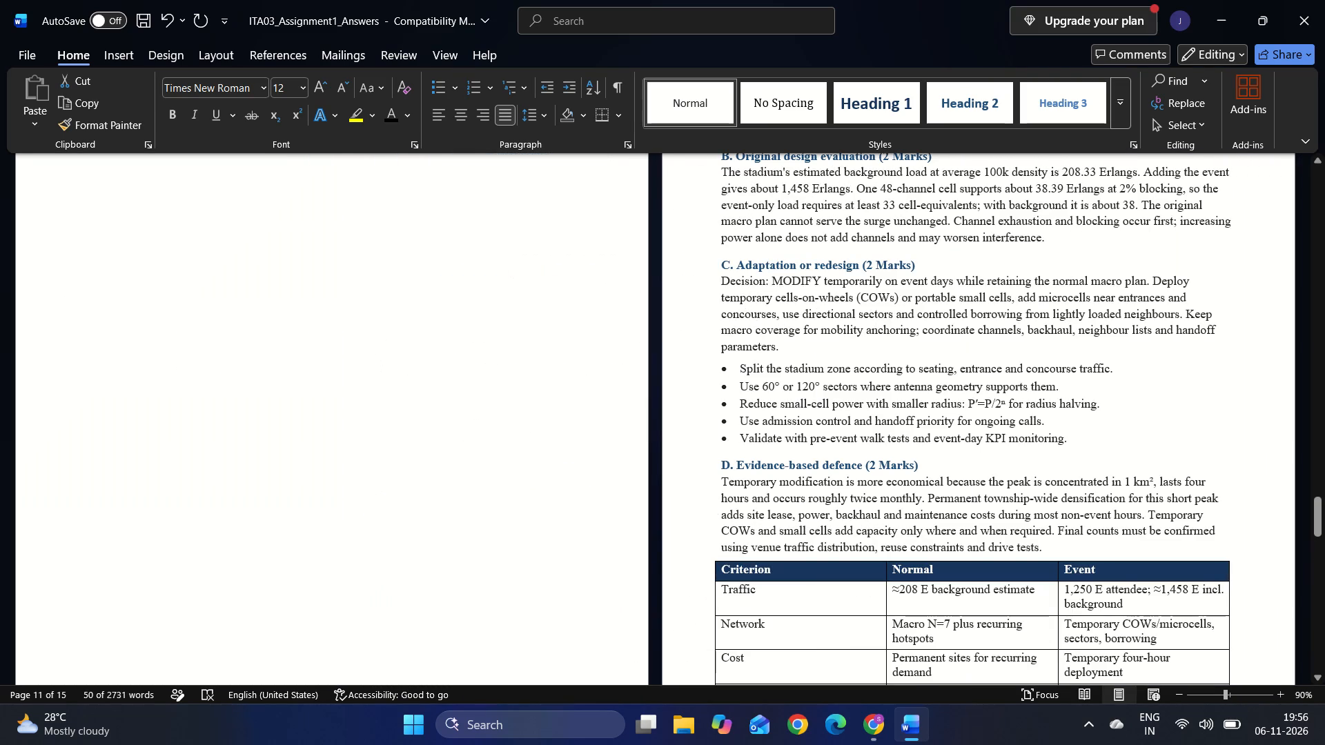
ctrl+scroll(636, 401, up, 5)
scroll(636, 401, up, 5)
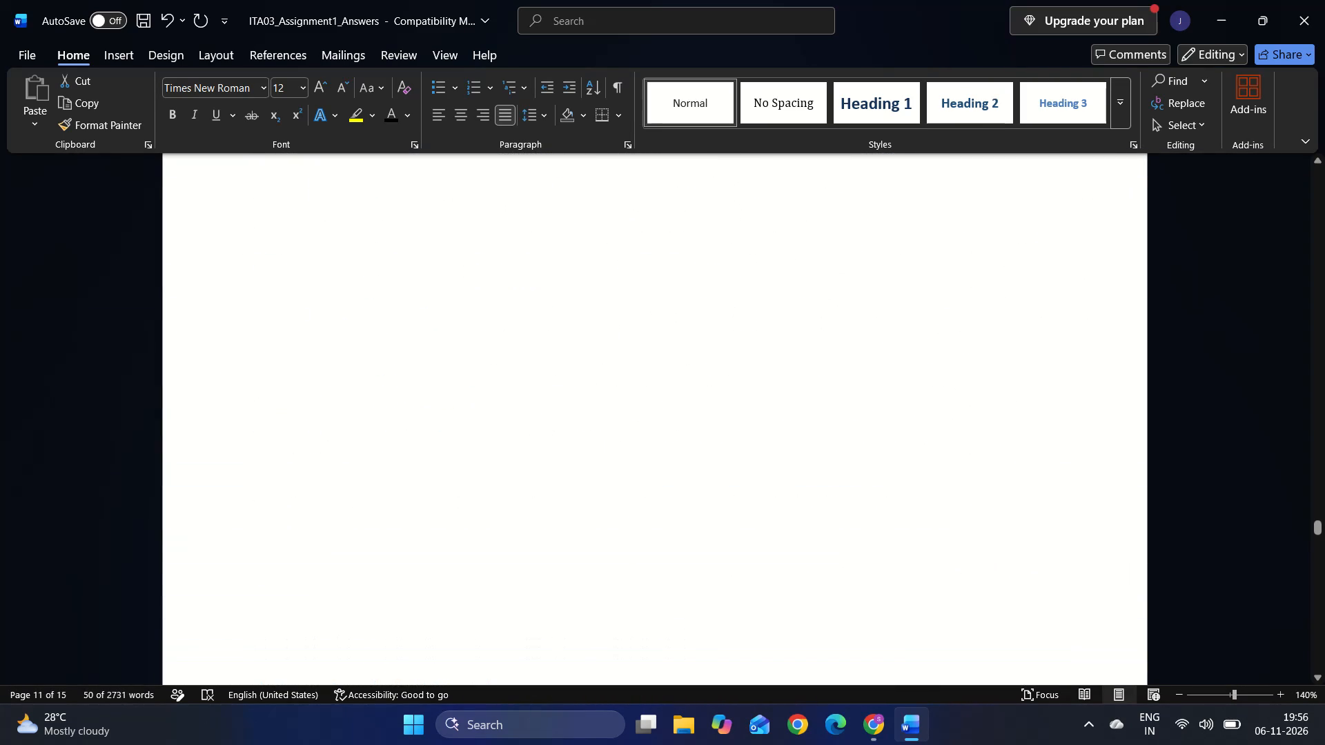
scroll(636, 401, up, 3)
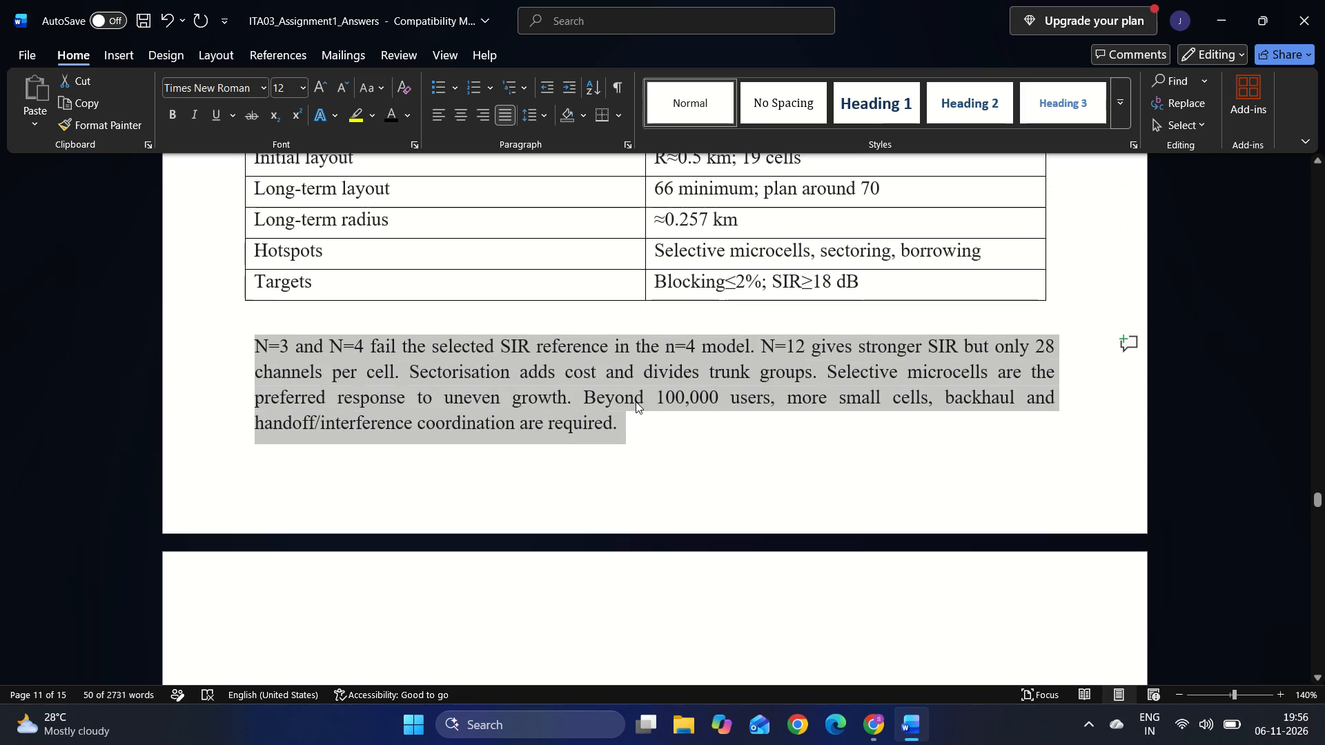
scroll(636, 401, down, 6)
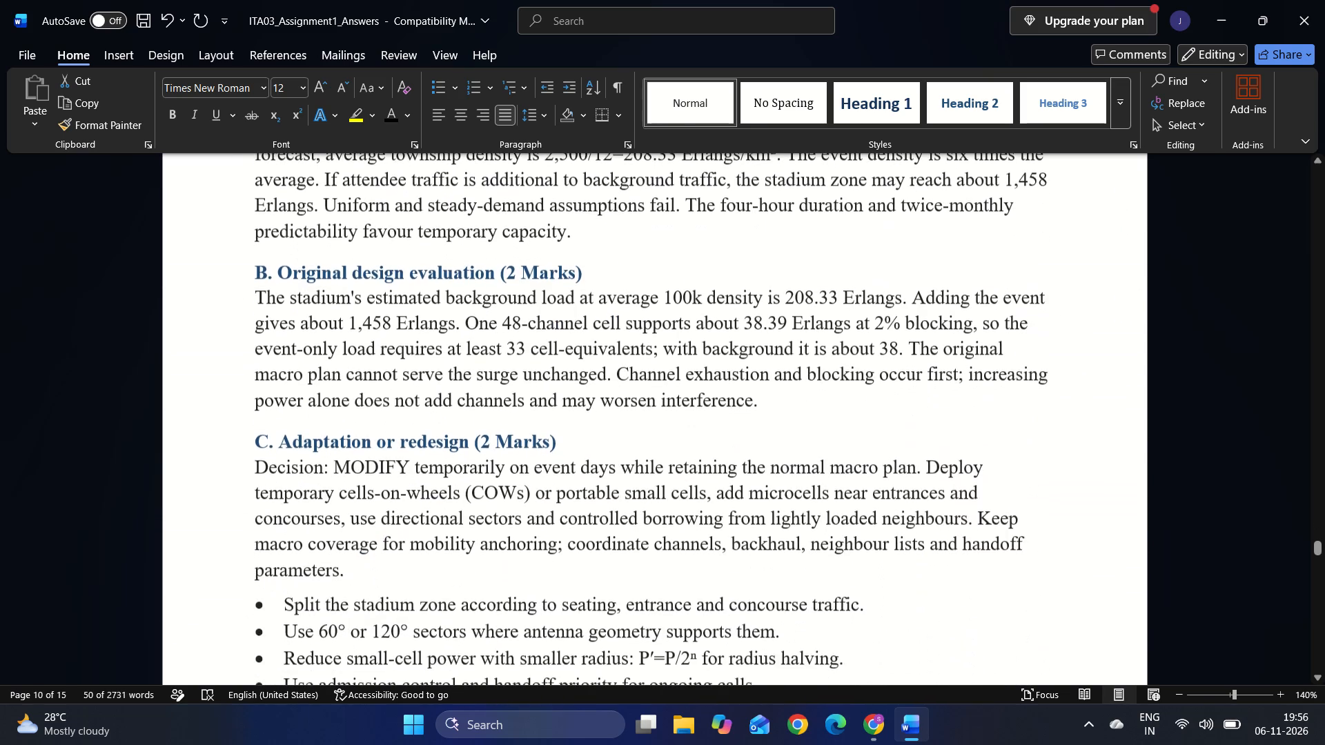
scroll(658, 366, up, 2)
scroll(658, 366, down, 1)
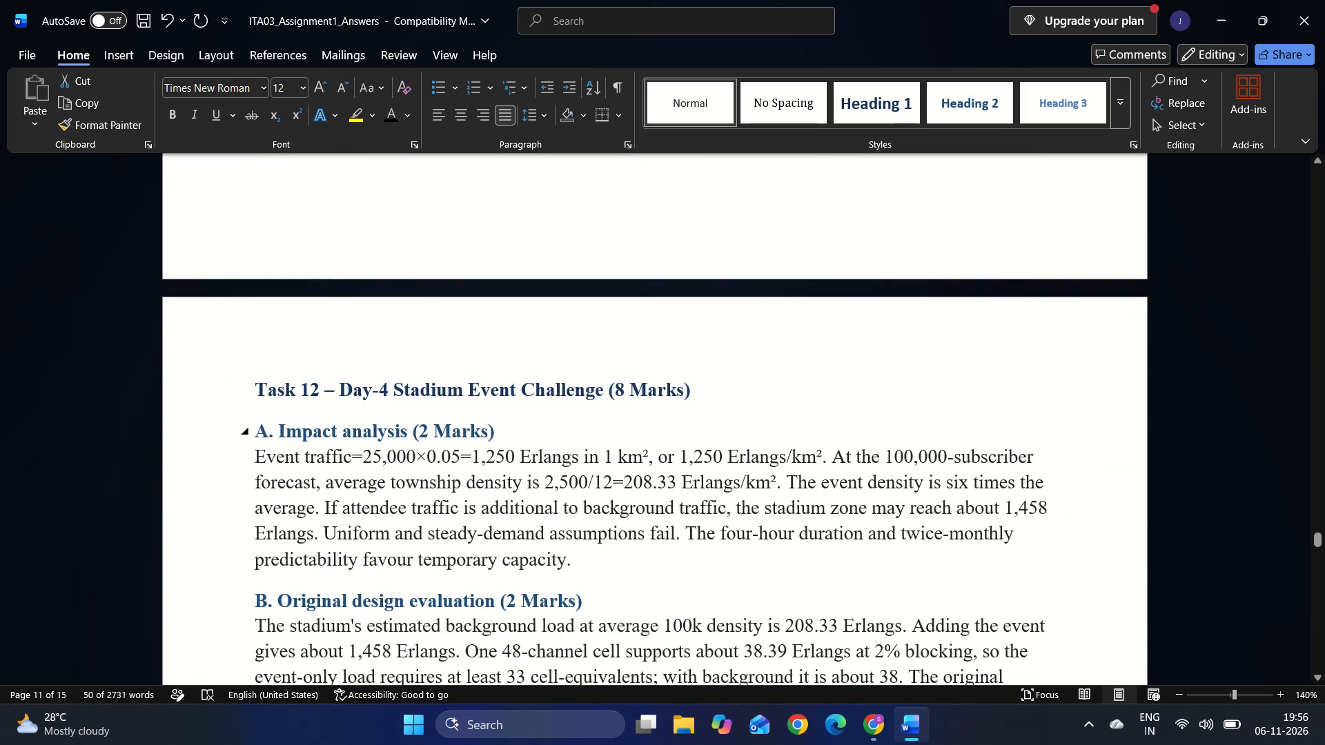
drag(513, 428, 257, 375)
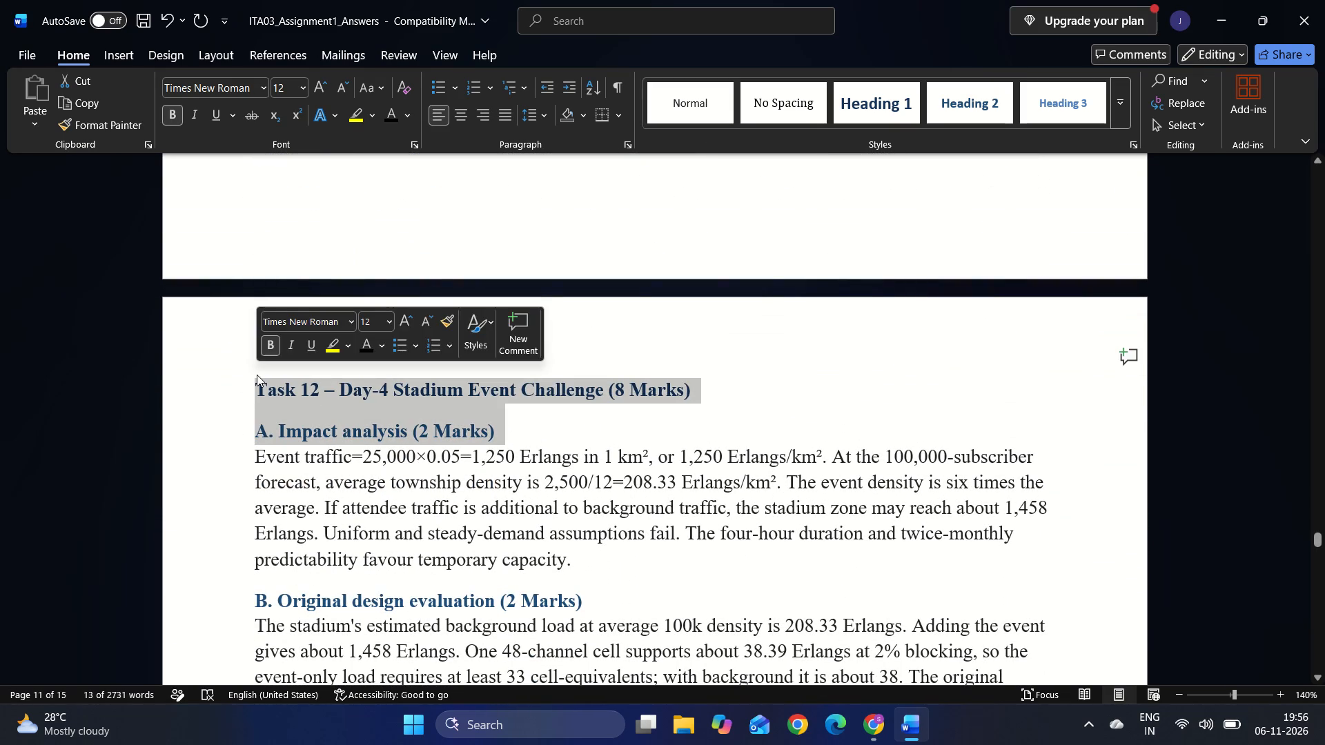
click(298, 92)
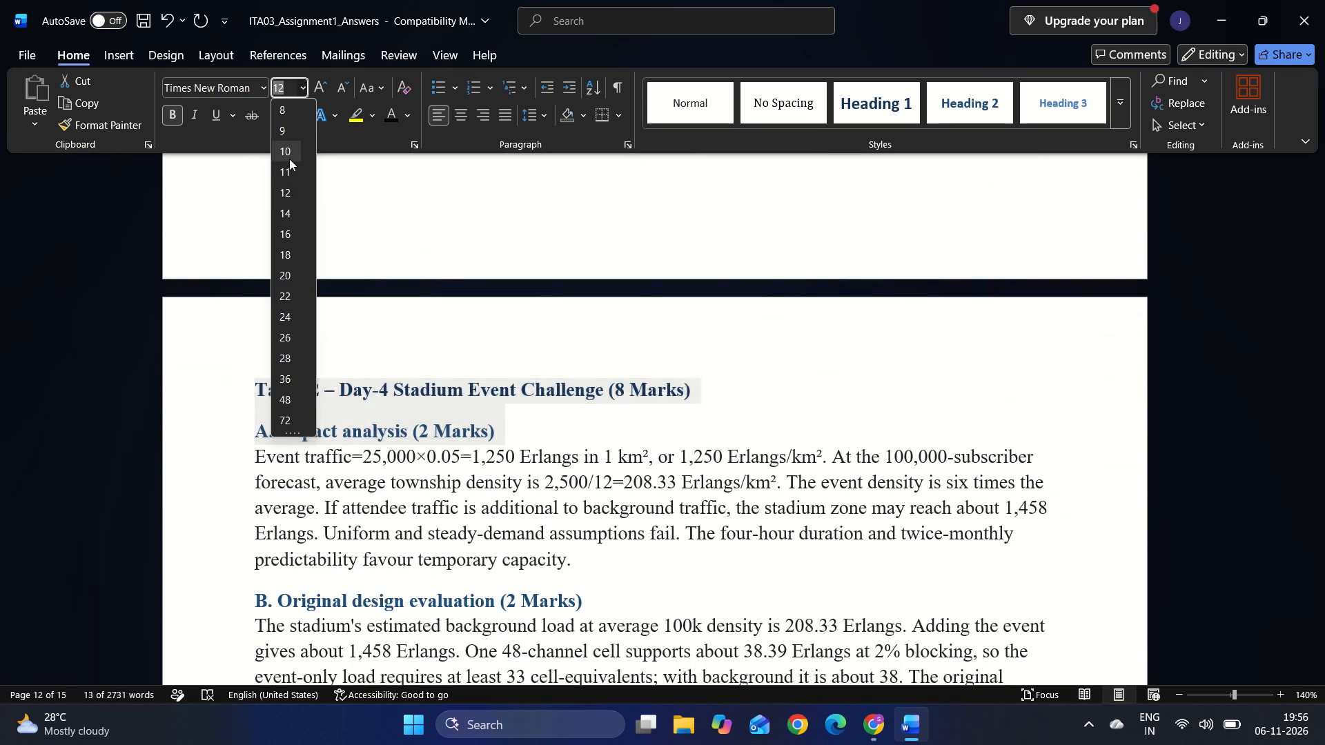
click(291, 209)
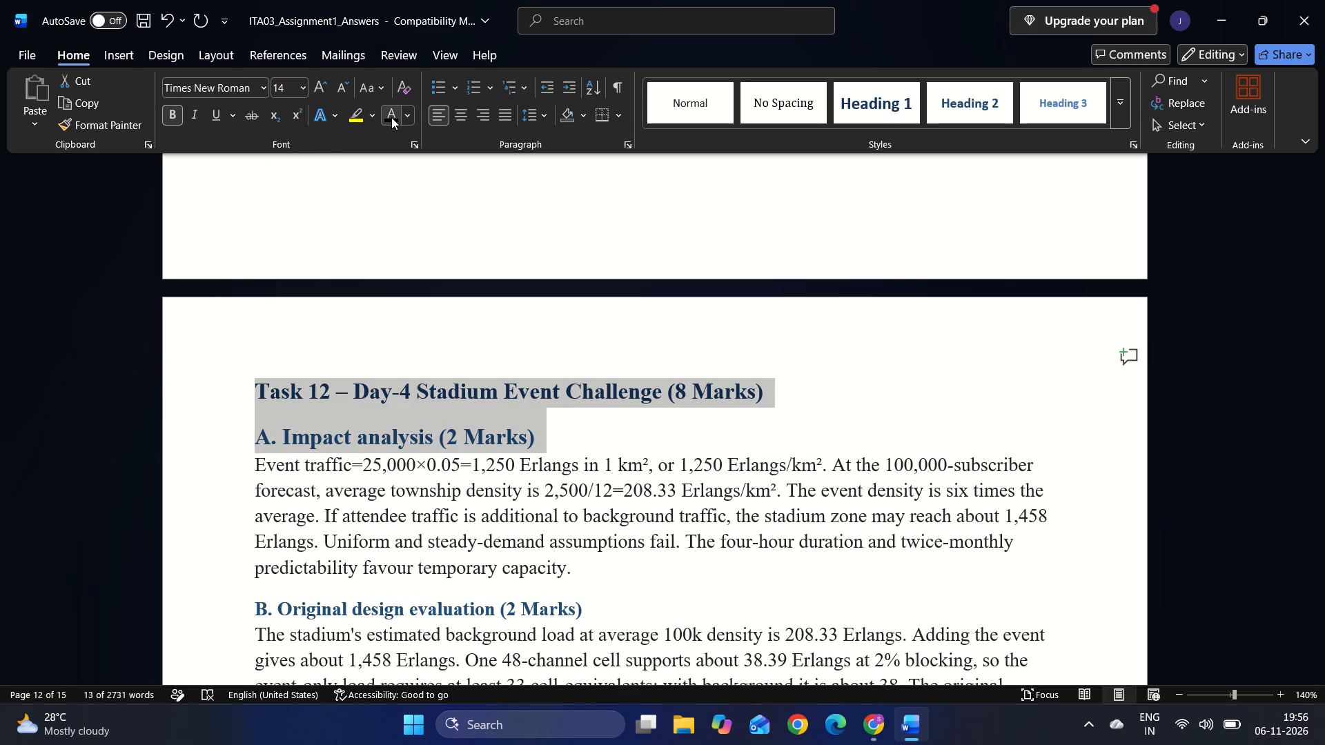
click(391, 117)
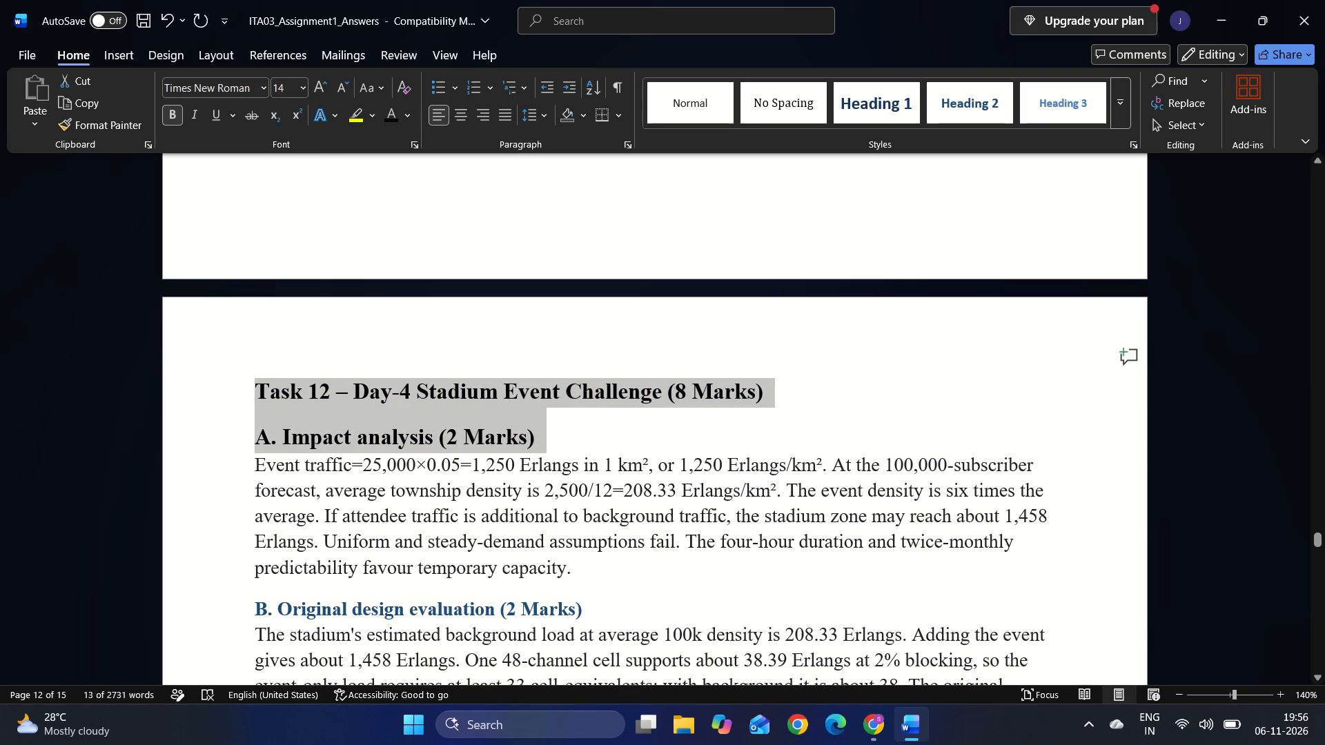
Justify the event traffic paragraph under A. Impact analysis in Task 12.
drag(580, 569, 260, 472)
key(ctrl+j)
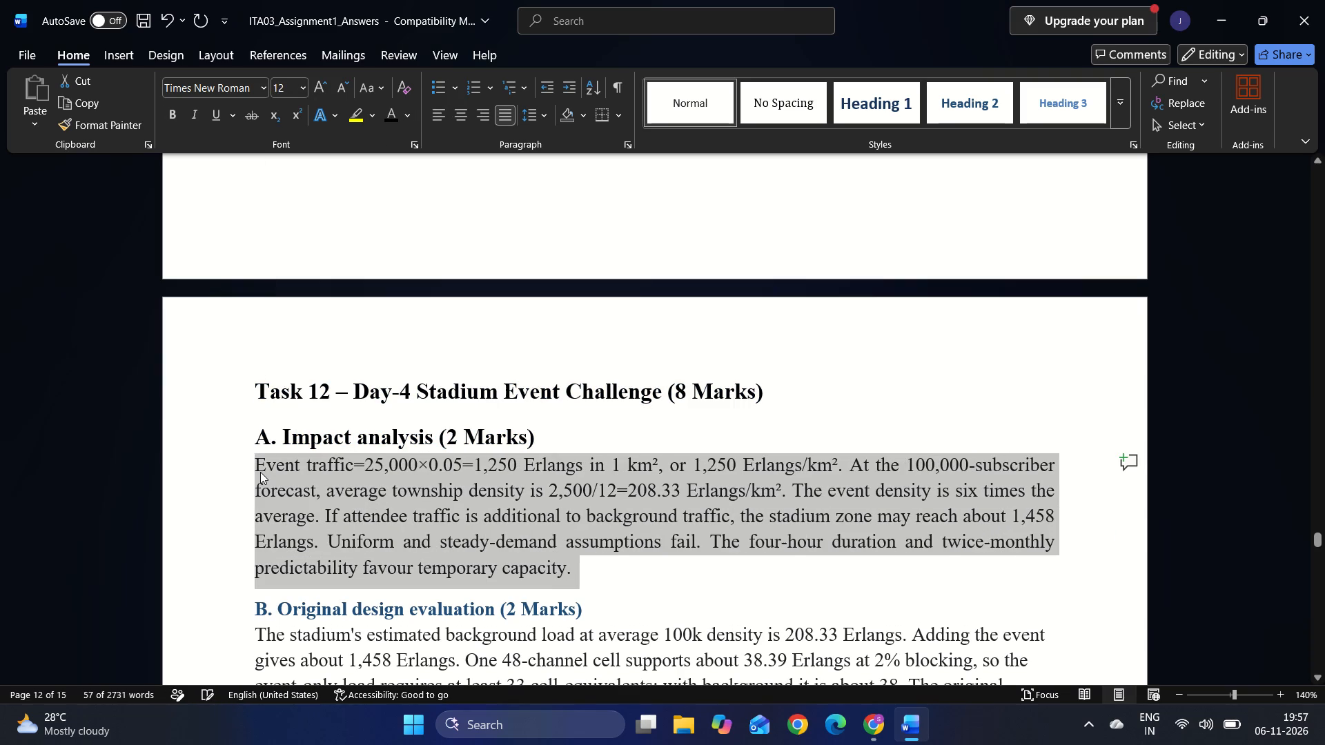
Justify the paragraph on the stadium's background load under B. Original design evaluation.
scroll(260, 472, down, 2)
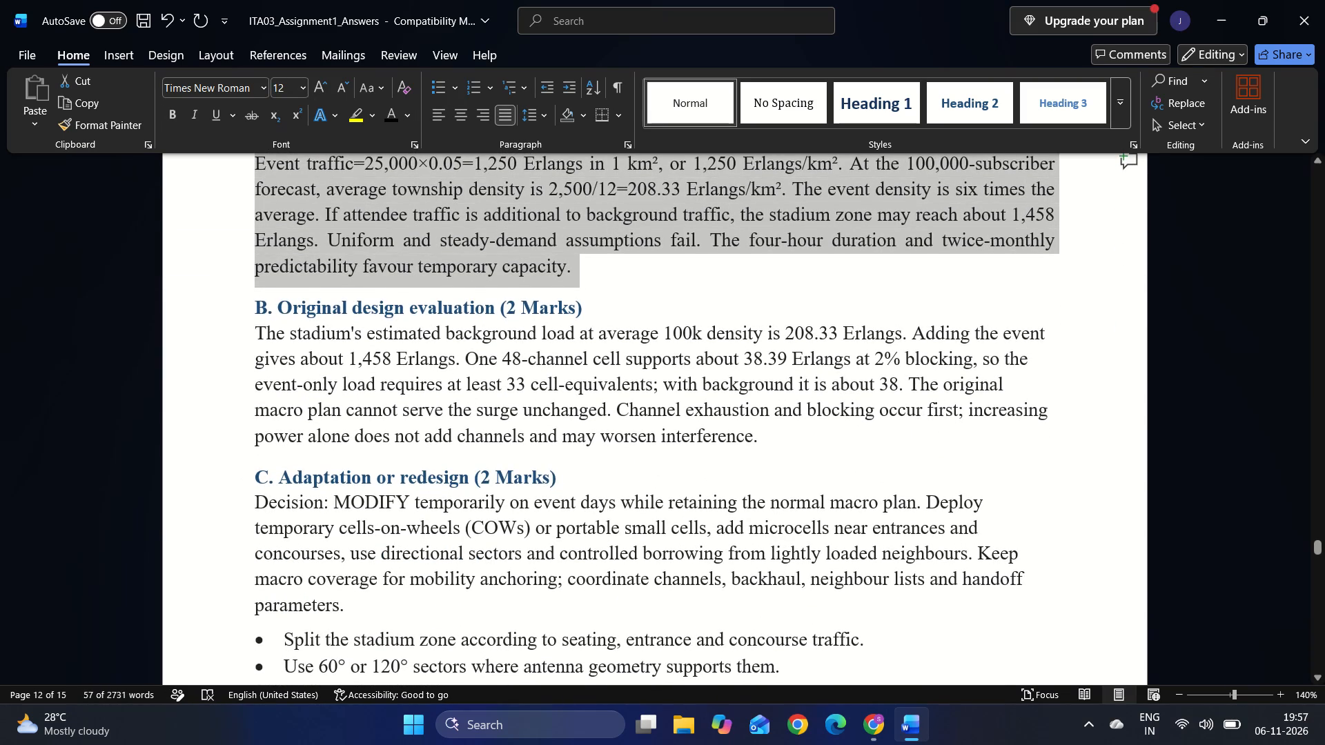
drag(773, 443, 247, 336)
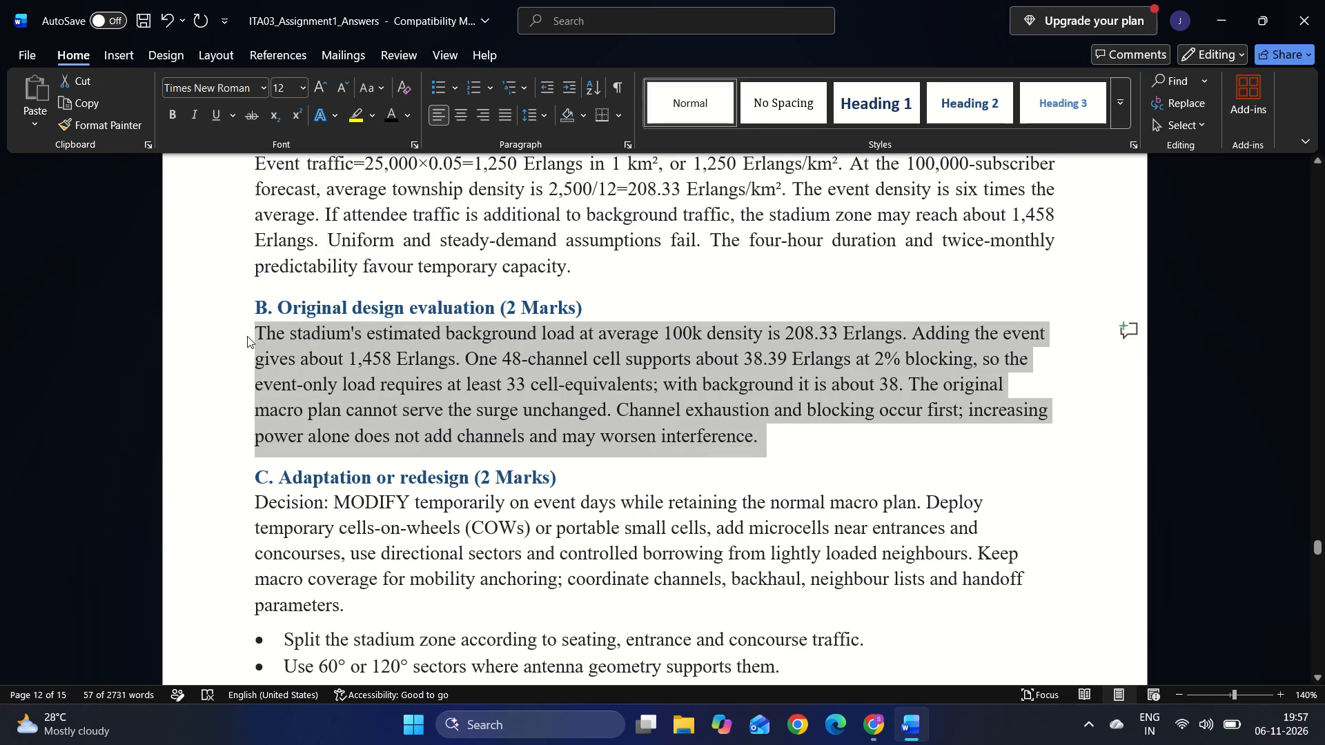
key(ctrl+j)
Colour the subheading B. Original design evaluation black and set it to font size 14.
drag(594, 306, 459, 286)
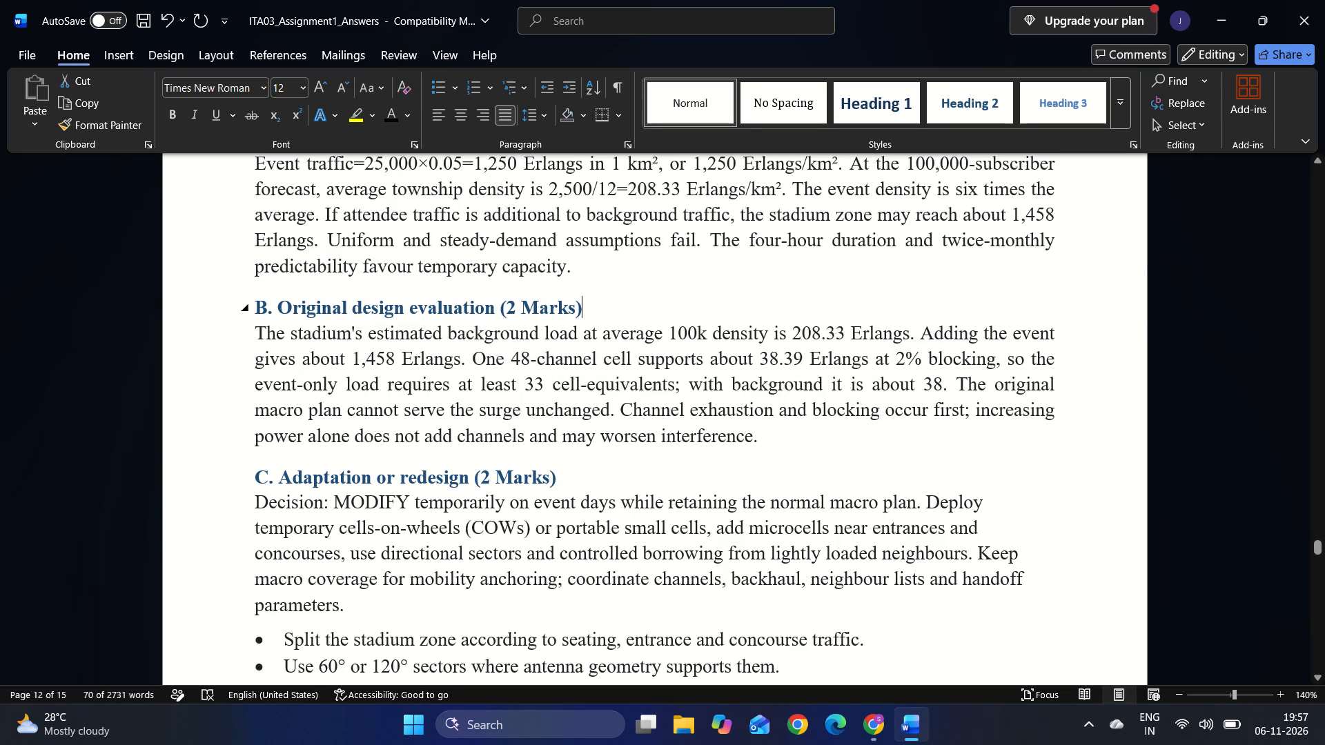
drag(459, 286, 222, 307)
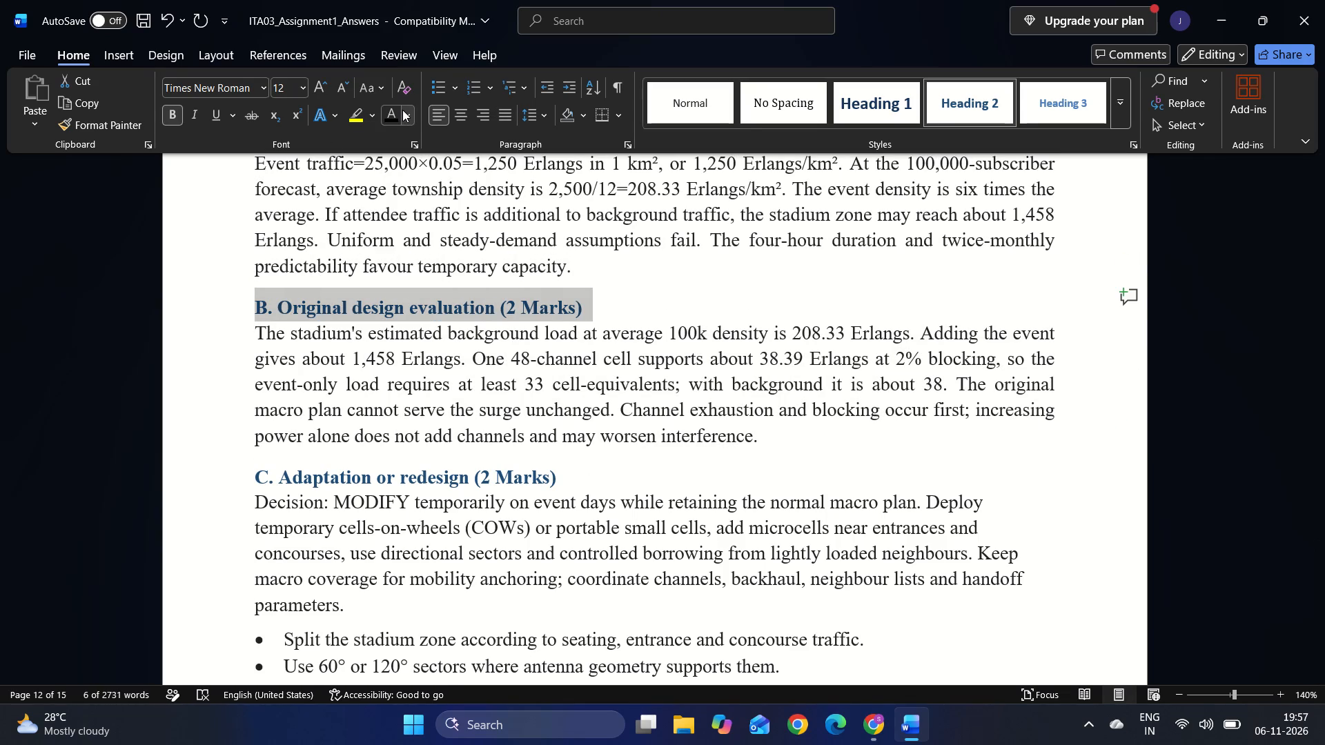
click(402, 110)
click(401, 171)
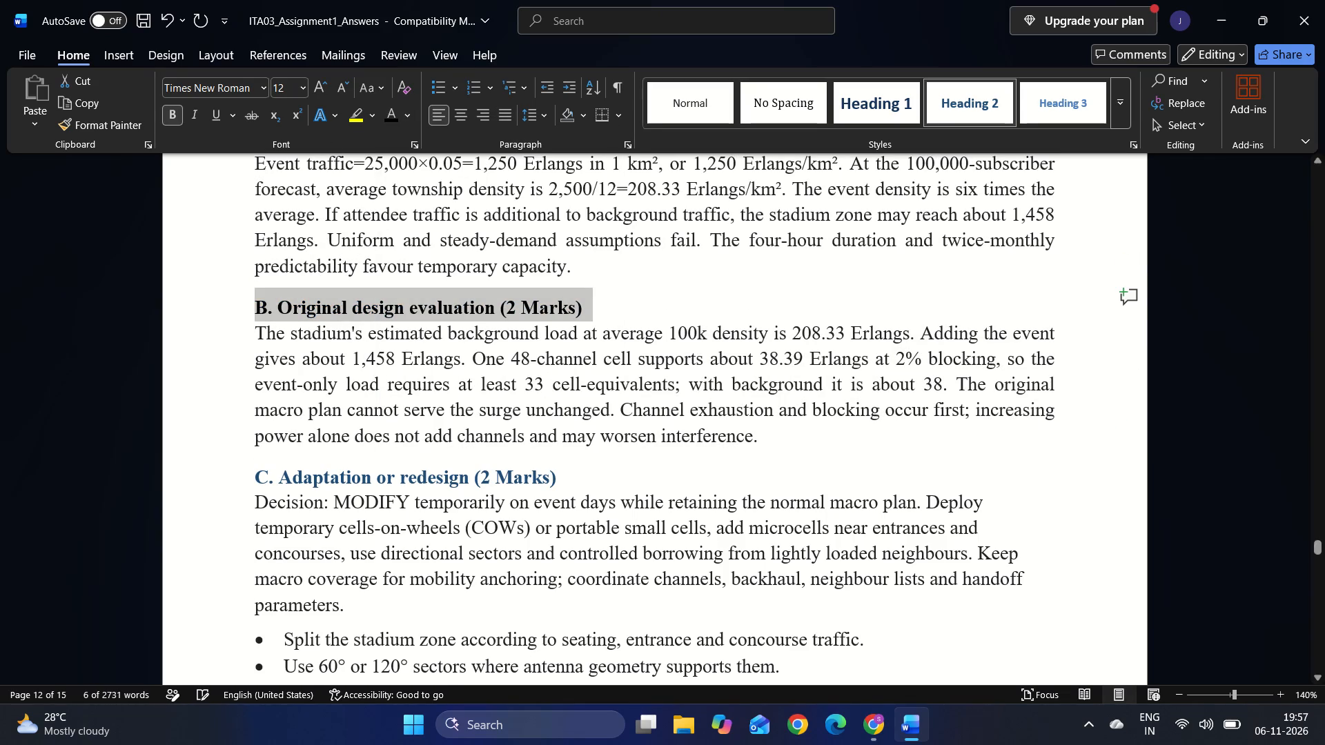
click(299, 89)
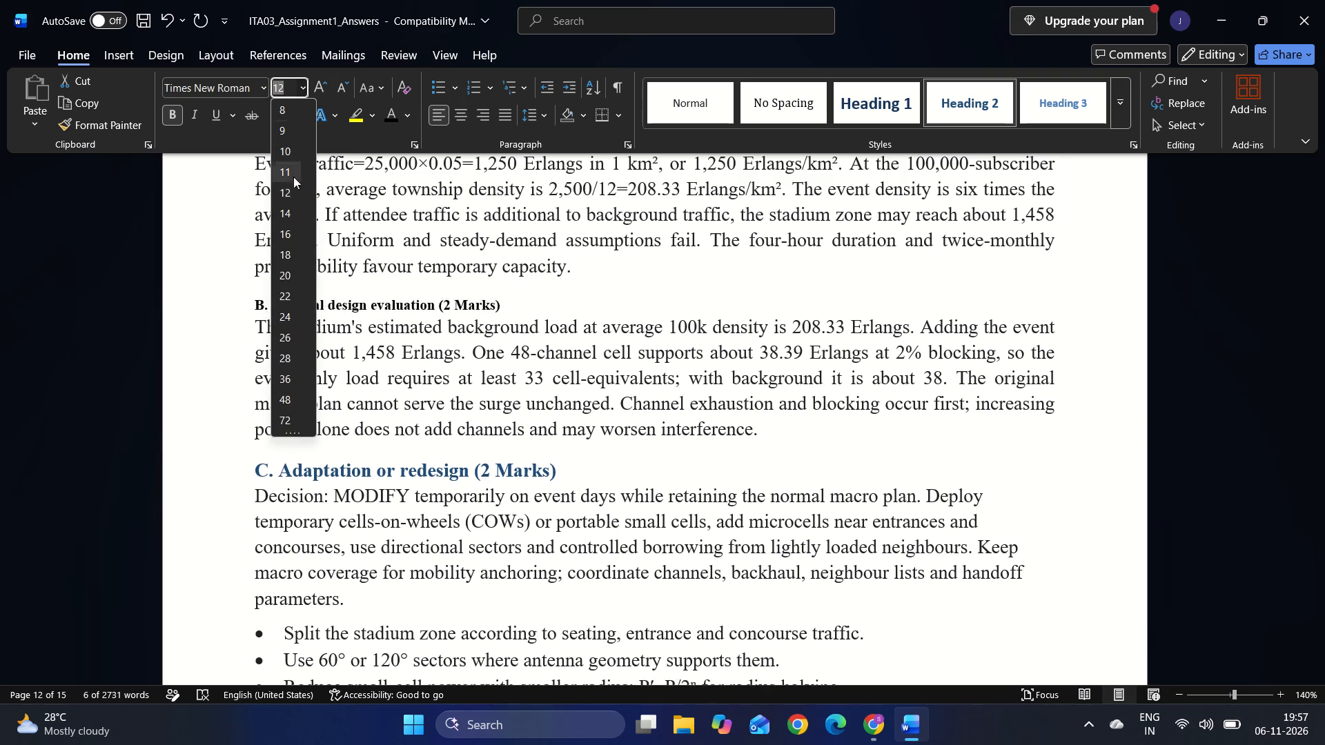
click(291, 215)
Colour the subheading C. Adaptation or redesign black and set it to font size 14.
scroll(642, 484, down, 2)
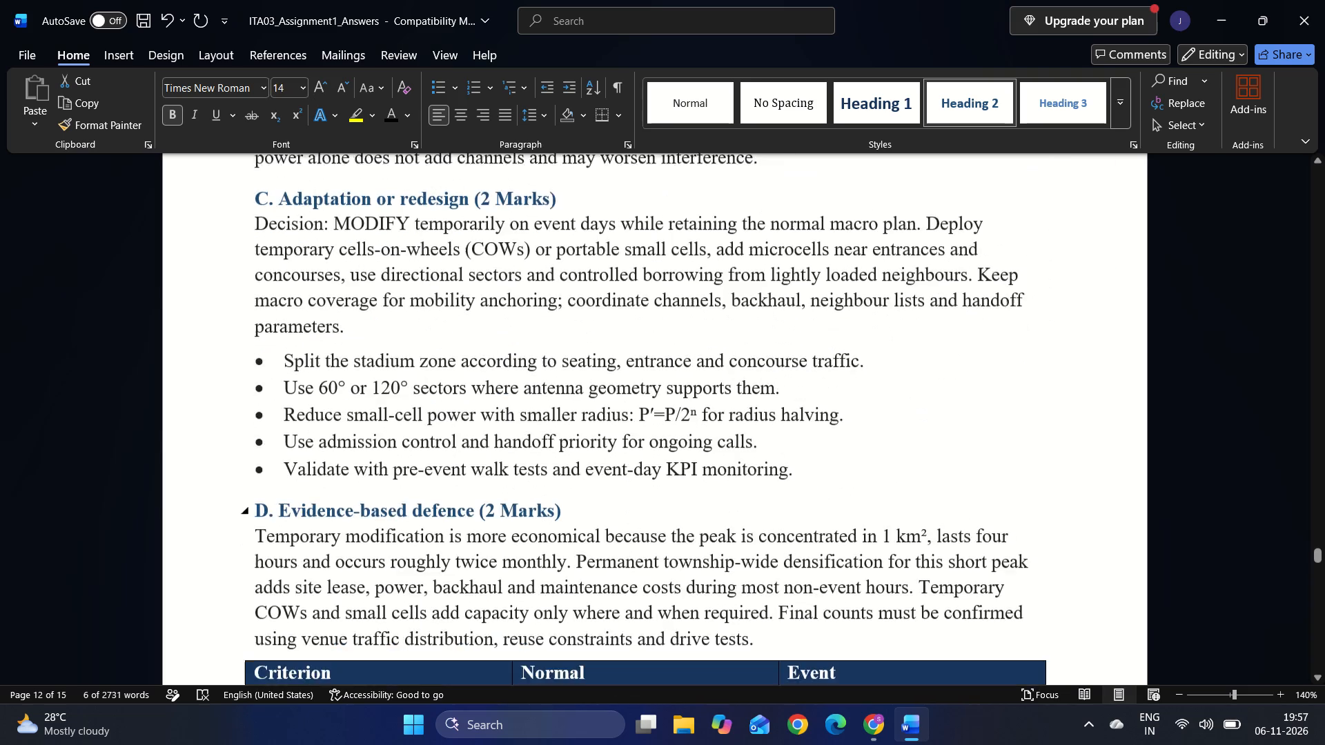
scroll(642, 484, up, 1)
drag(573, 332, 382, 312)
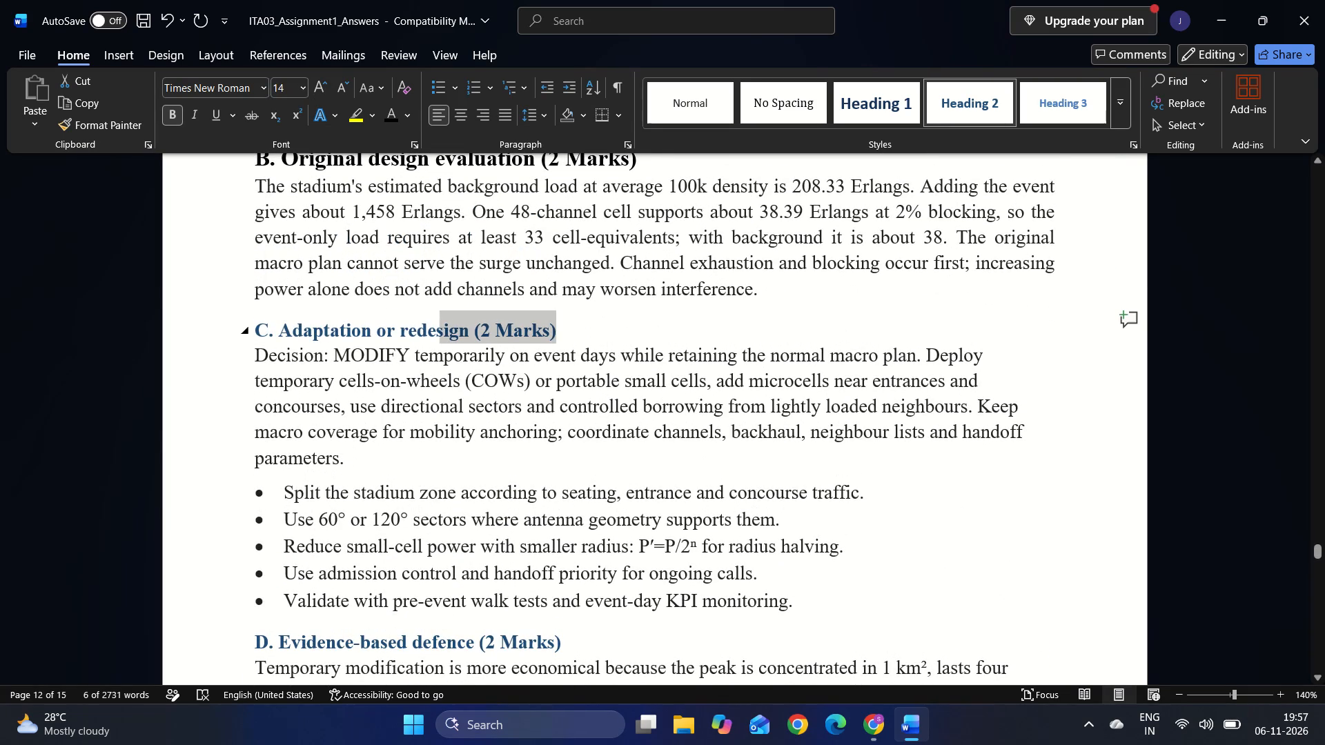
drag(382, 312, 235, 316)
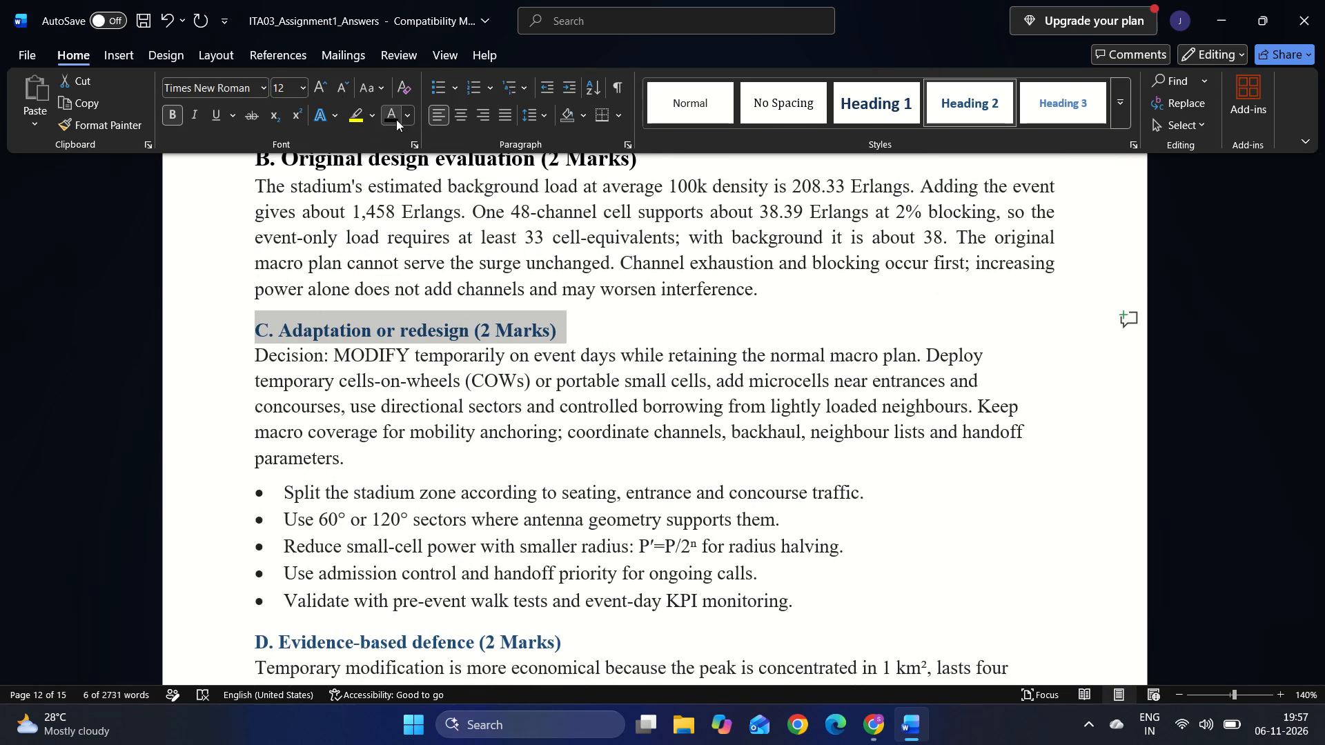
click(396, 119)
click(302, 86)
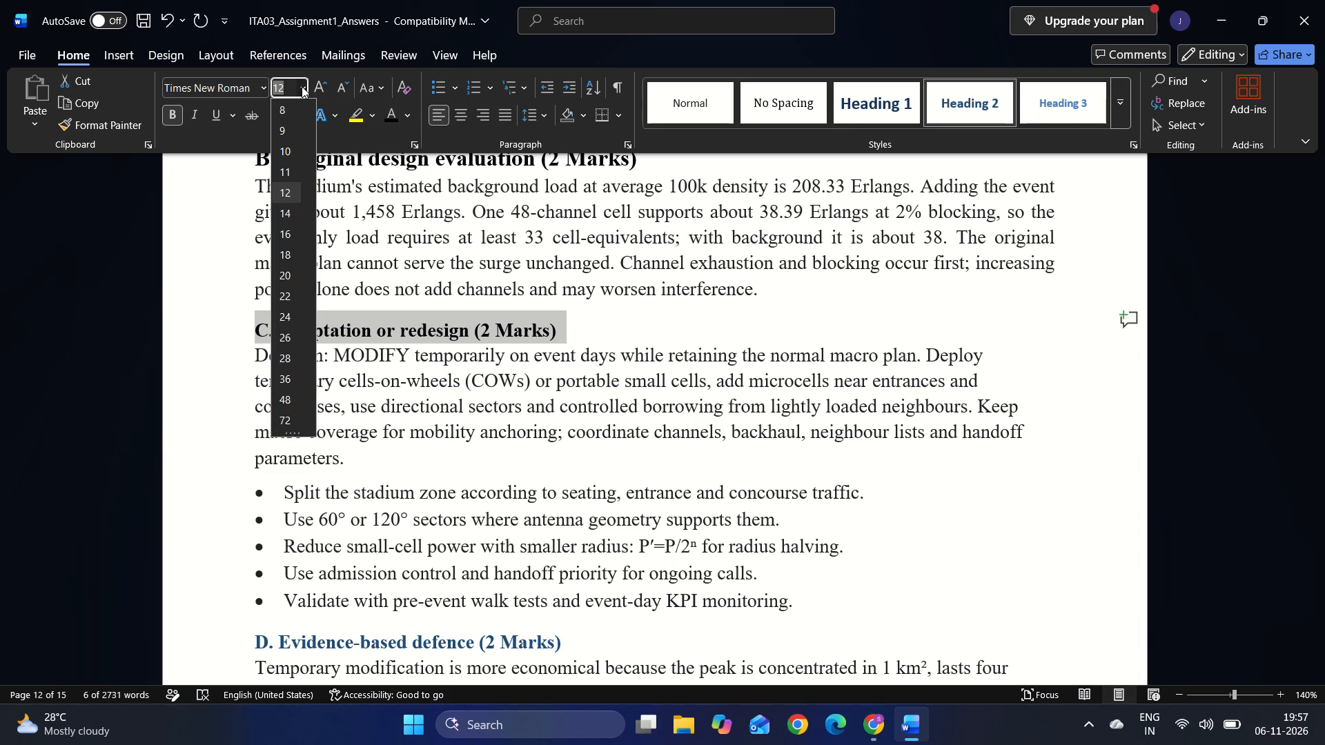
click(291, 214)
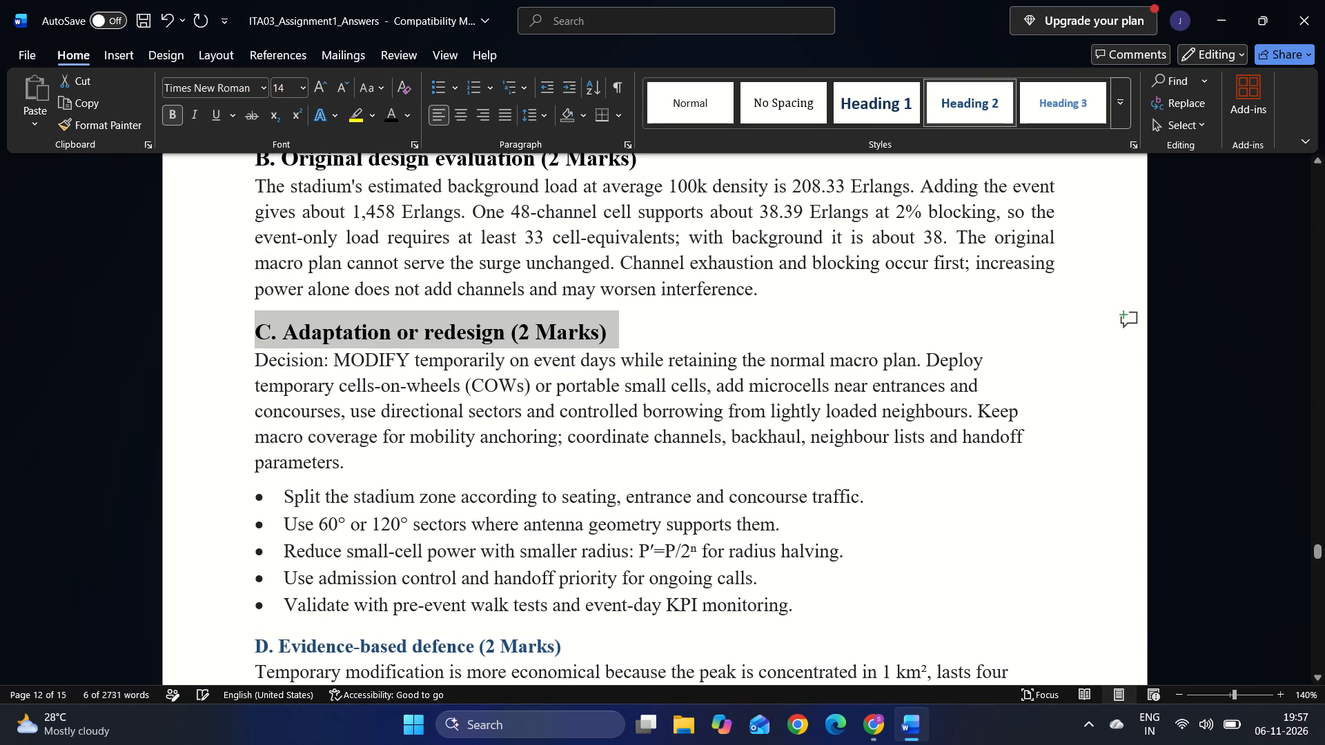
Justify the decision paragraph under C. Adaptation or redesign, above the bullet list.
drag(348, 467, 252, 370)
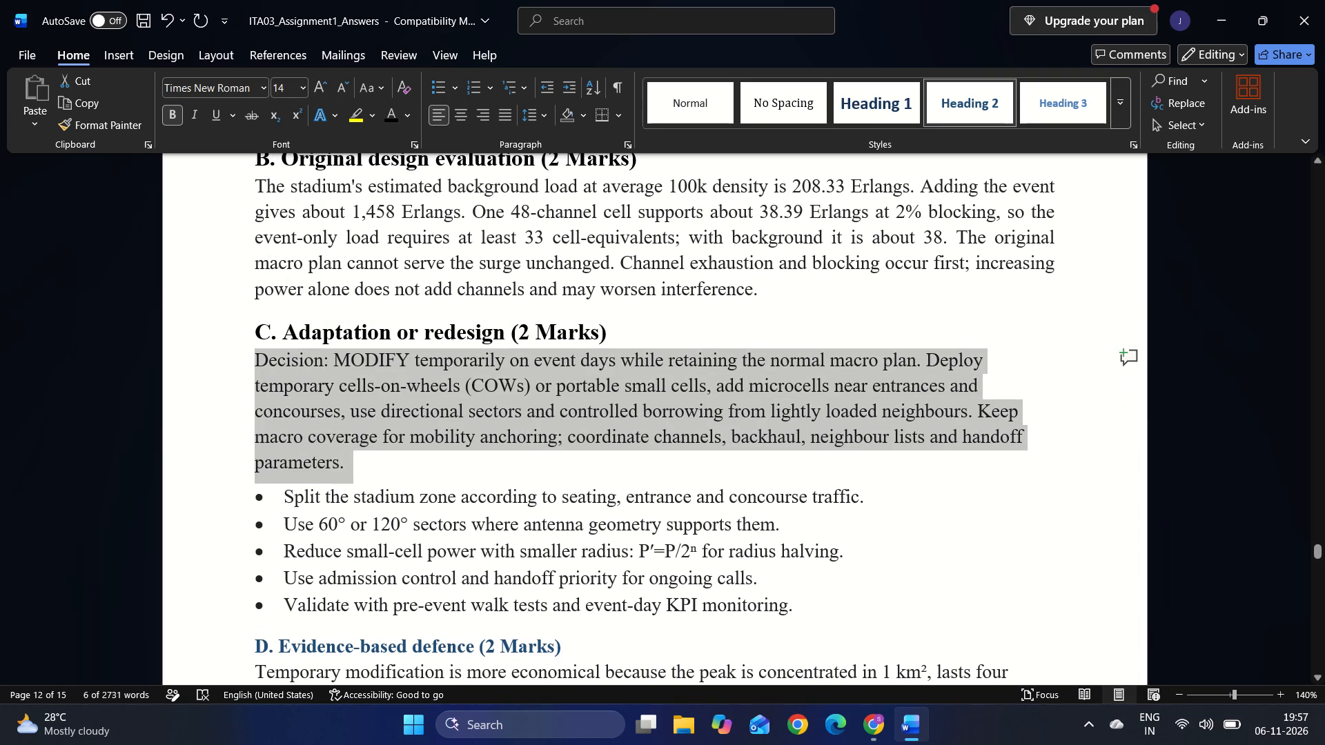
drag(252, 370, 251, 370)
key(ctrl+j)
scroll(498, 471, down, 1)
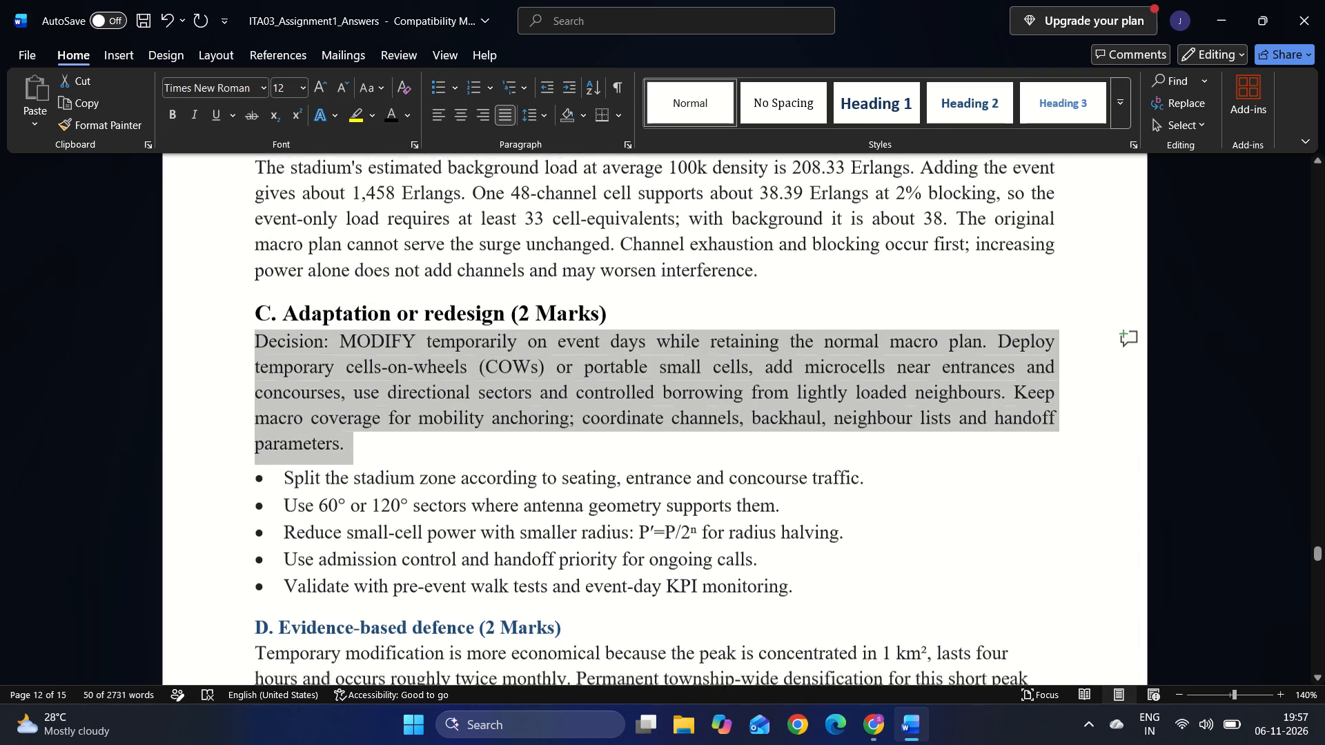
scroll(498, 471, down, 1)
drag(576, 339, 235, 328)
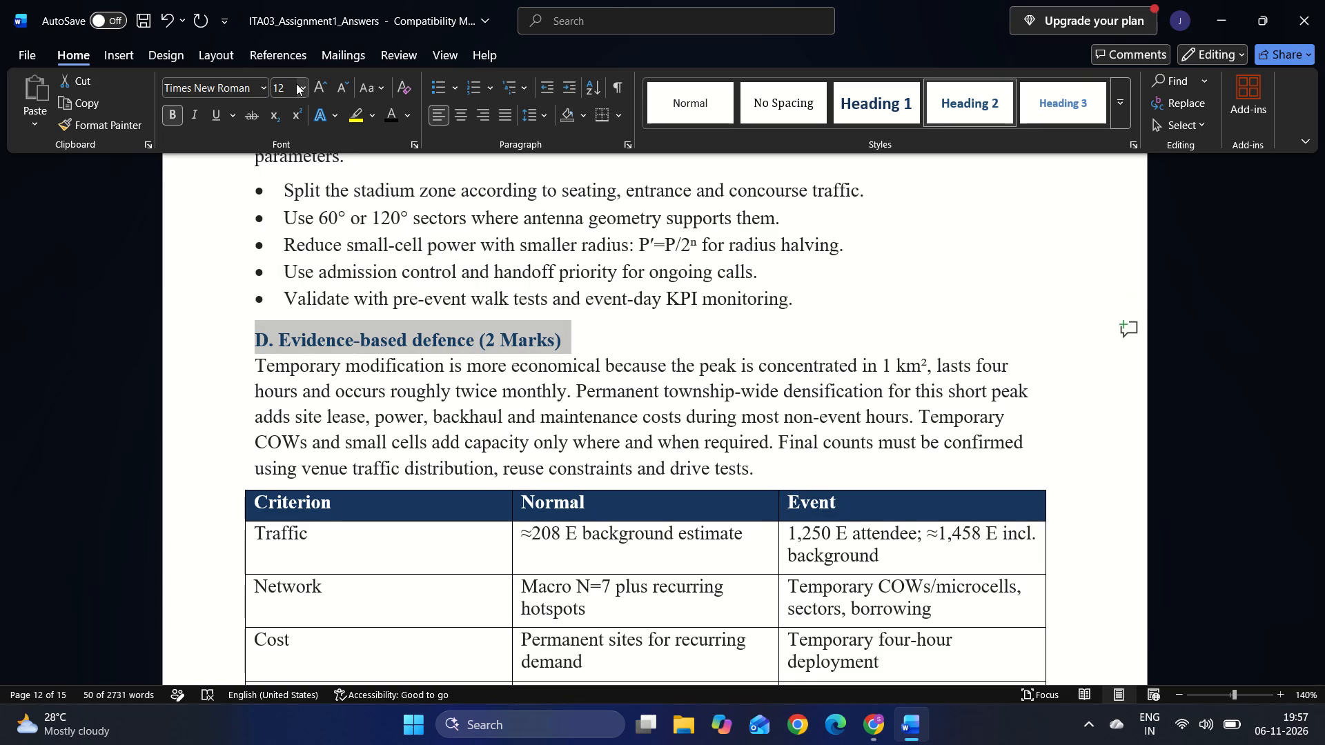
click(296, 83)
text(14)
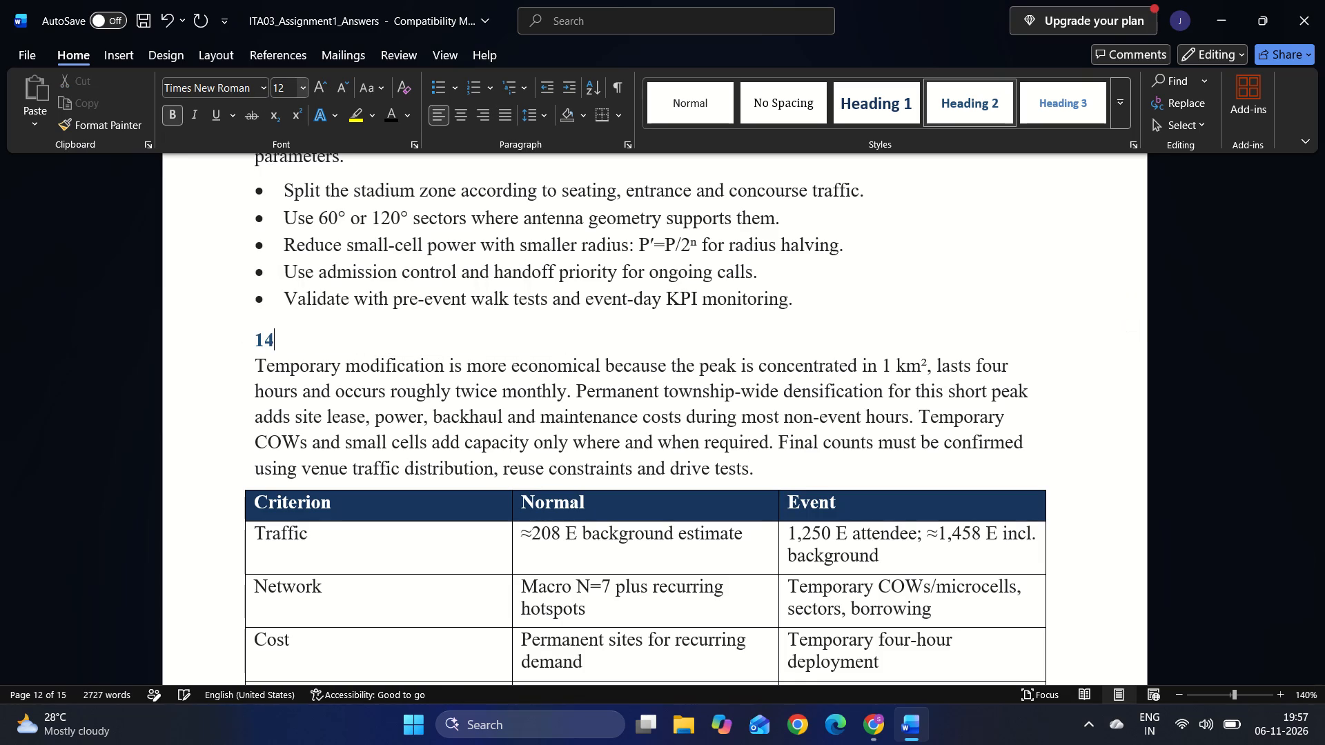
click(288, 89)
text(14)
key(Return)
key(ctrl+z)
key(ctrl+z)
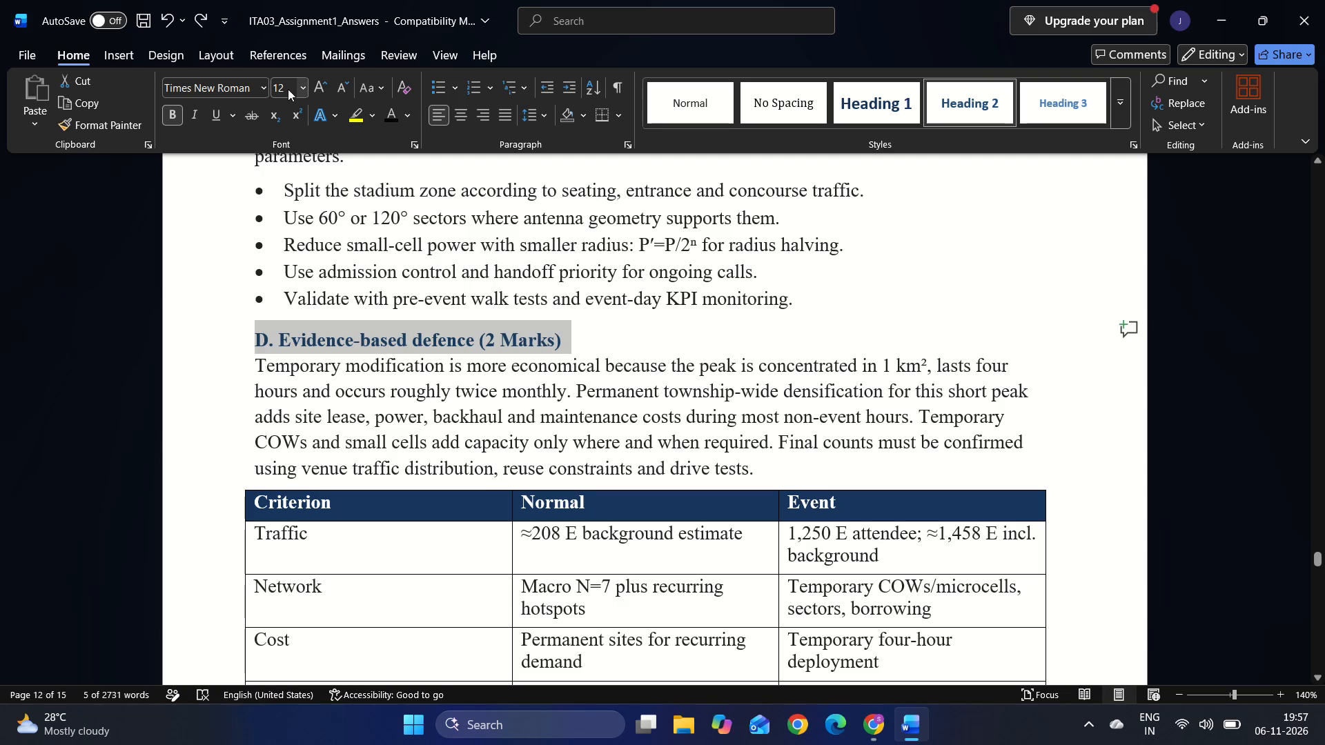
Set the subheading D. Evidence-based defence to font size 14 and colour it black.
click(303, 89)
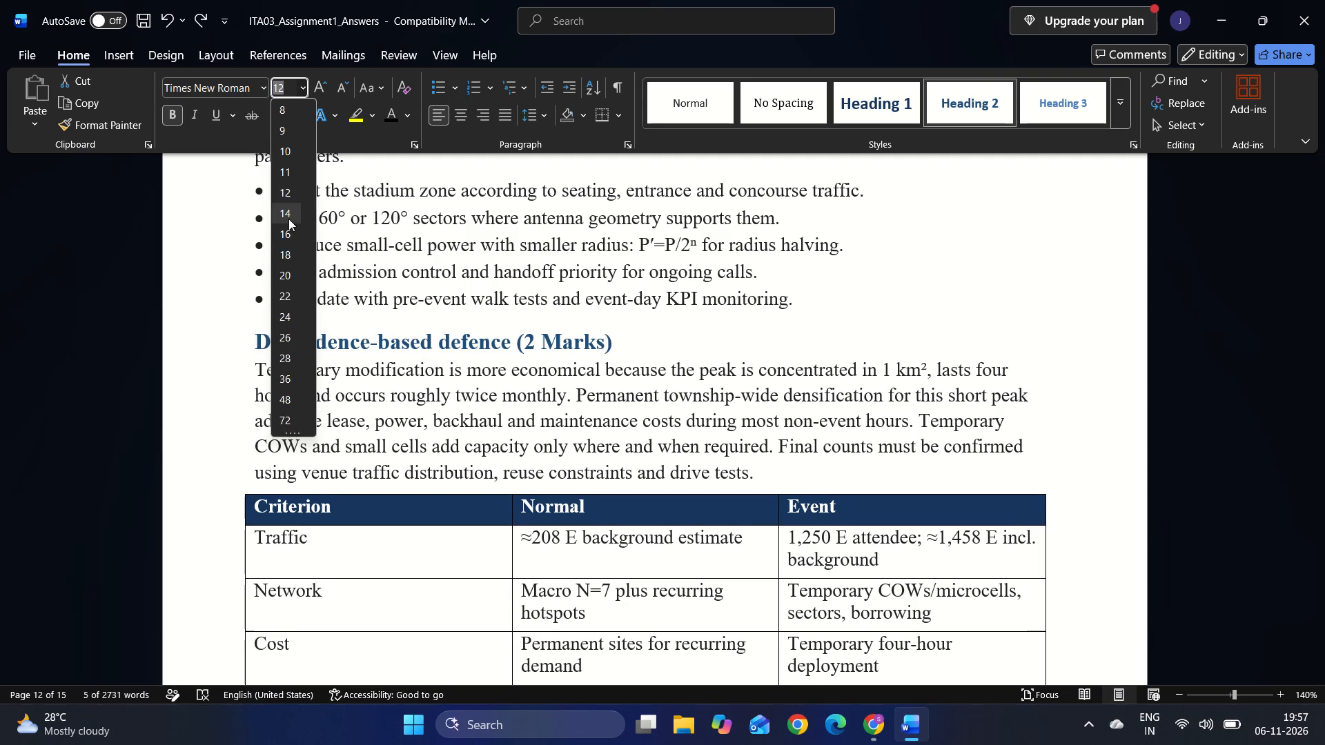
click(284, 219)
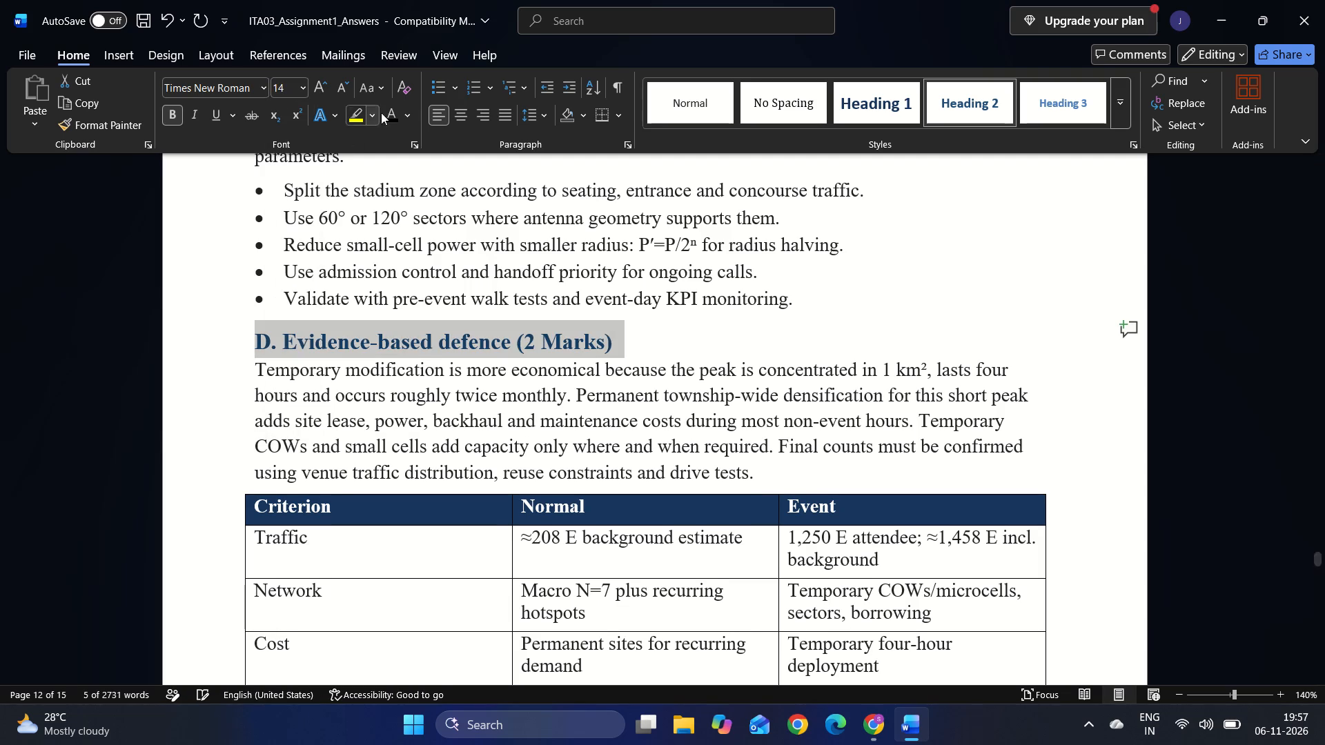
click(390, 114)
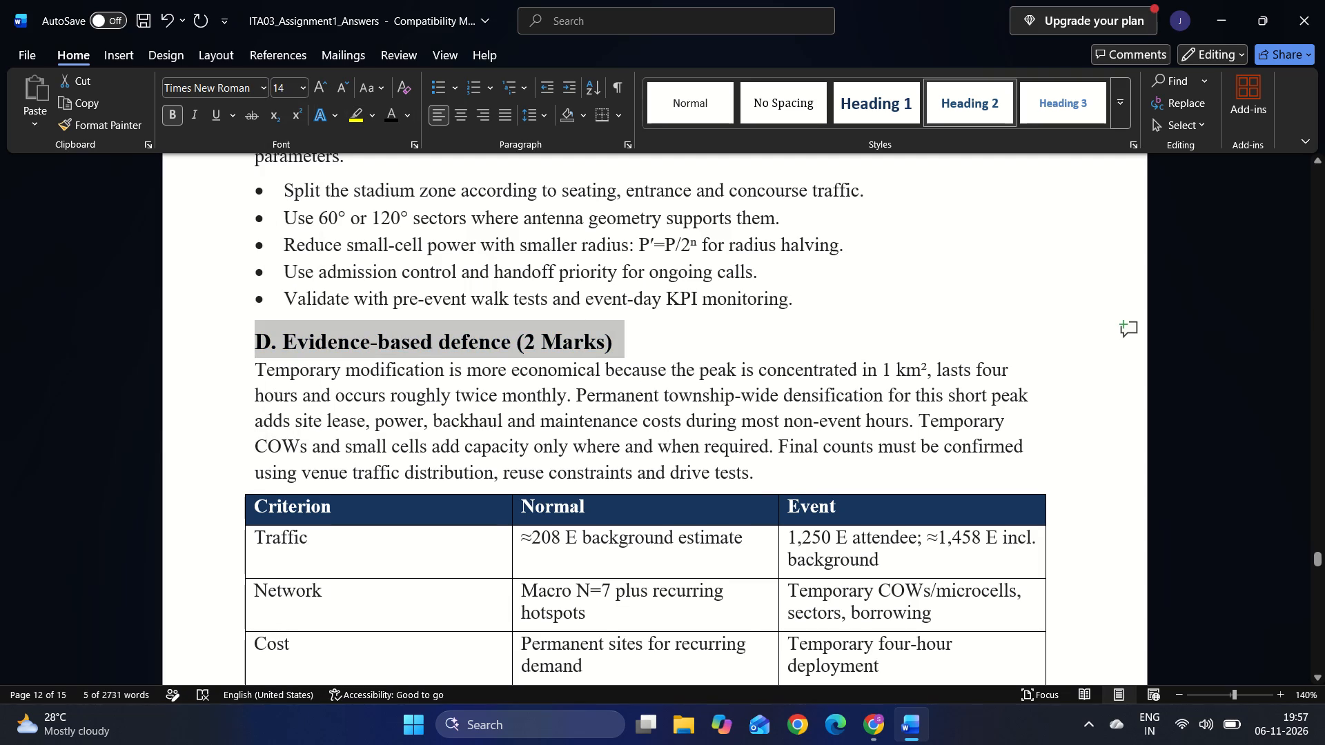
Justify the paragraph on temporary modification under D. Evidence-based defence, above the comparison table.
drag(769, 473, 260, 371)
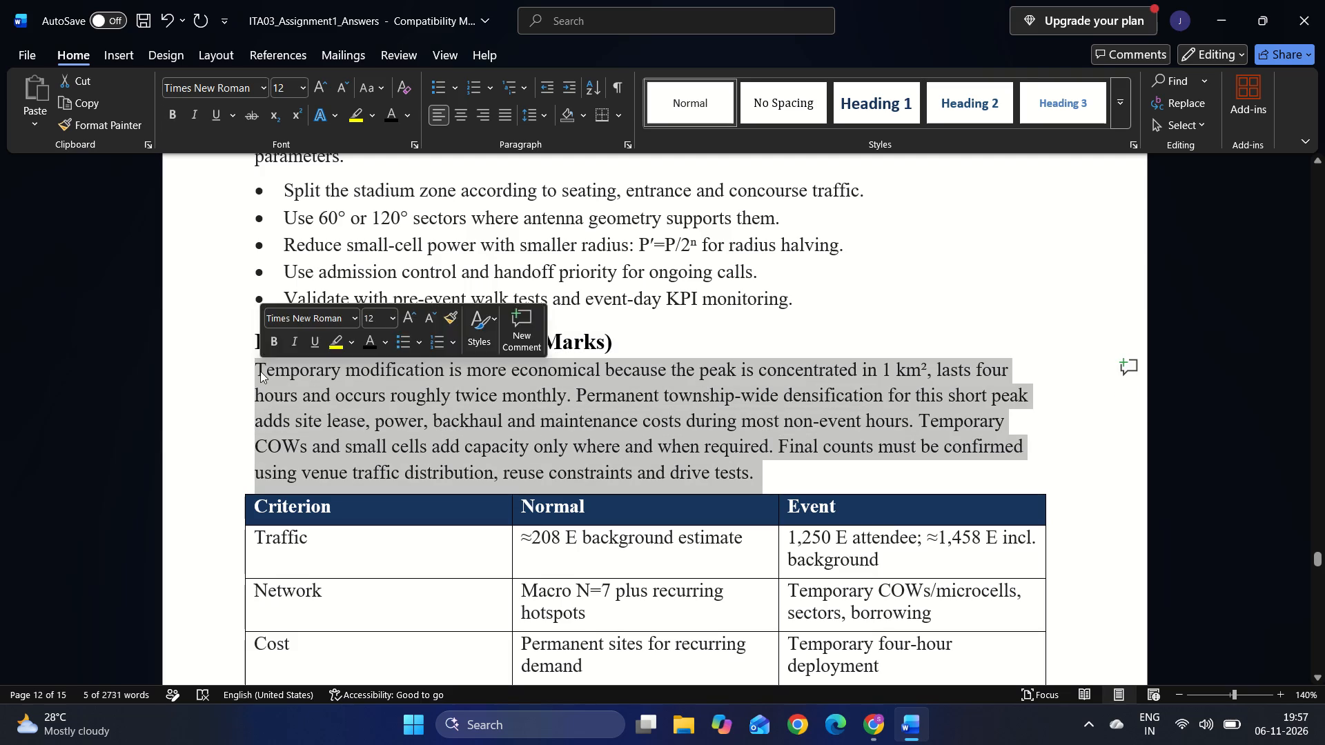
key(ctrl+j)
Insert a blank line between the D. Evidence-based defence paragraph and the Criterion/Normal/Event table.
scroll(458, 479, down, 1)
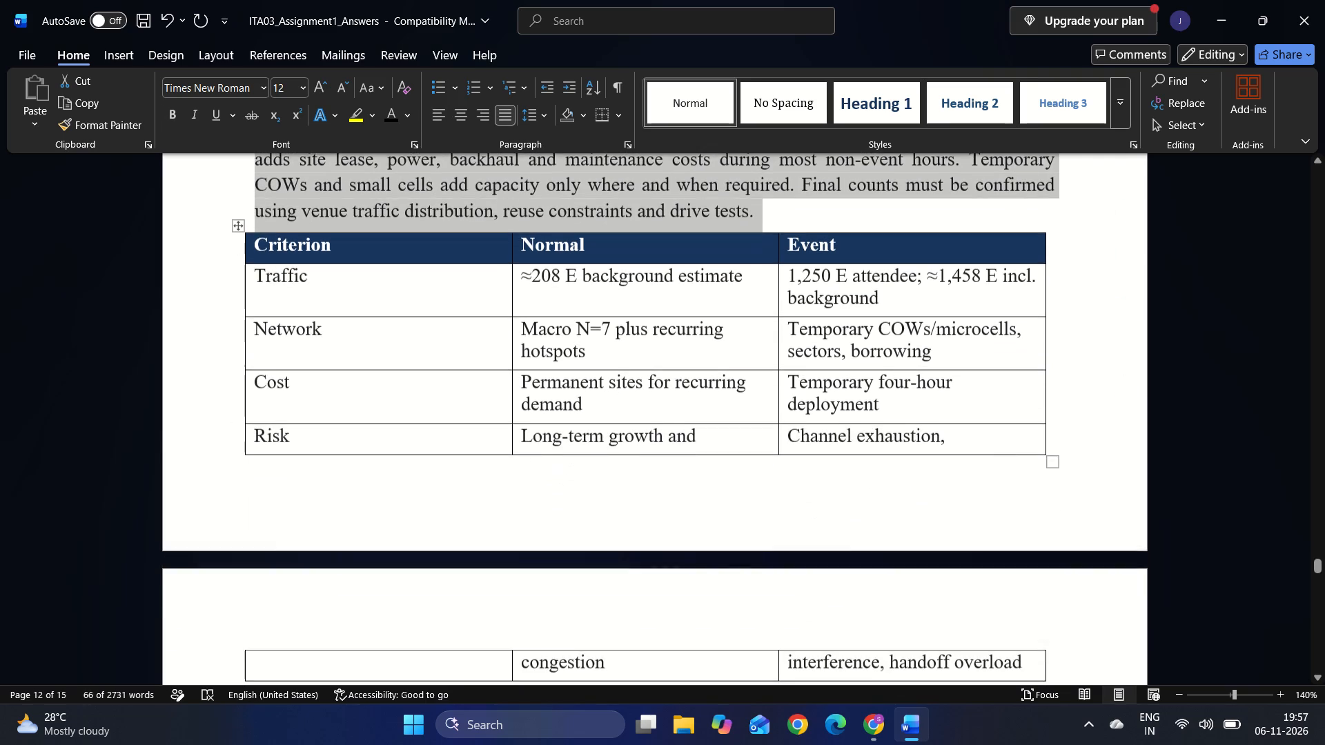
click(784, 208)
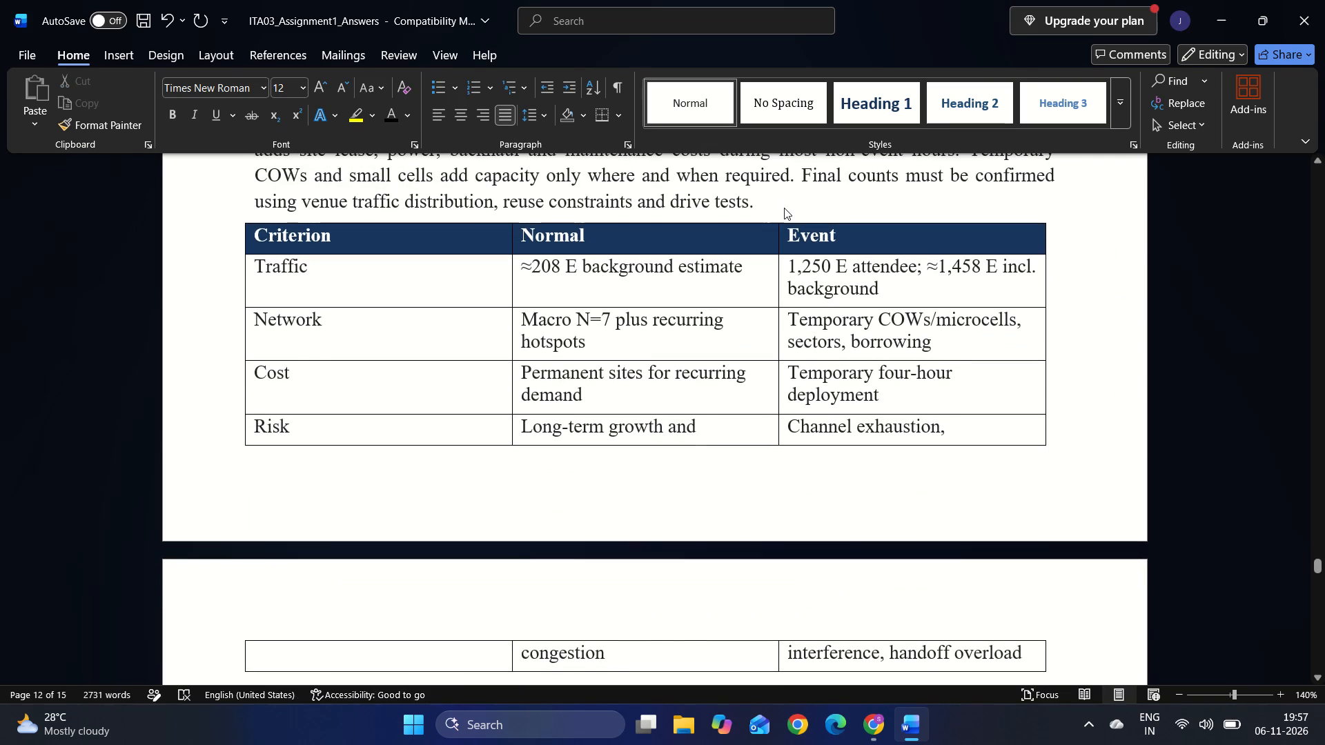
key(Return)
Set the Conclusion heading to font size 14 and colour it black.
scroll(784, 208, down, 1)
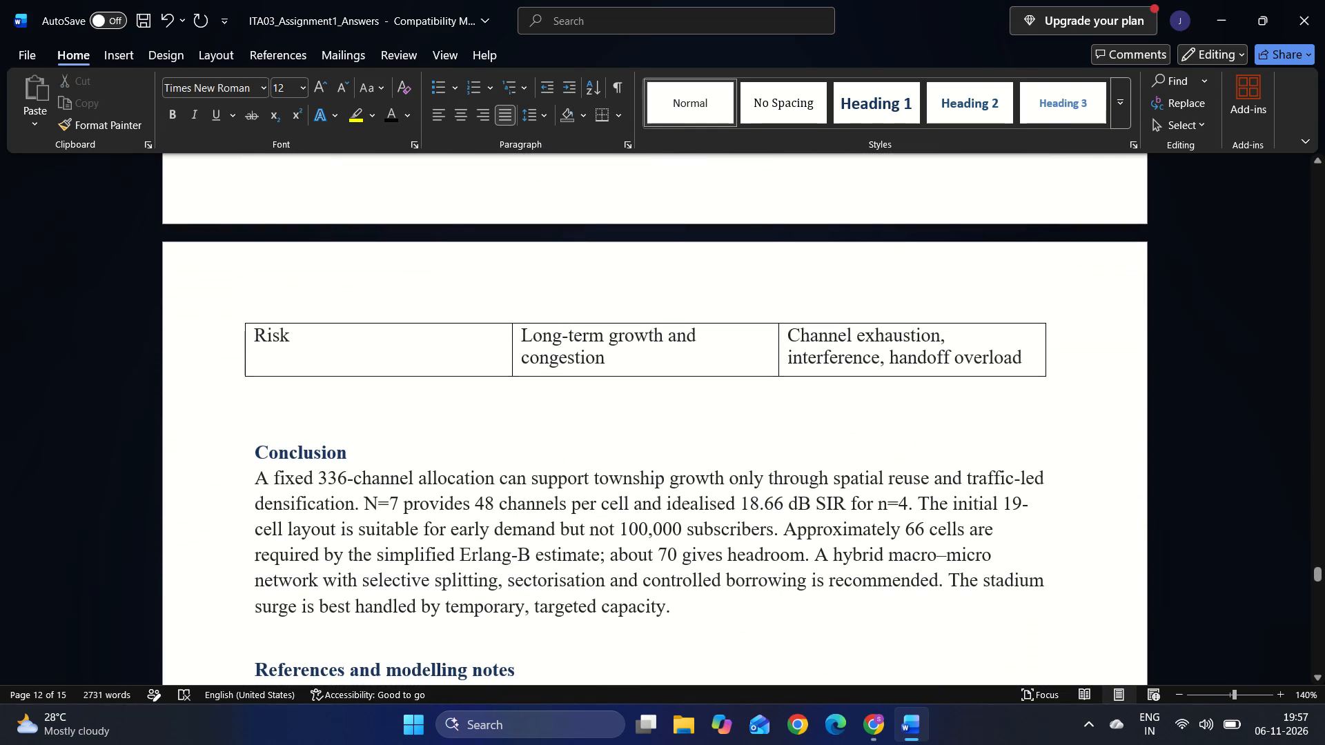
drag(350, 453, 240, 441)
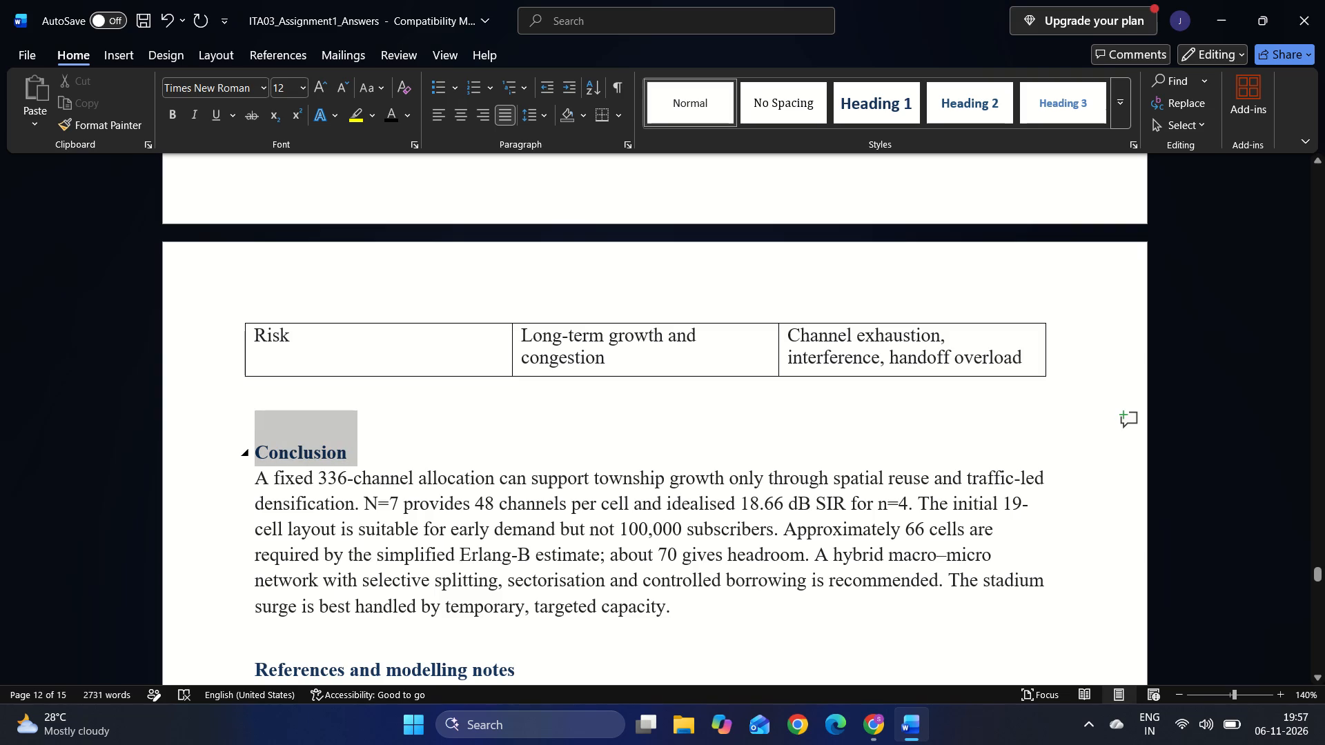
click(291, 92)
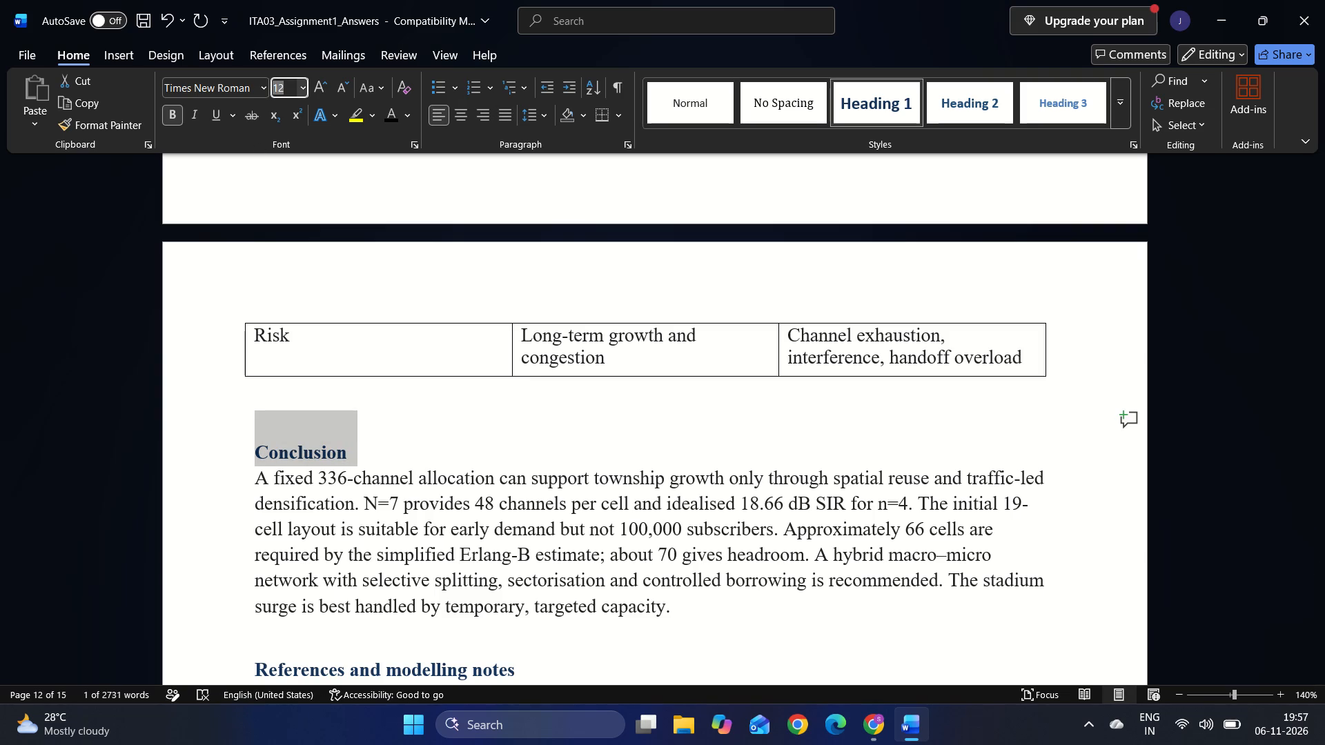
text(14)
key(Return)
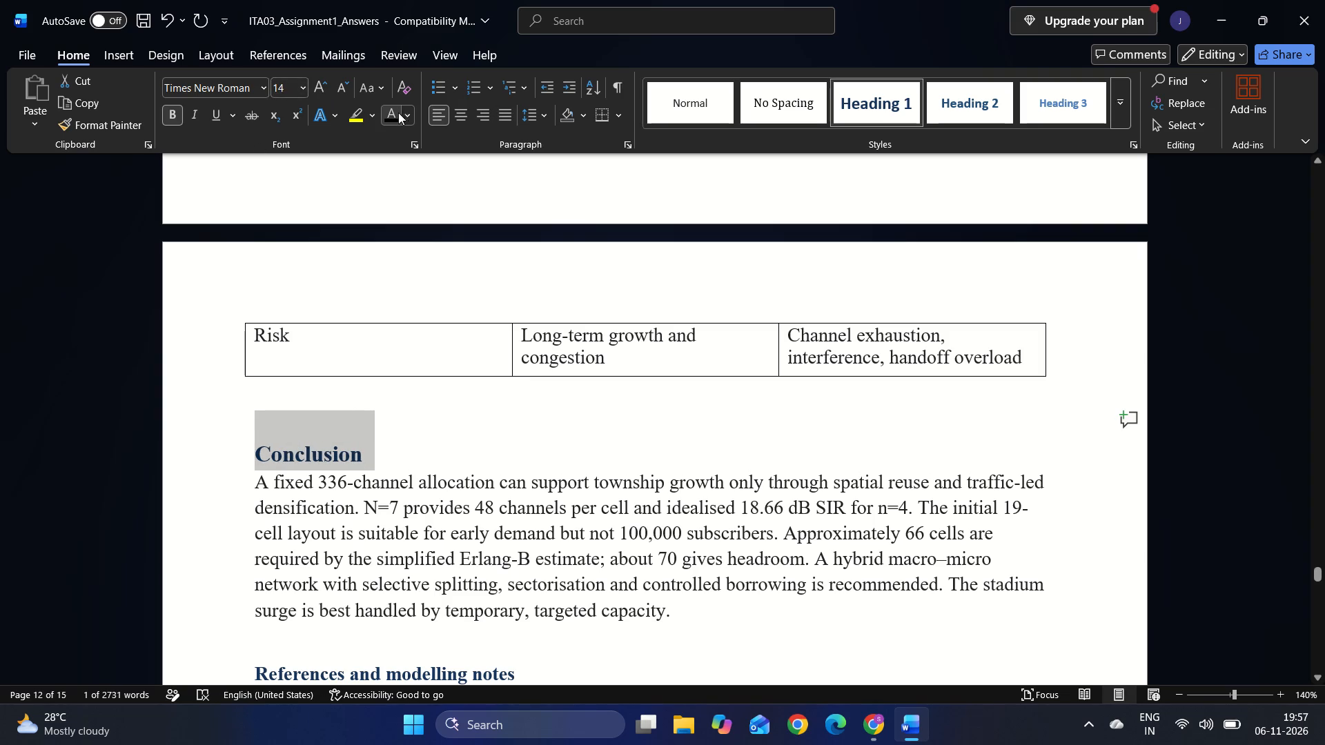
click(395, 114)
Justify the paragraph under the Conclusion heading.
scroll(562, 439, down, 4)
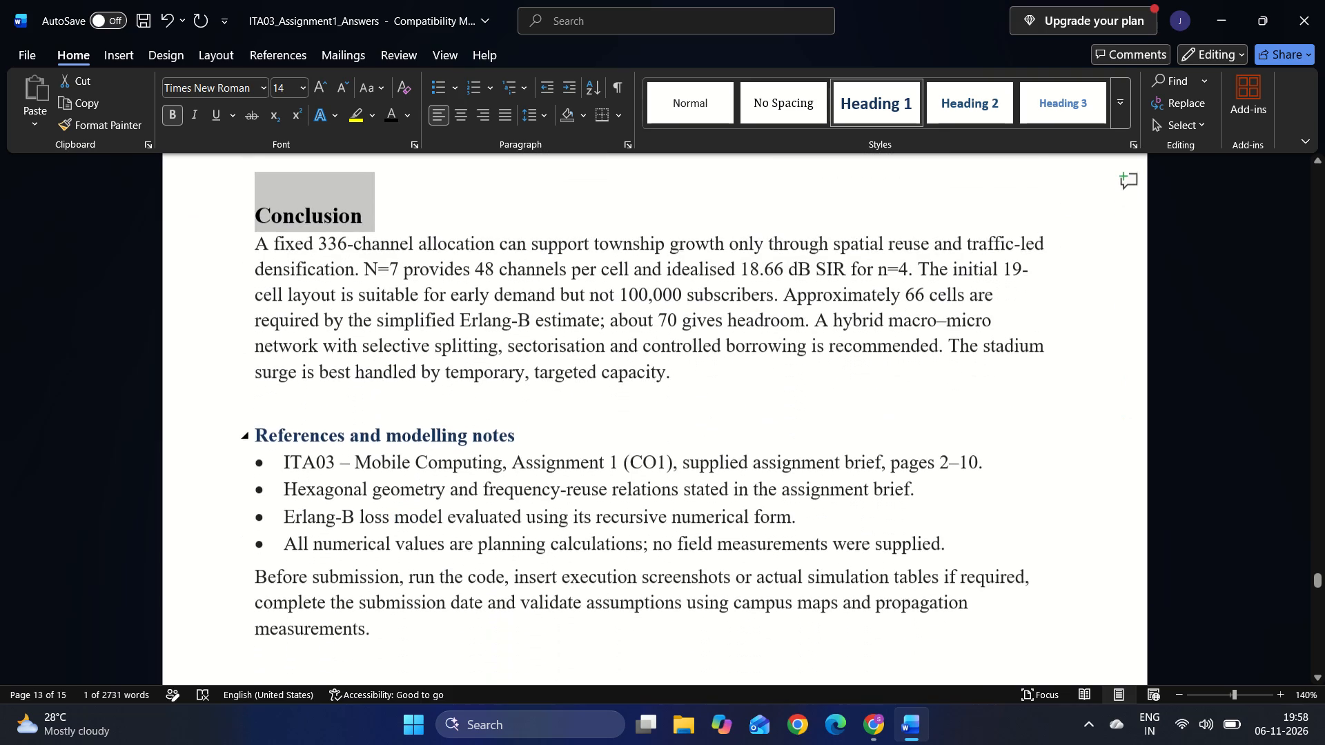
drag(672, 372, 273, 255)
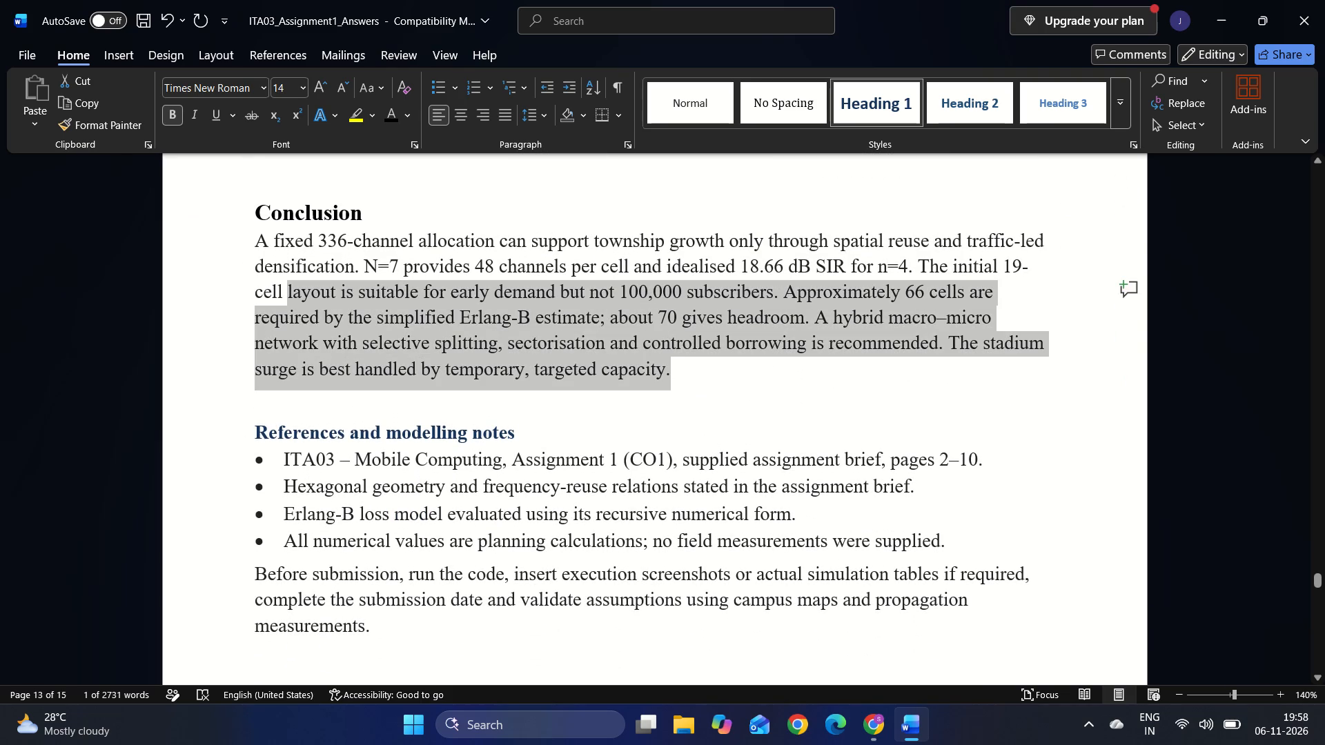
drag(273, 255, 255, 247)
key(ctrl+j)
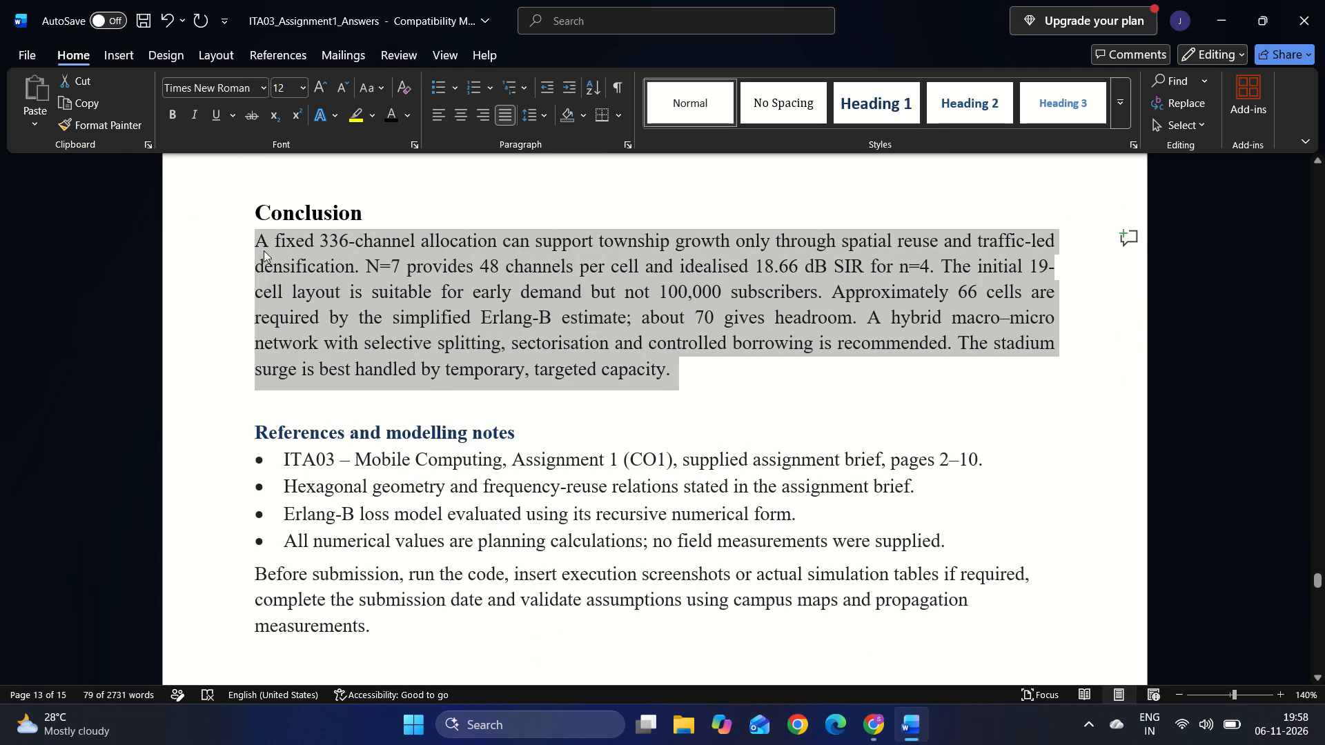
Delete the whole References and modelling notes section: its heading, the four bullets and the closing paragraph about submission.
scroll(434, 386, down, 1)
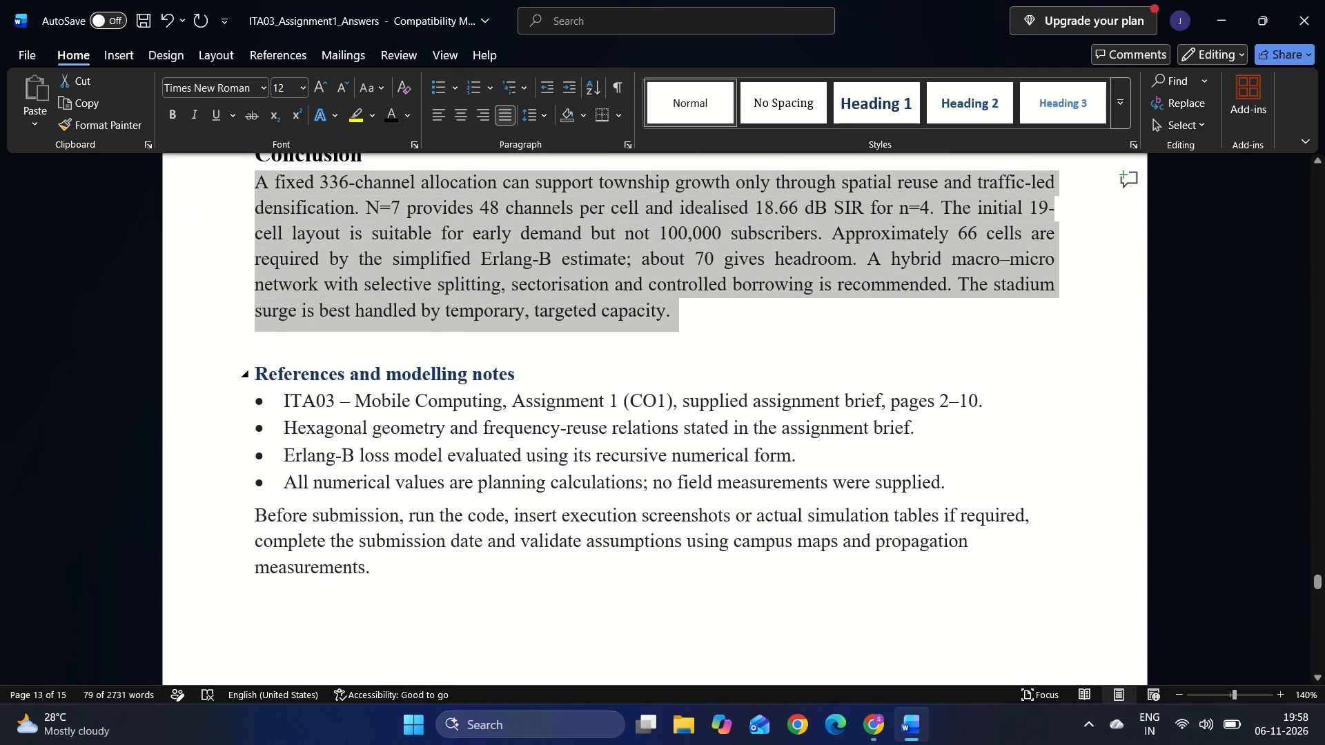
drag(527, 377, 277, 368)
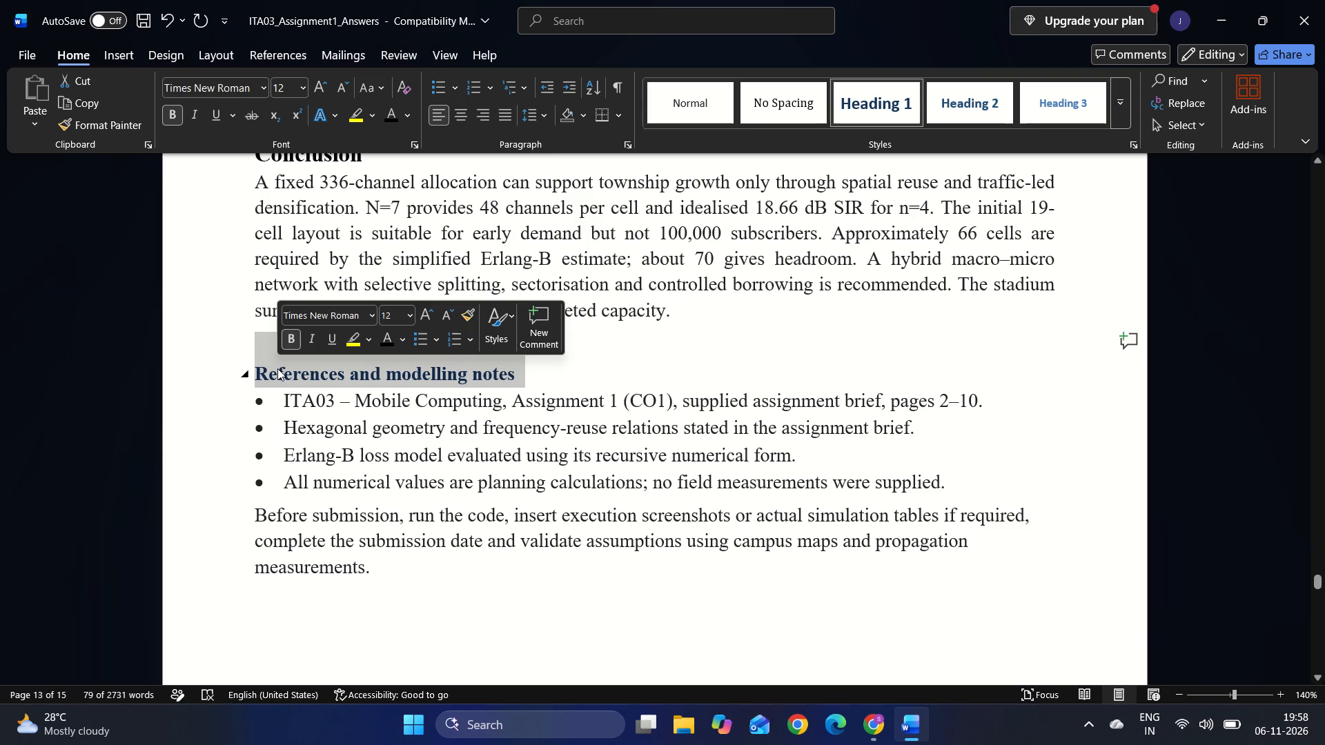
scroll(443, 623, down, 5)
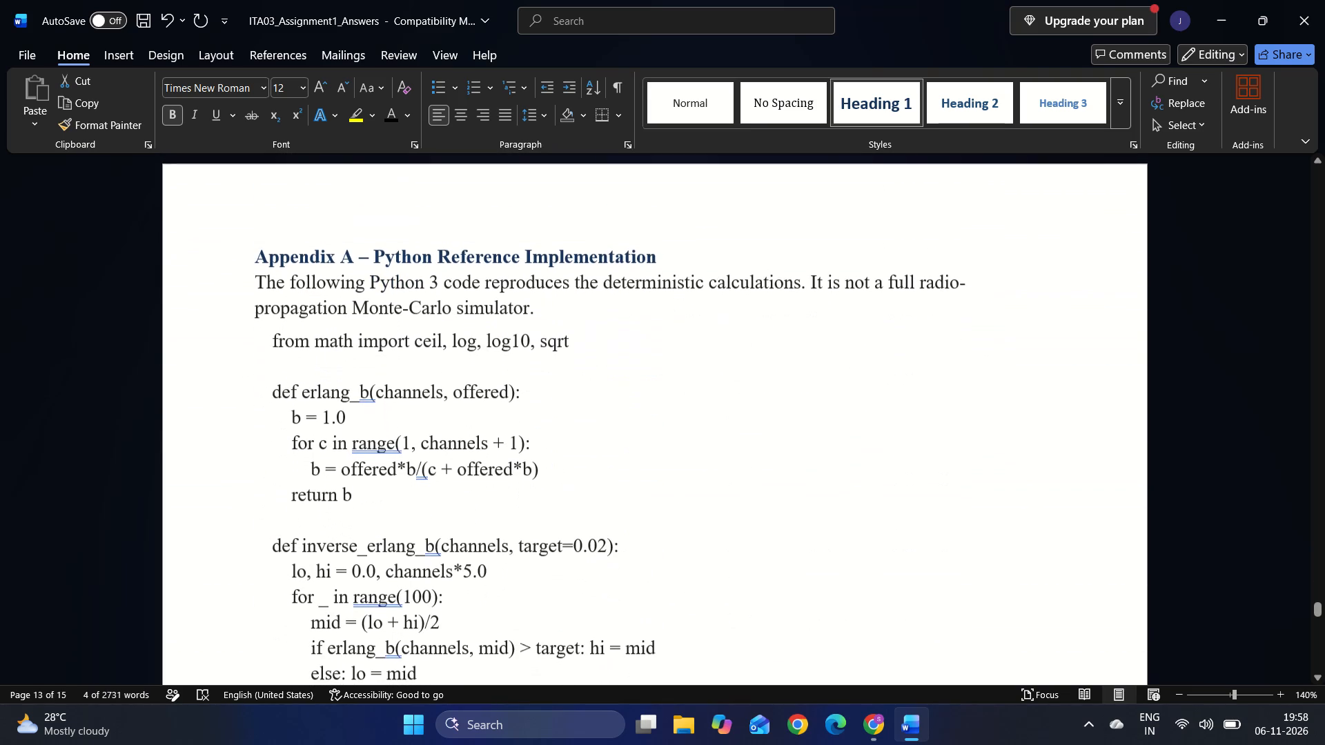
scroll(443, 623, up, 4)
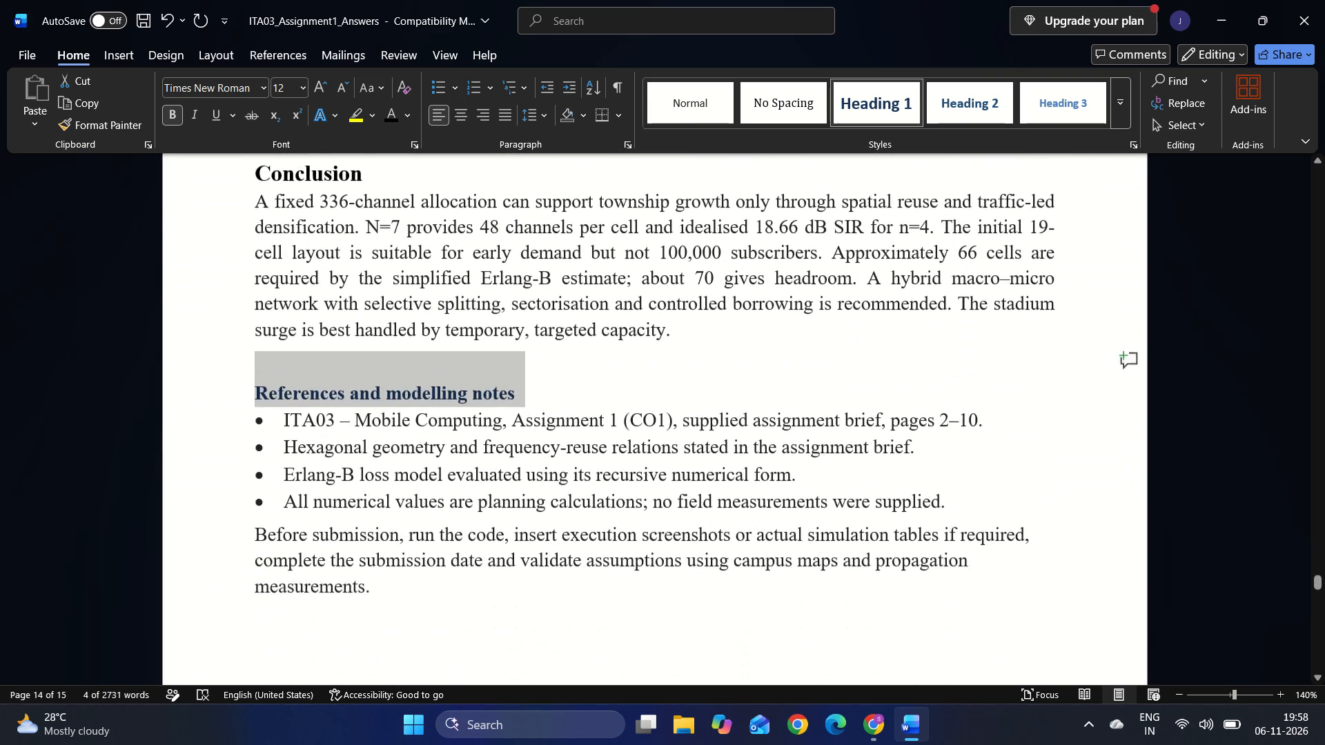
scroll(443, 623, up, 1)
drag(392, 554, 243, 373)
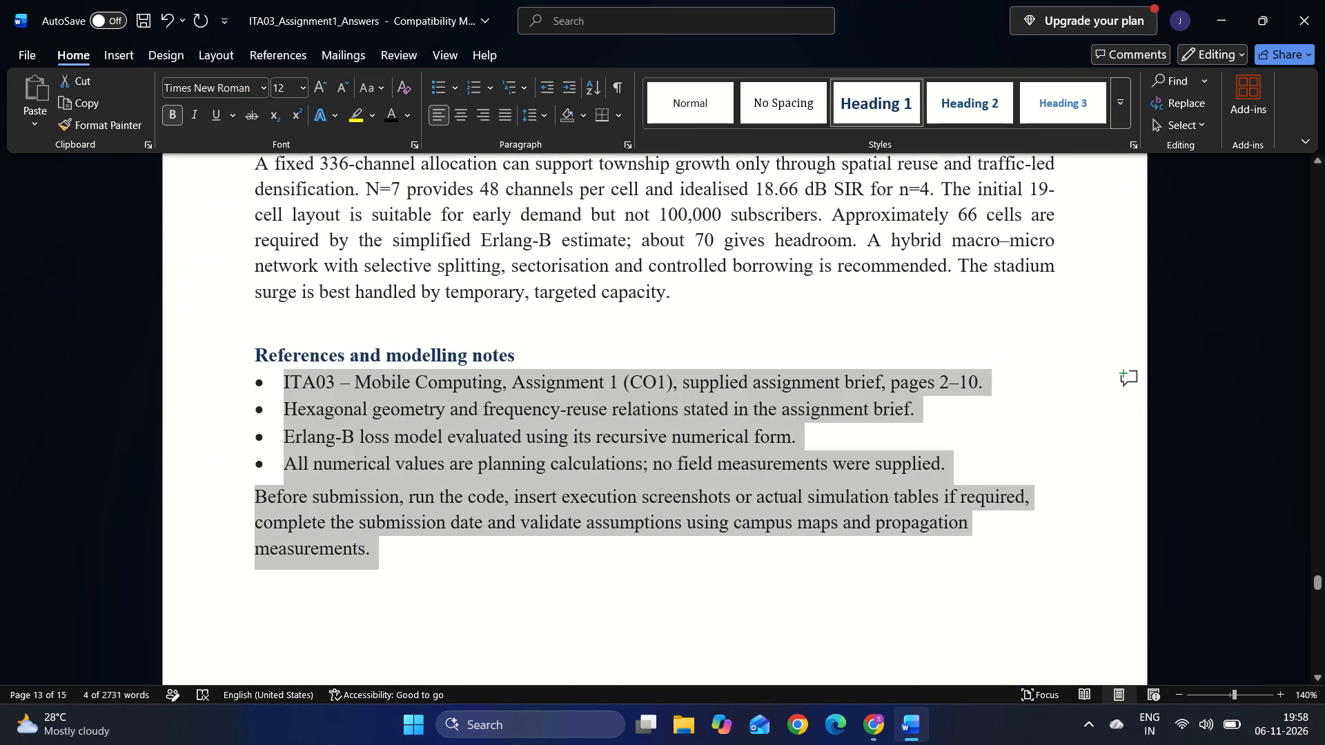
drag(243, 373, 258, 338)
key(BackSpace)
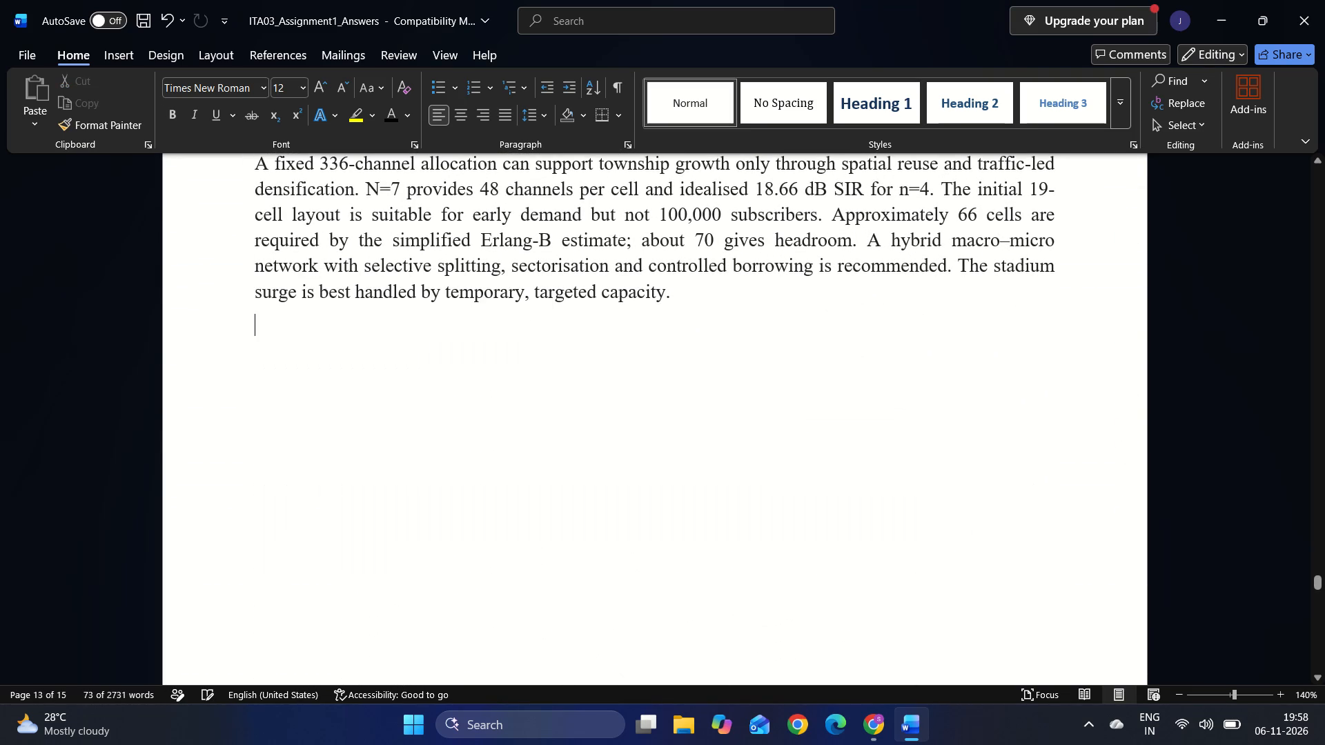
Colour the heading Appendix A – Python Reference Implementation black.
scroll(258, 338, down, 4)
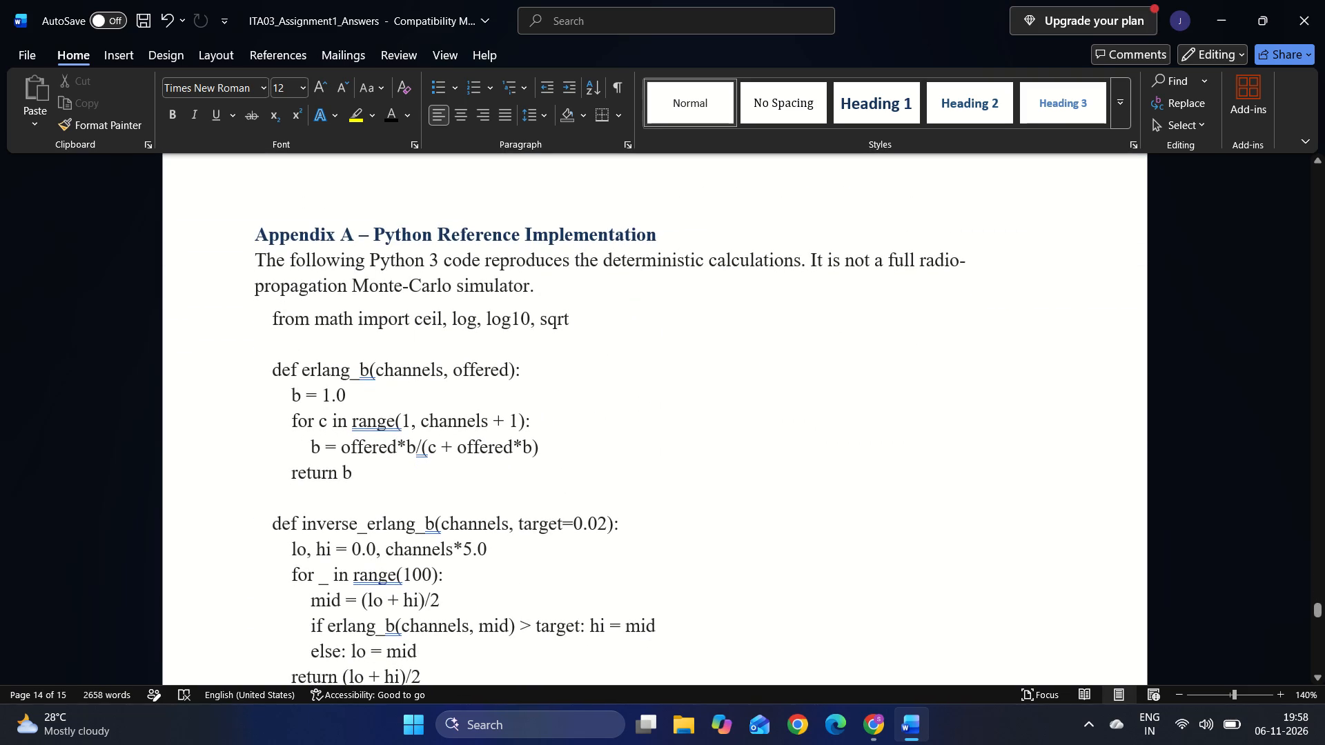
drag(664, 237, 255, 211)
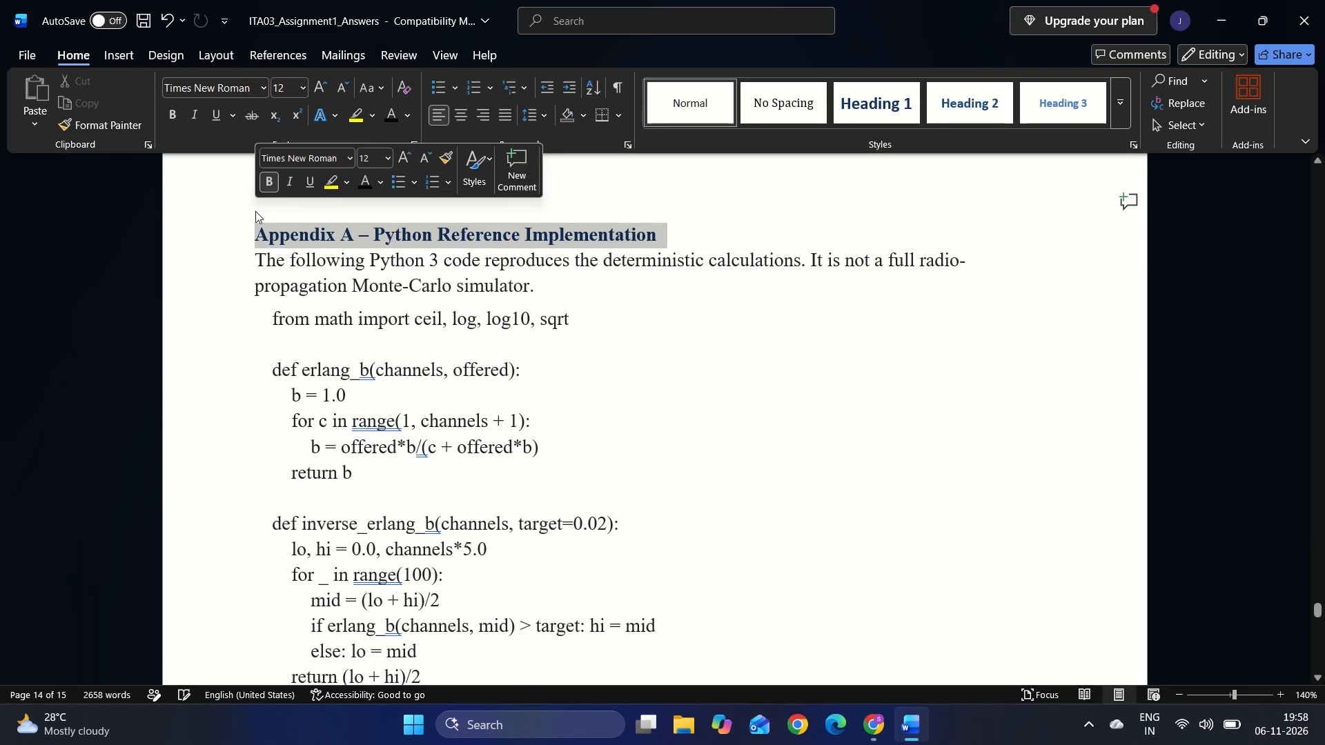
click(389, 119)
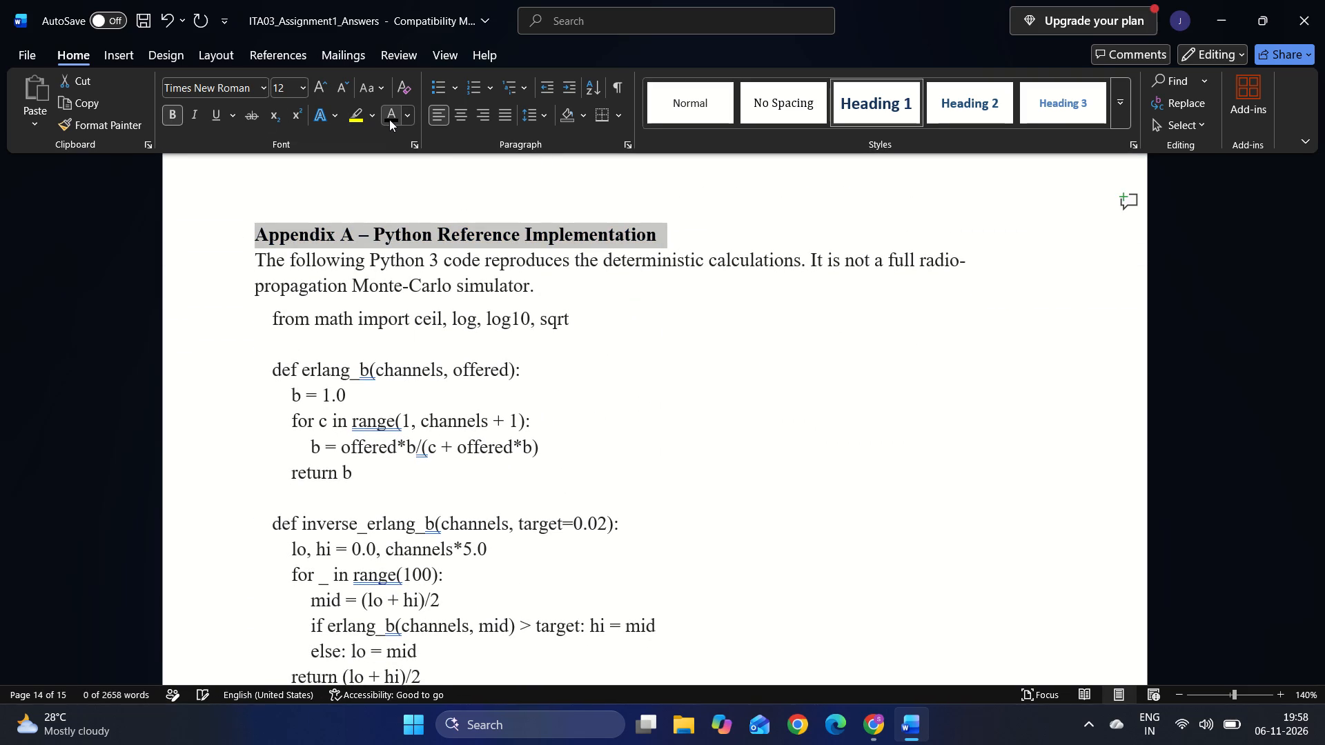
Look through the Python code listing in Appendix A and on to the start of Appendix B.
scroll(607, 395, down, 4)
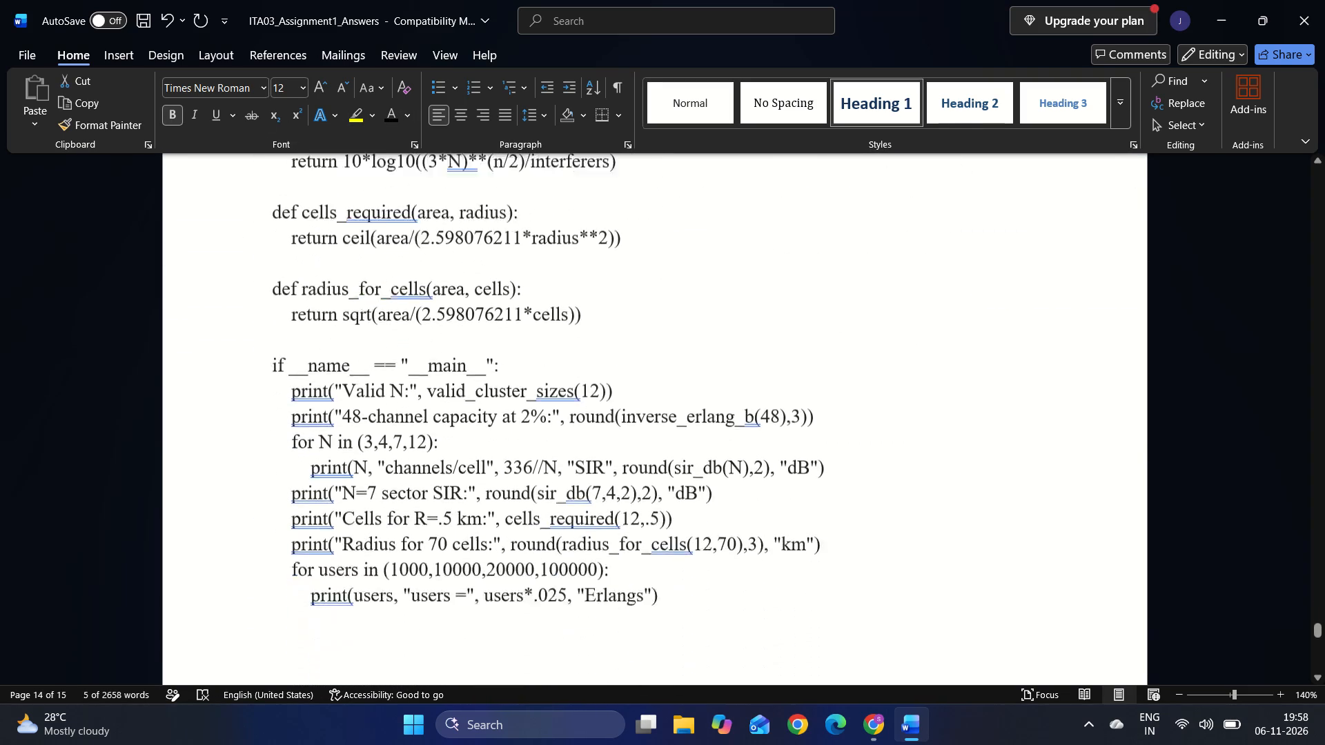
scroll(607, 395, down, 2)
scroll(607, 395, up, 2)
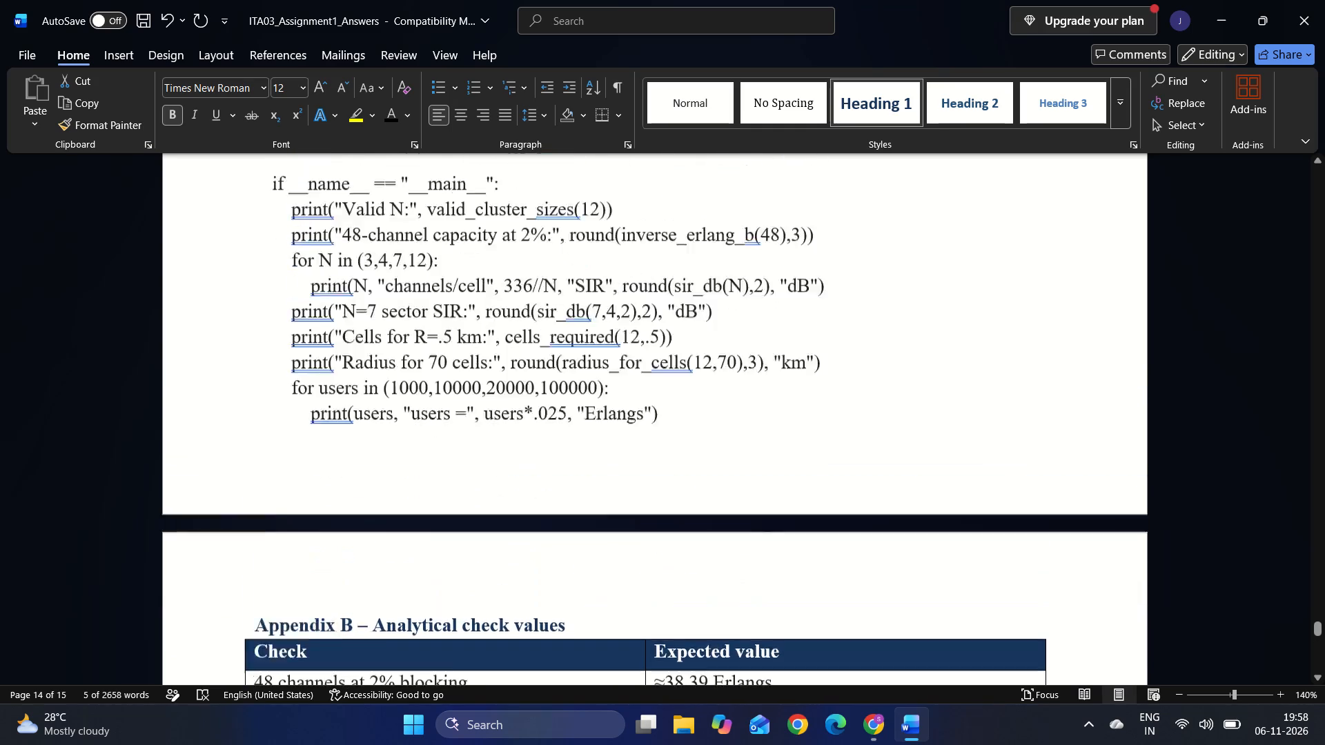
scroll(607, 395, up, 1)
scroll(525, 371, up, 1)
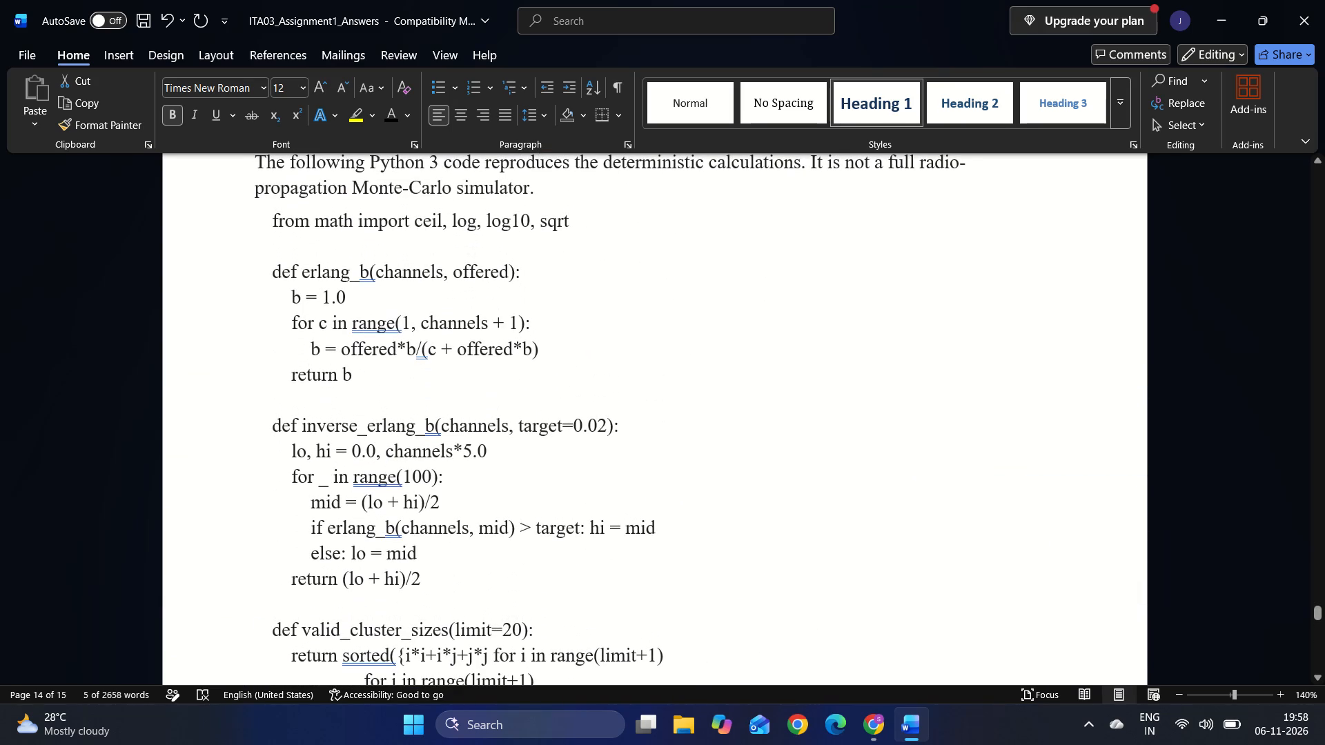
scroll(716, 67, up, 1)
scroll(689, 290, up, 1)
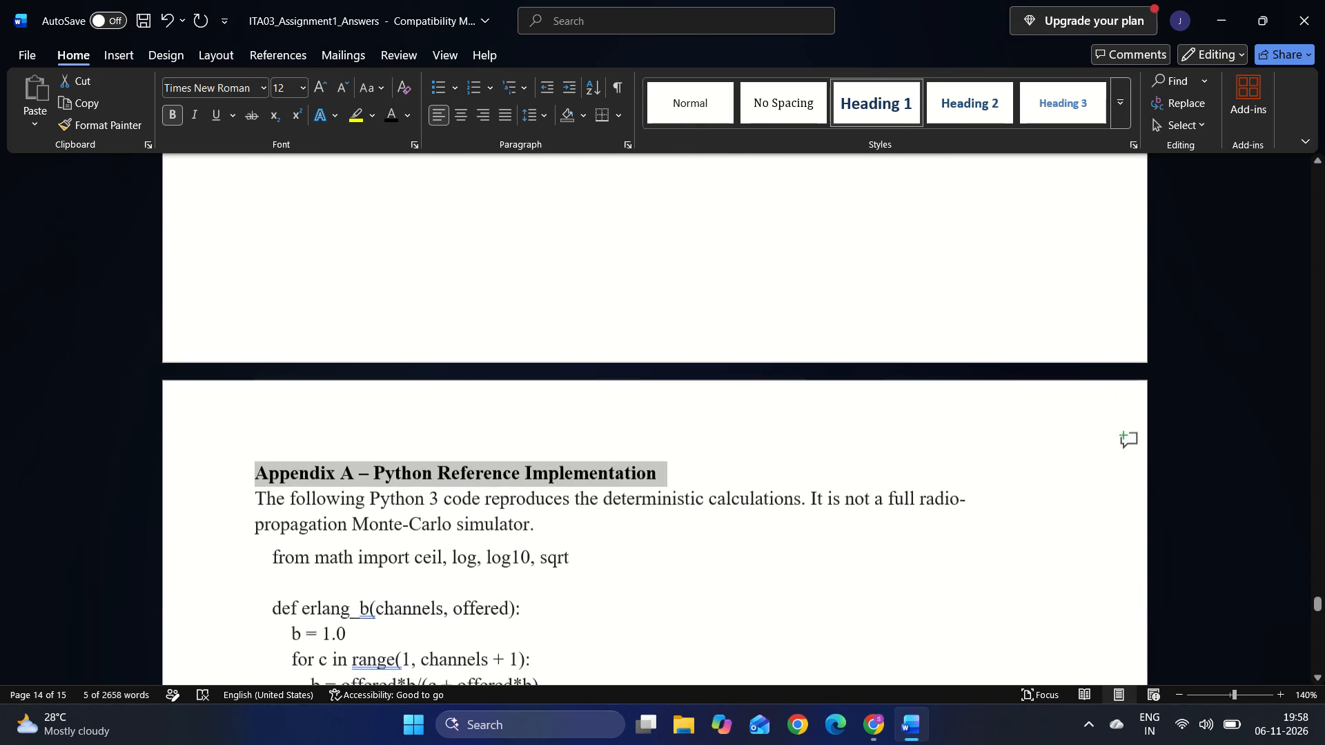
scroll(689, 290, up, 1)
Remove the blank lines before the erlang_b and inverse_erlang_b function definitions in the Appendix A code.
scroll(689, 290, down, 2)
click(355, 404)
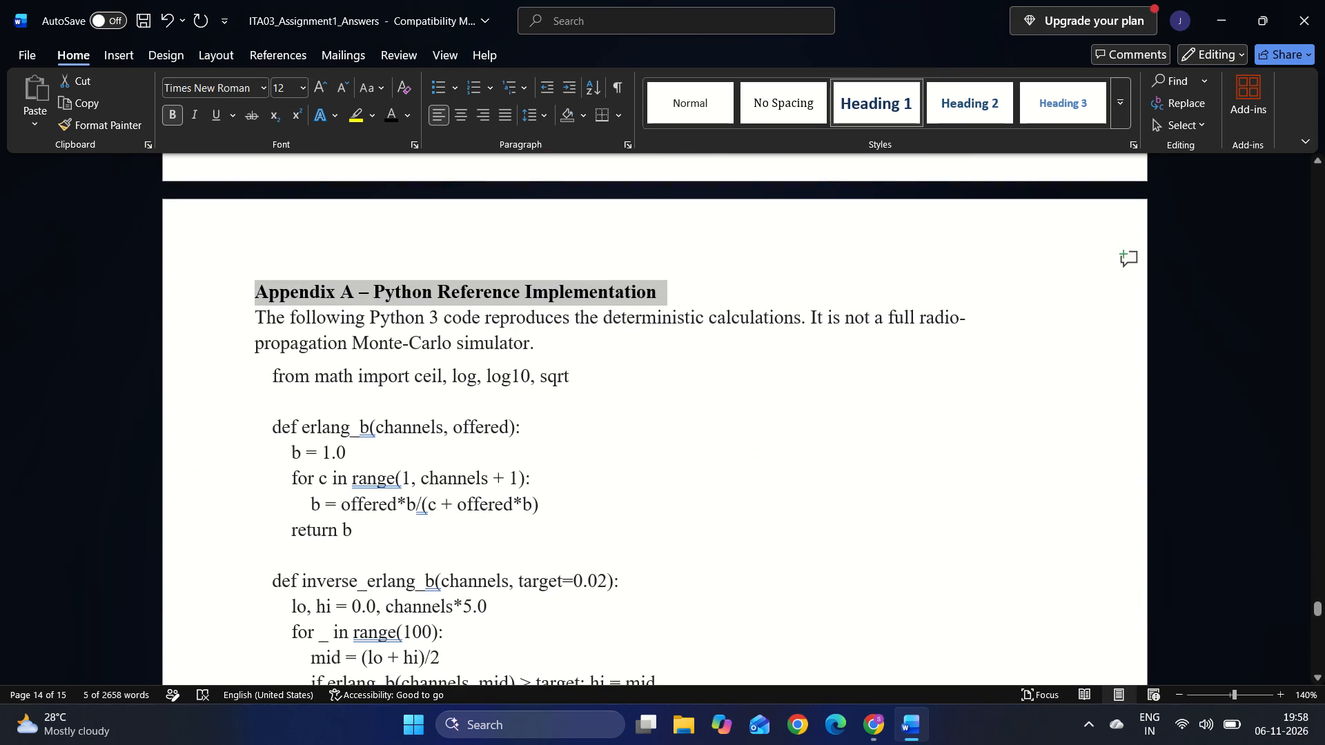
key(BackSpace)
key(BackSpace)
key(BackSpace)
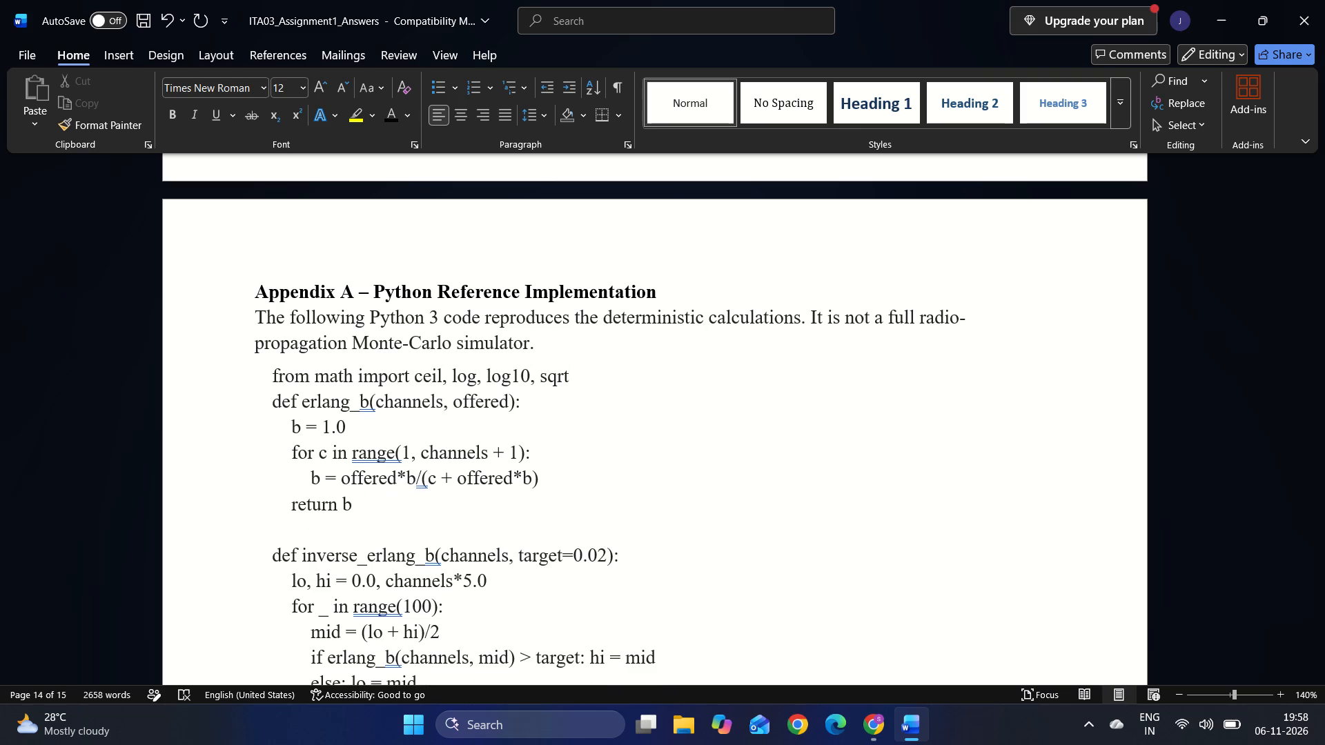
key(Down)
key(Down)
key(Down)
key(Down)
key(Down)
key(Down)
key(BackSpace)
key(BackSpace)
key(BackSpace)
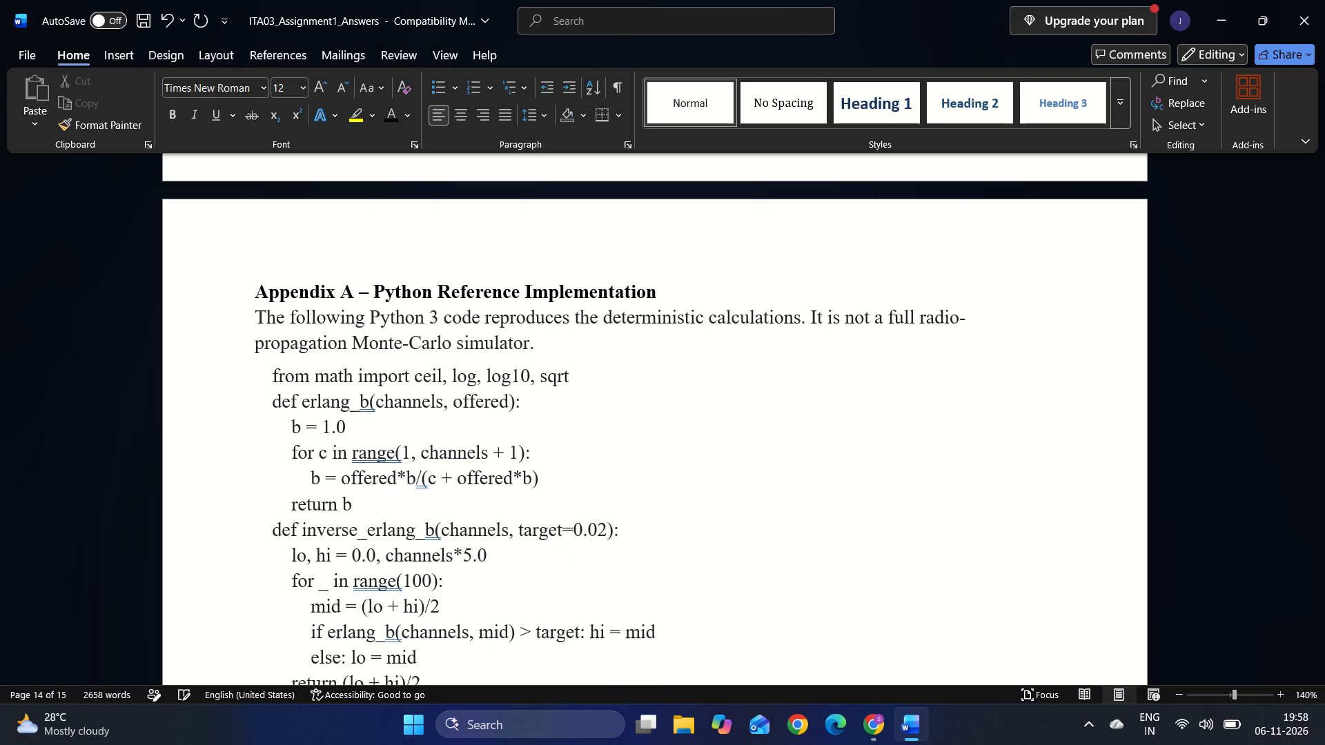
Remove the blank line before the valid_cluster_sizes function definition in the Appendix A code.
key(Down)
key(Down)
key(Down)
key(Down)
key(Down)
key(Down)
key(Down)
key(Down)
key(Down)
key(Down)
key(Up)
key(Up)
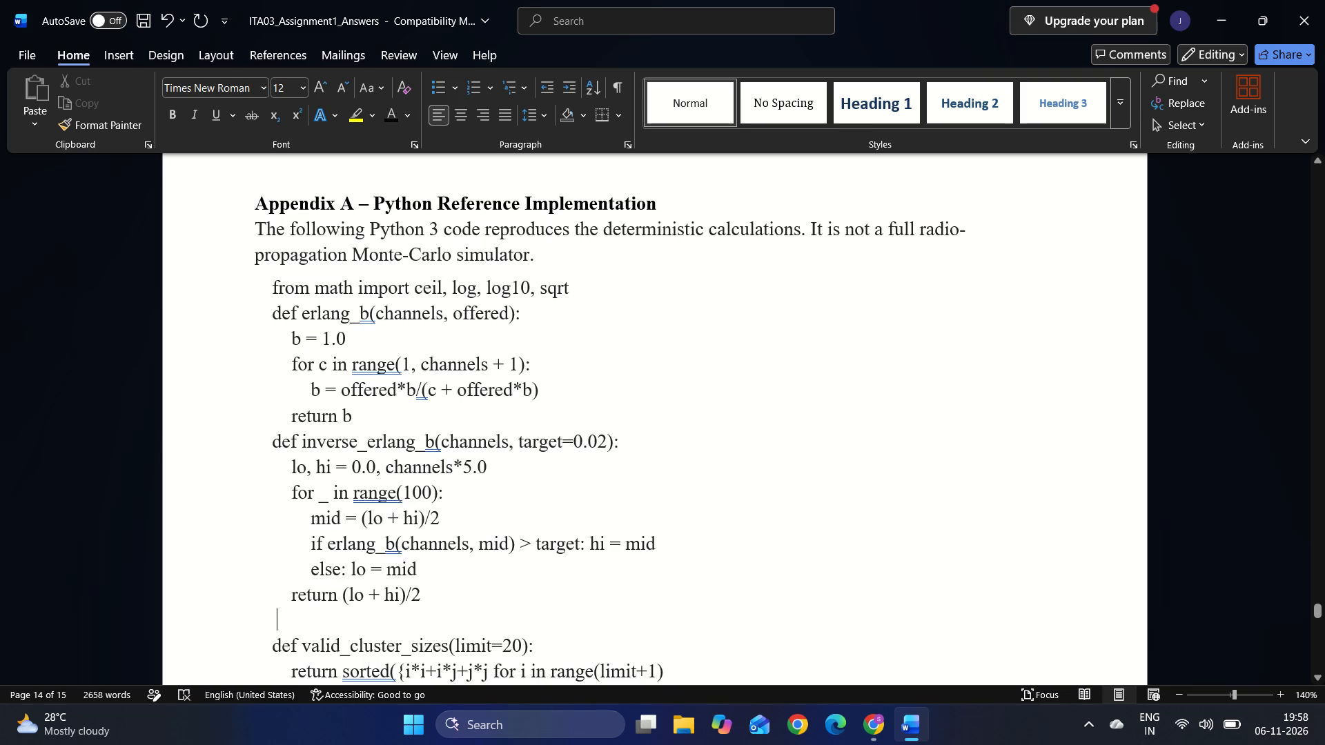
key(BackSpace)
key(BackSpace)
key(BackSpace)
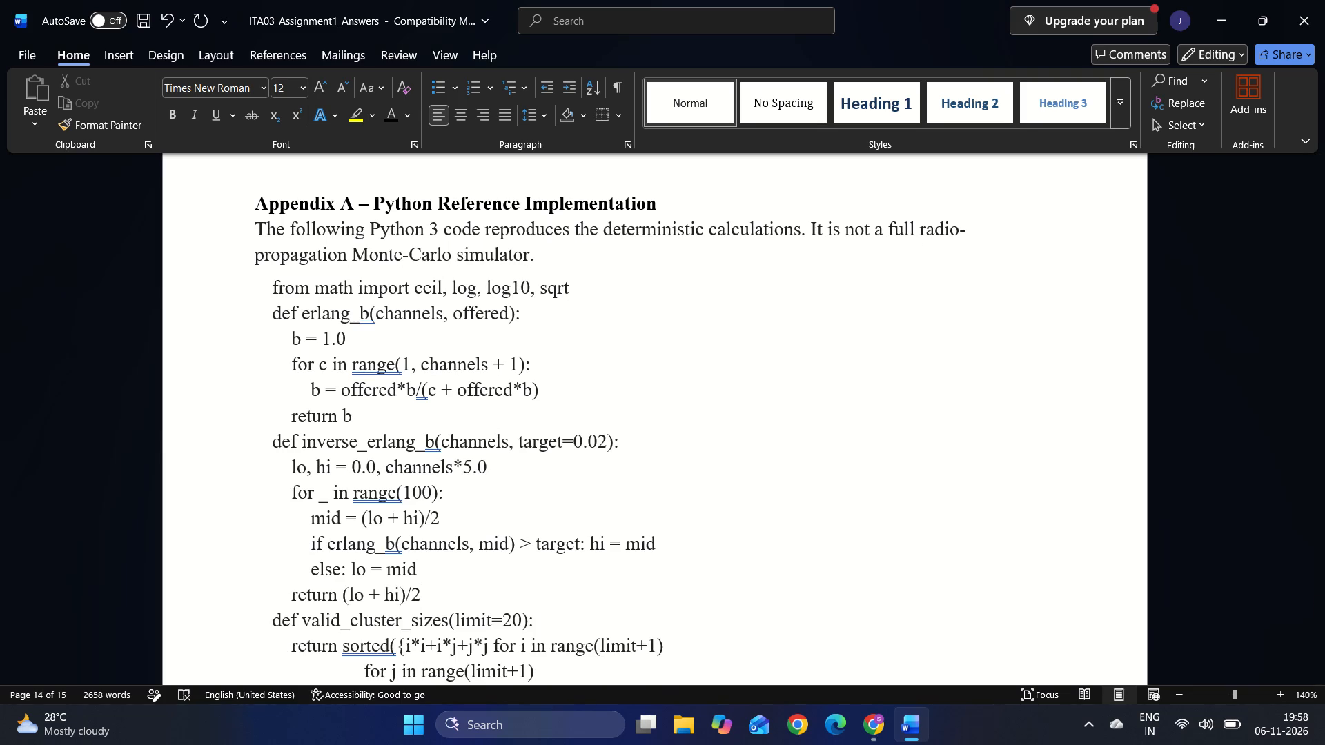
Remove the blank line between the end of valid_cluster_sizes and the sir_db function definition.
key(Down)
key(Down)
key(Down)
key(Down)
key(Down)
key(Down)
key(Up)
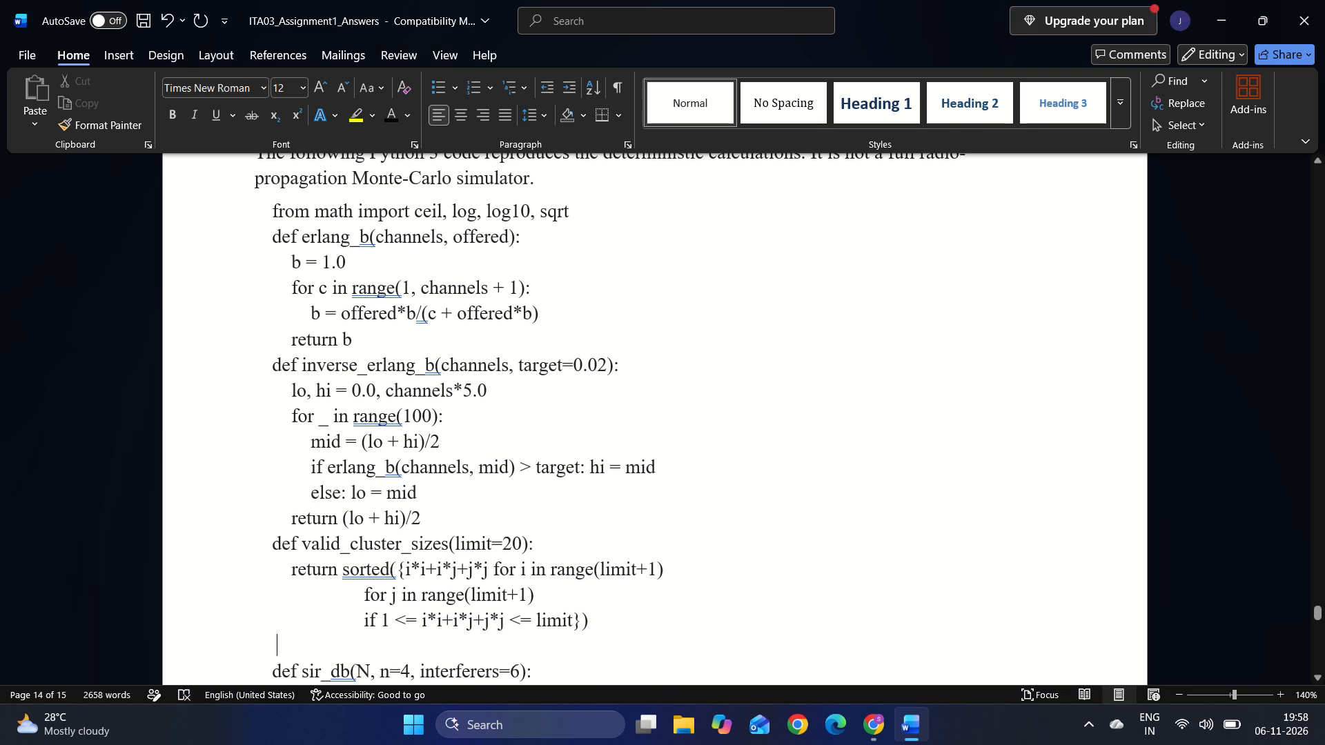
key(BackSpace)
key(BackSpace)
key(BackSpace)
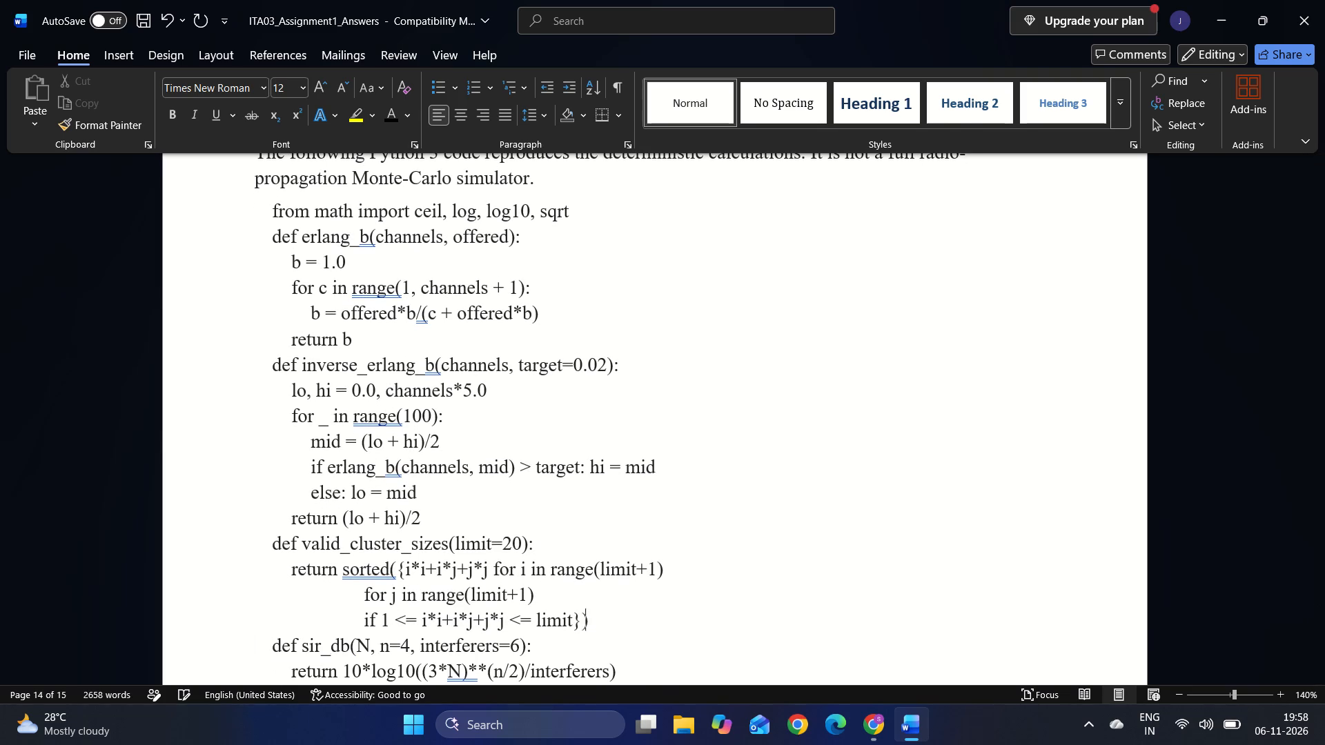
Remove the blank line before the cells_required function definition in the Appendix A code.
key(Down)
key(Down)
key(Down)
key(Down)
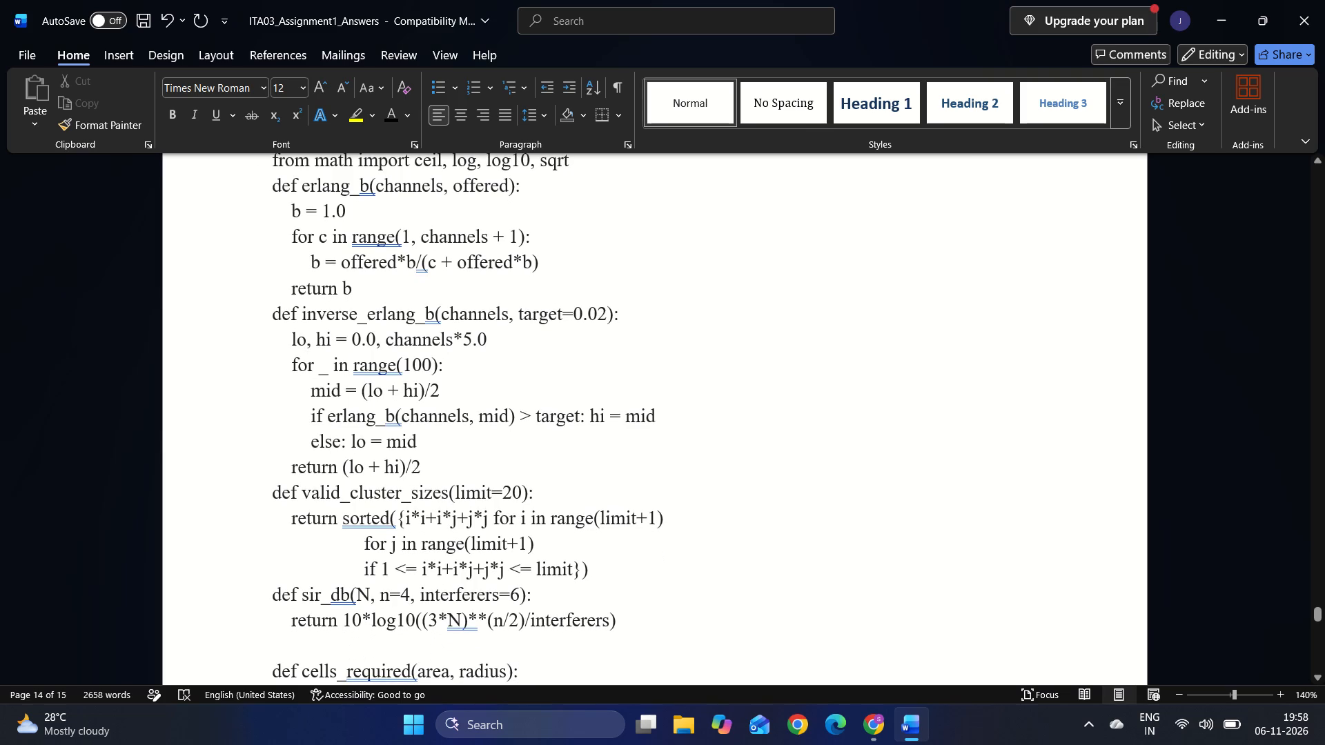
key(Up)
key(BackSpace)
key(BackSpace)
key(BackSpace)
Remove the blank line before the radius_for_cells function definition in the Appendix A code.
key(Down)
key(Down)
key(Down)
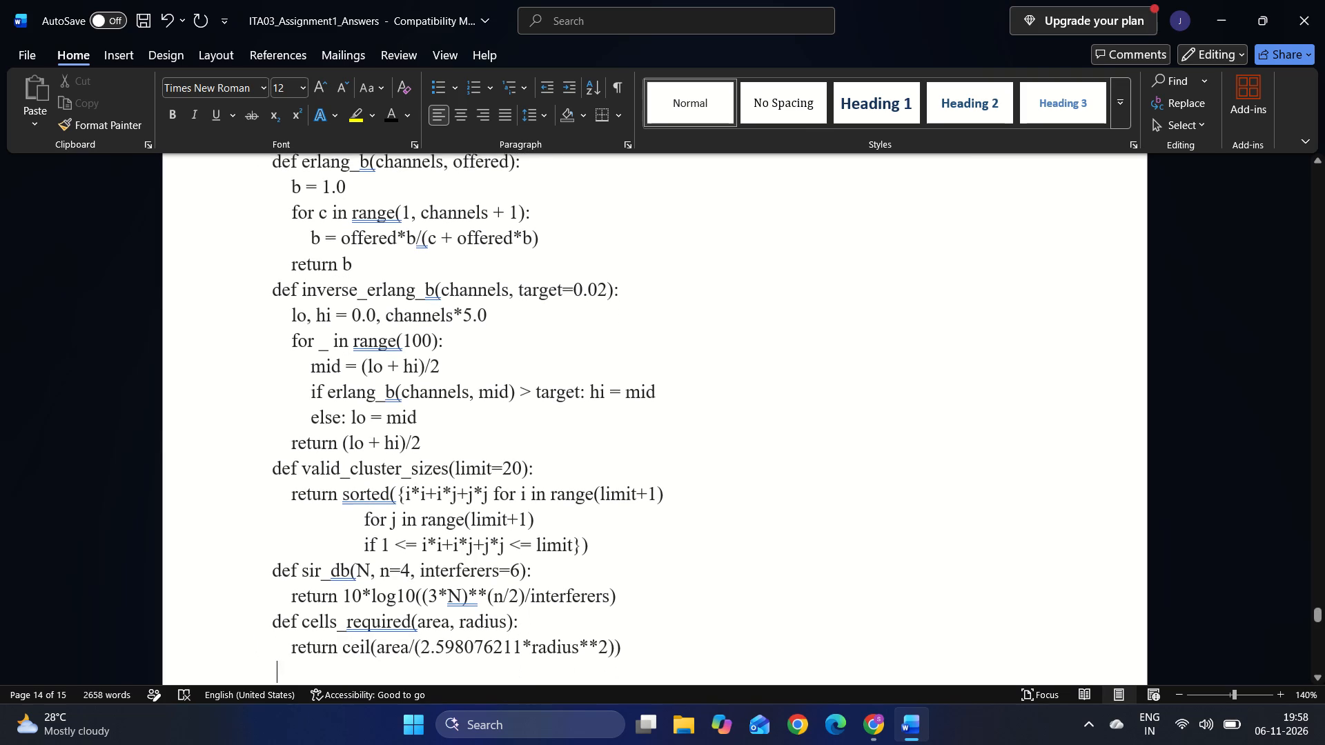
key(BackSpace)
key(BackSpace)
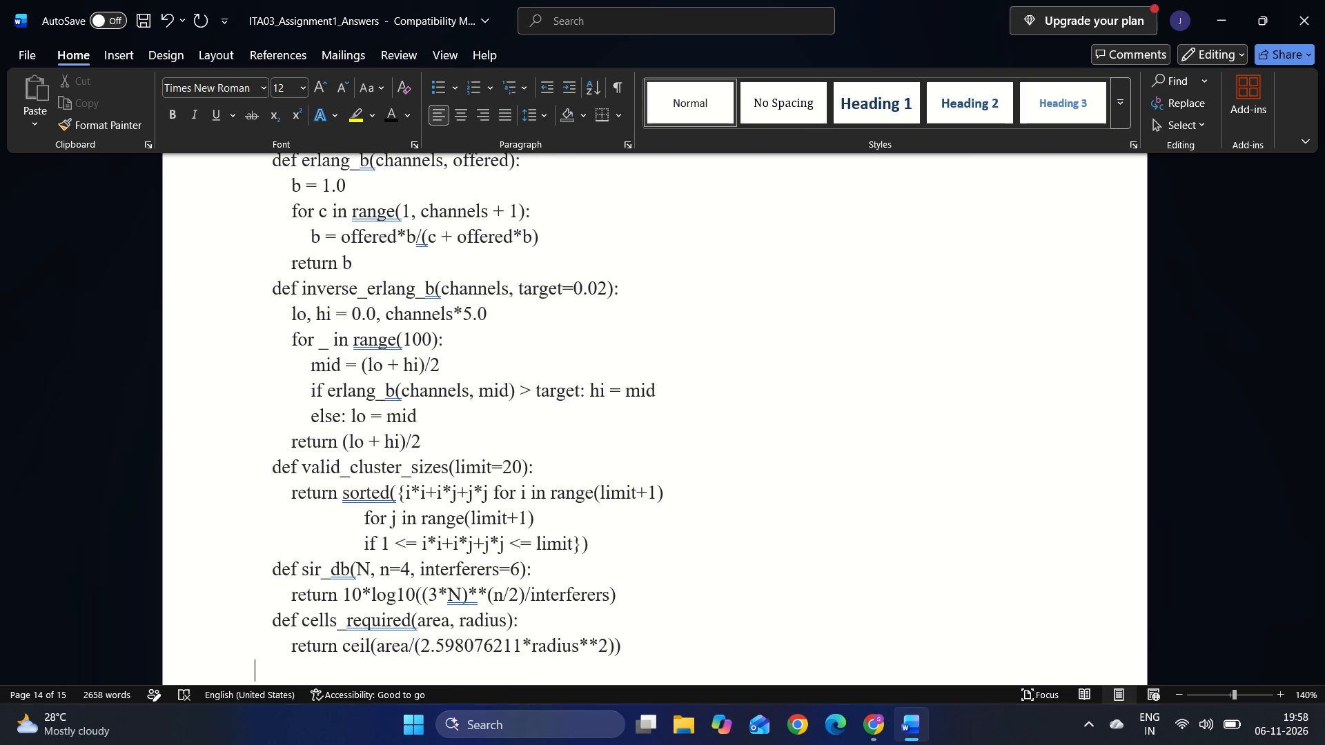
key(BackSpace)
Remove the blank line before the if __name__ == "__main__" block in the Appendix A code.
key(Down)
key(Down)
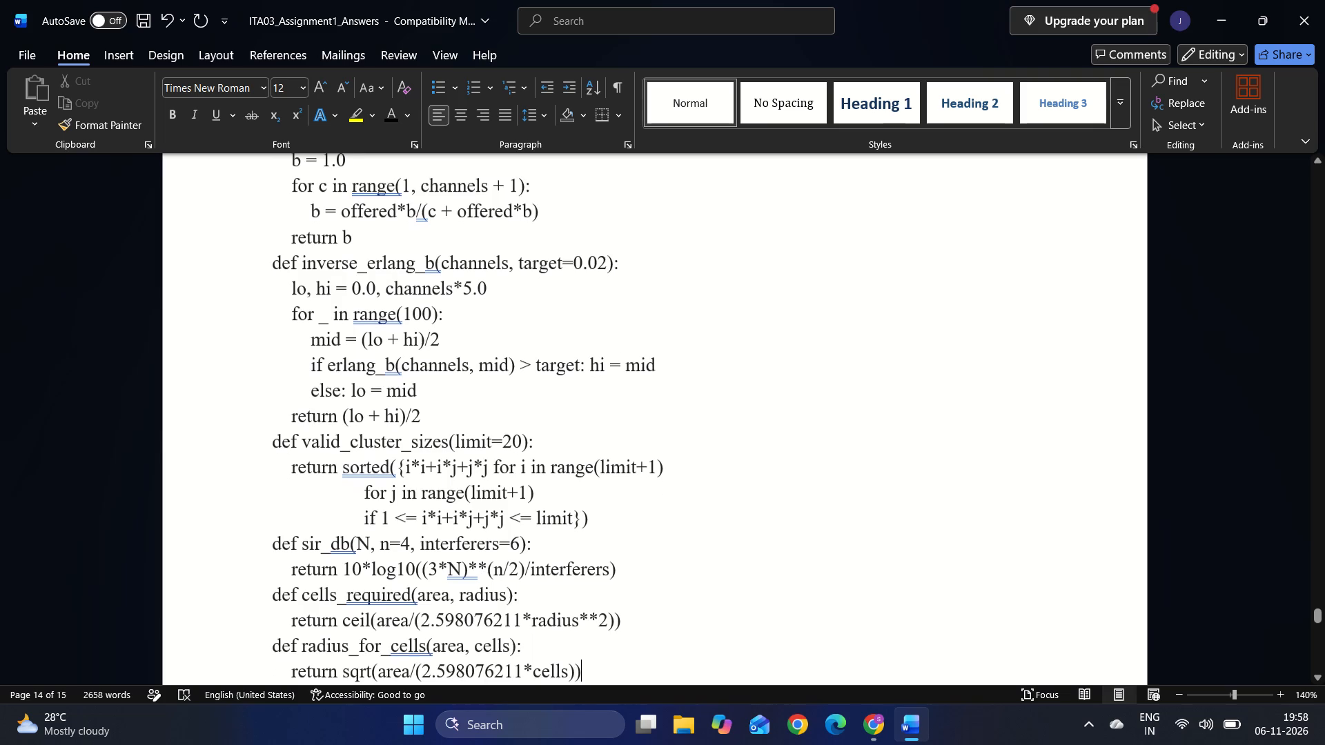
key(Down)
key(Down)
key(Up)
key(BackSpace)
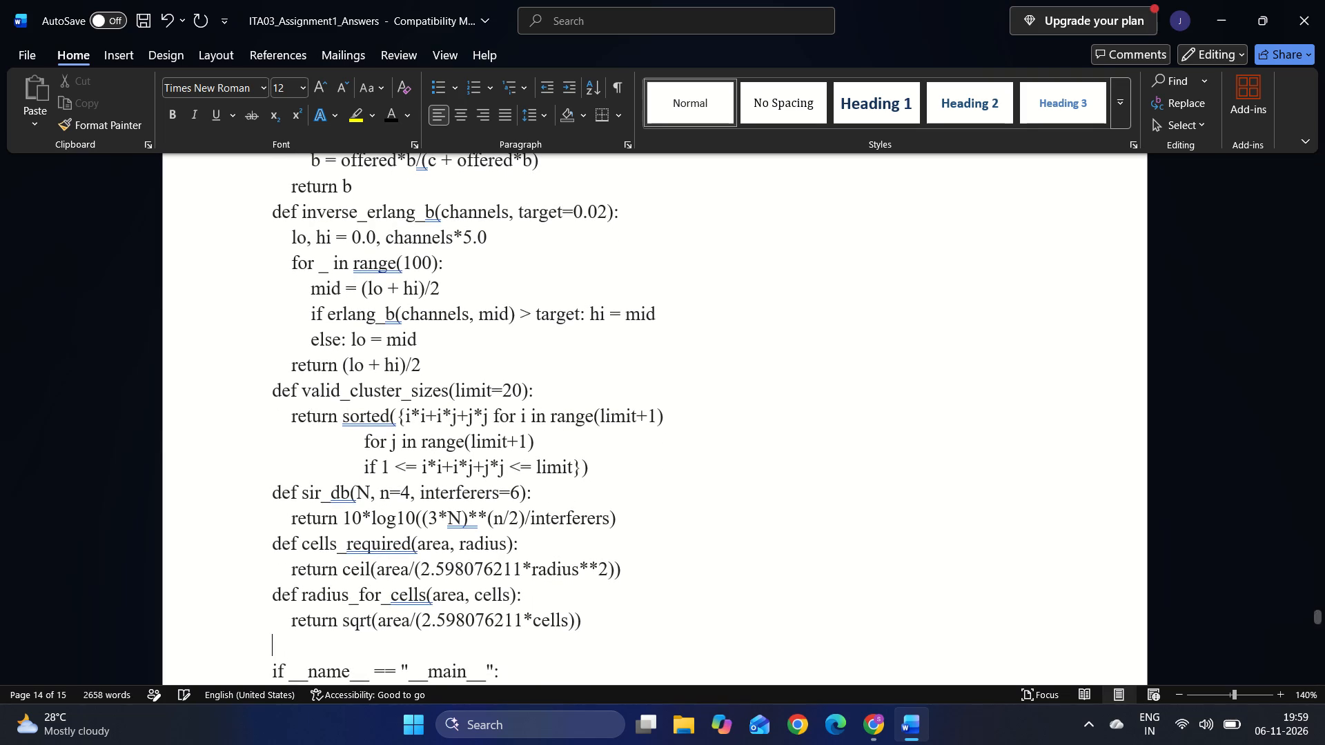
key(BackSpace)
key(BackSpace)
Colour the heading Appendix B – Analytical check values black.
key(Down)
key(Down)
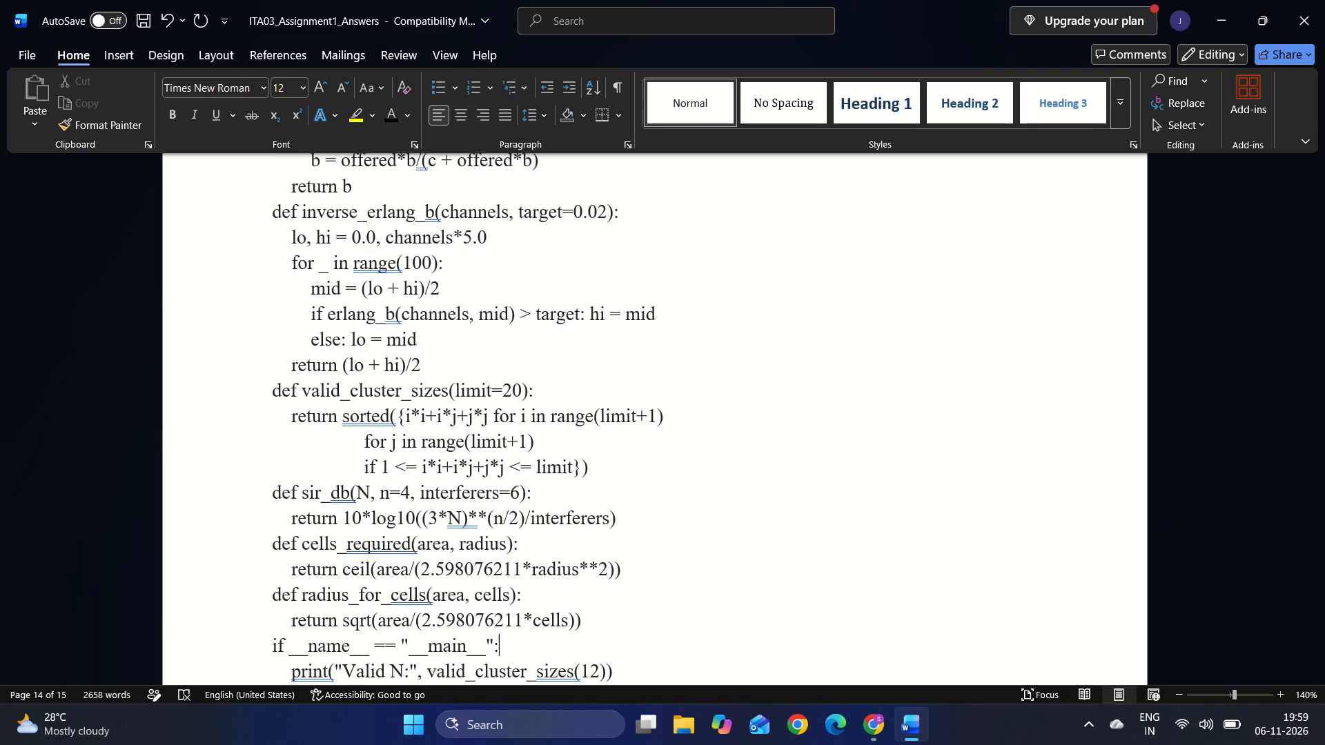
key(Down)
key(Down)
key(Down)
key(Down)
key(Down)
key(Down)
key(Down)
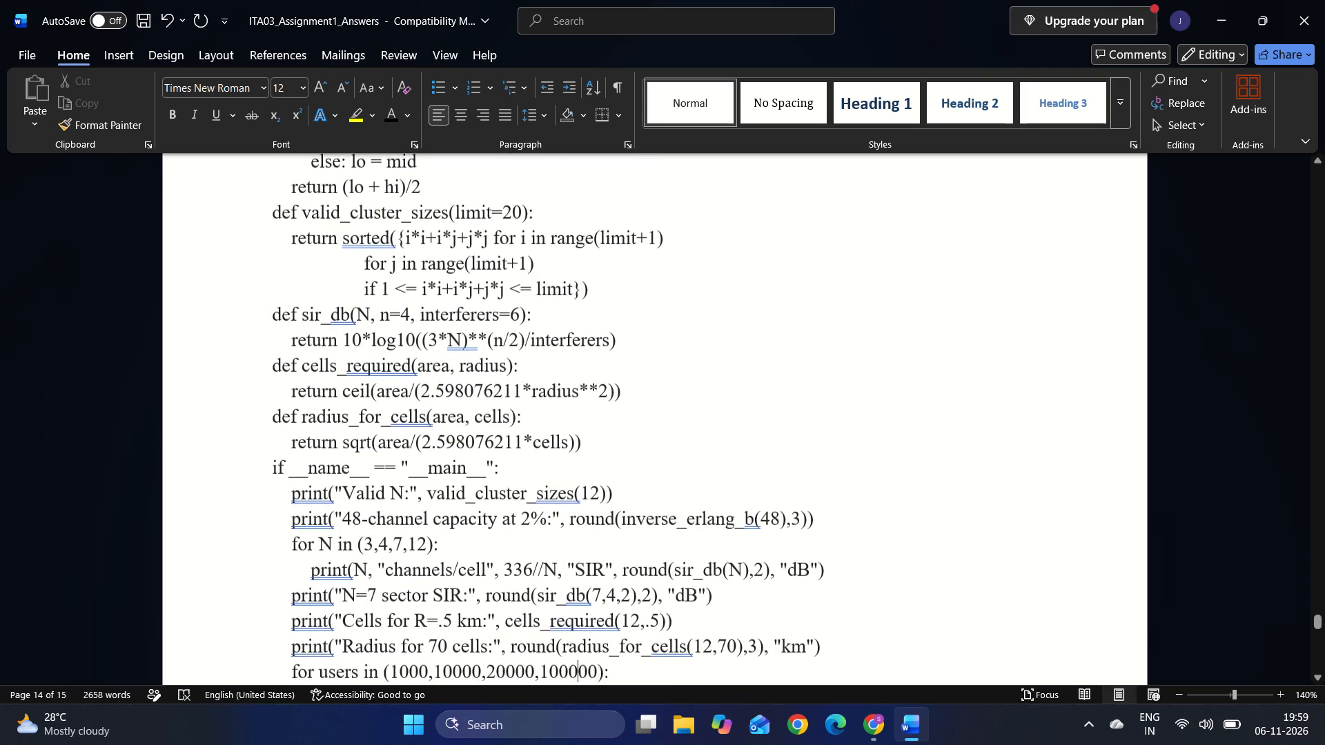
key(Down)
key(Down)
key(Down)
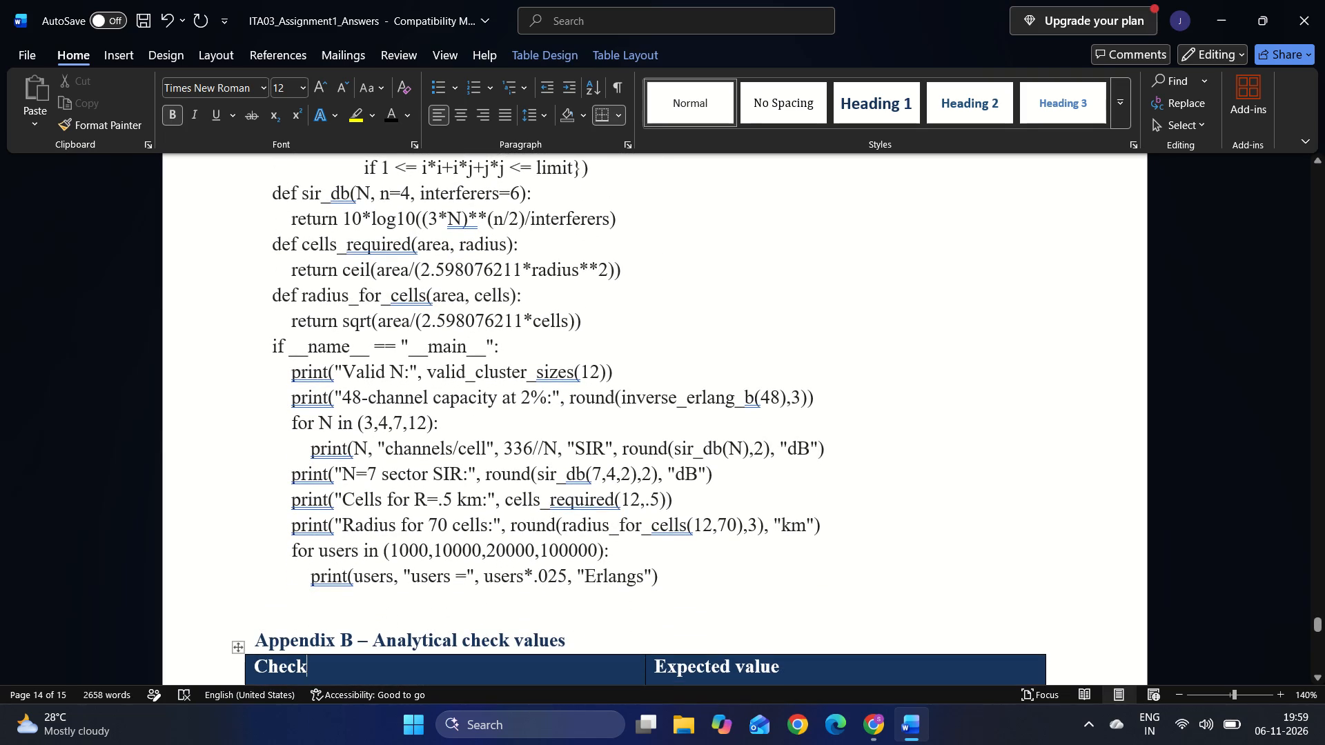
scroll(711, 515, down, 2)
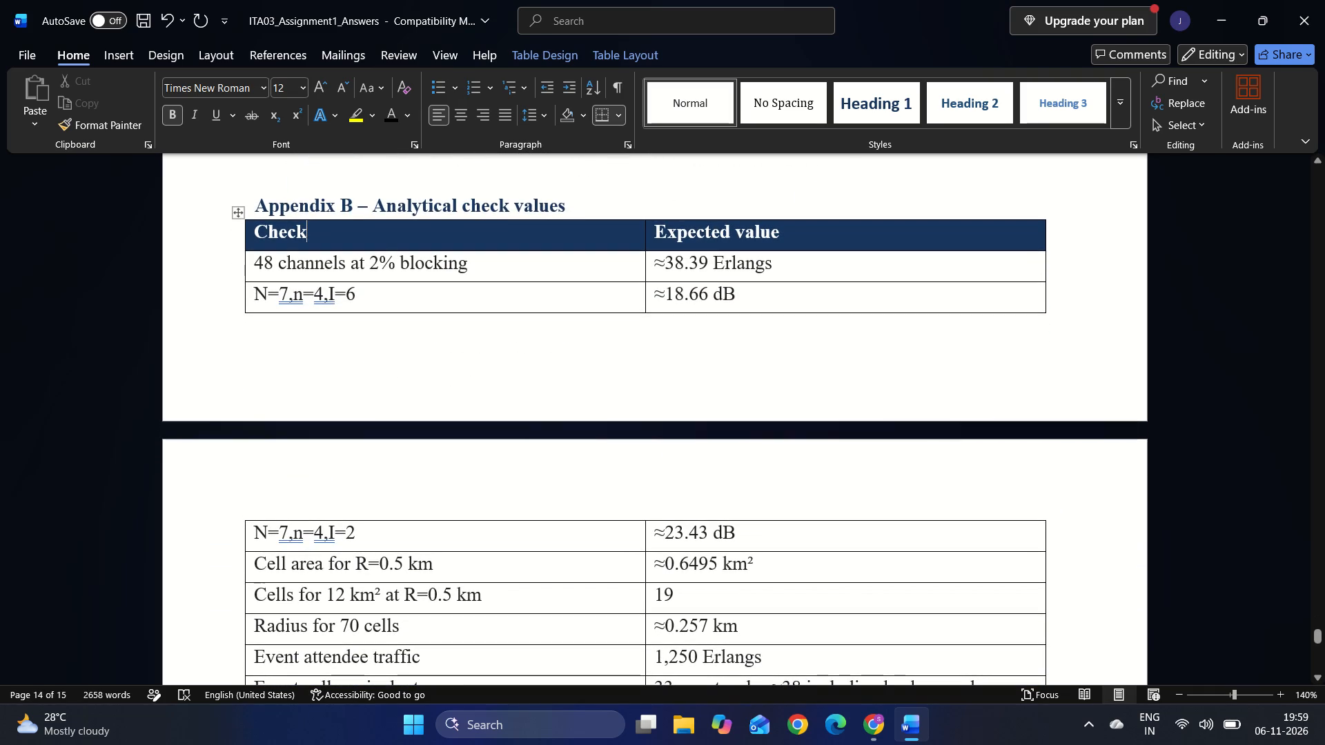
drag(576, 209, 242, 205)
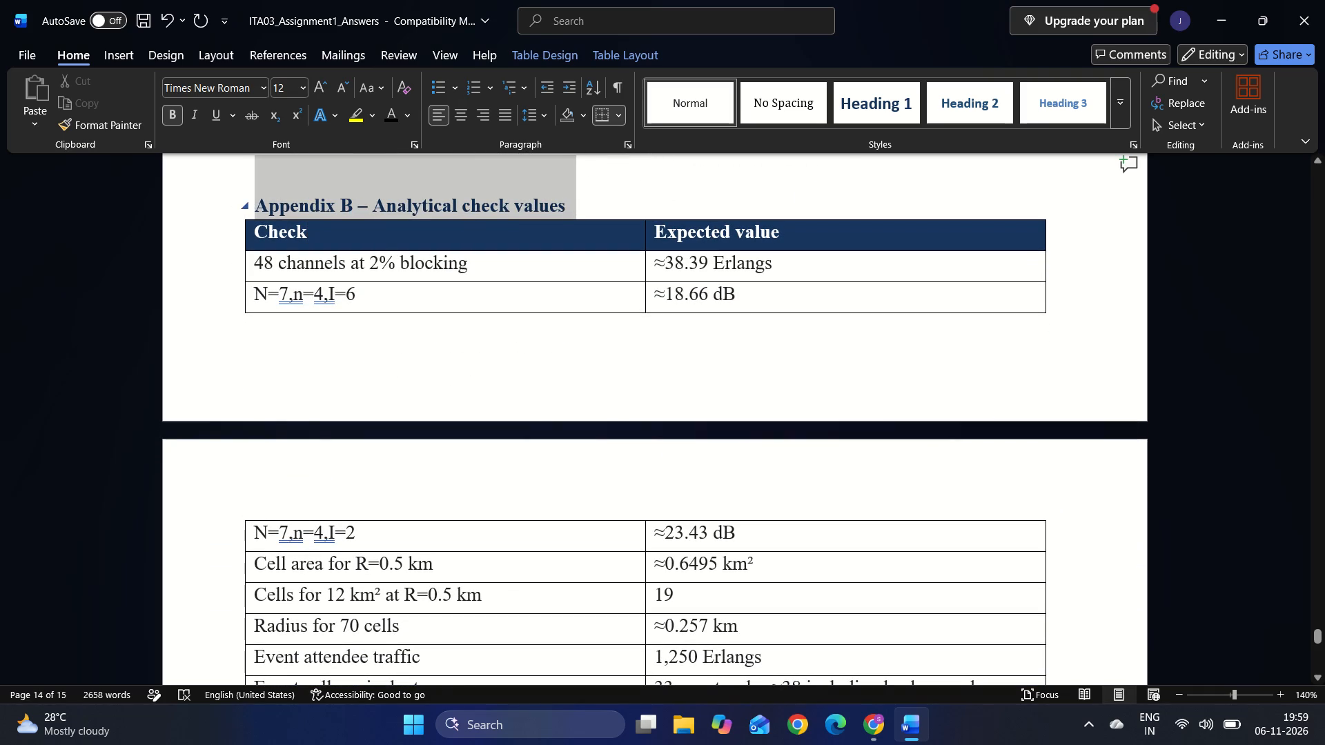
drag(242, 205, 242, 204)
click(293, 87)
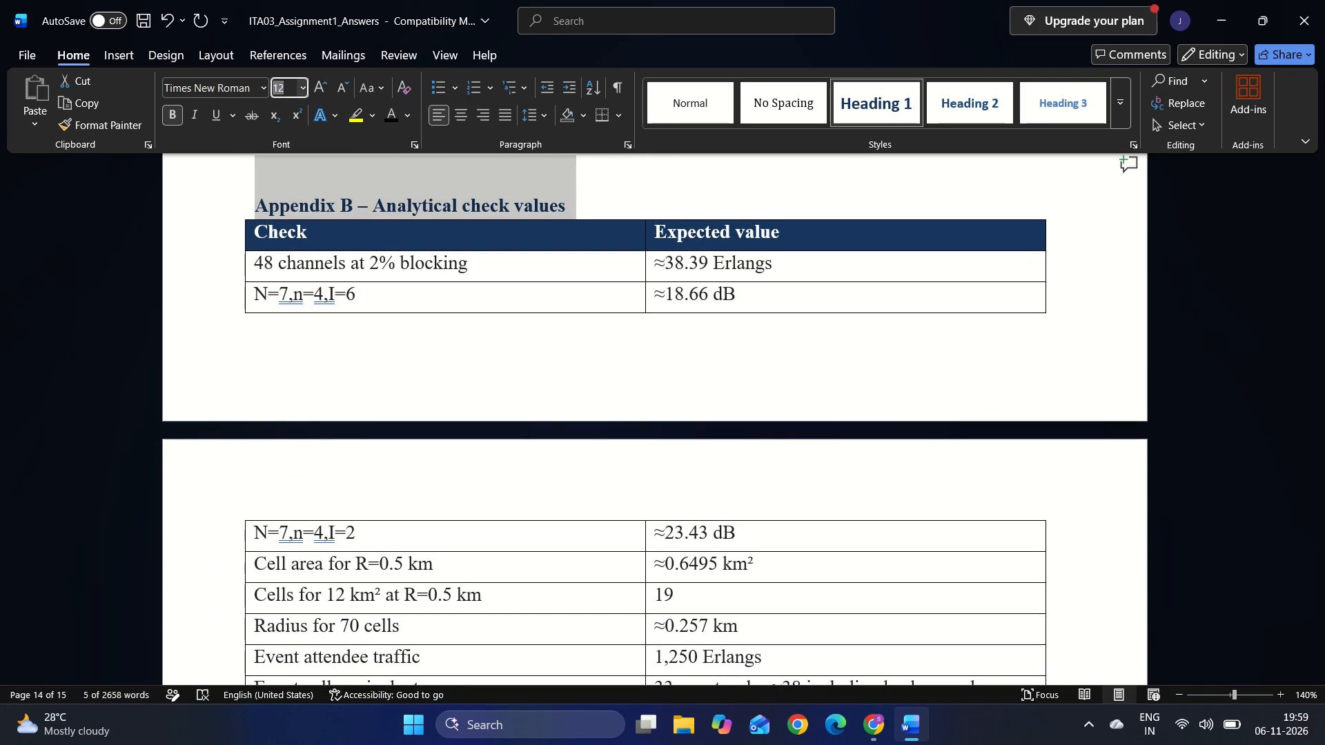
click(395, 117)
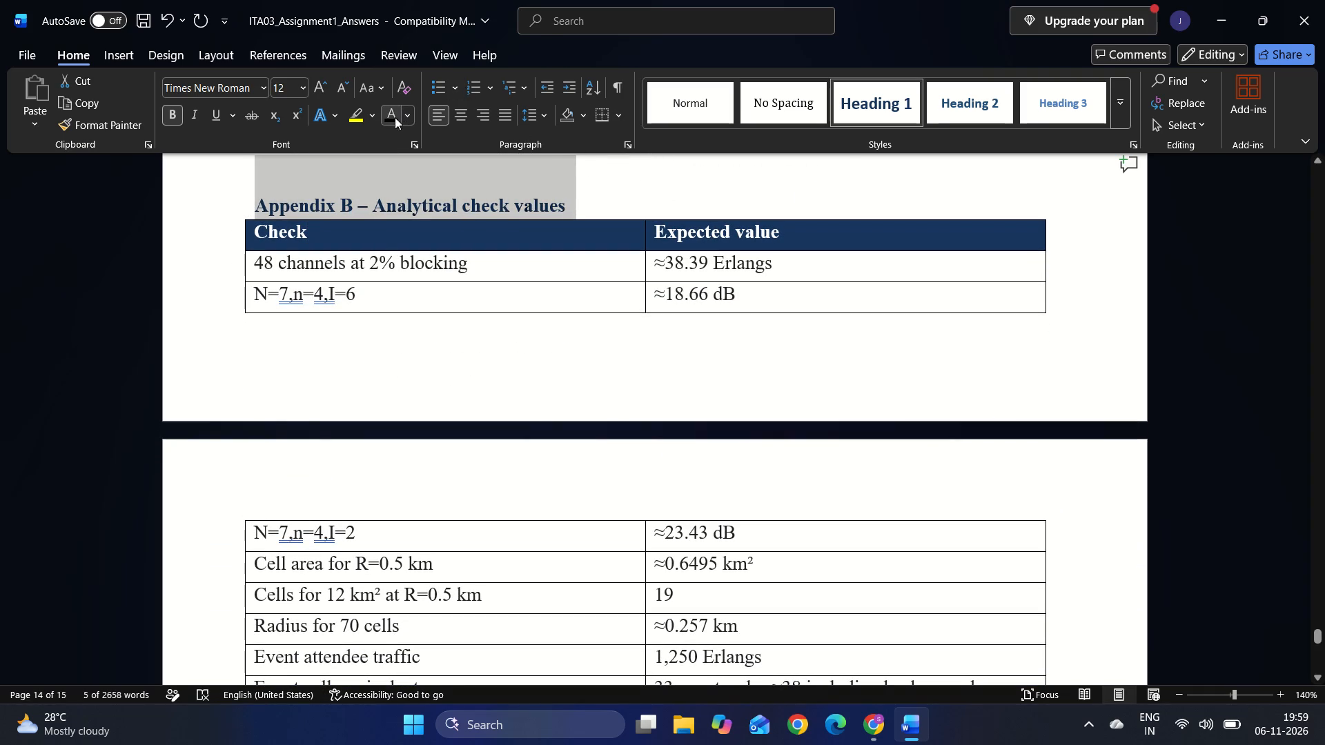
Set the line spacing of the entire document to 1.5.
scroll(621, 320, down, 5)
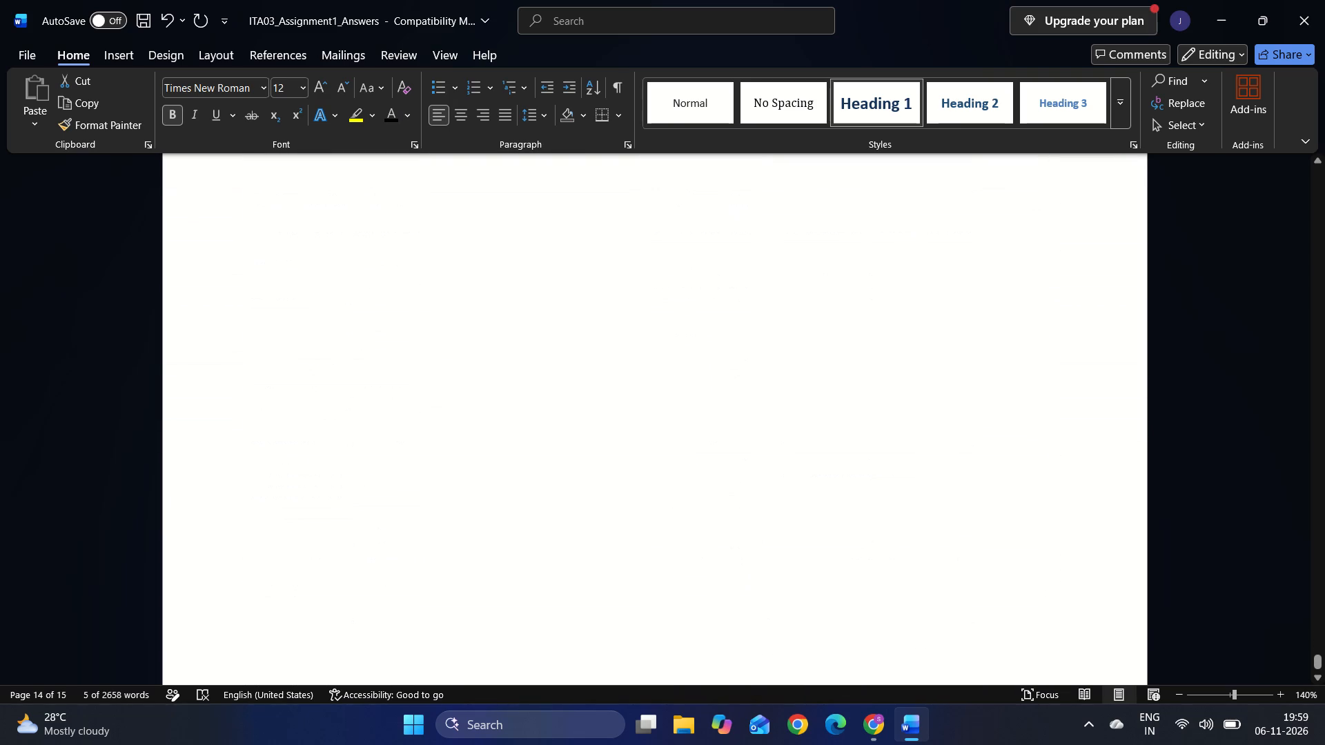
scroll(621, 320, down, 11)
click(621, 320)
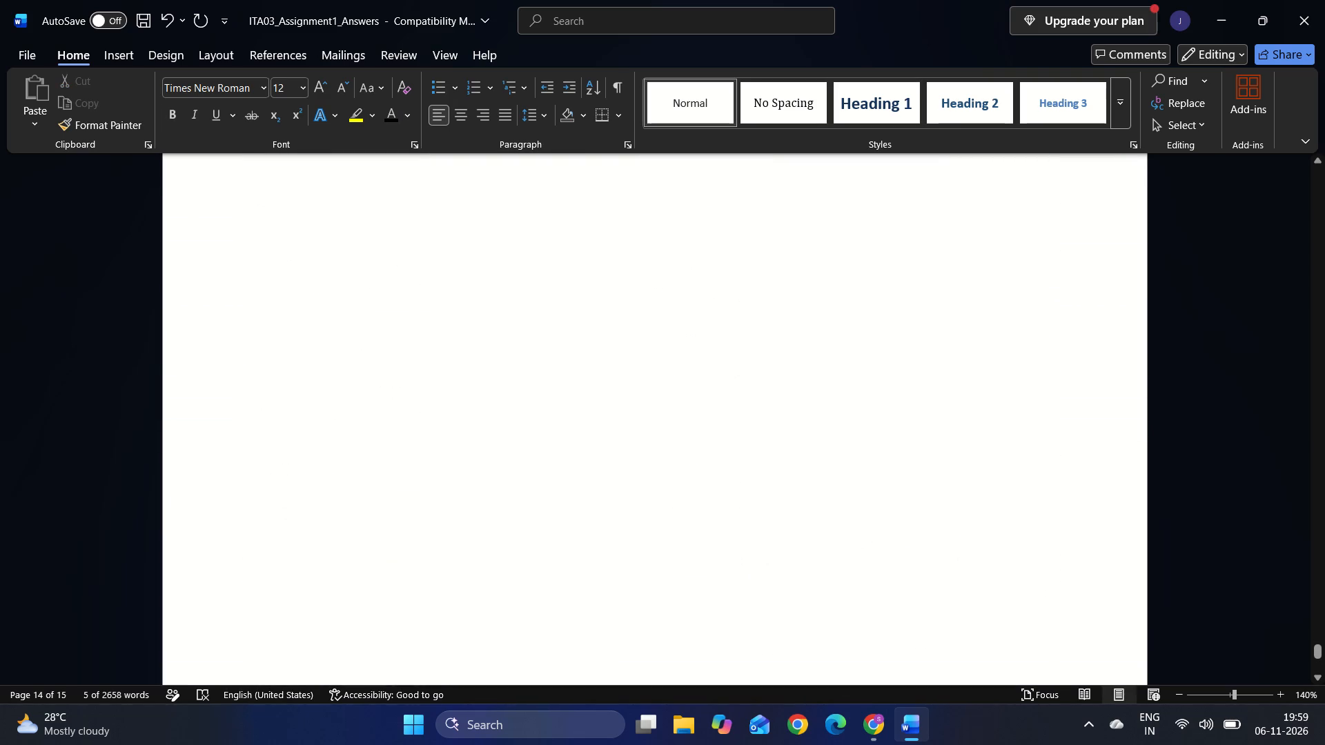
scroll(621, 320, up, 15)
right_click(621, 320)
scroll(621, 320, up, 1)
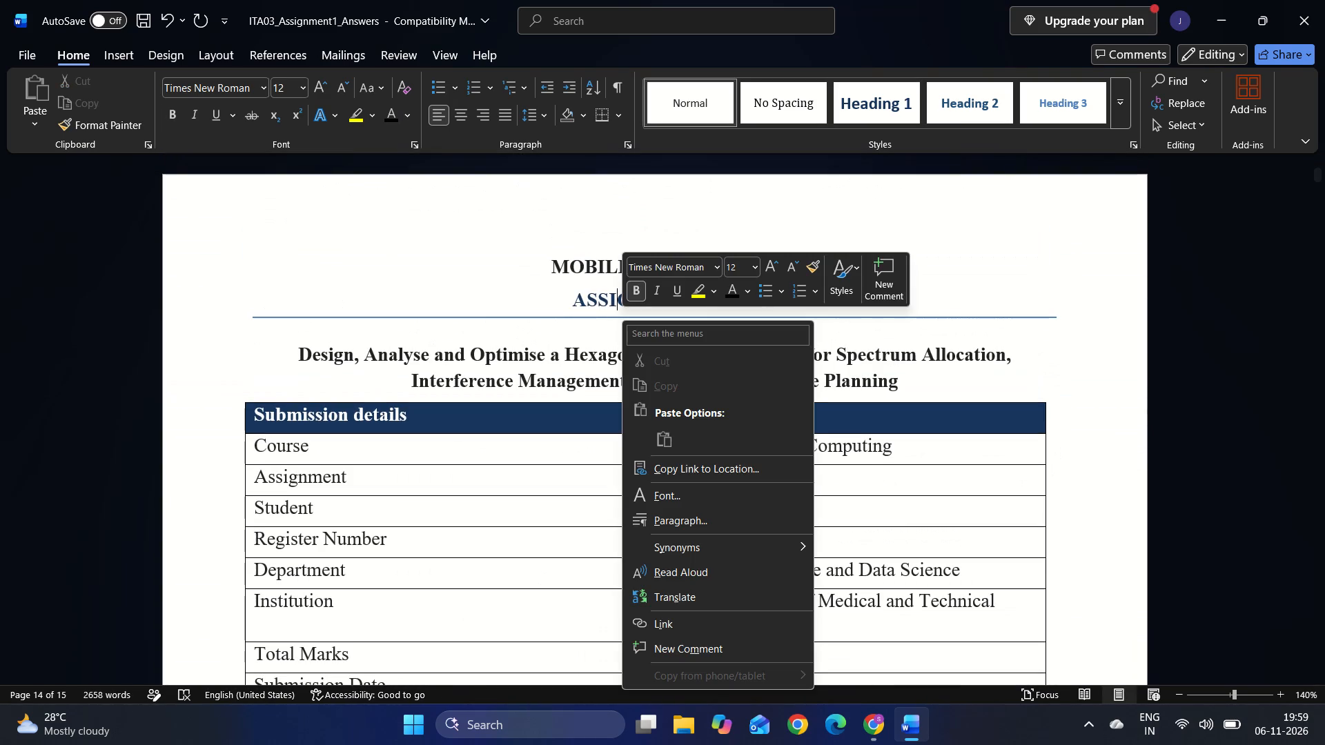
click(489, 304)
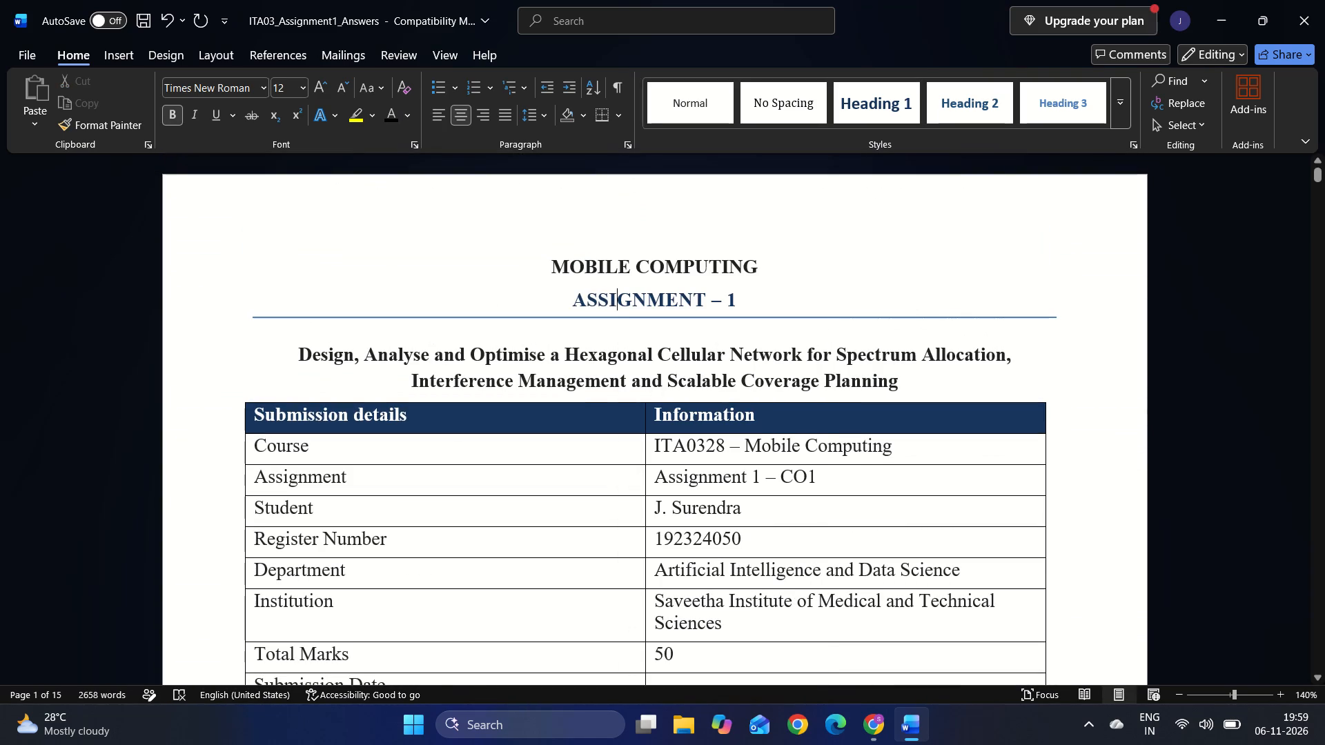
key(ctrl+a)
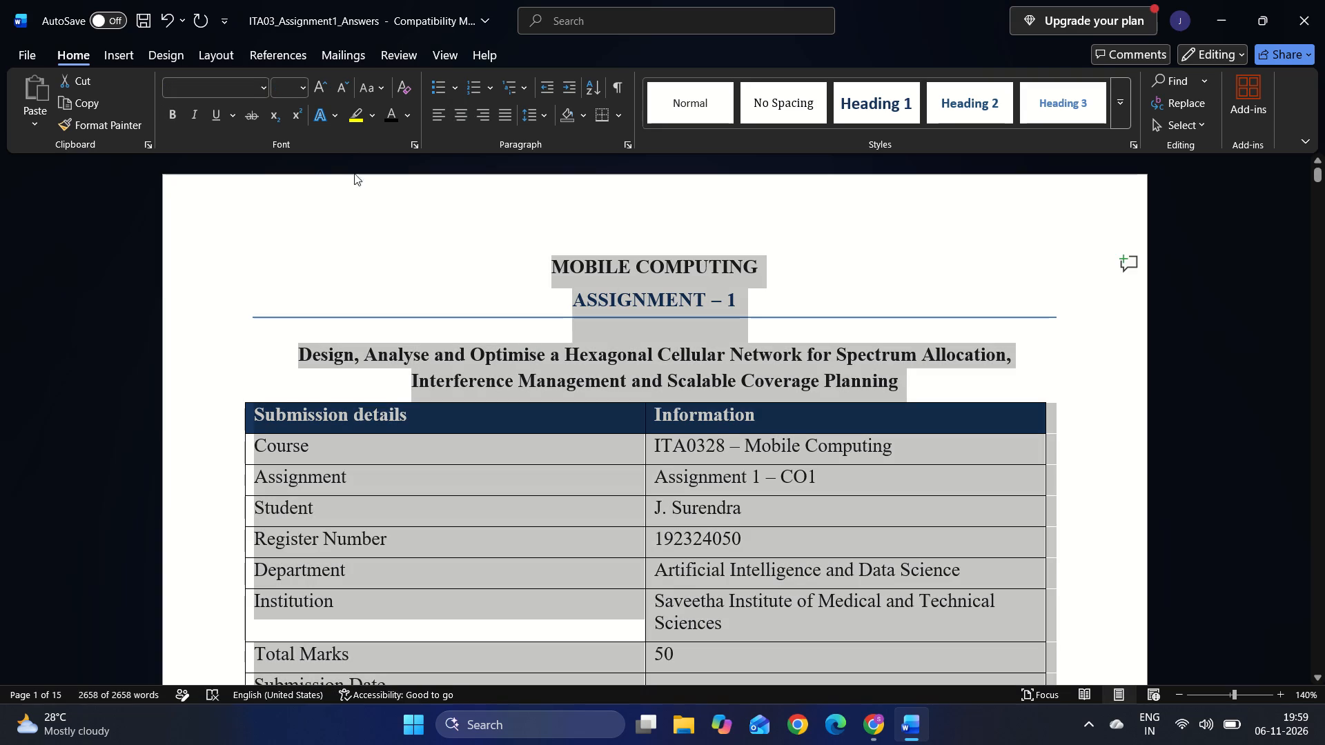
click(544, 116)
click(567, 188)
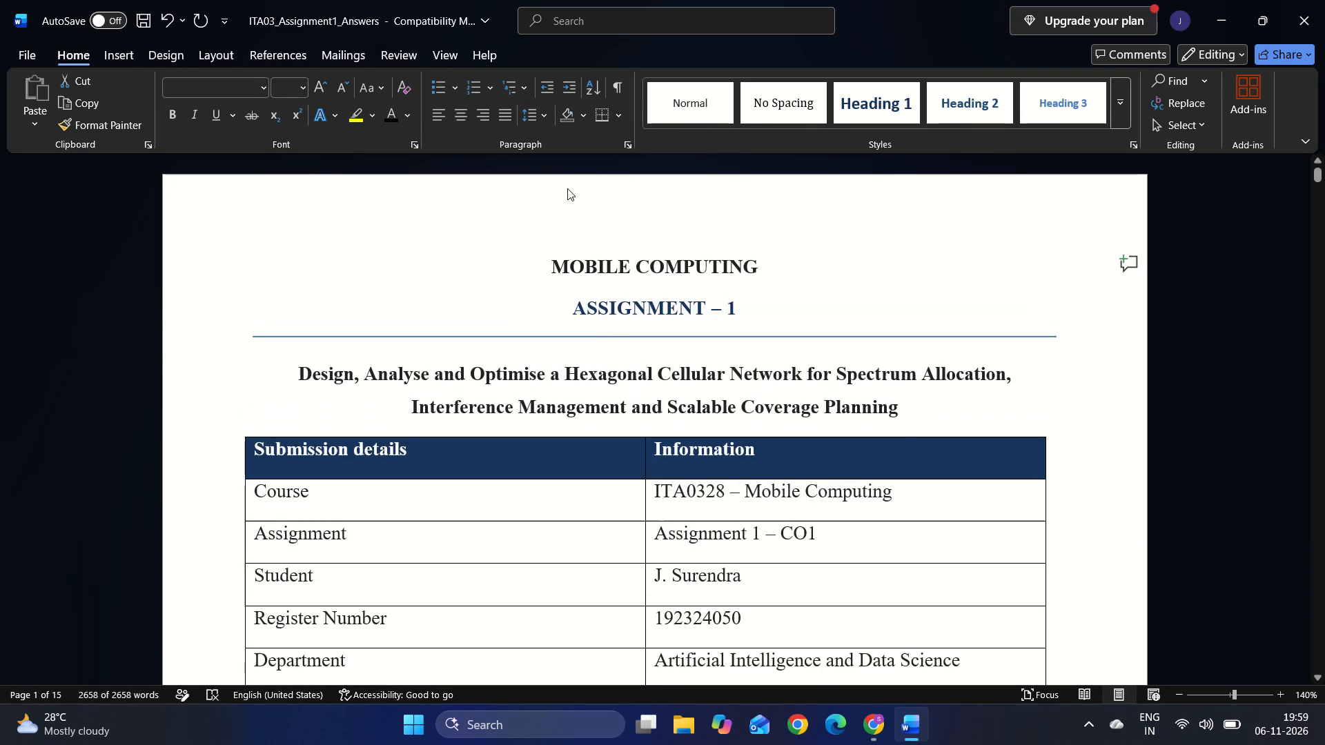
click(1164, 428)
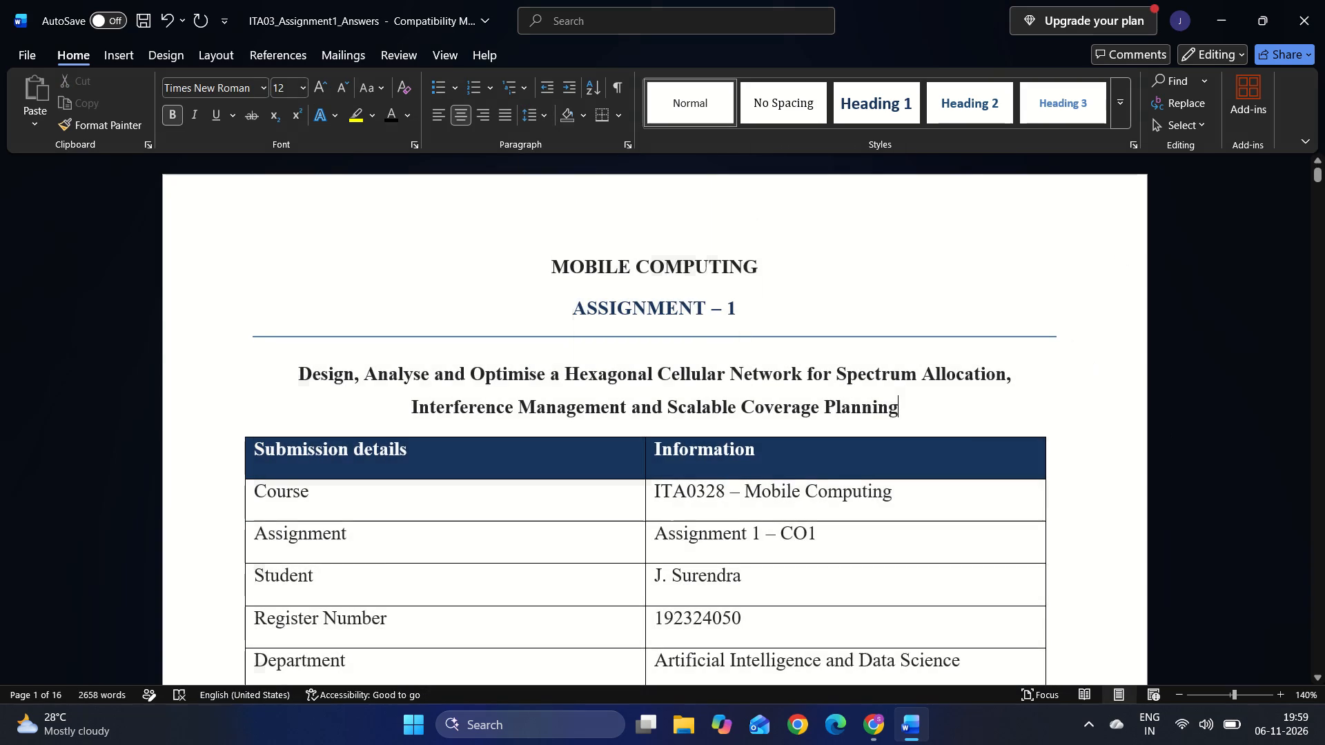
Review the spacing of the cover page table, the Abstract and the start of the Planning assumptions section.
scroll(1164, 428, down, 3)
scroll(1164, 428, up, 1)
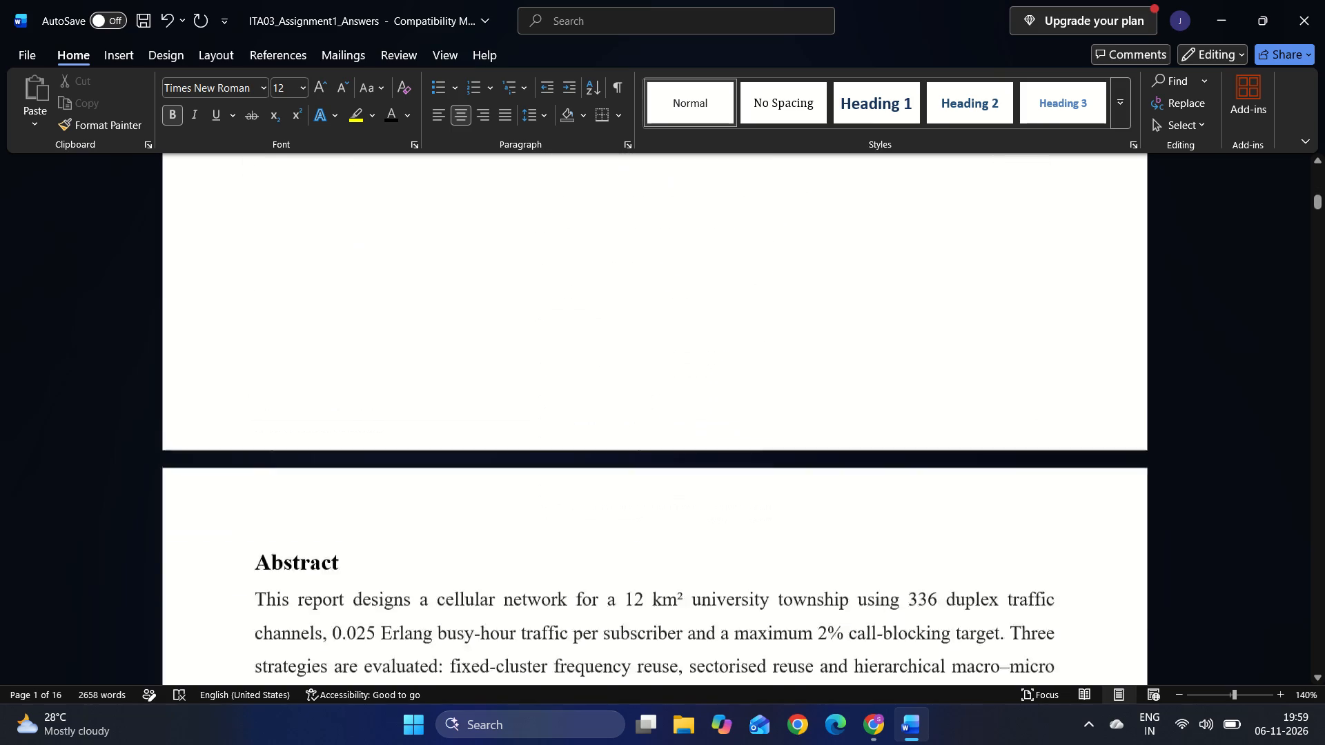
scroll(1164, 428, up, 1)
scroll(1164, 428, down, 1)
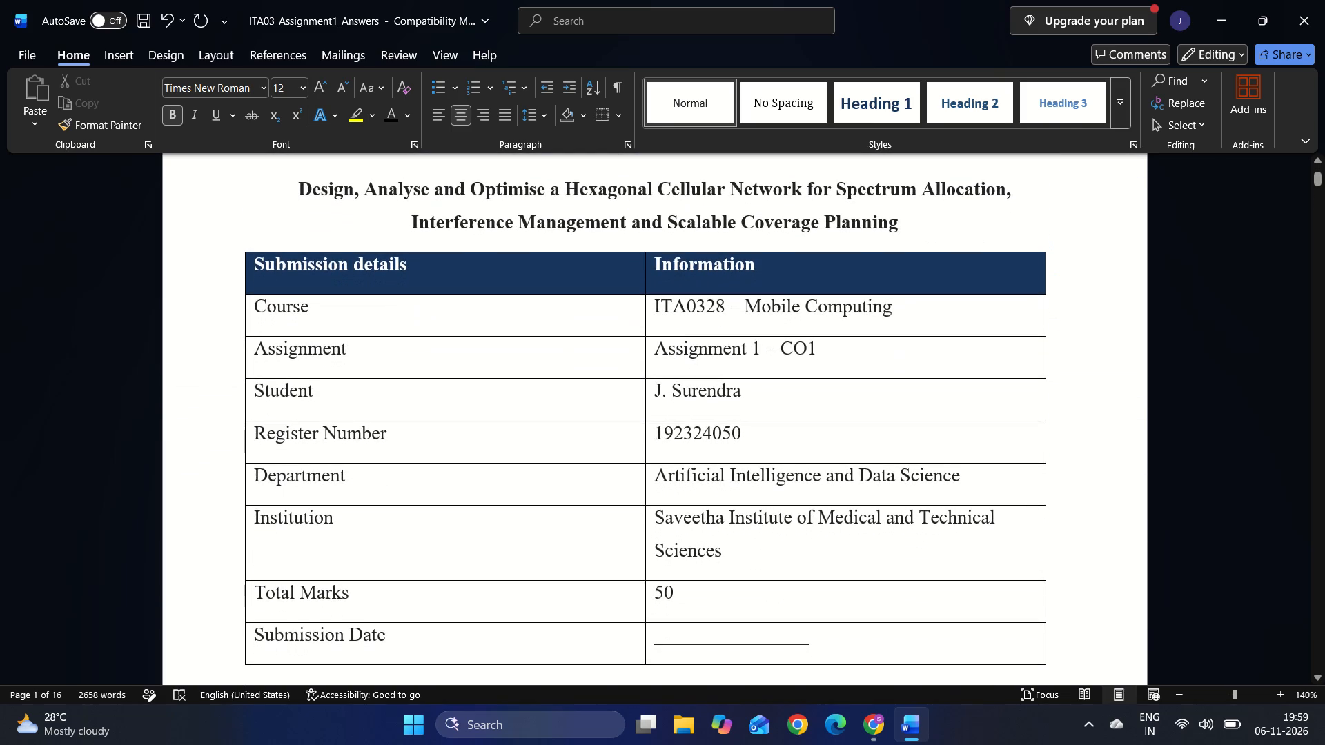
scroll(1086, 435, down, 1)
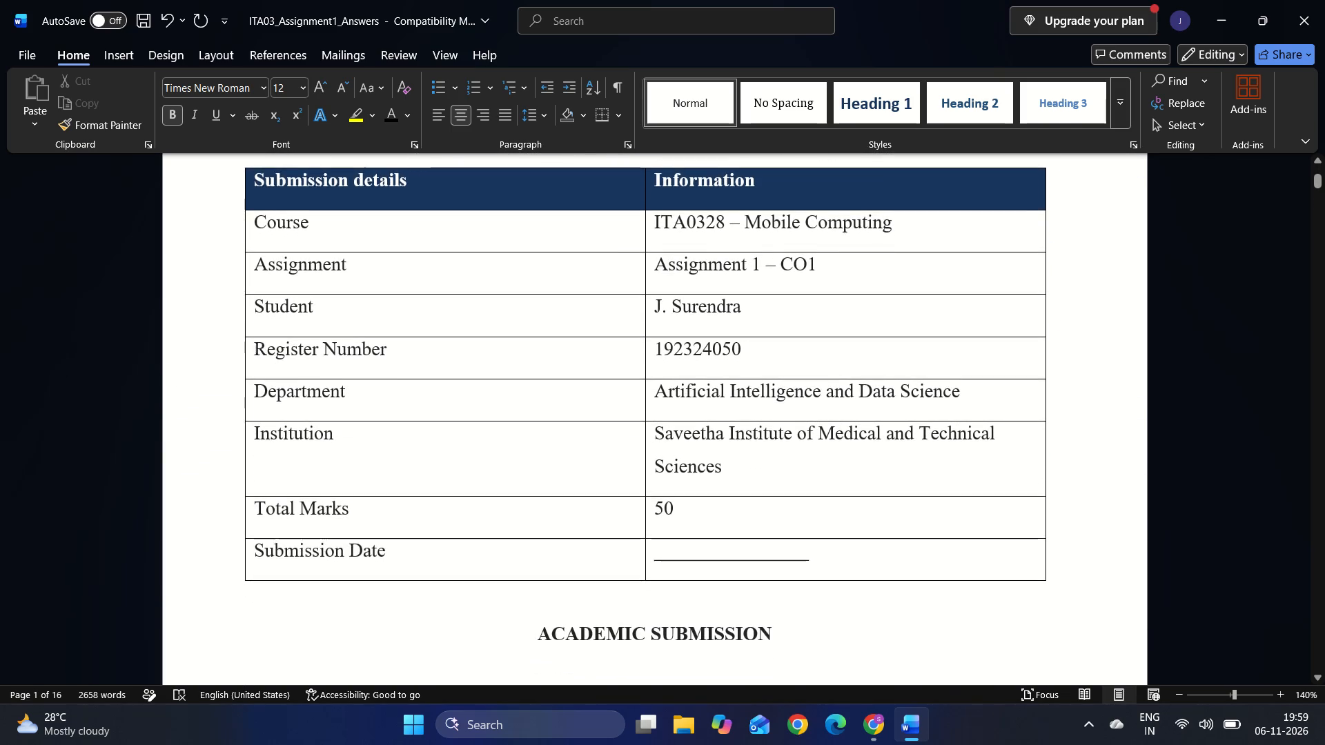
scroll(1086, 435, down, 5)
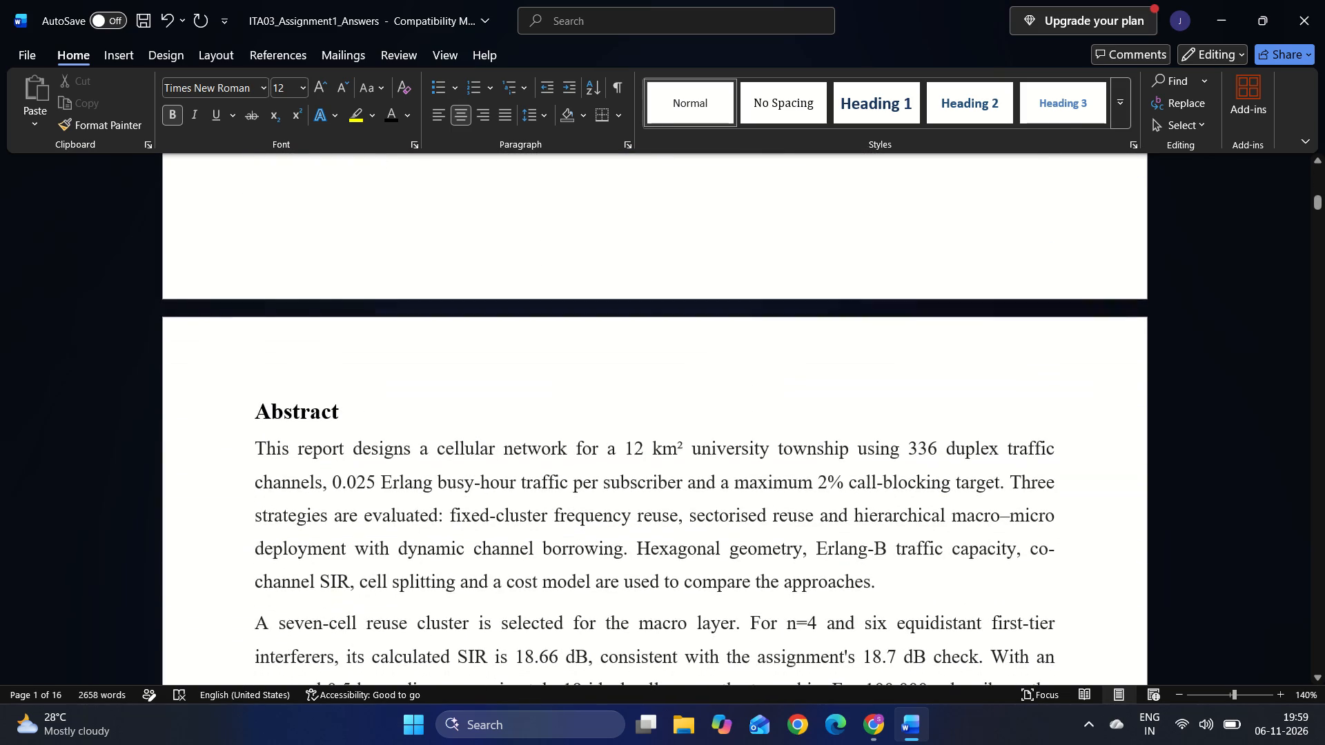
scroll(1086, 435, down, 2)
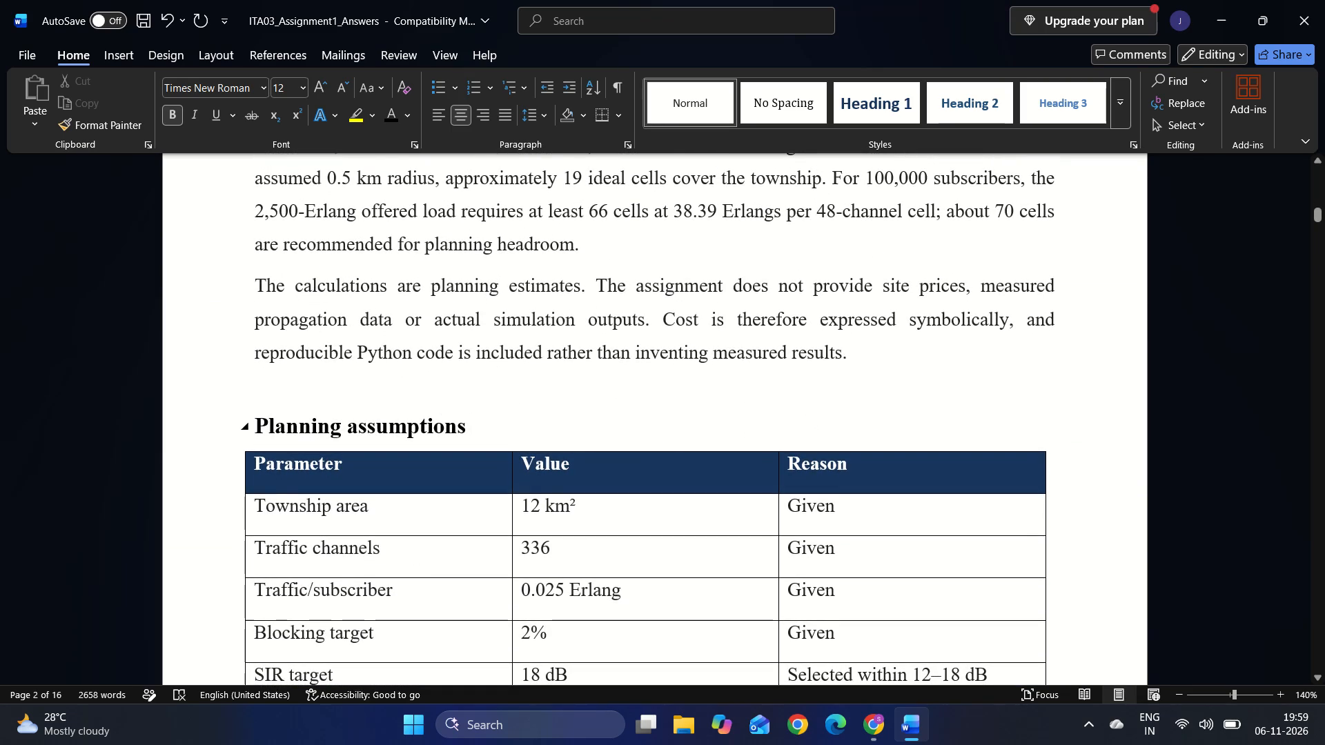
scroll(611, 390, up, 1)
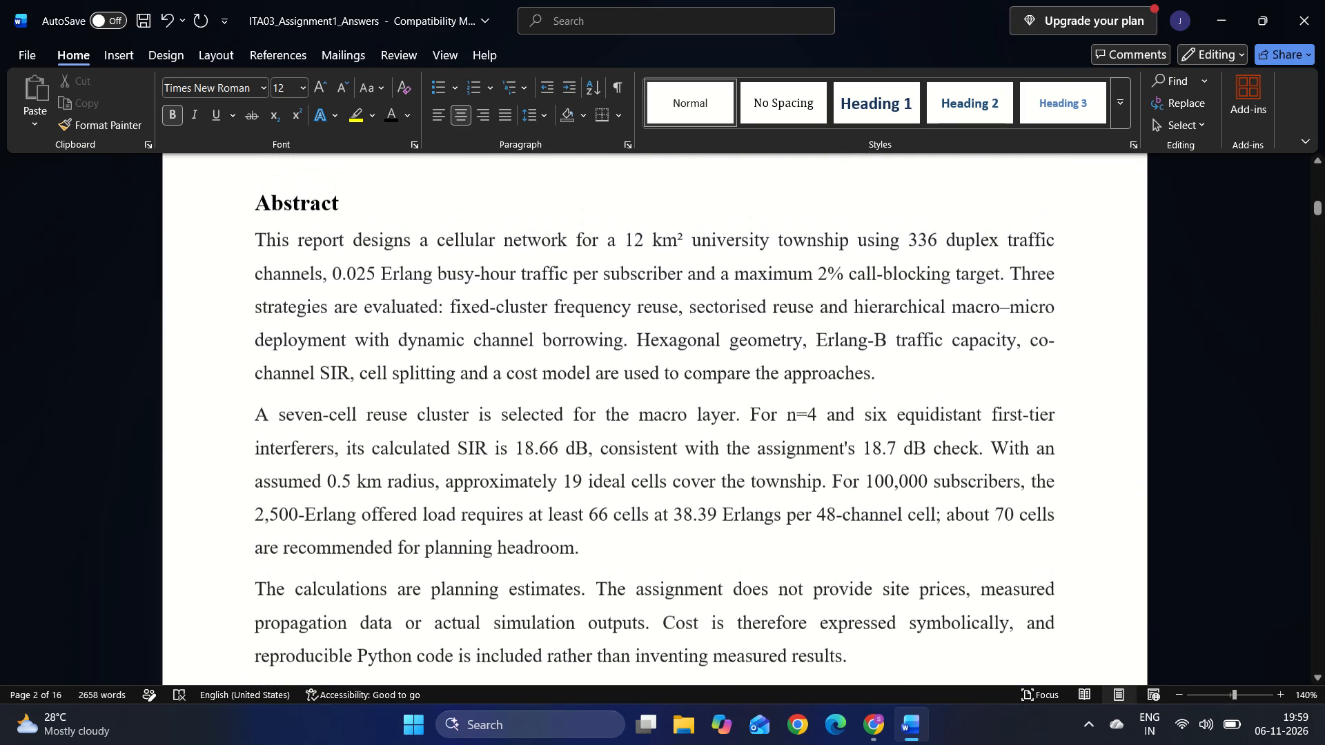
scroll(611, 390, up, 1)
Remove the blank line between the end of the Abstract and the Planning assumptions heading, keeping the heading on its own line.
click(293, 462)
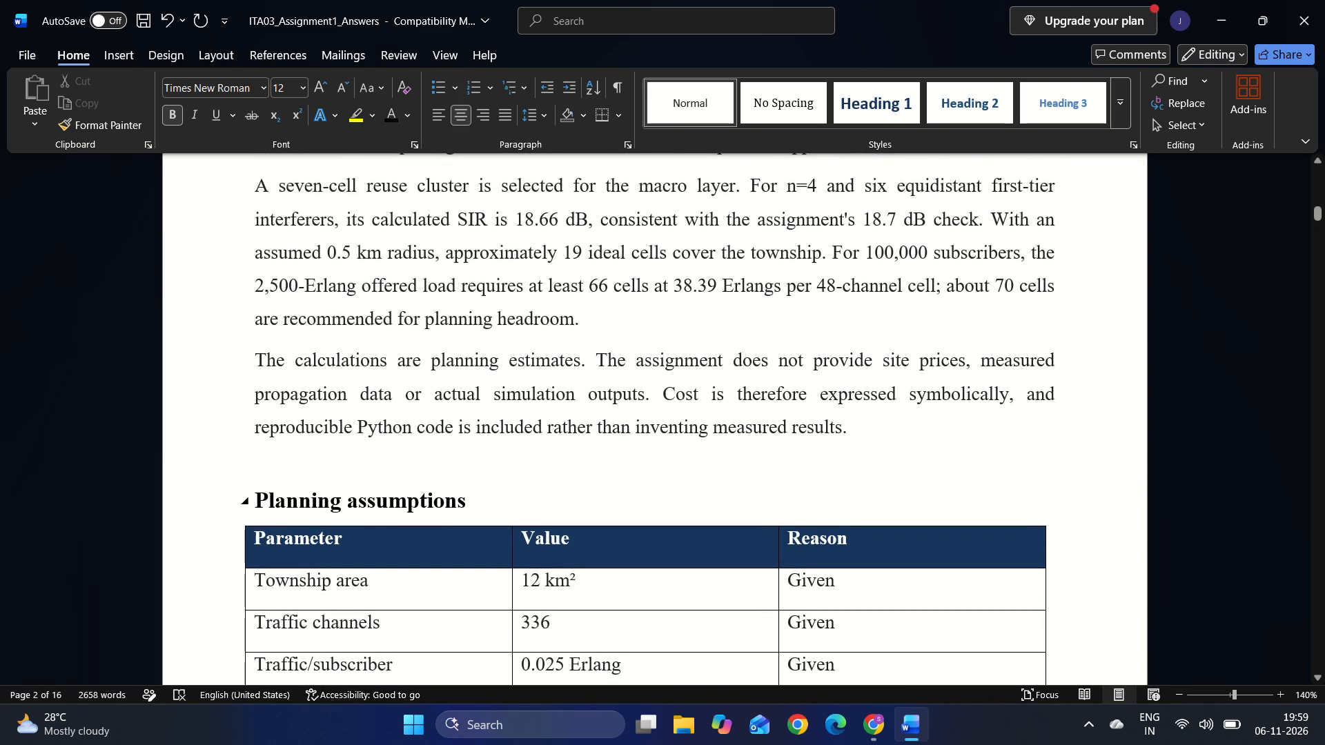
key(Up)
click(865, 434)
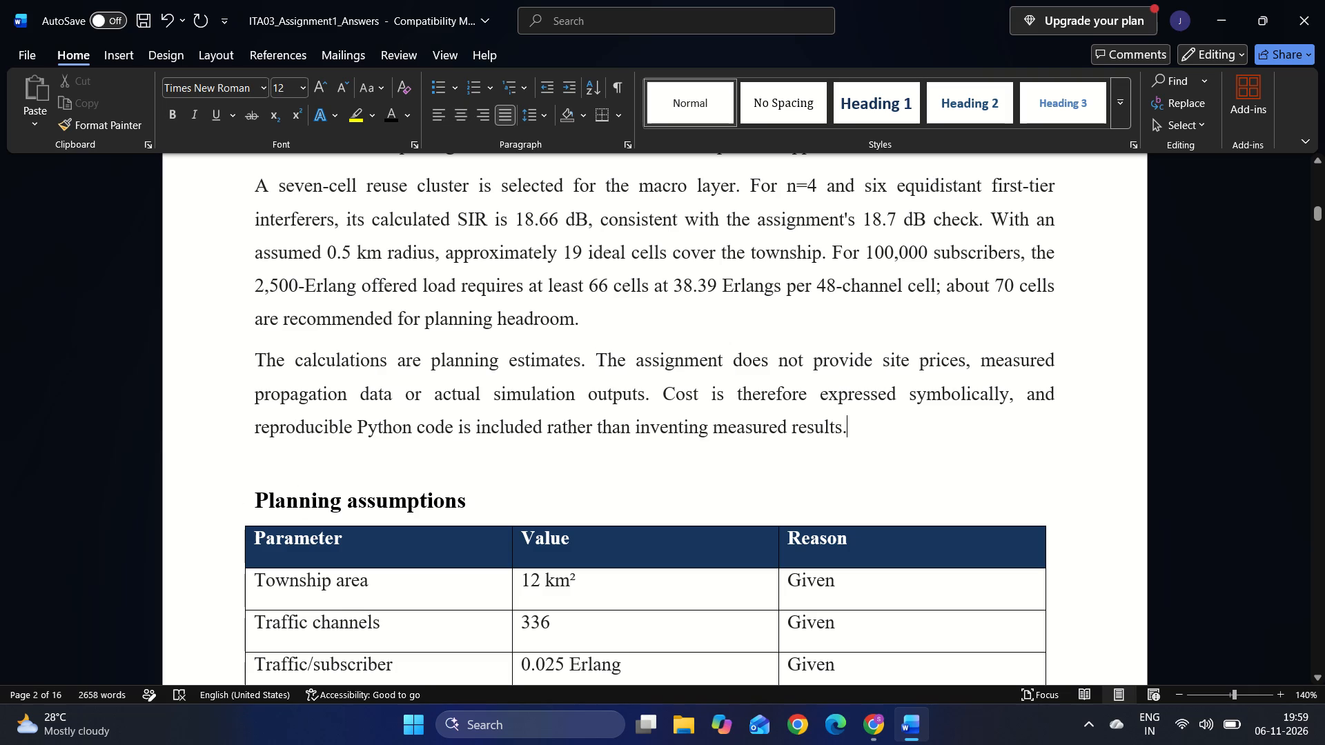
key(Down)
key(Up)
click(255, 497)
key(BackSpace)
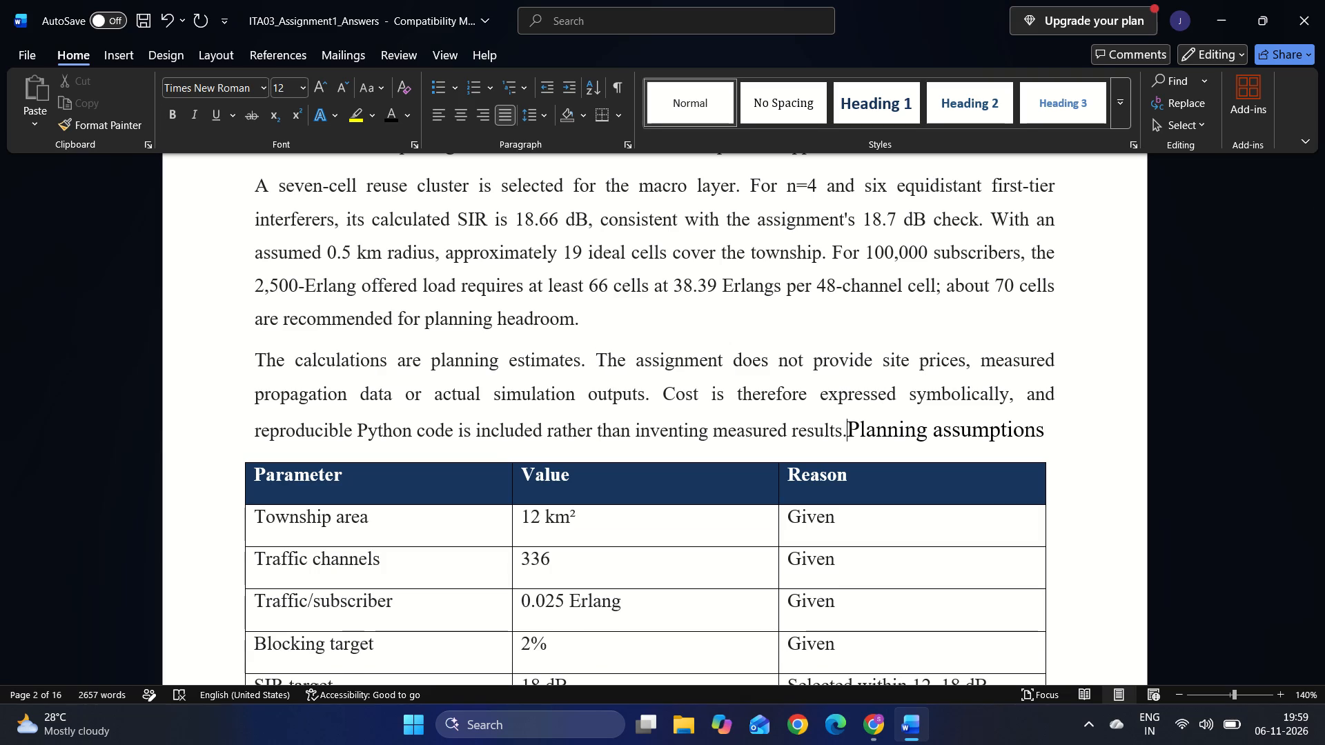
key(Return)
Make the Planning assumptions heading bold.
scroll(255, 497, down, 1)
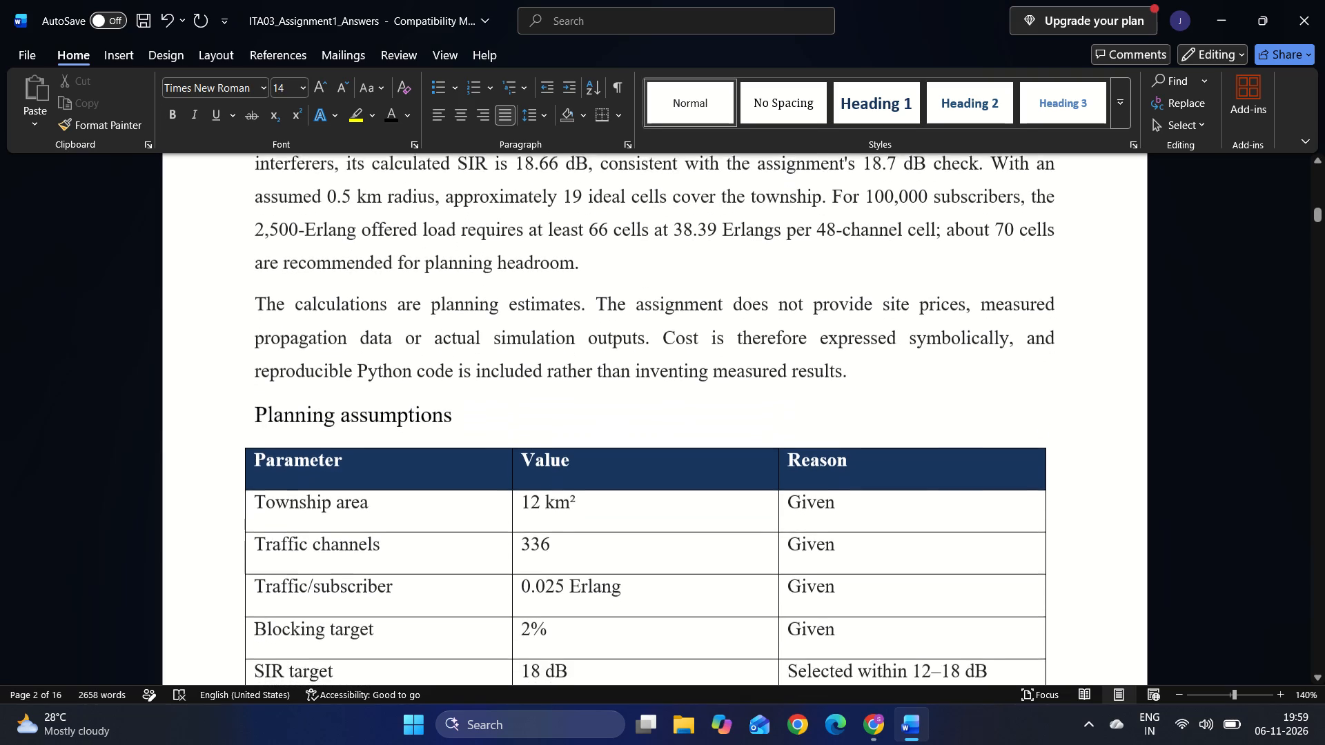
scroll(255, 497, down, 1)
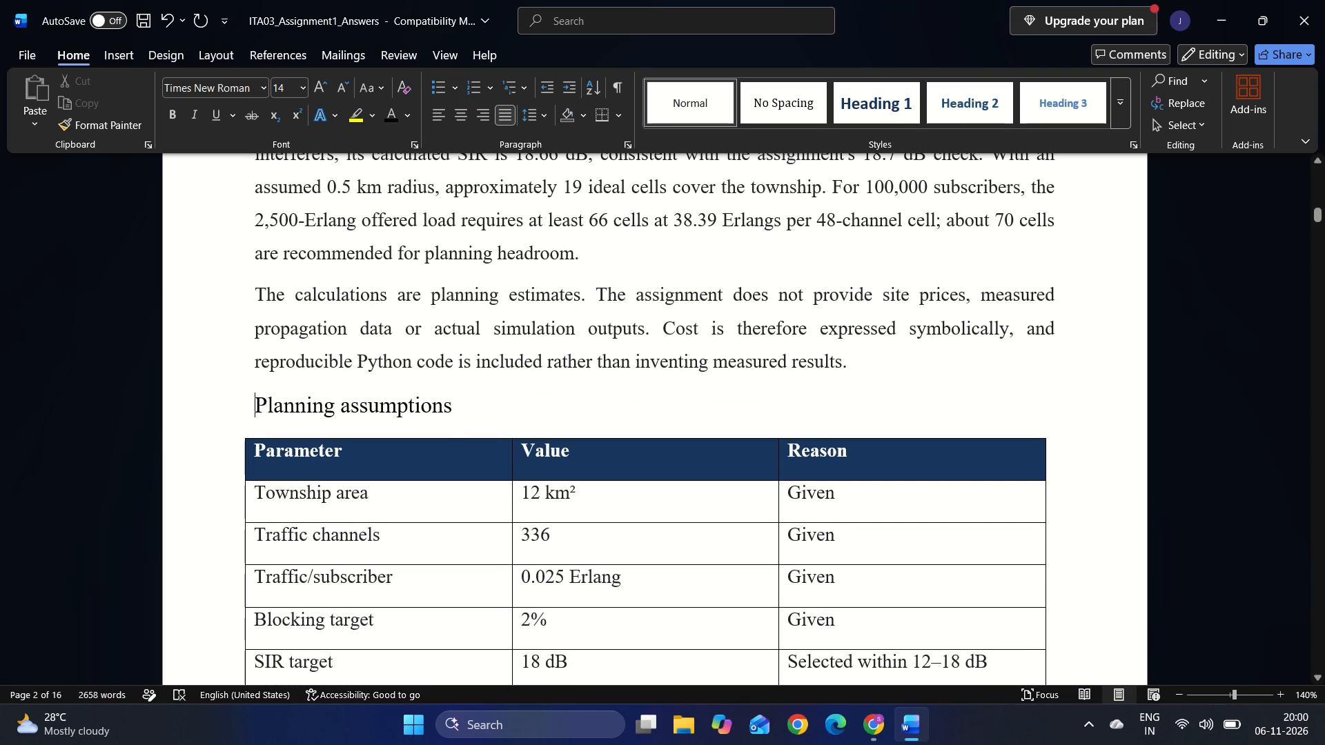
drag(466, 406, 257, 394)
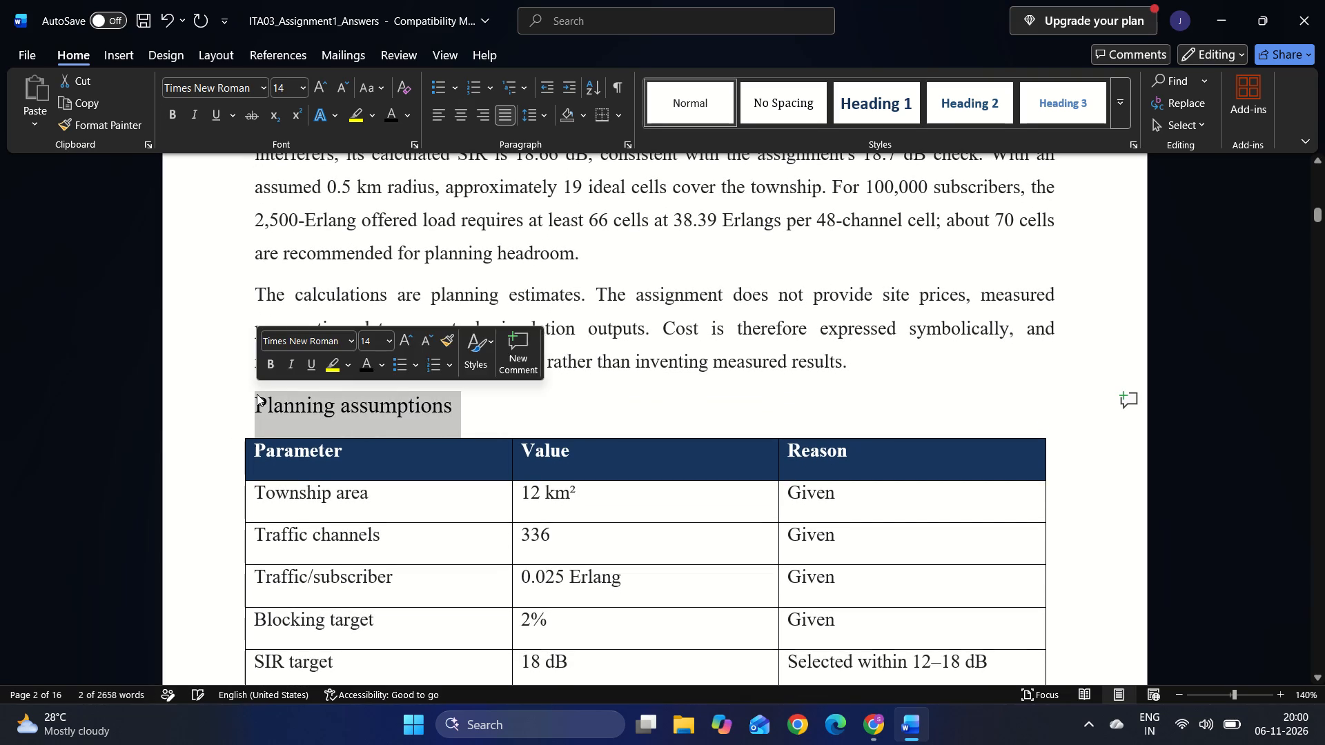
key(ctrl+b)
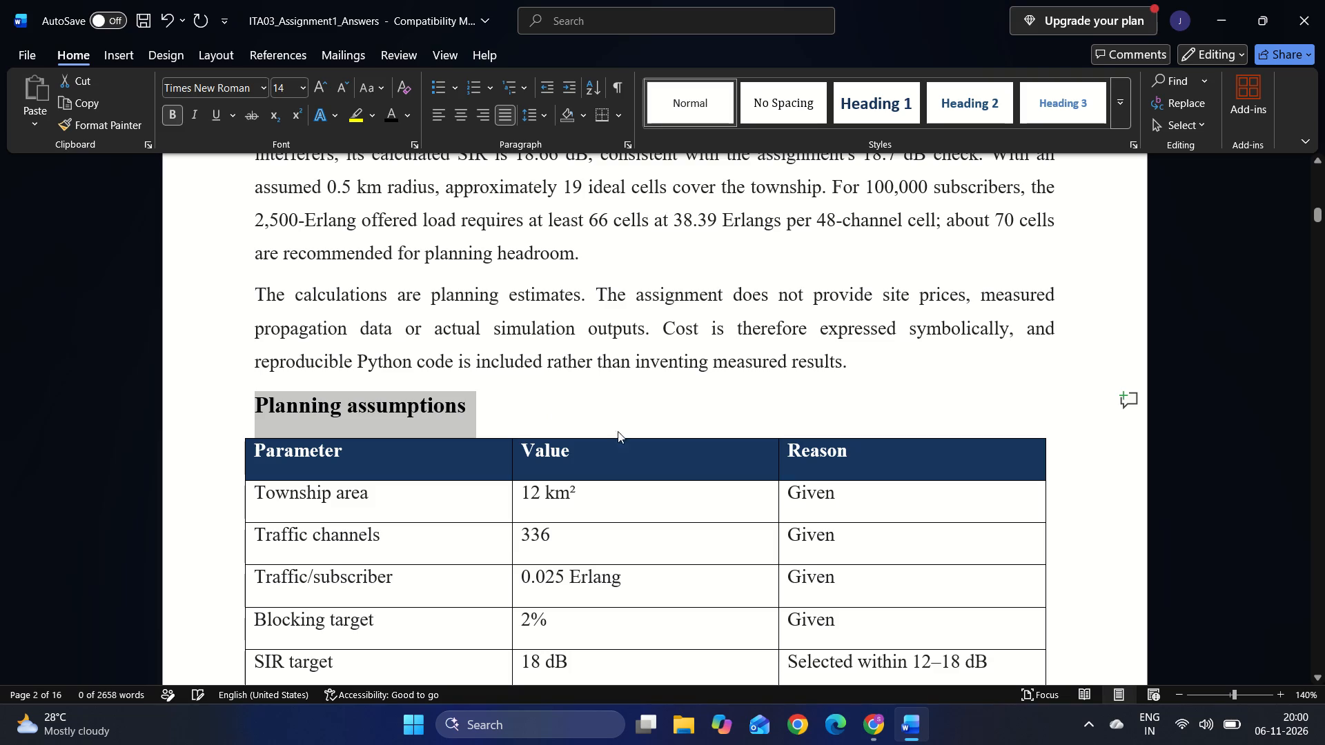
click(722, 460)
Set the font size of all rows below the header in the Planning assumptions table to 10.
scroll(722, 460, down, 1)
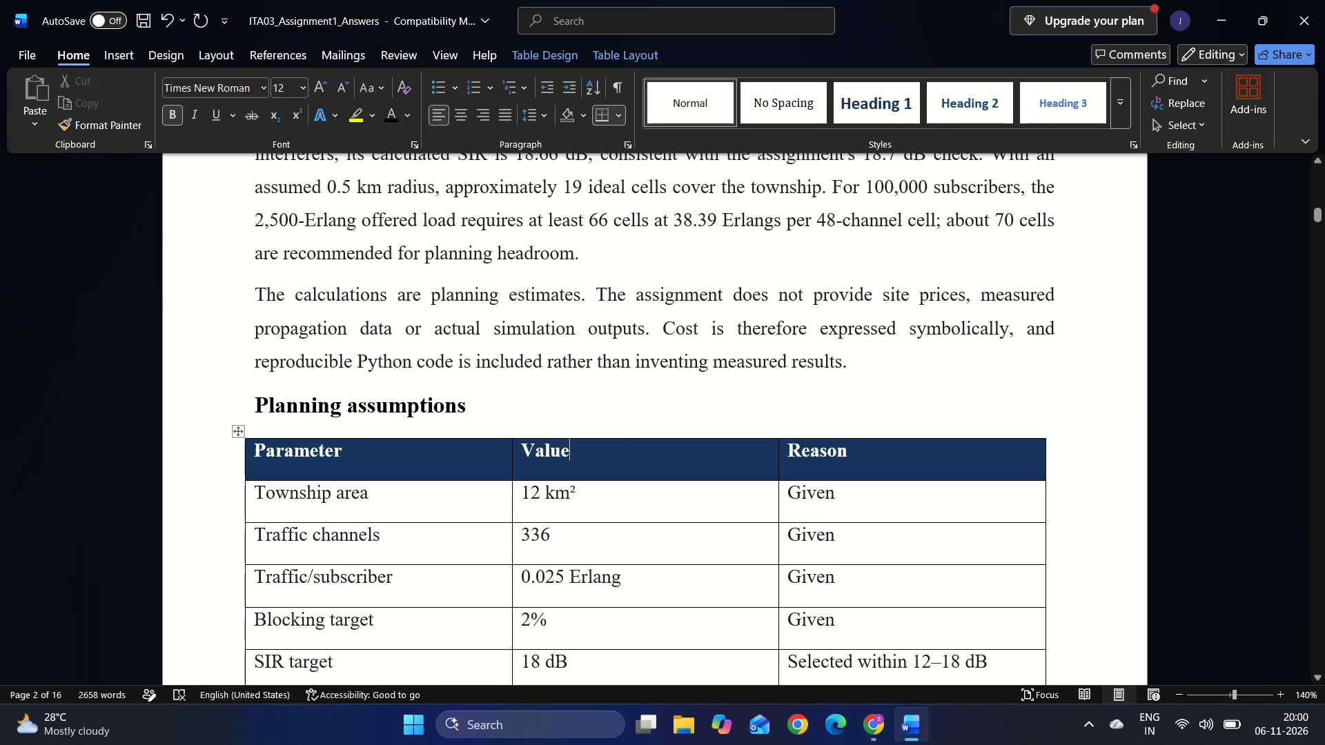
scroll(722, 460, down, 1)
scroll(976, 462, up, 1)
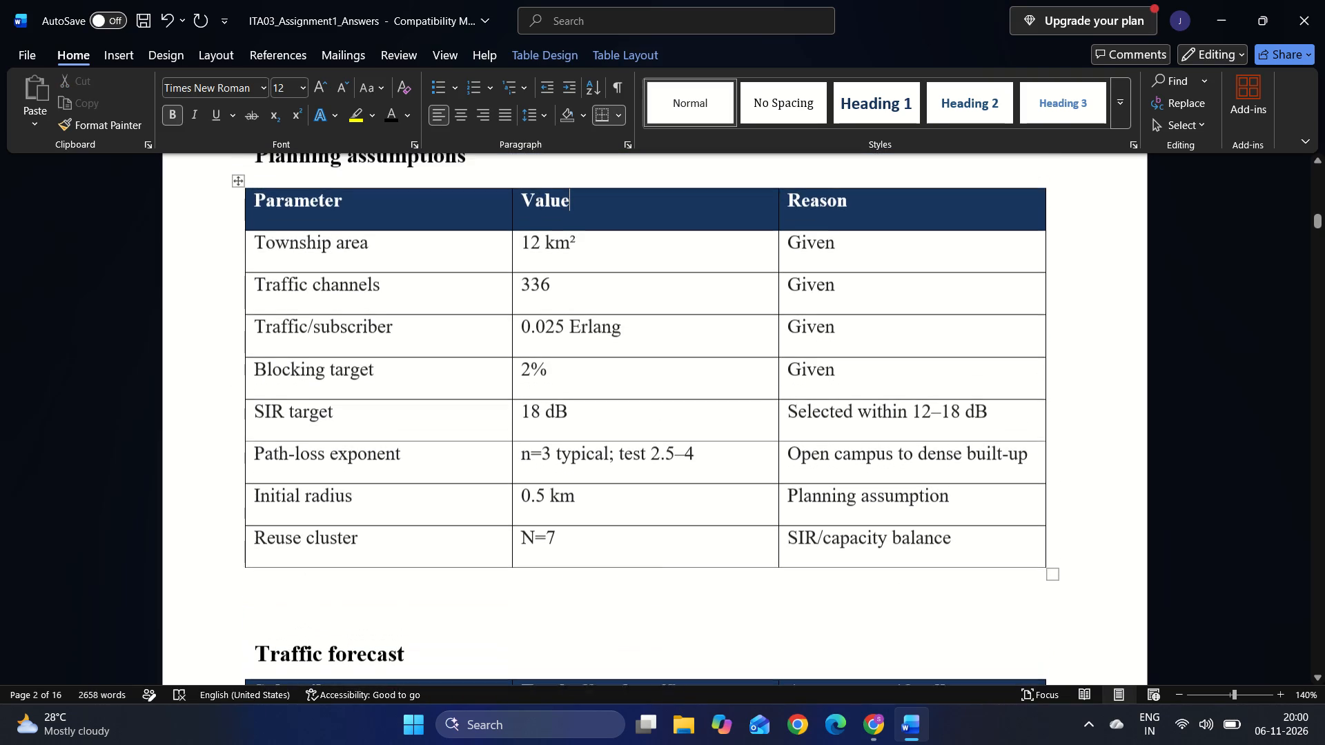
scroll(976, 462, up, 1)
drag(974, 555, 342, 254)
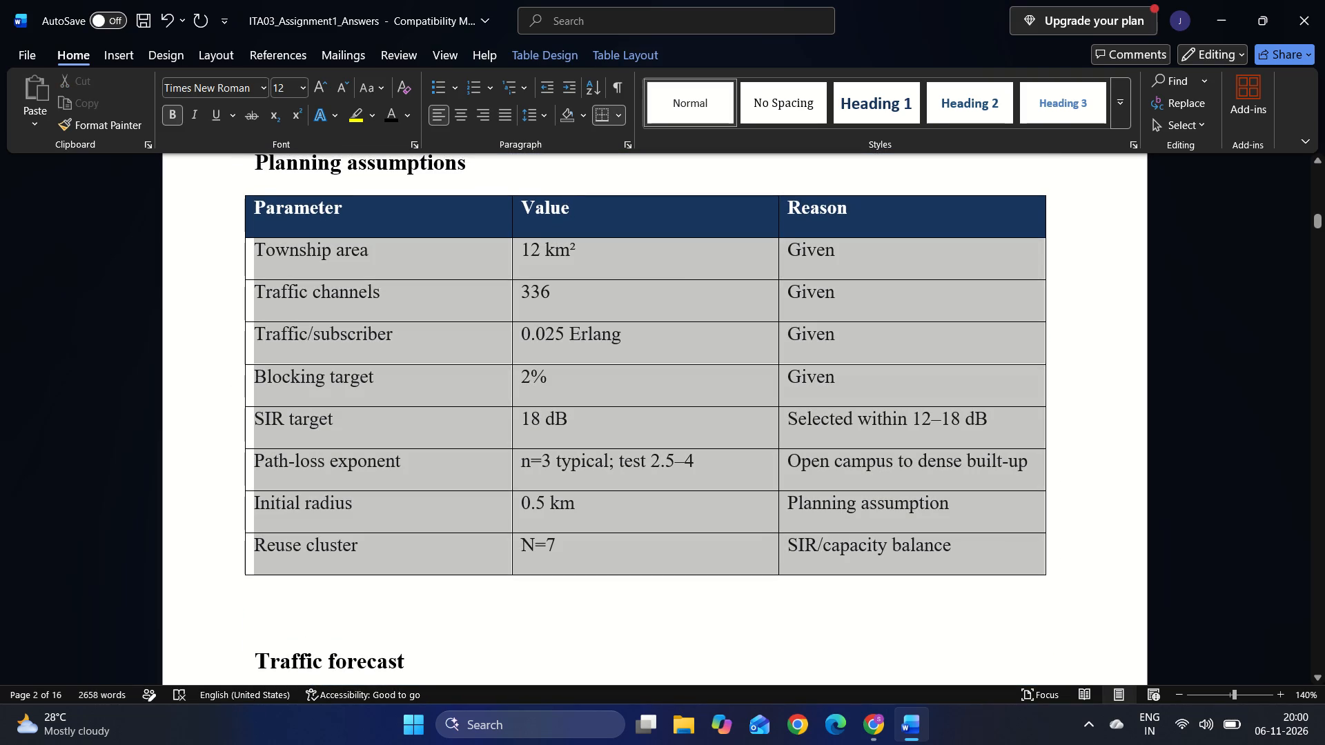
drag(342, 254, 340, 252)
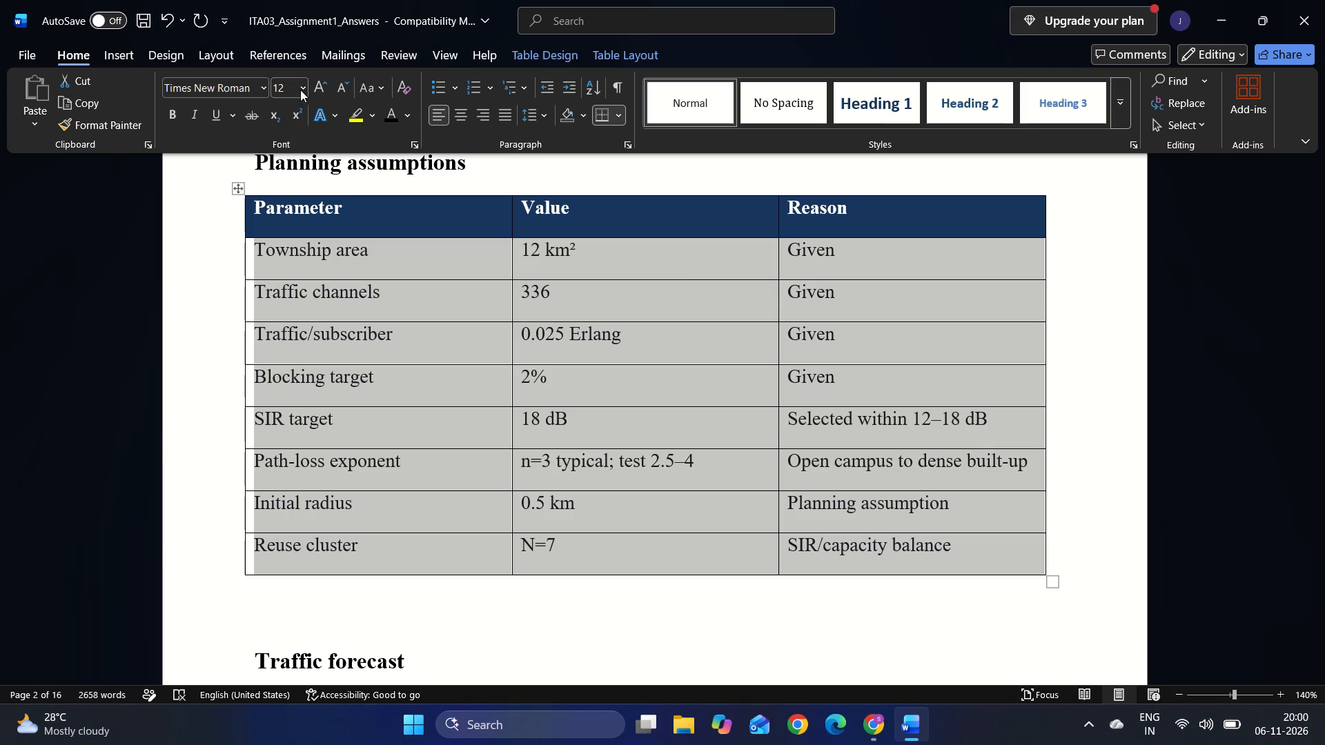
click(300, 90)
click(286, 157)
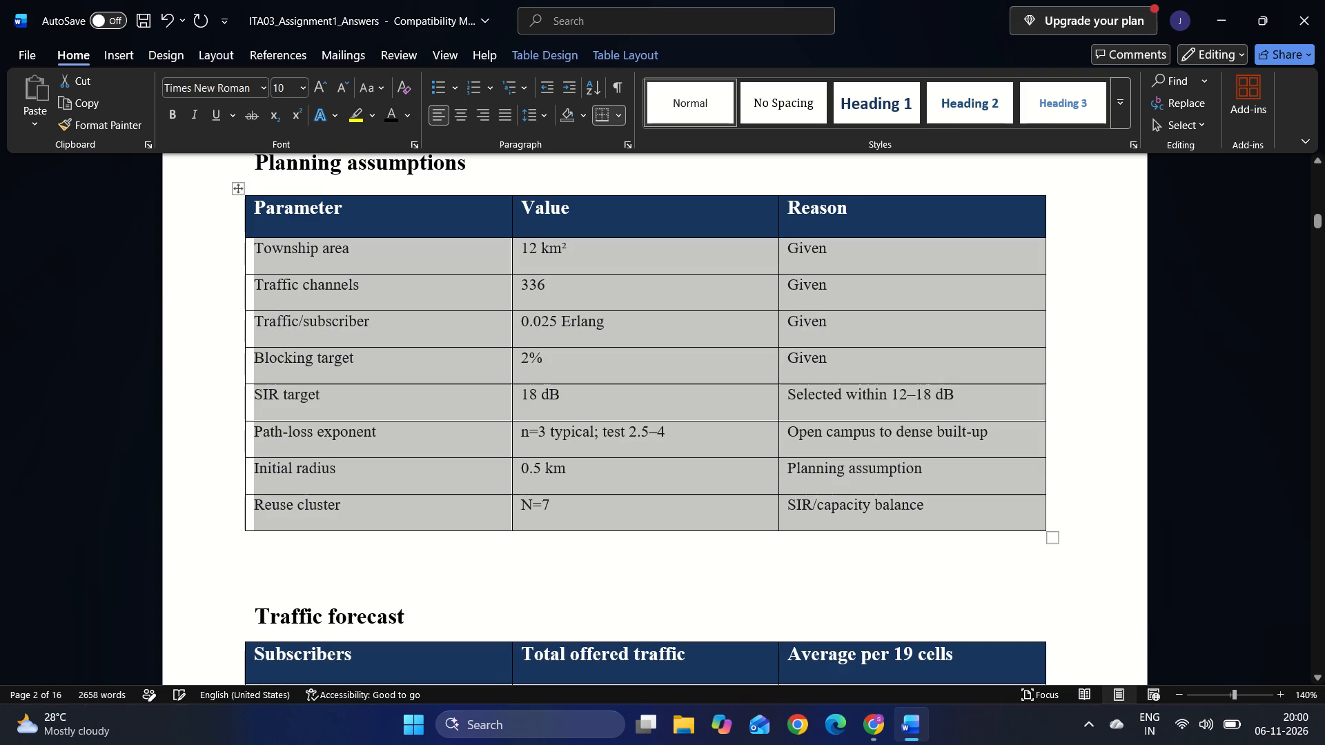
Remove the extra blank space between the Planning assumptions table and the Traffic forecast heading.
click(340, 598)
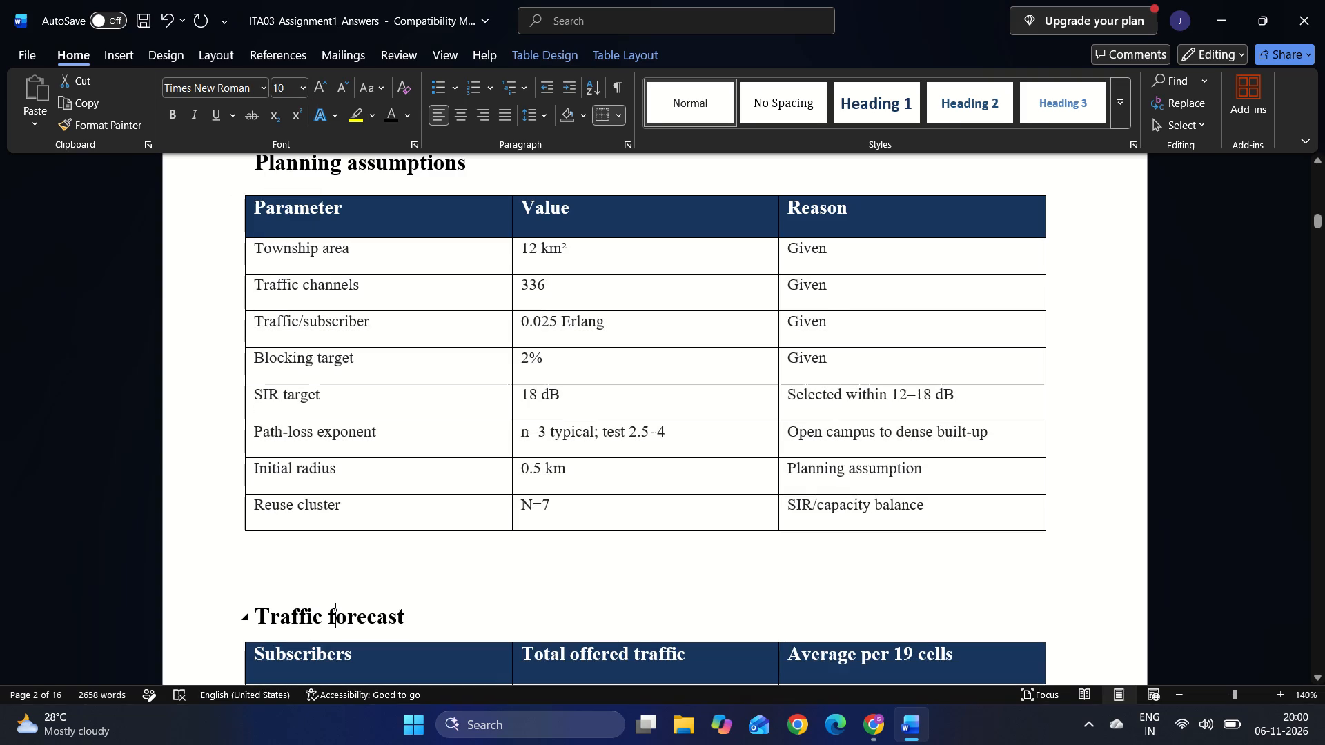
click(255, 617)
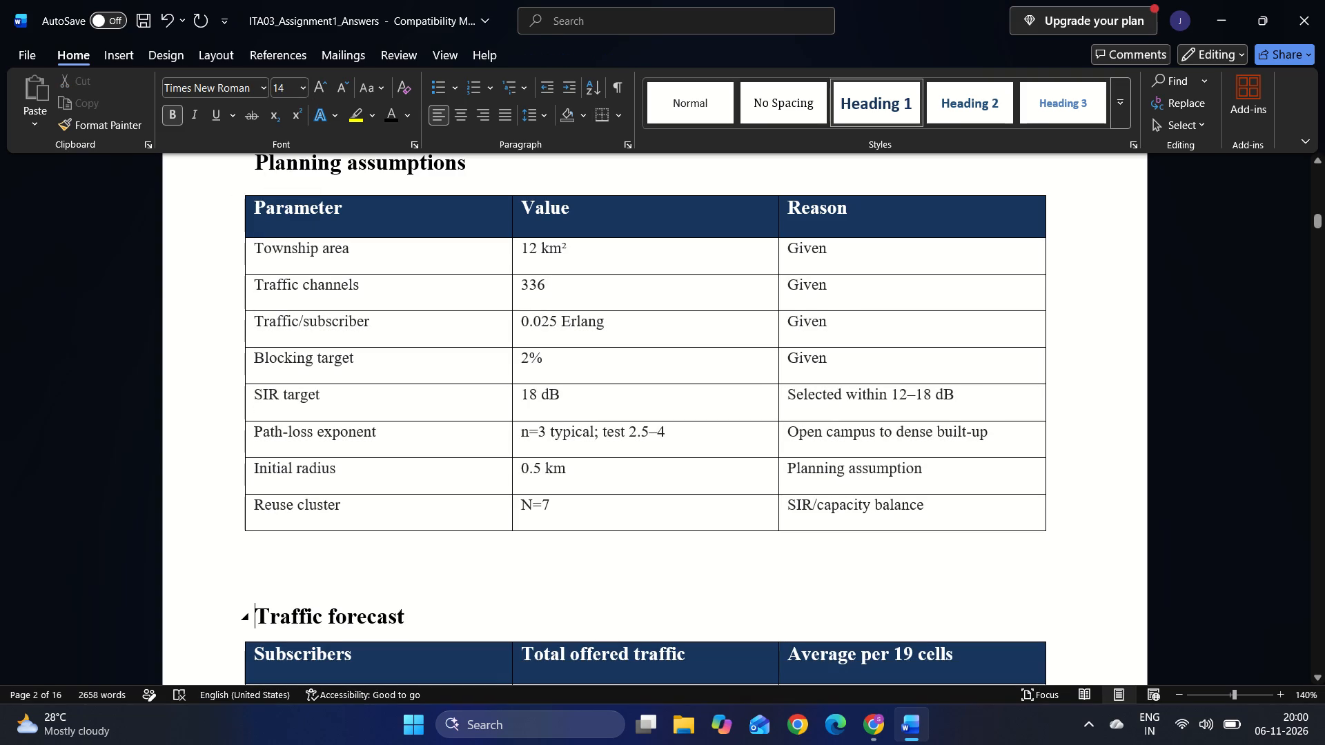
key(BackSpace)
key(BackSpace)
key(BackSpace)
key(BackSpace)
key(BackSpace)
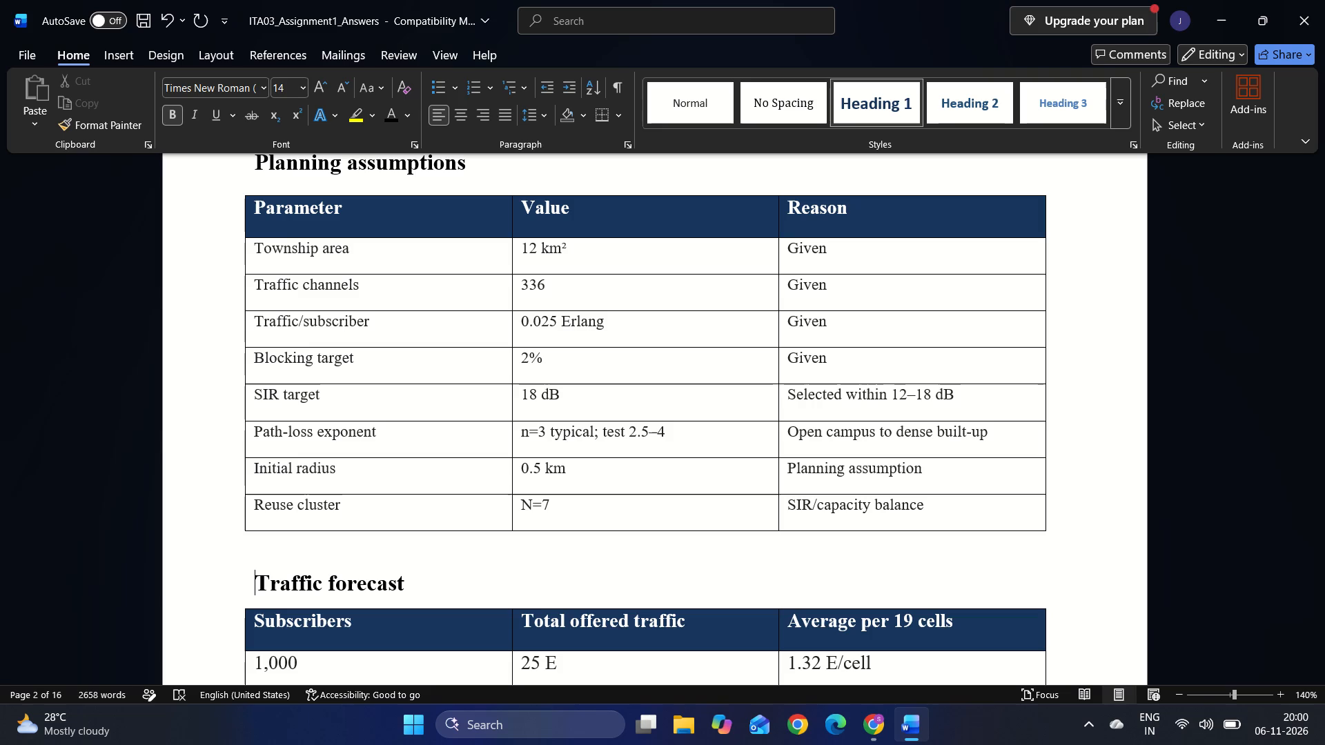
Insert blank lines above the Traffic forecast heading to push it and its table onto the next page.
scroll(255, 617, down, 2)
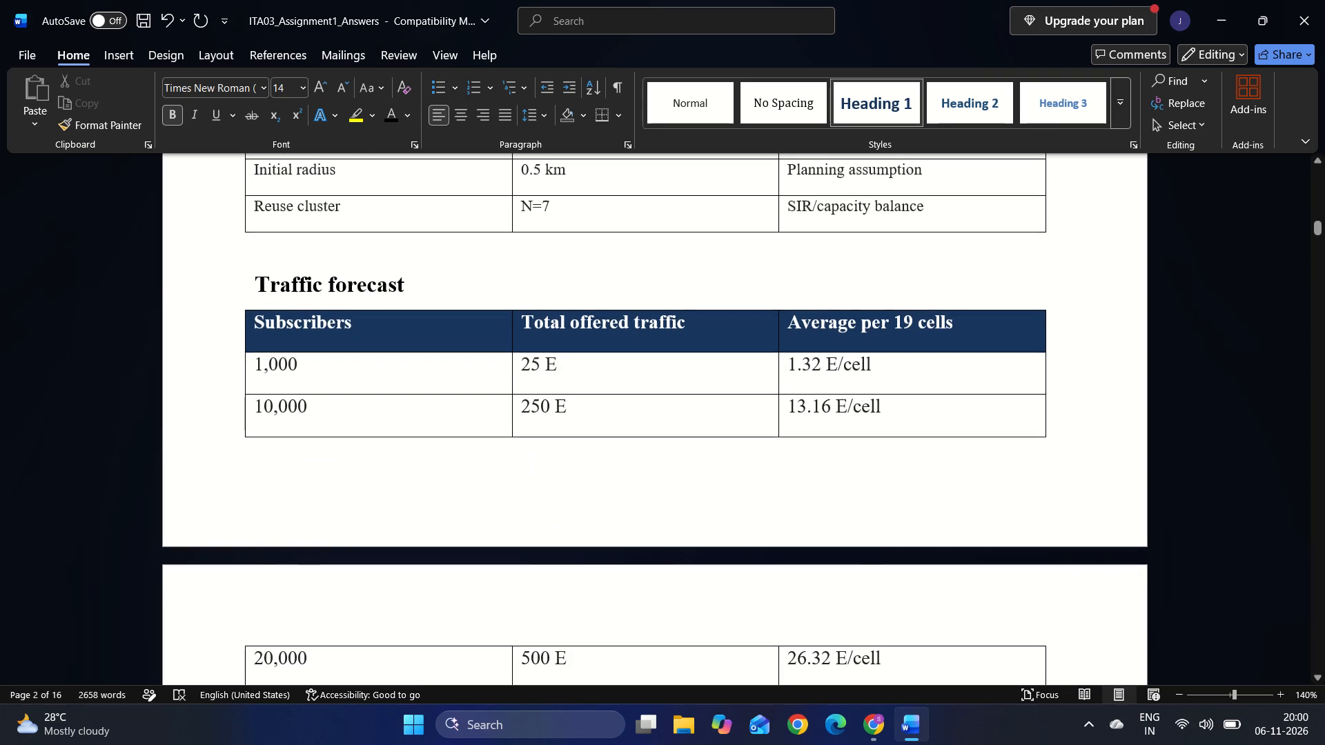
key(Return)
key(Return)
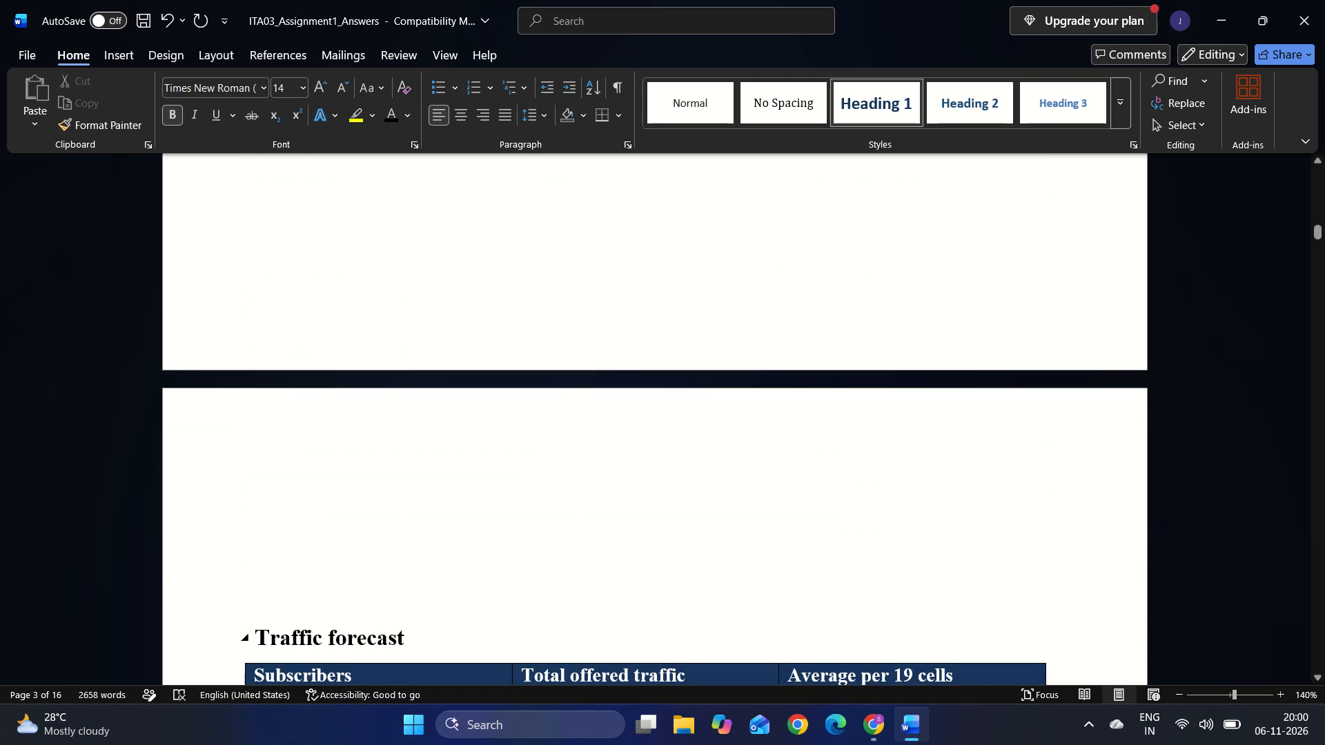
key(BackSpace)
key(Return)
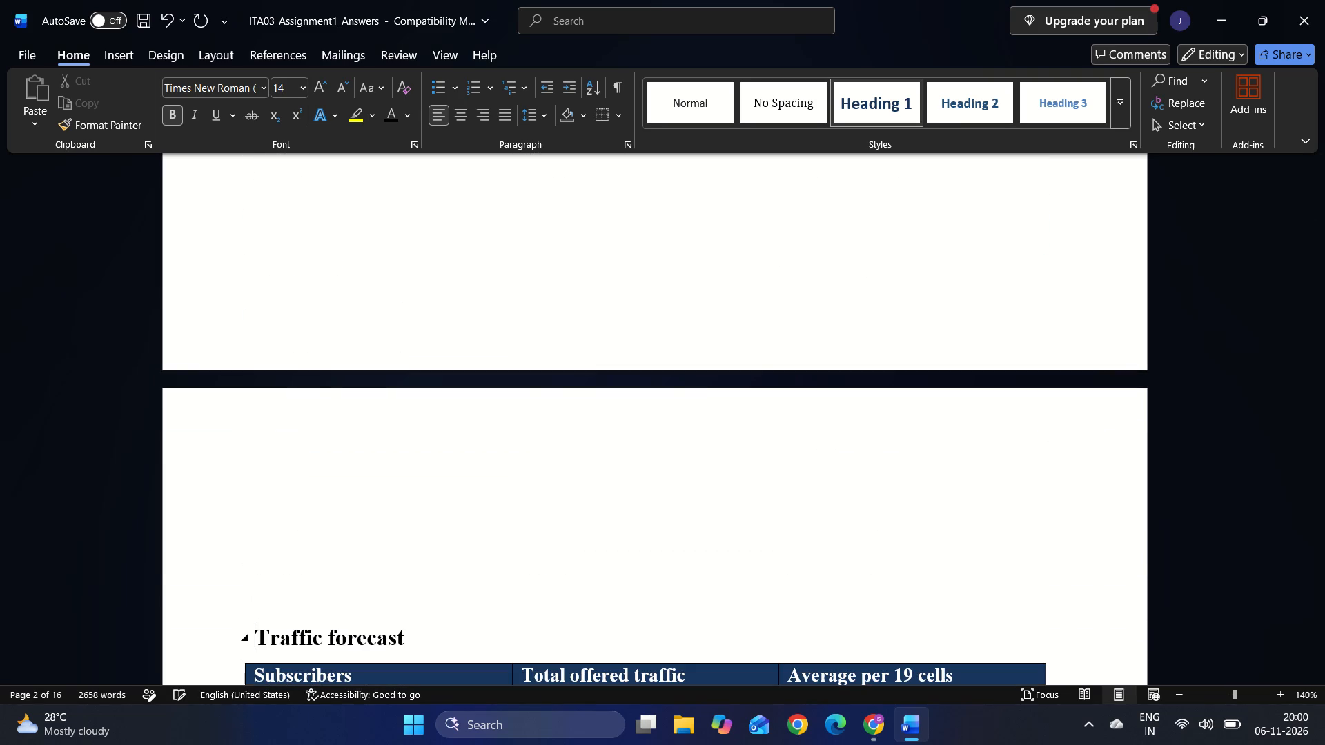
click(302, 596)
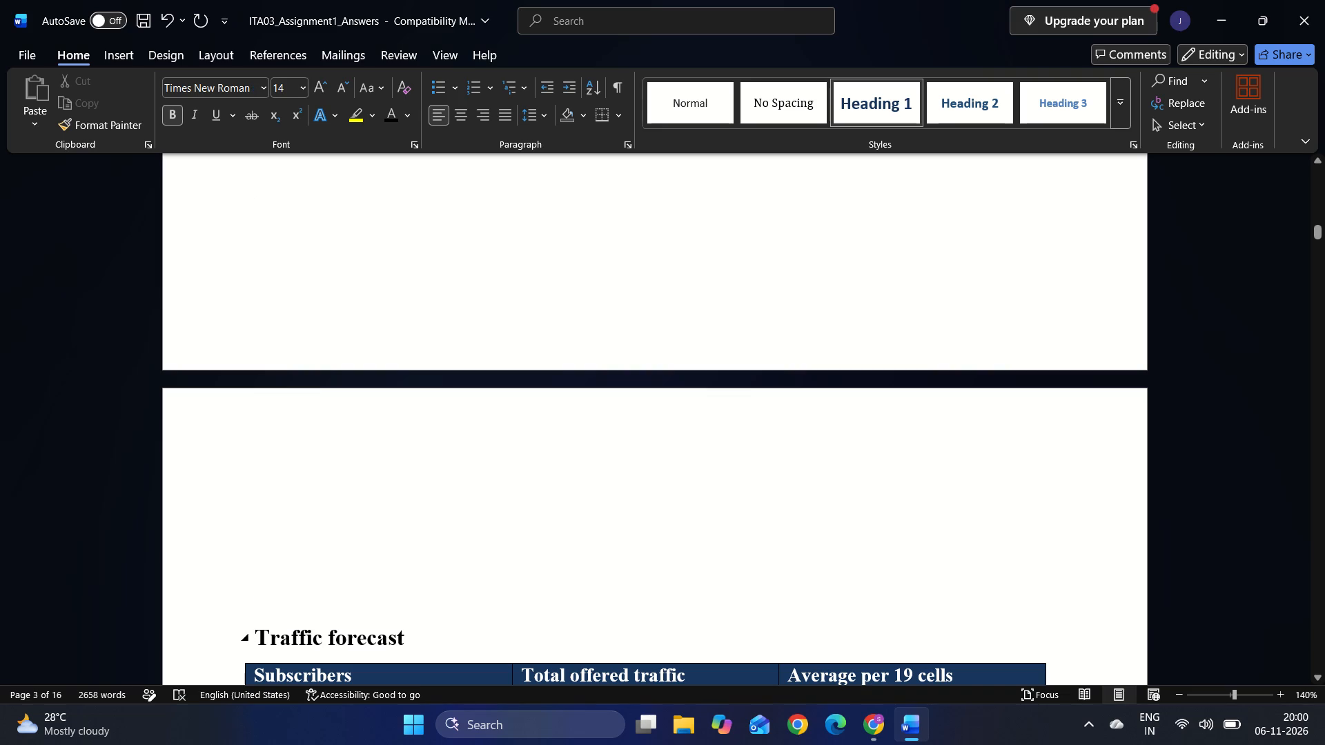
click(302, 596)
scroll(357, 548, up, 1)
scroll(357, 548, down, 2)
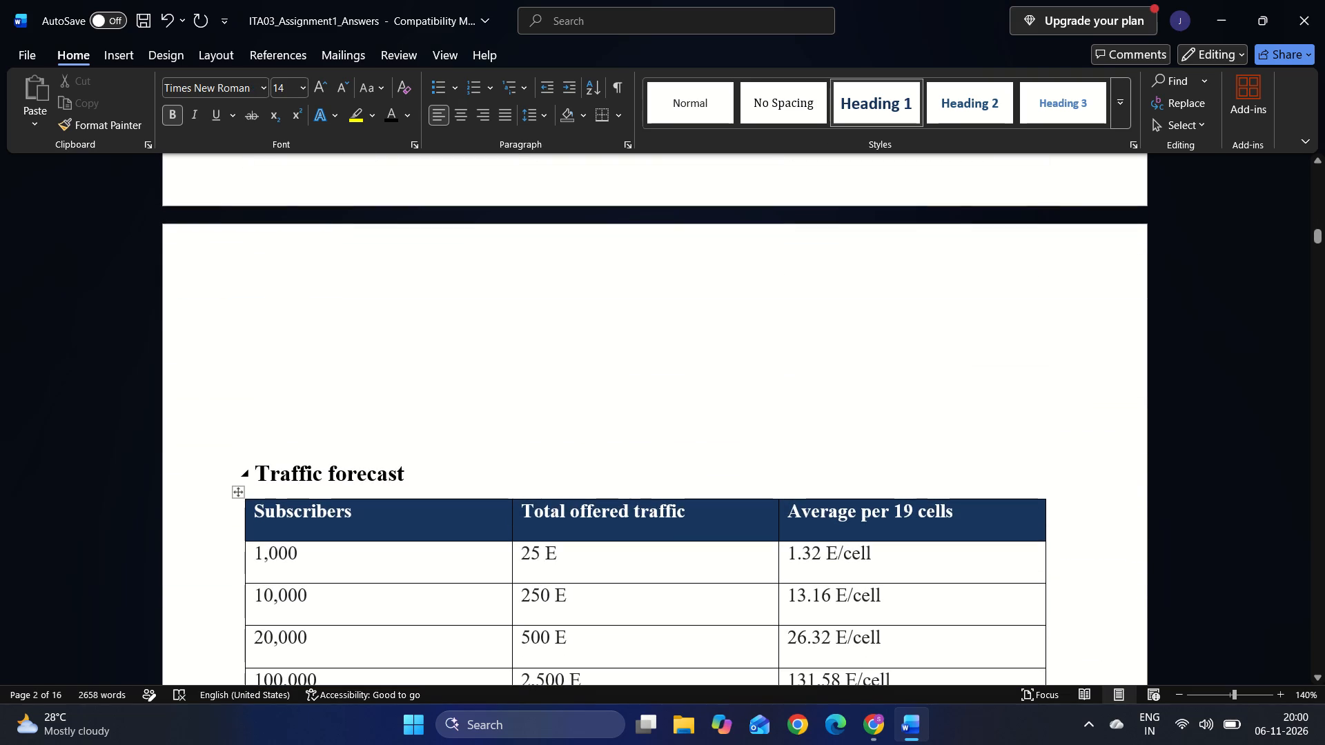
click(257, 481)
key(BackSpace)
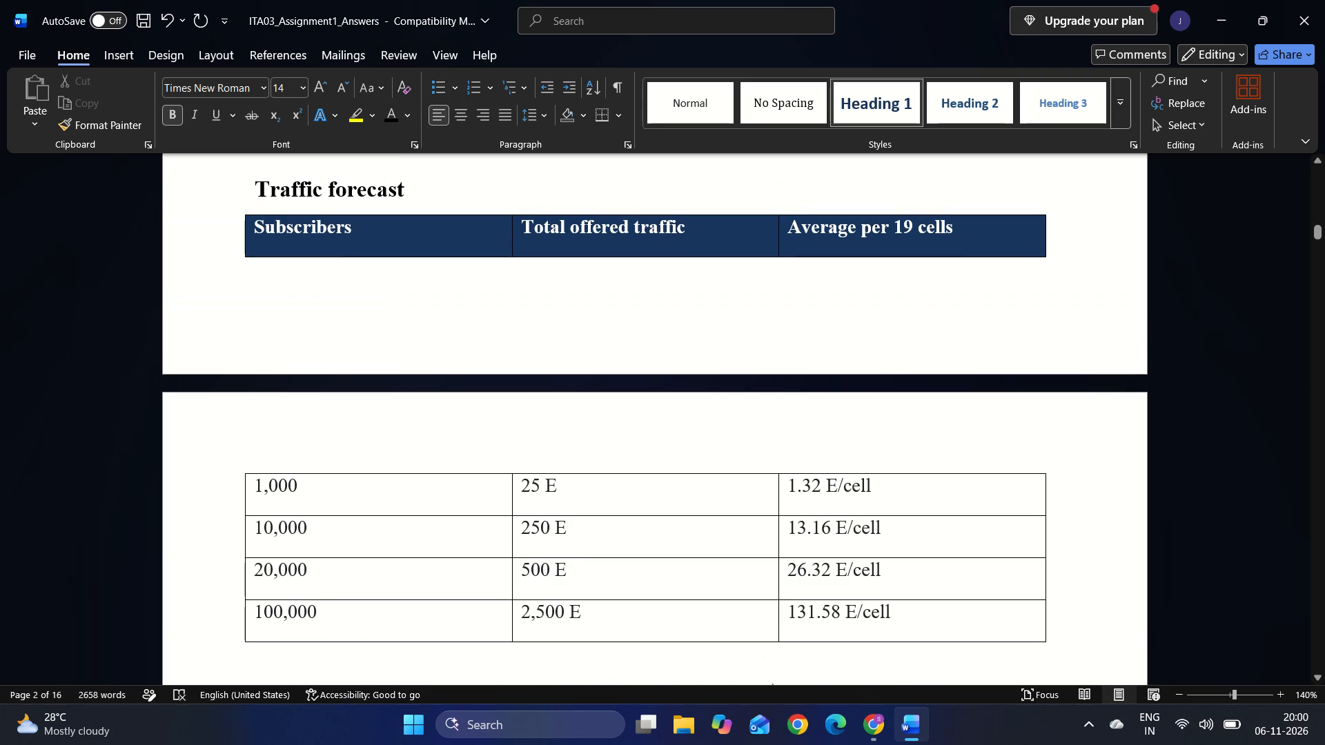
key(Return)
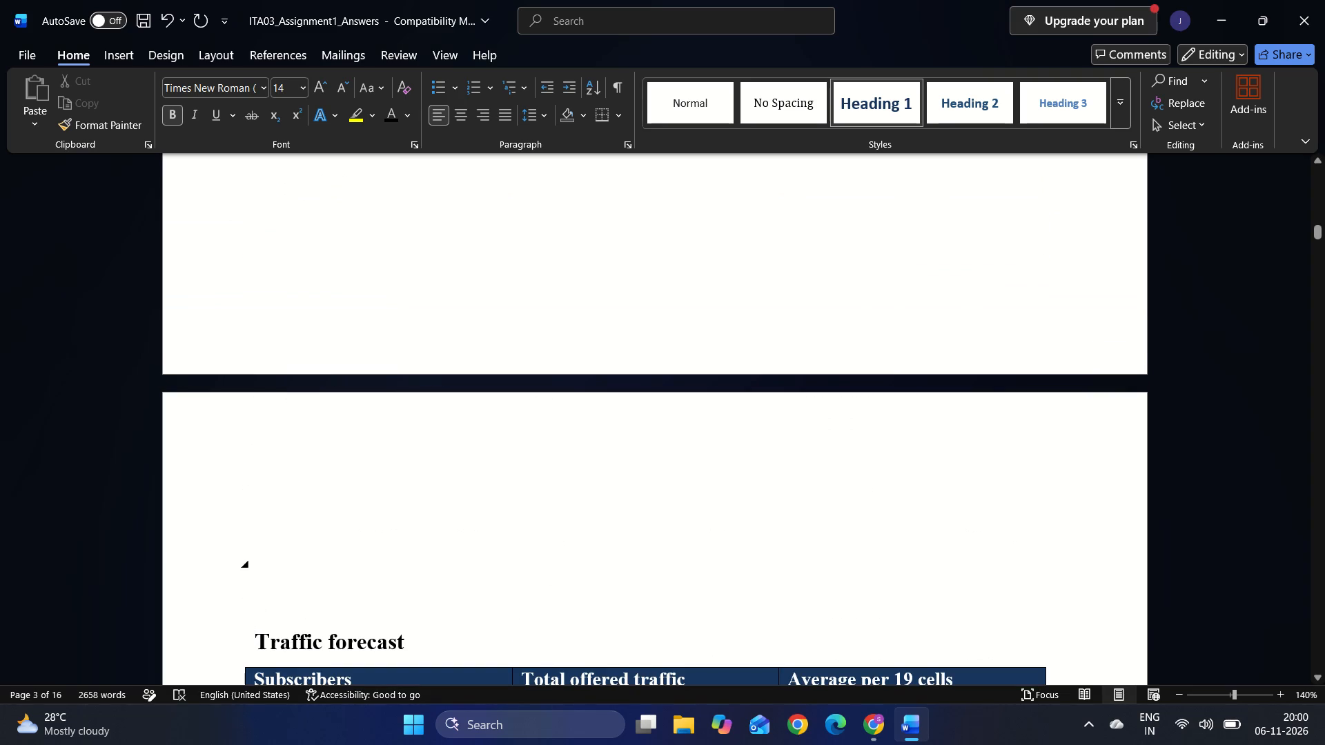
Rework the blank lines above the Traffic forecast heading so that it starts at the top of page 3 with its whole table.
scroll(338, 555, up, 7)
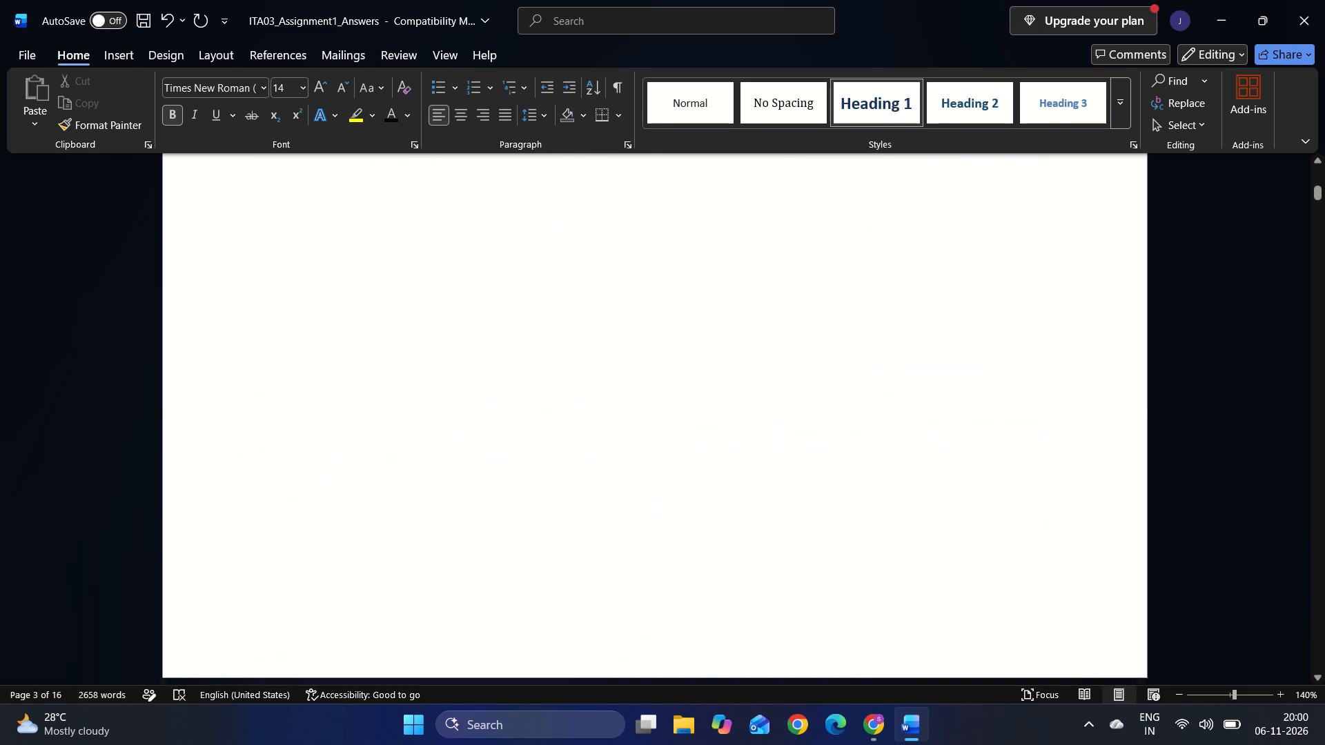
scroll(338, 555, down, 3)
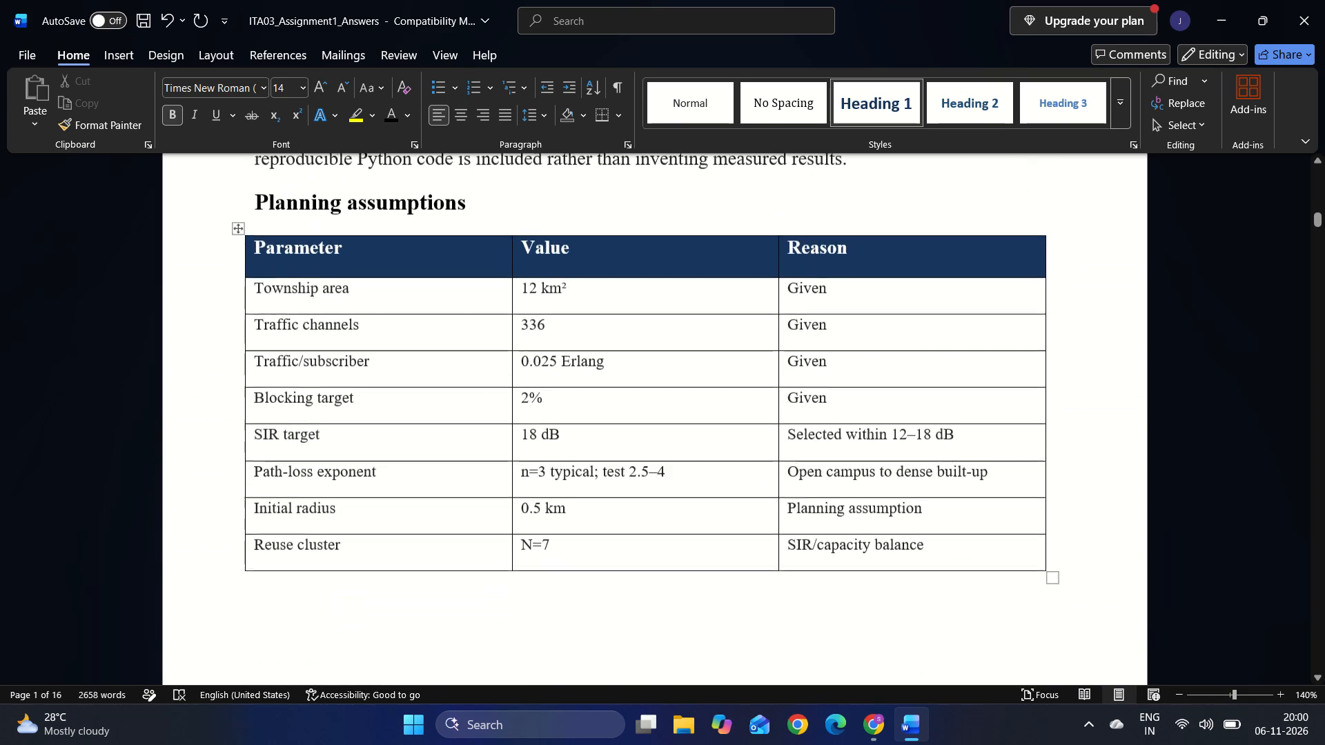
scroll(338, 555, down, 4)
scroll(338, 555, up, 2)
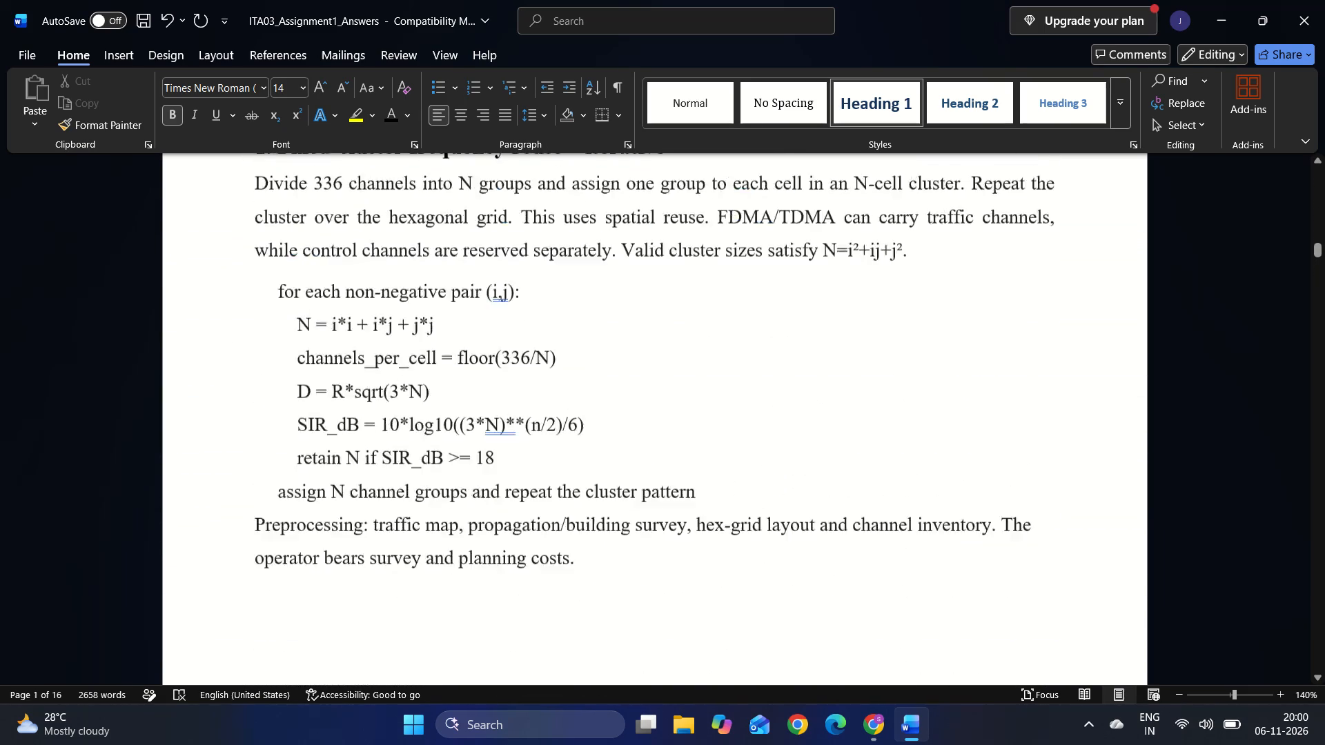
scroll(338, 555, up, 2)
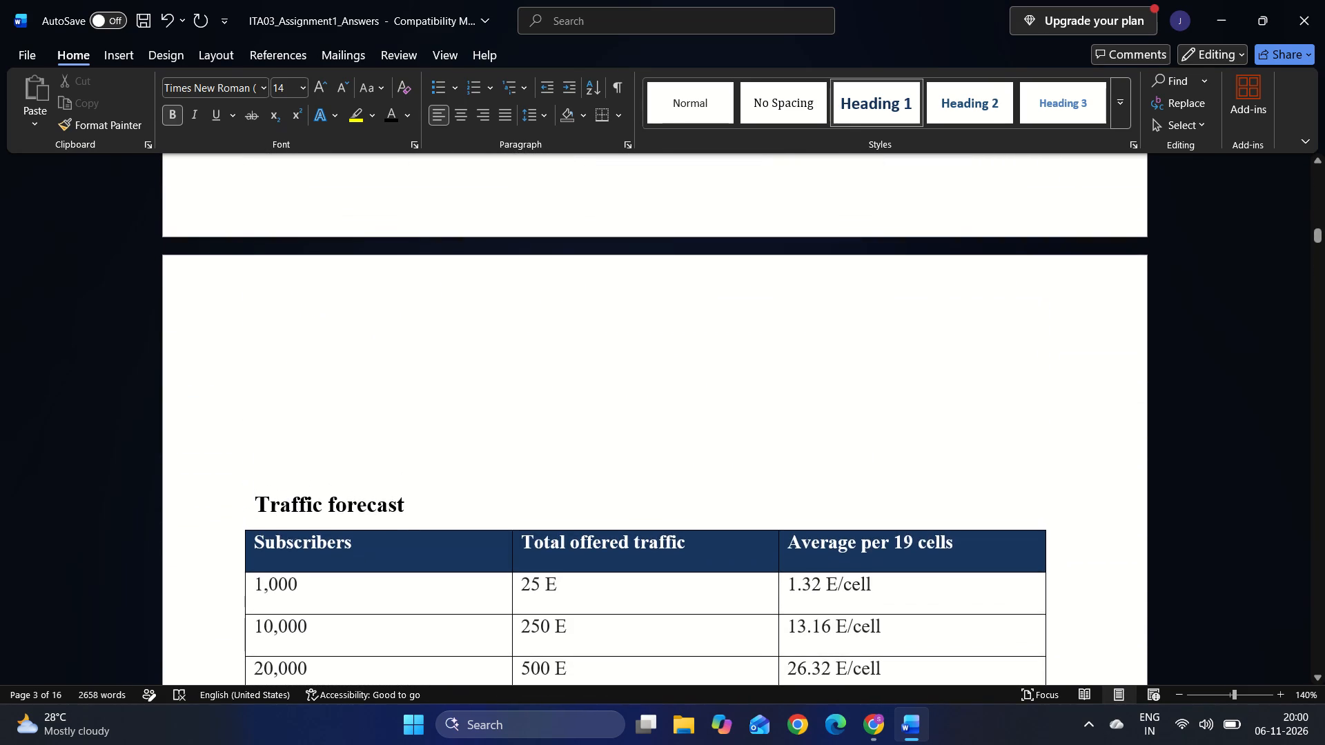
click(289, 466)
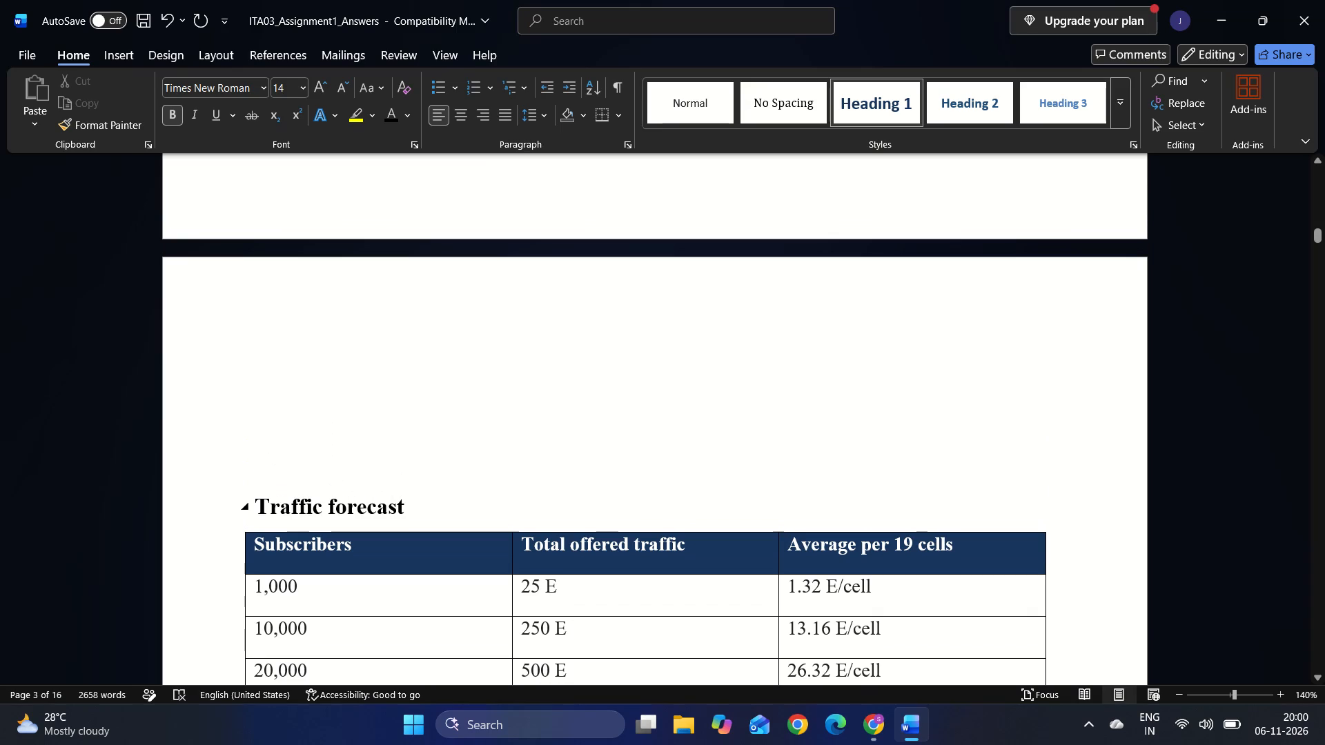
key(Up)
key(BackSpace)
key(Return)
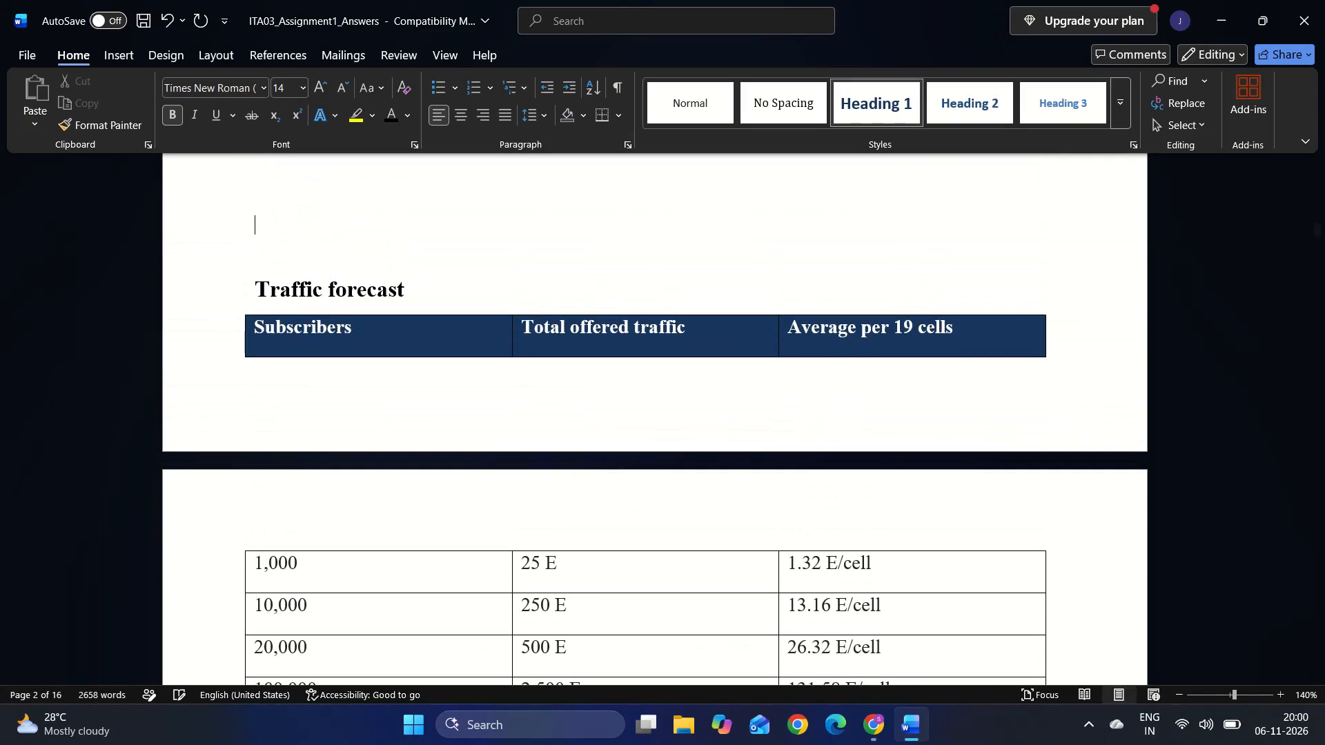
key(Return)
scroll(289, 466, down, 1)
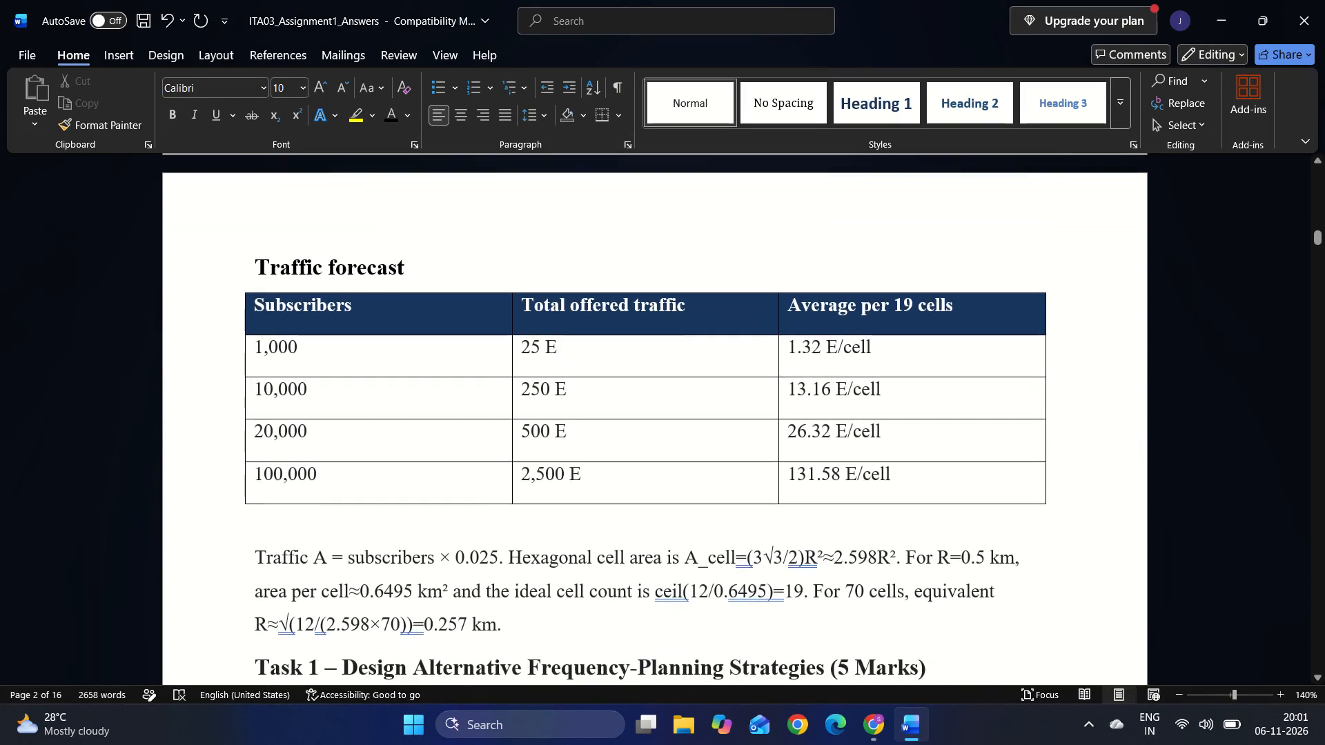
Set the font size of all rows below the header in the Traffic forecast table to 10.
scroll(289, 466, down, 3)
scroll(674, 395, up, 1)
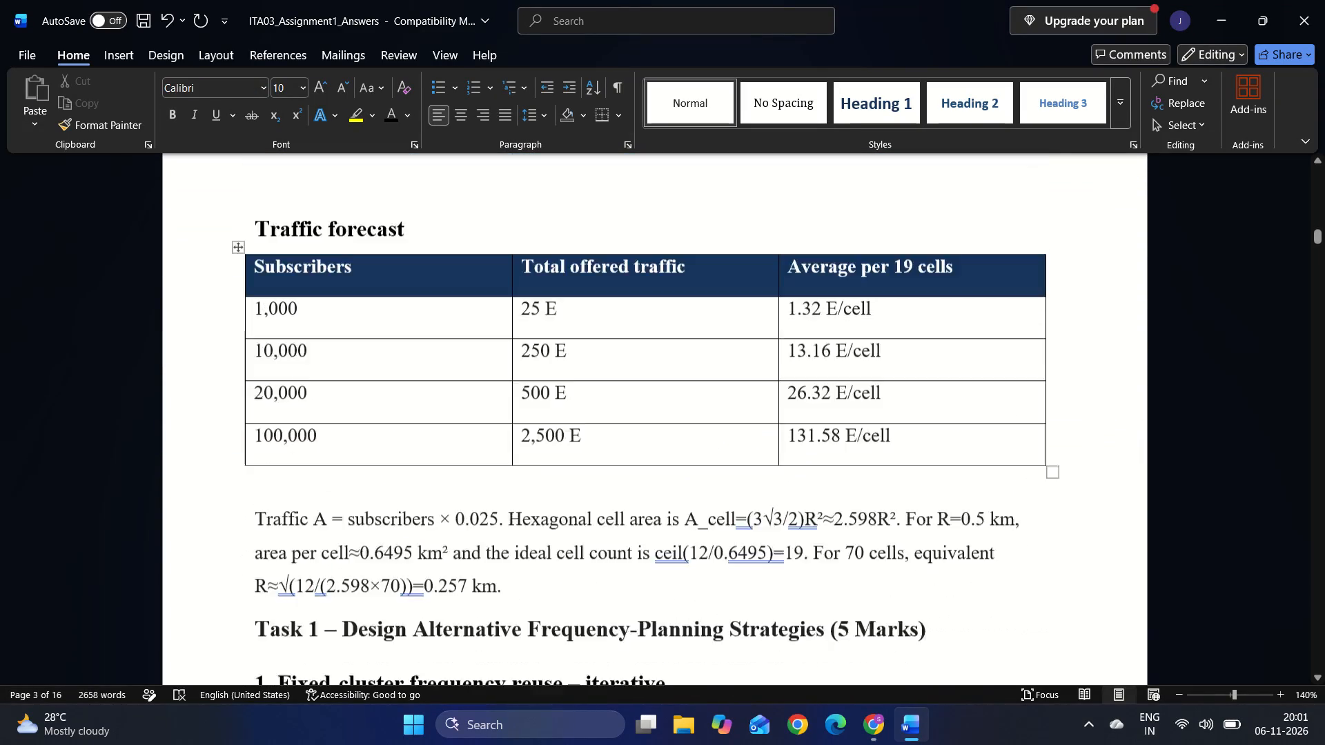
scroll(674, 395, up, 1)
drag(908, 568, 376, 453)
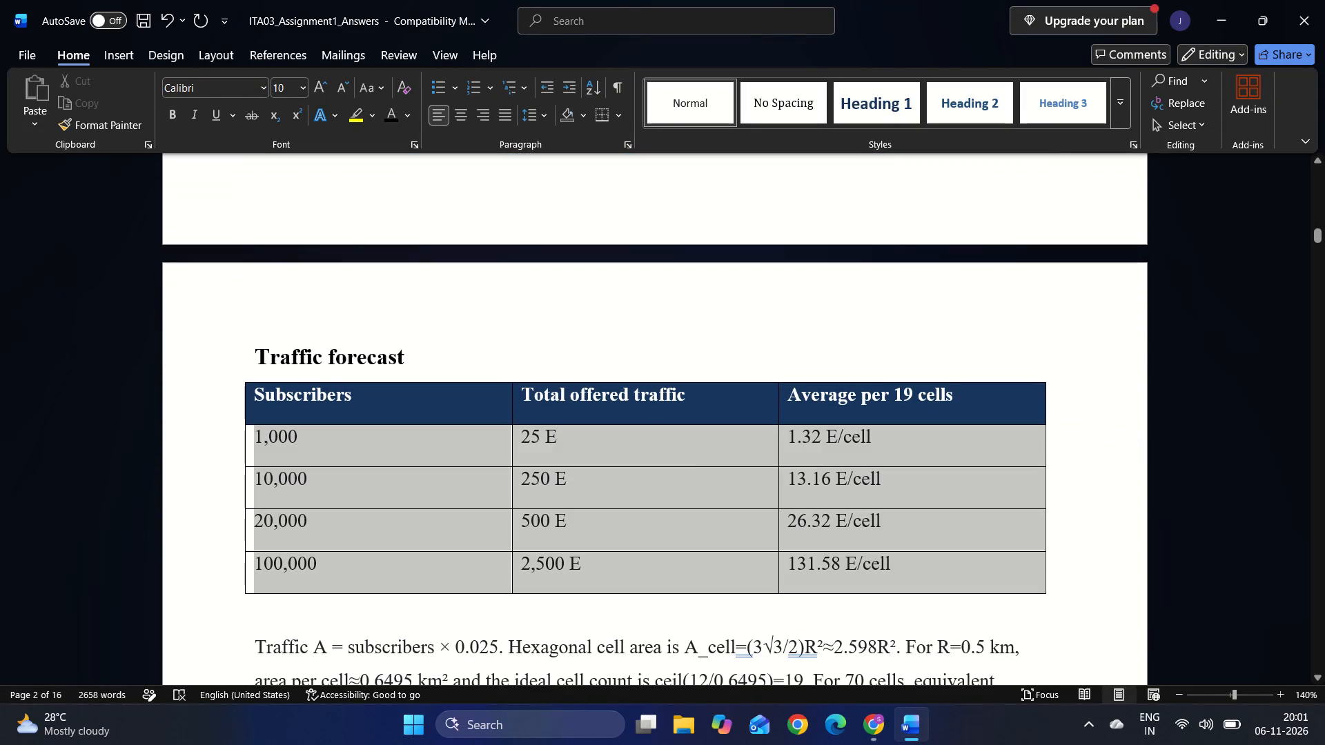
drag(376, 453, 355, 450)
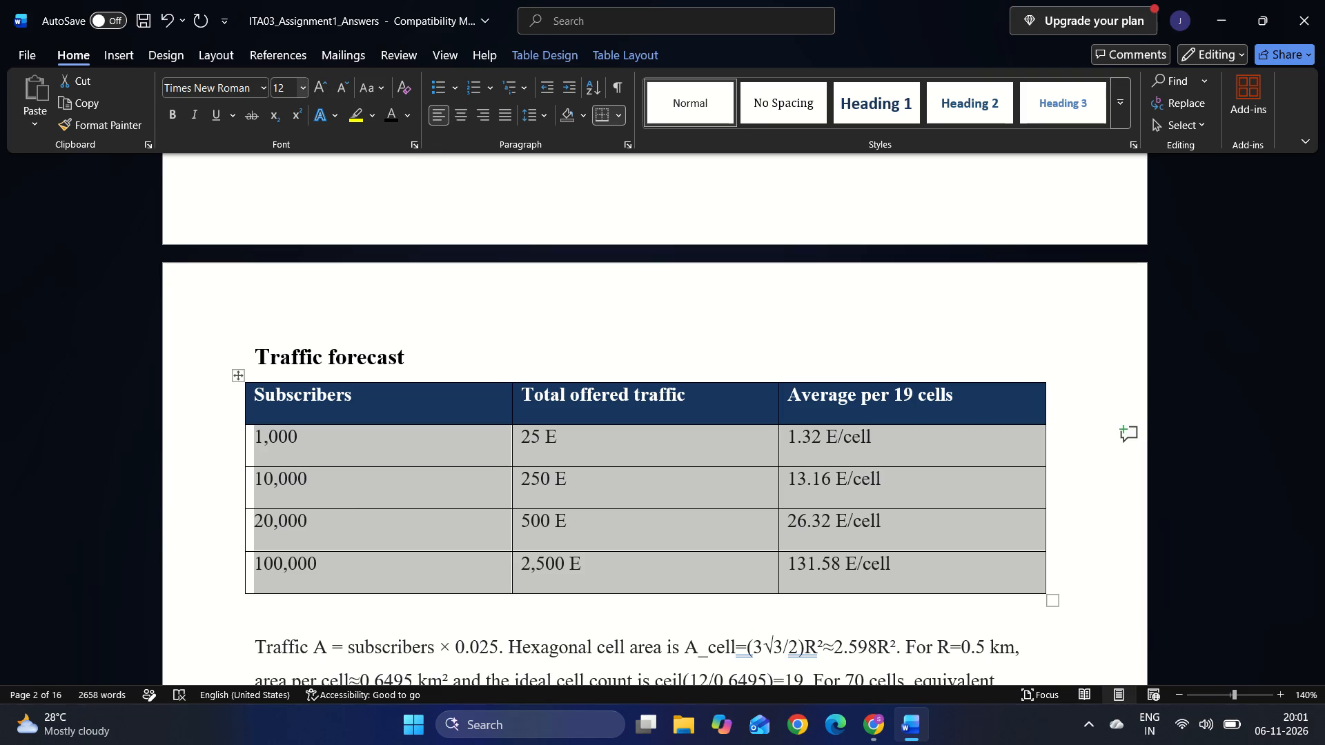
click(295, 90)
text(10)
key(Return)
scroll(746, 341, up, 2)
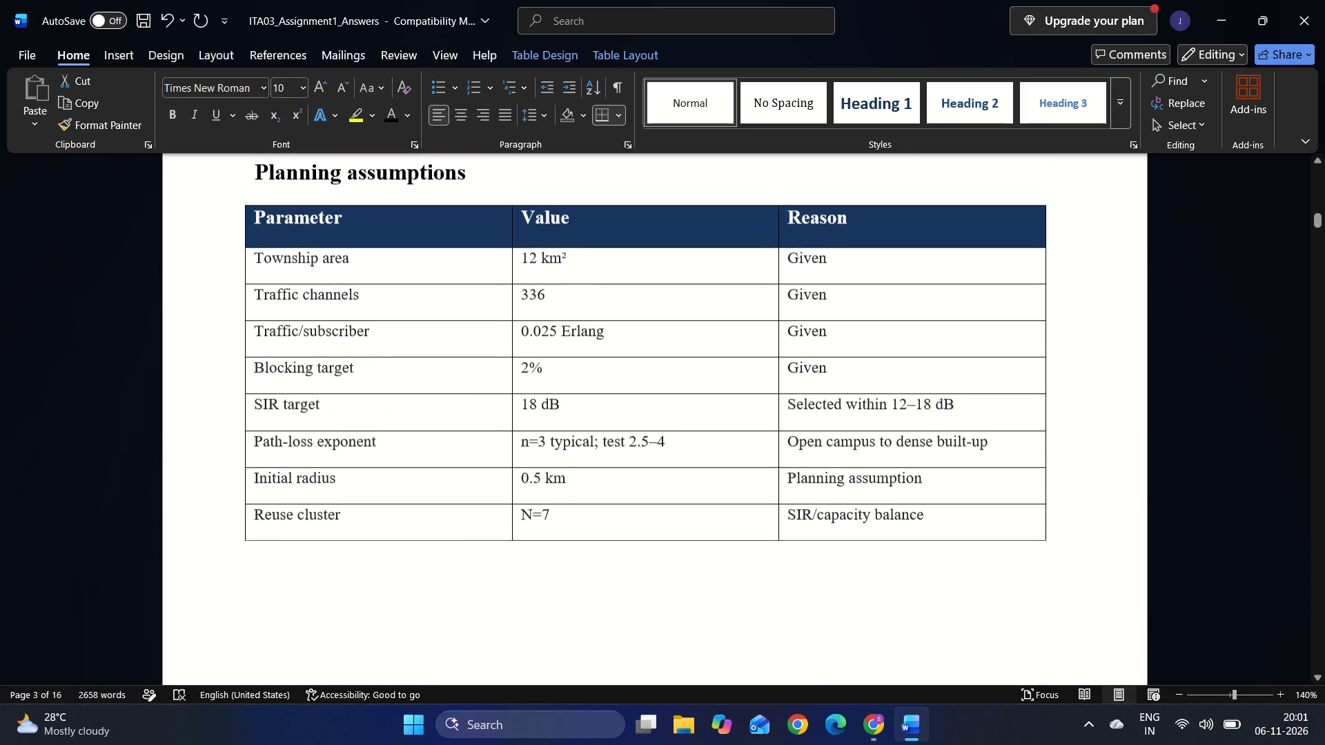
click(746, 341)
click(746, 341)
Insert a blank line above "for each site:" in the Sectorised frequency reuse section to keep that line with its pseudocode on page 4.
scroll(746, 341, down, 4)
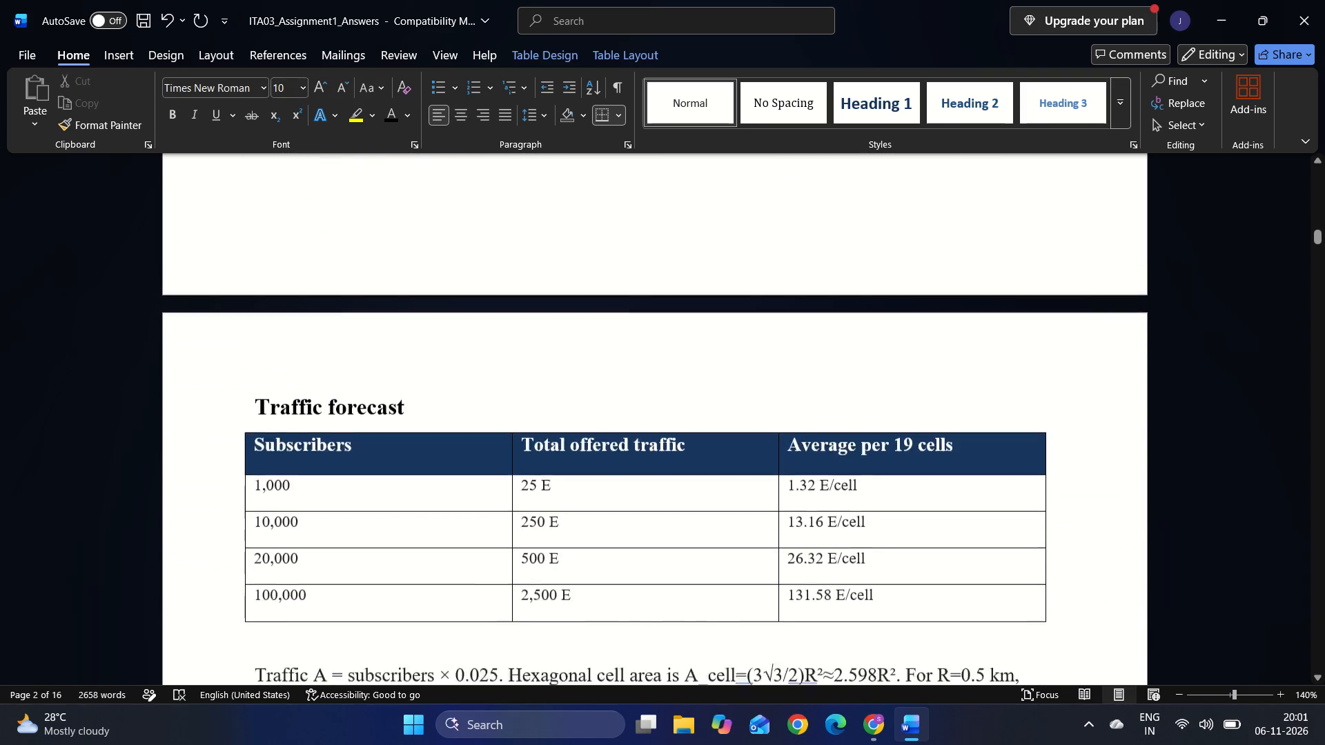
scroll(746, 341, down, 1)
scroll(746, 341, up, 1)
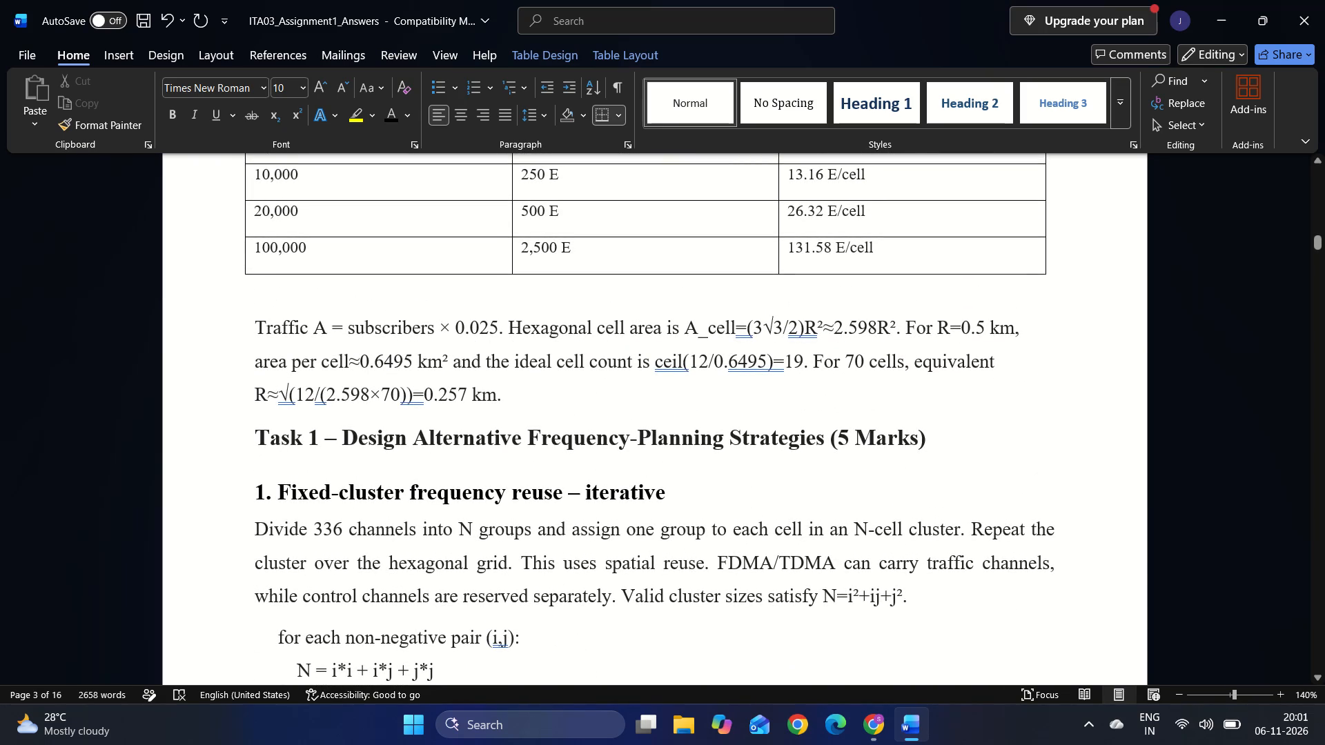
scroll(746, 341, down, 2)
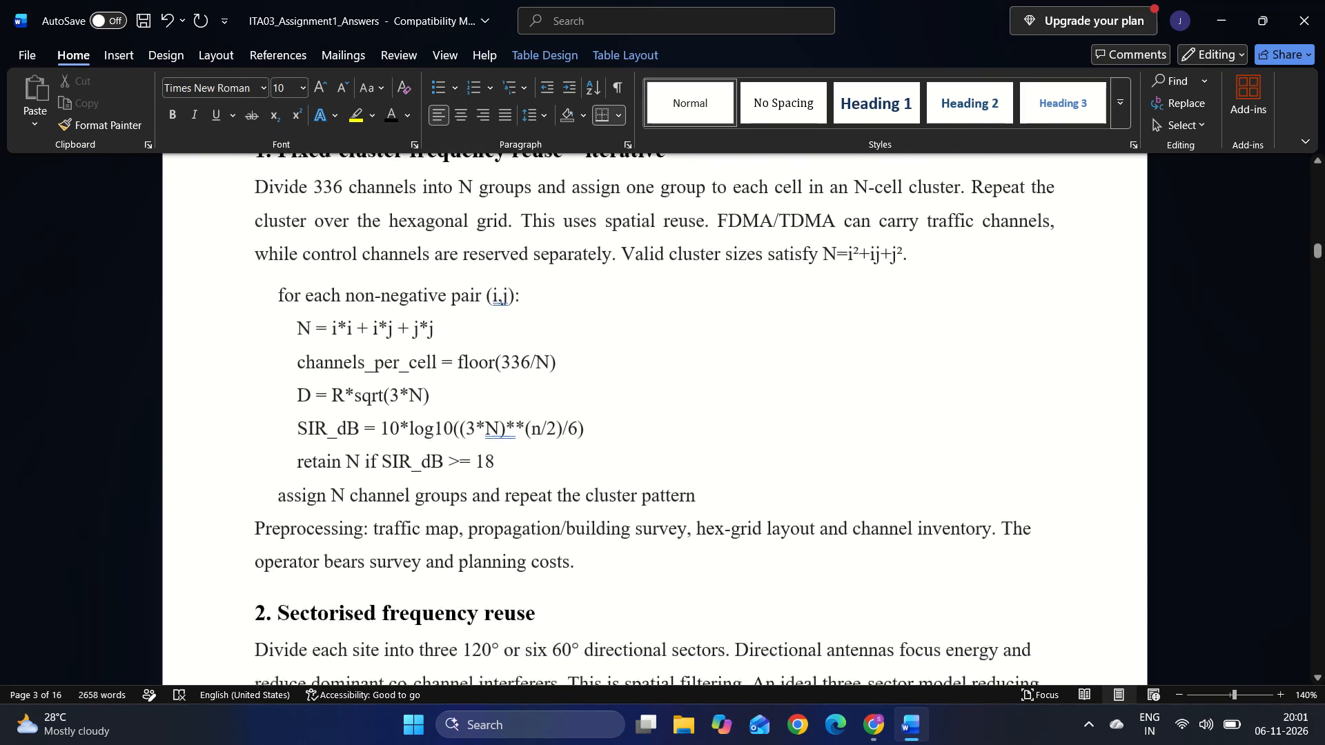
scroll(746, 341, down, 4)
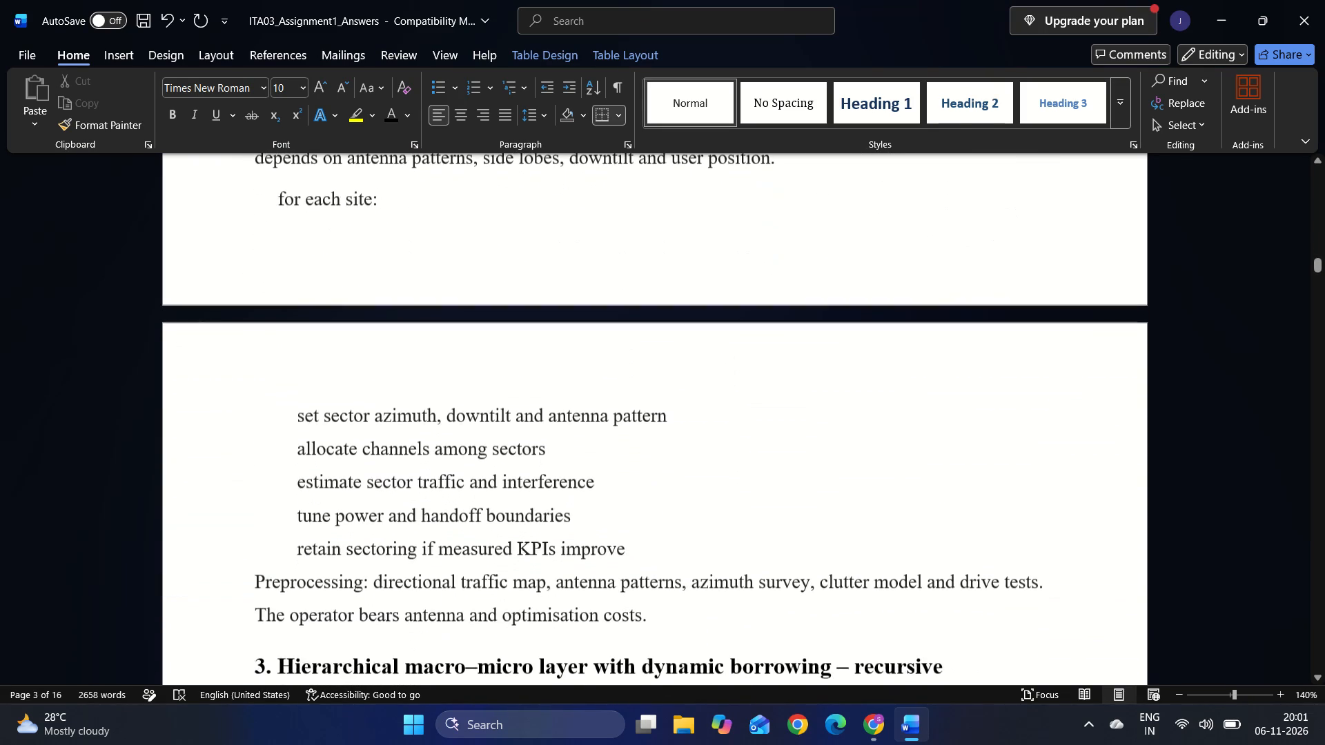
scroll(746, 341, up, 1)
click(791, 235)
key(Return)
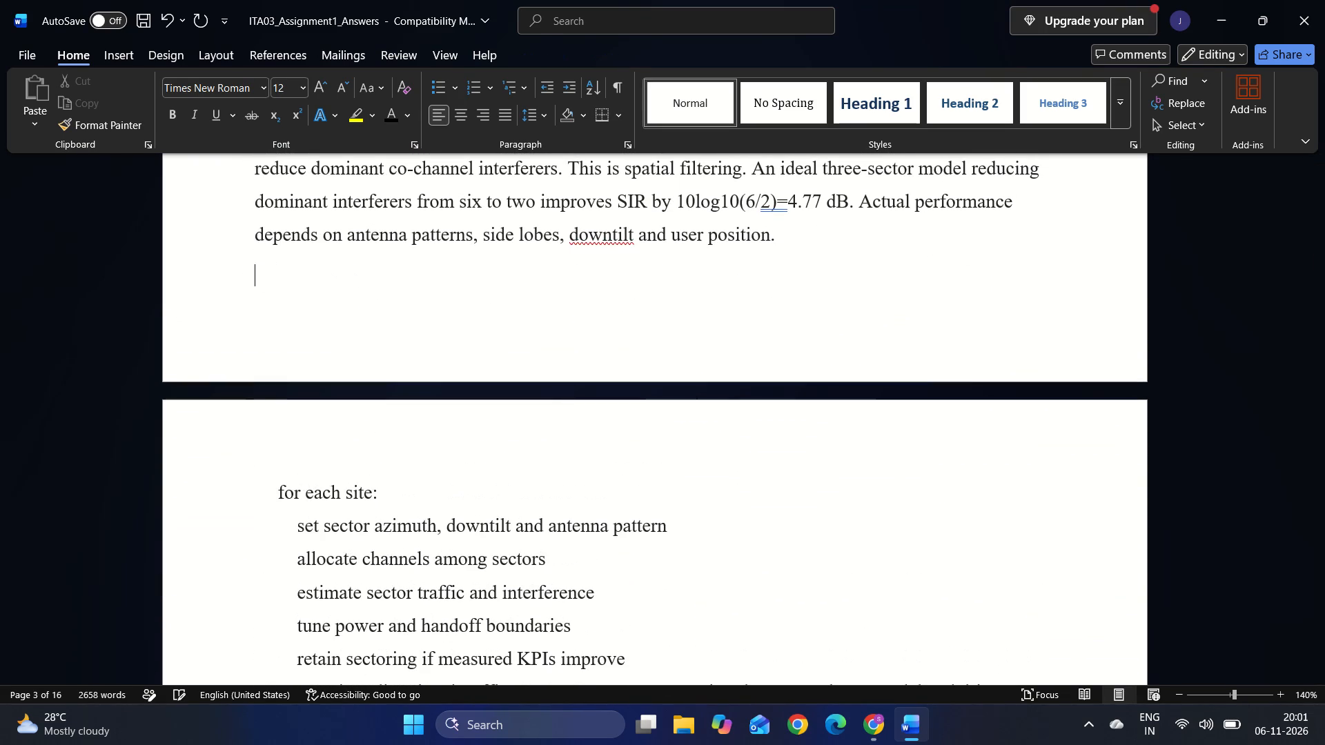
Insert four blank lines above the Strategy, Principle, Strength and Limitation table to move the whole table onto page 5.
scroll(791, 235, down, 4)
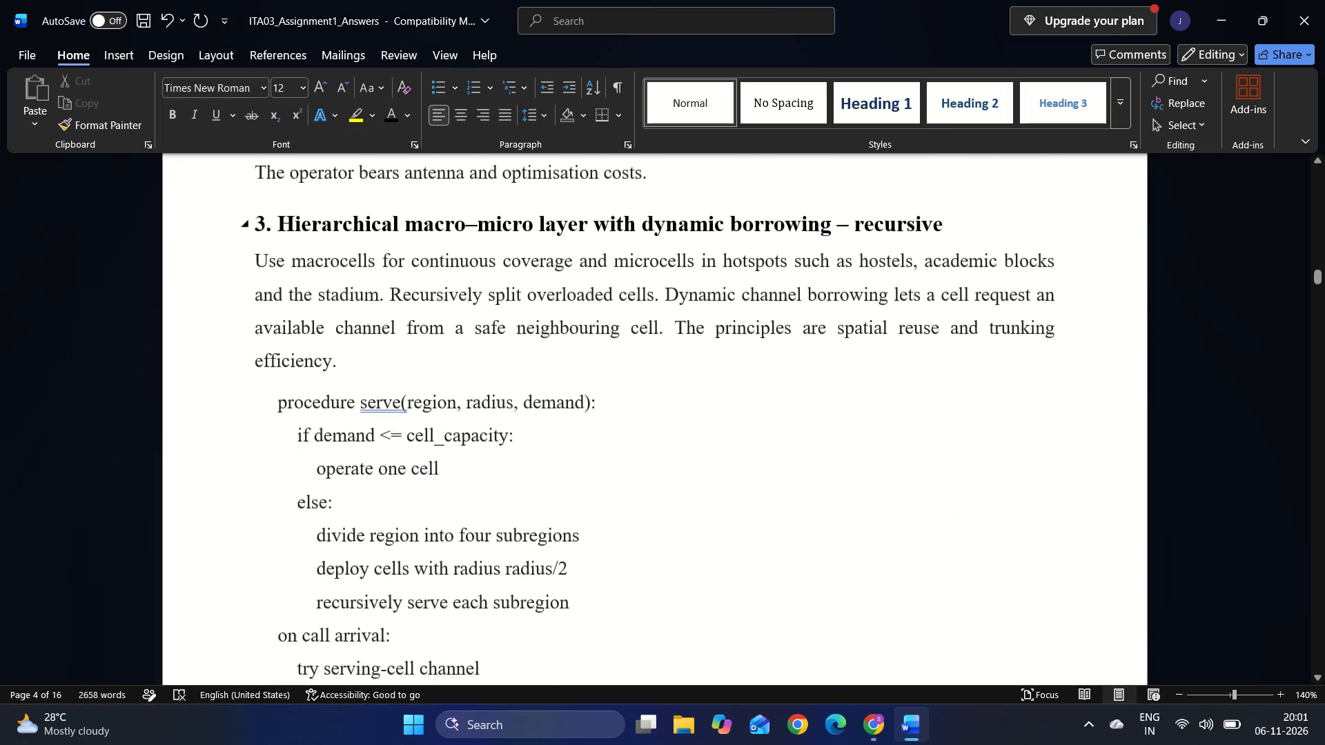
scroll(791, 235, down, 1)
scroll(608, 331, up, 1)
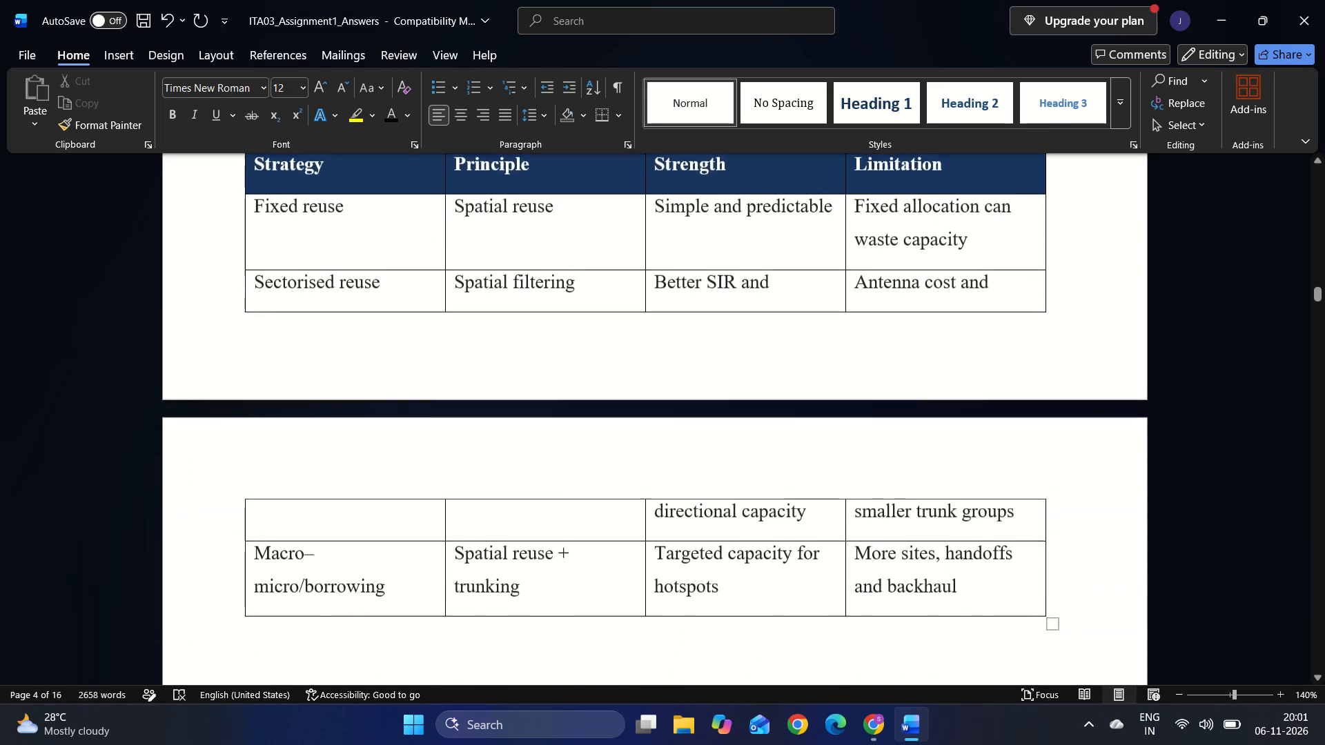
scroll(608, 331, up, 1)
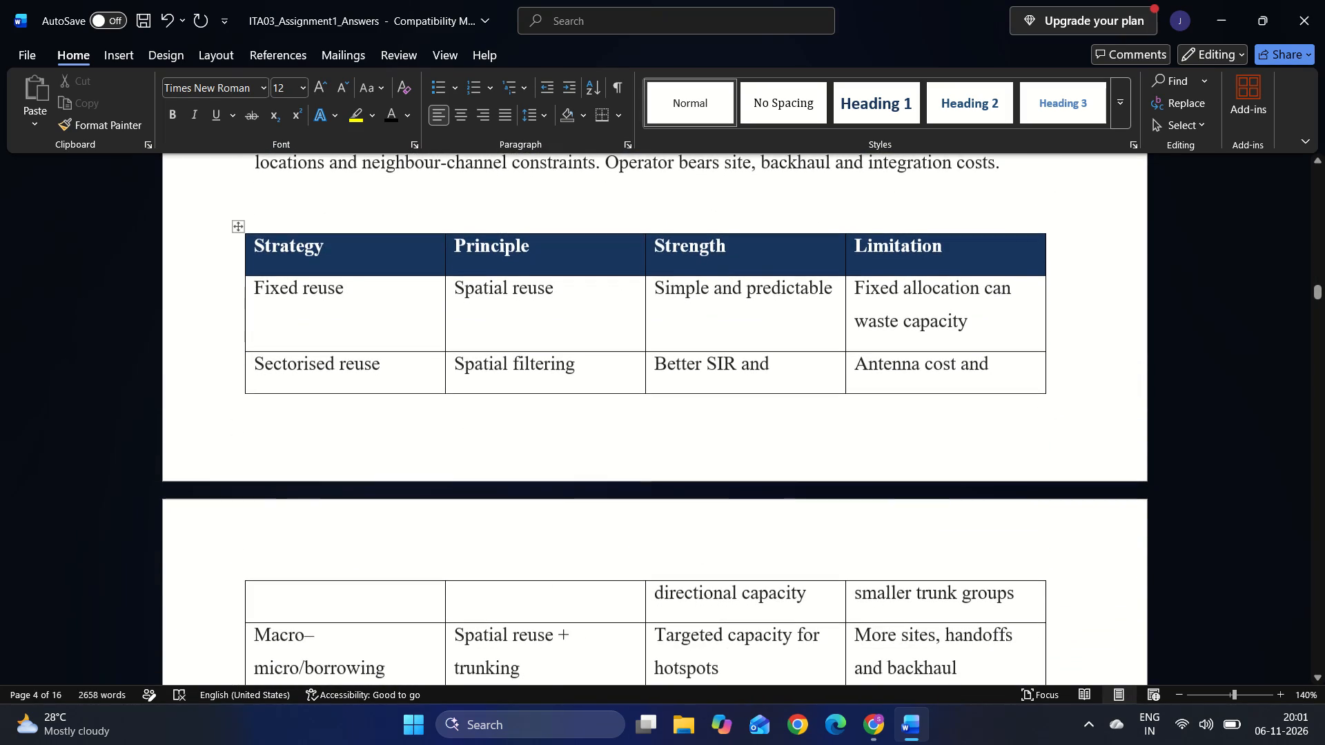
click(435, 210)
key(Return)
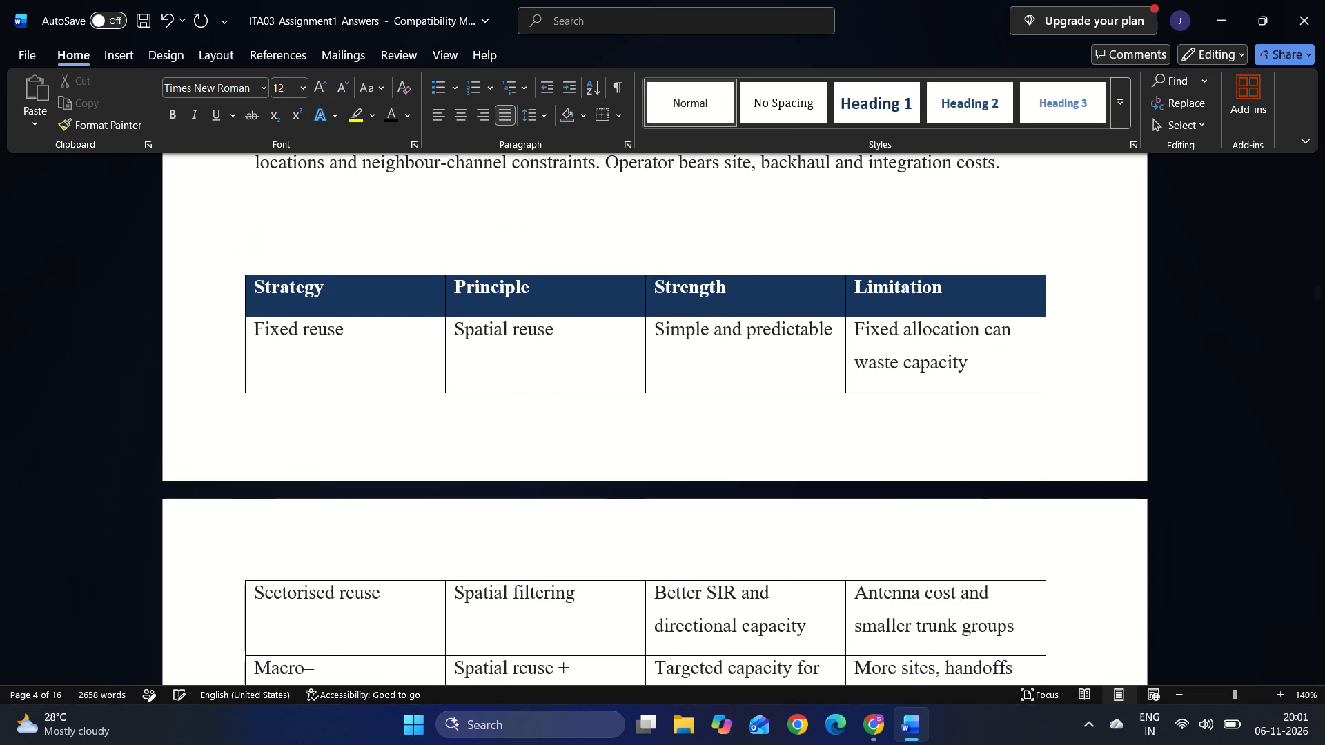
key(Return)
key(Return)
key(Return)
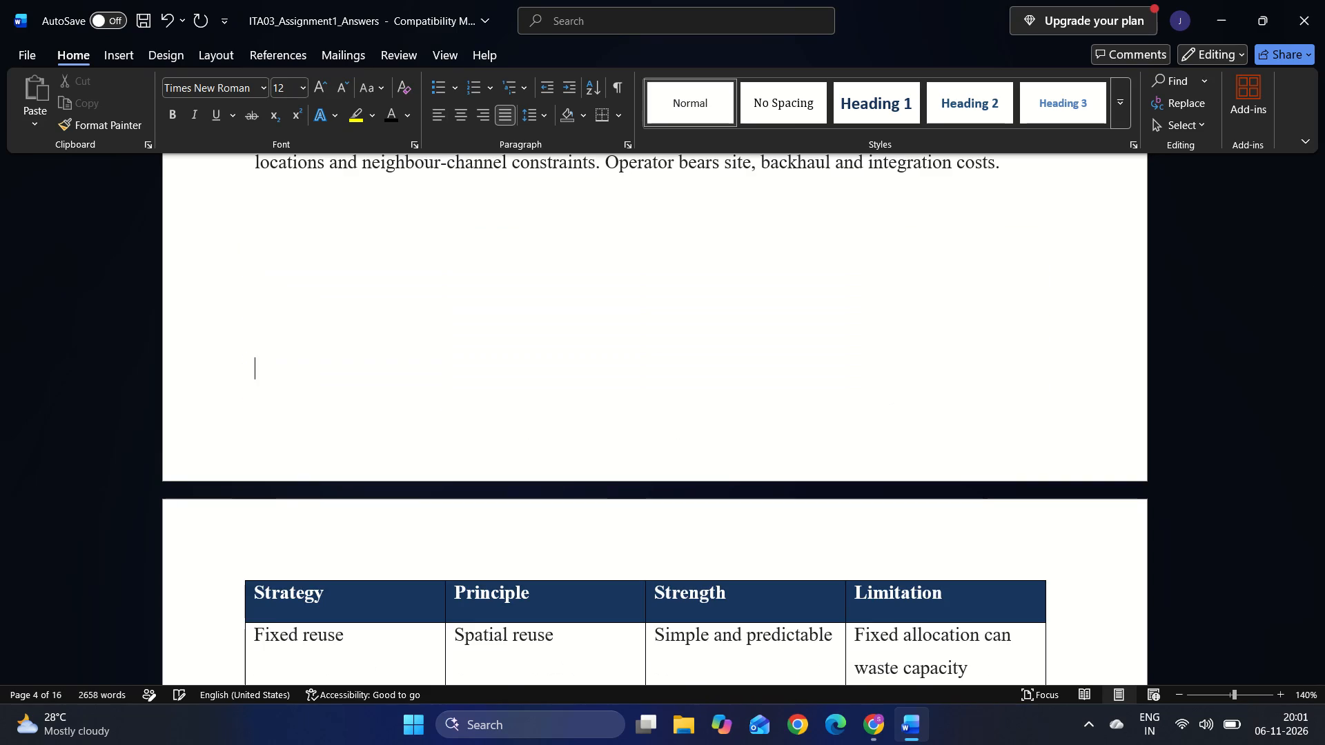
Set the font size of the entire Strategy, Principle, Strength and Limitation table, including its header, to 10.
scroll(435, 210, down, 2)
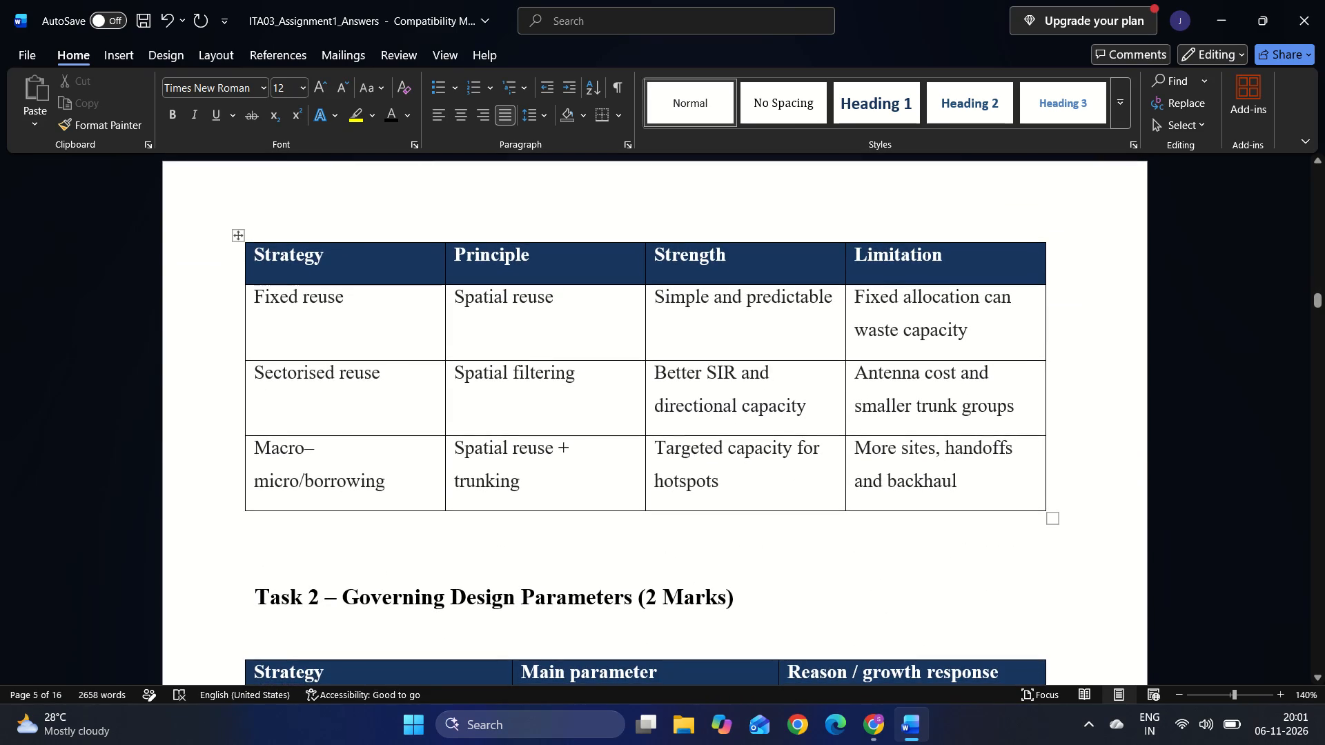
drag(983, 496, 306, 281)
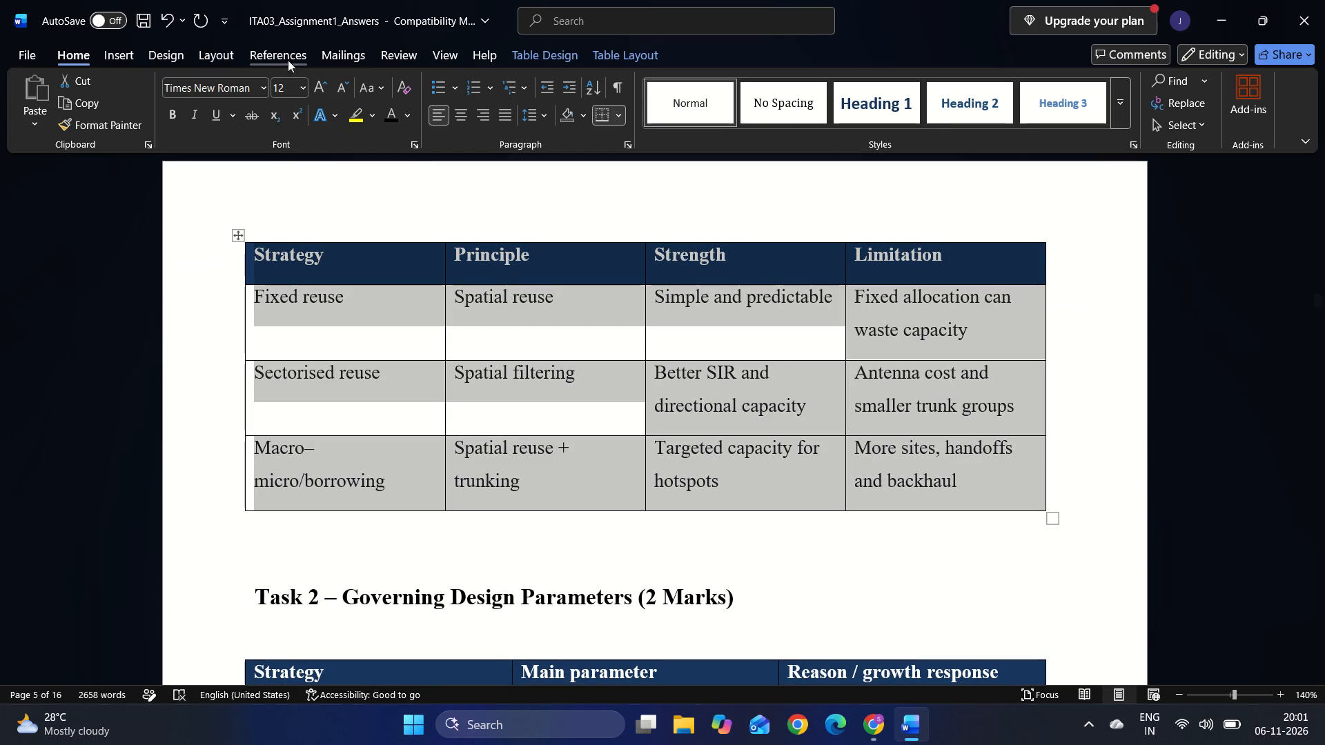
click(292, 83)
text(10)
key(Return)
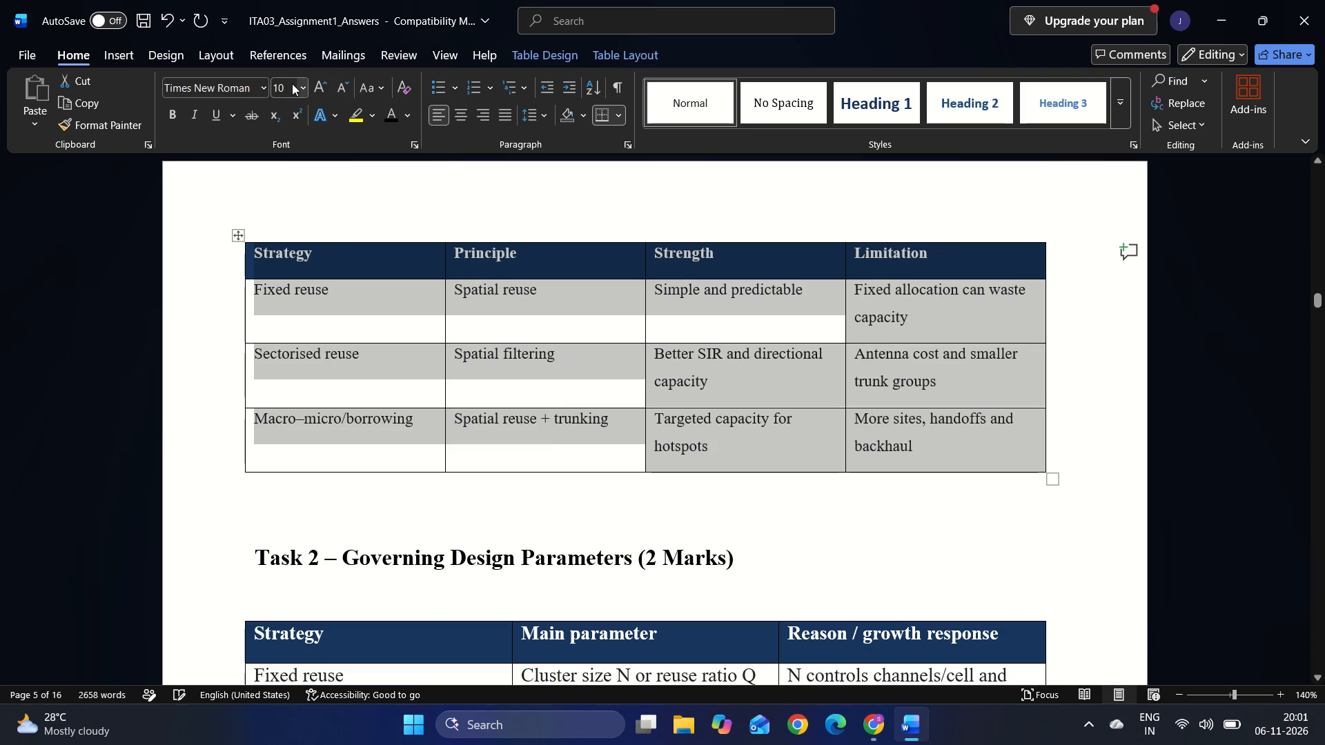
Remove the extra blank line between the strategy comparison table and the Task 2 heading.
click(366, 496)
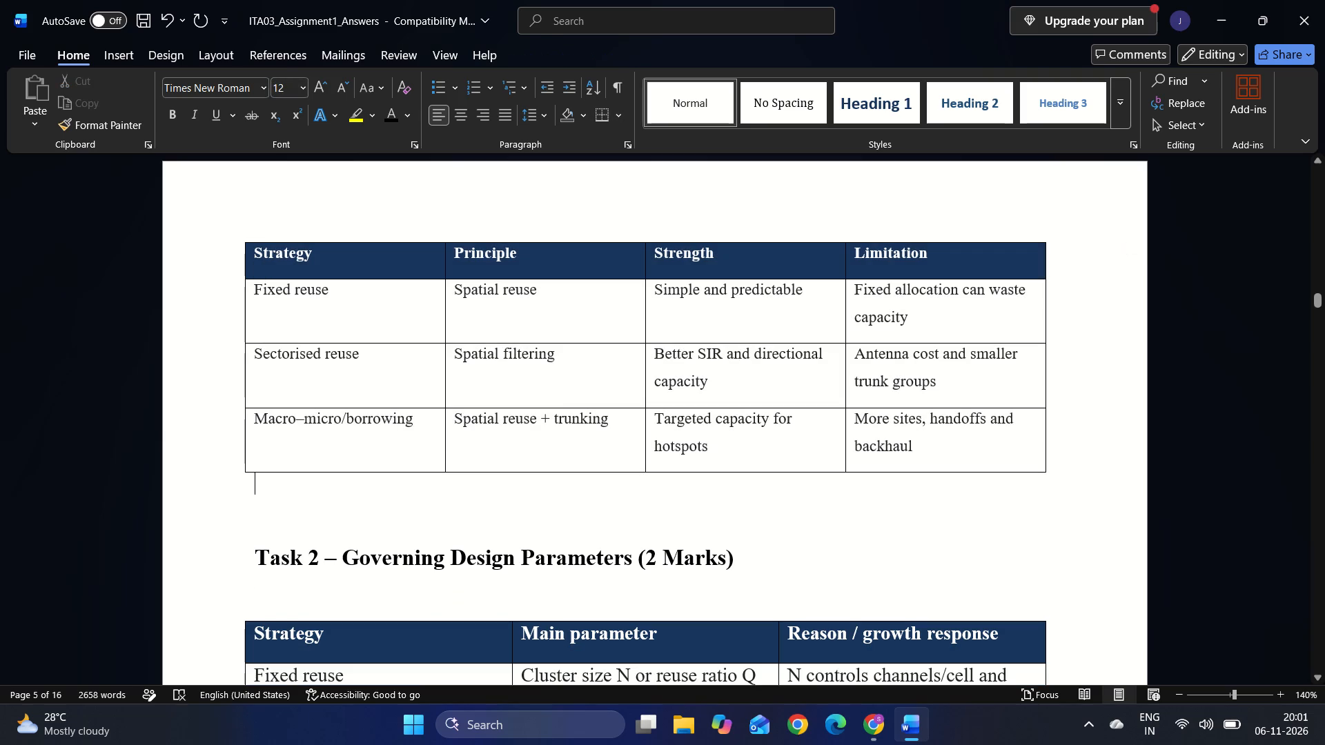
key(BackSpace)
key(BackSpace)
key(BackSpace)
key(Down)
key(BackSpace)
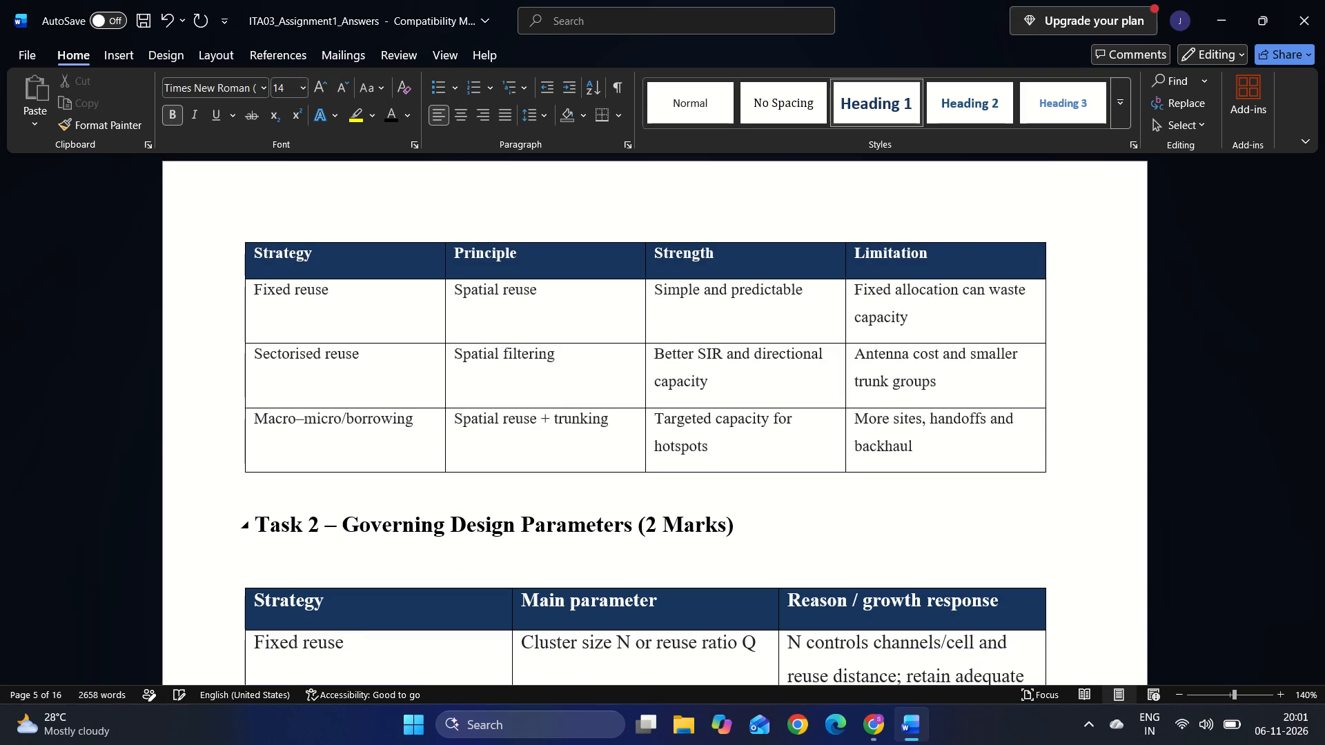
key(BackSpace)
Set the font size of all rows below the header in the Task 2 Governing Design Parameters table to 10.
scroll(366, 496, down, 2)
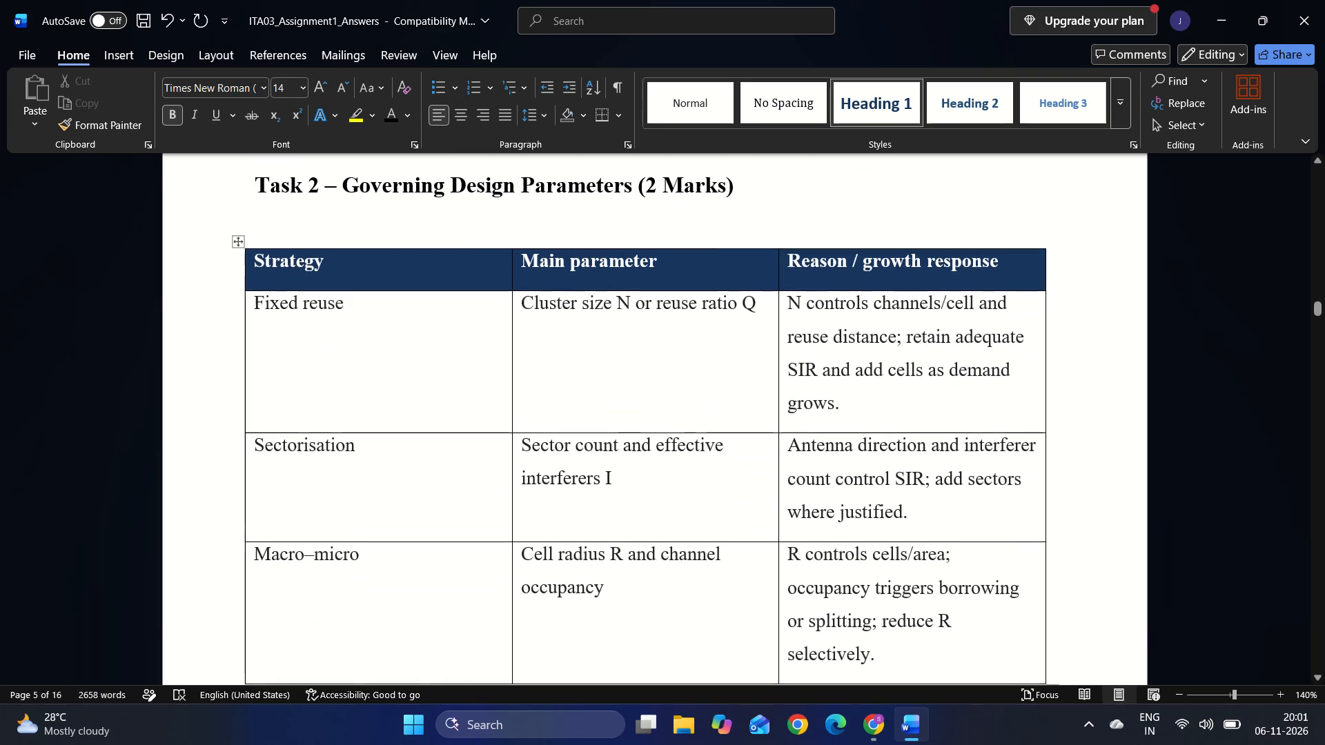
scroll(560, 473, down, 1)
scroll(560, 473, up, 1)
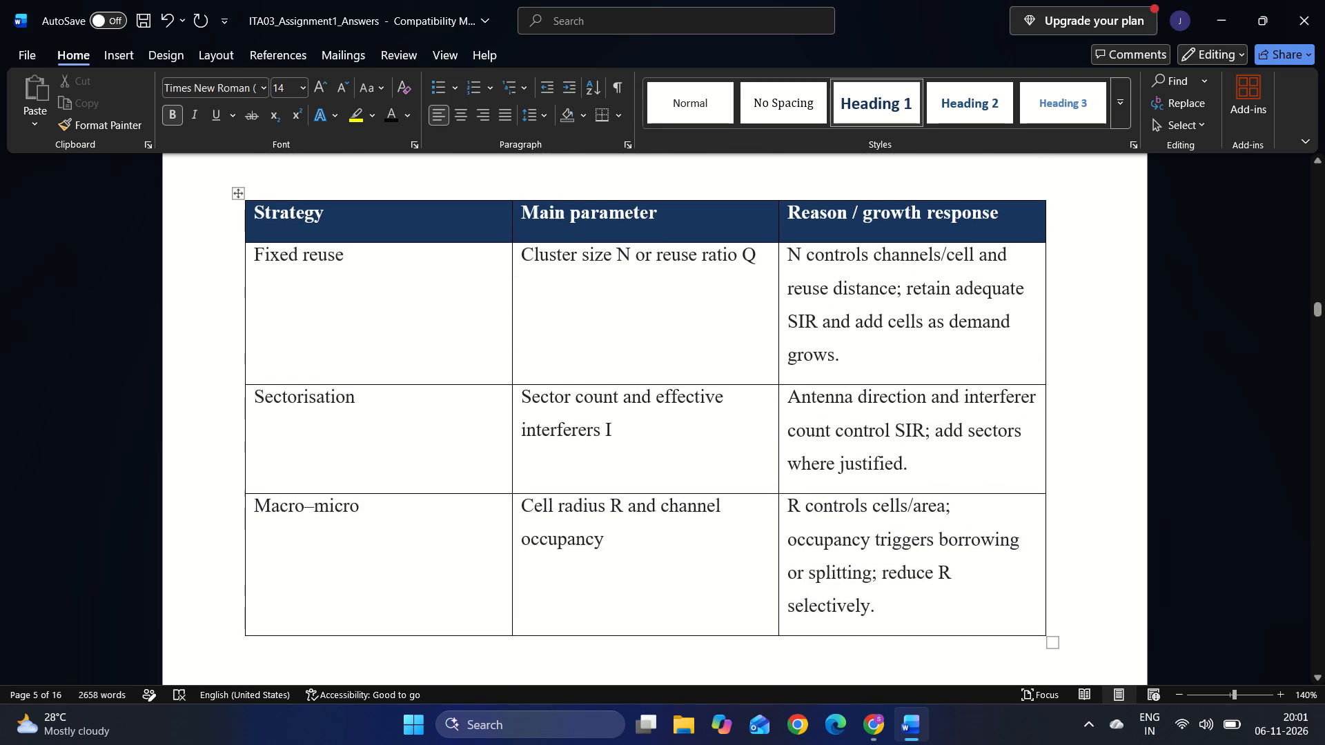
drag(889, 602, 308, 275)
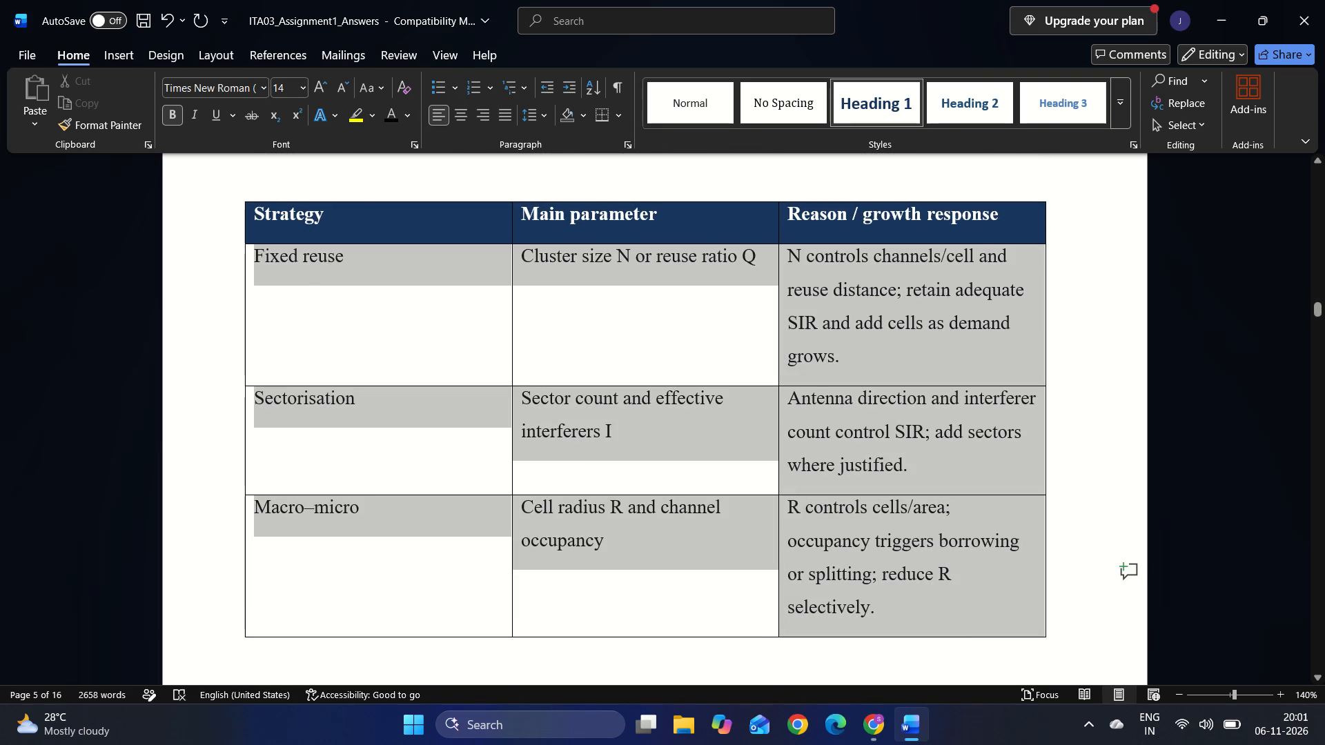
drag(308, 275, 303, 272)
click(283, 84)
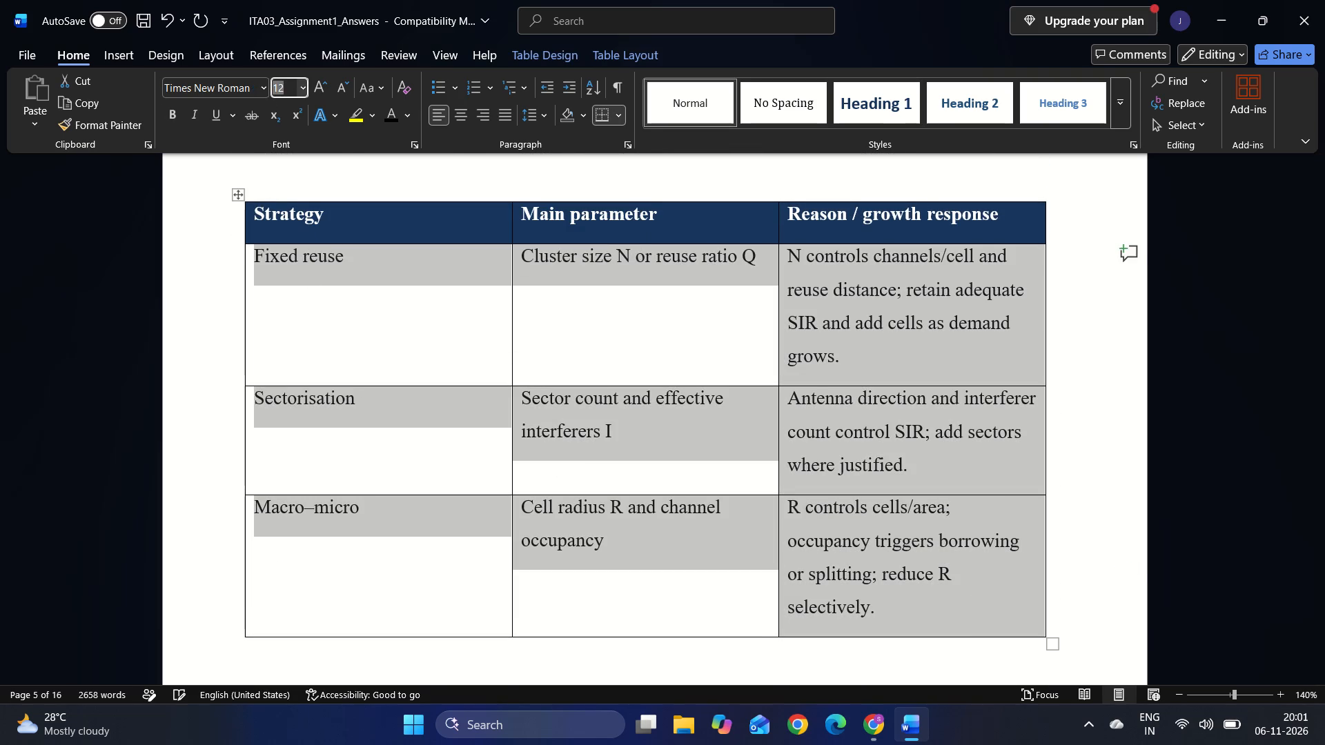
text(10)
key(Return)
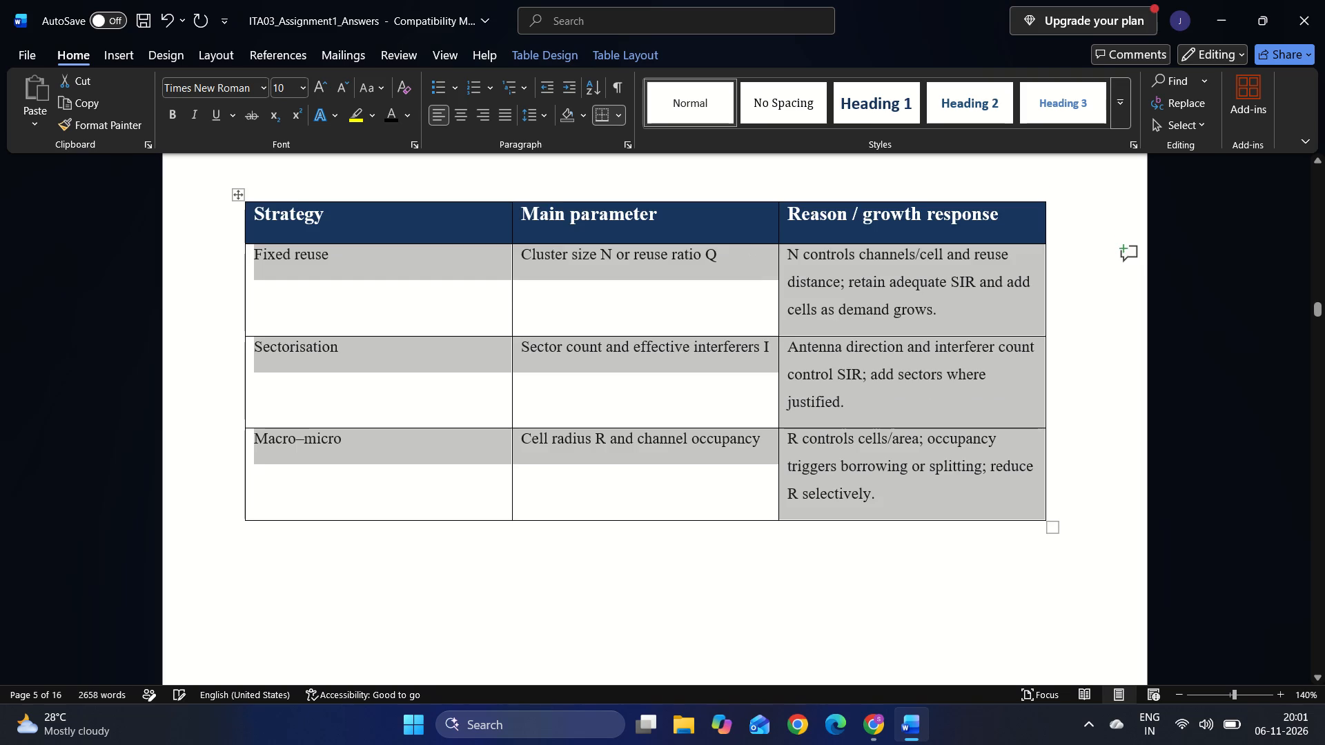
Remove the gap above the Task 3 heading to bring it back onto page 5, just below the Task 2 table.
scroll(623, 421, down, 4)
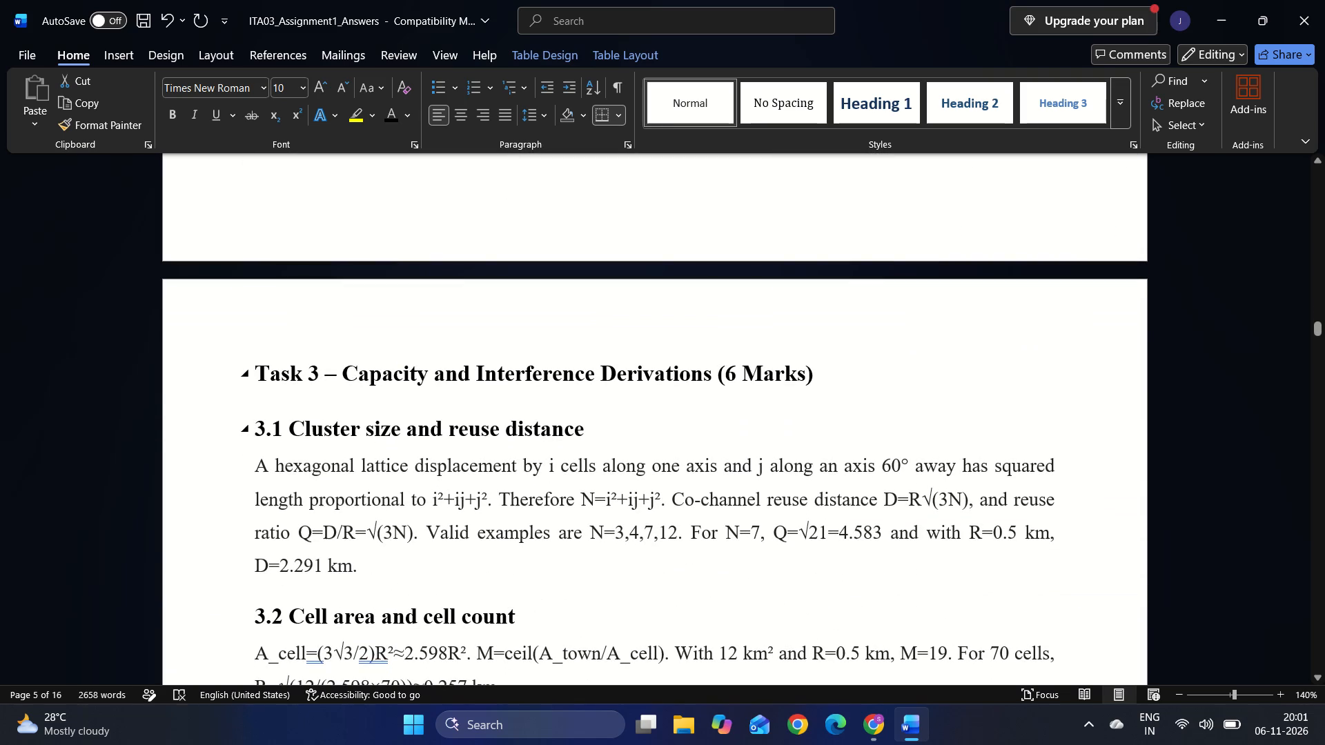
click(262, 375)
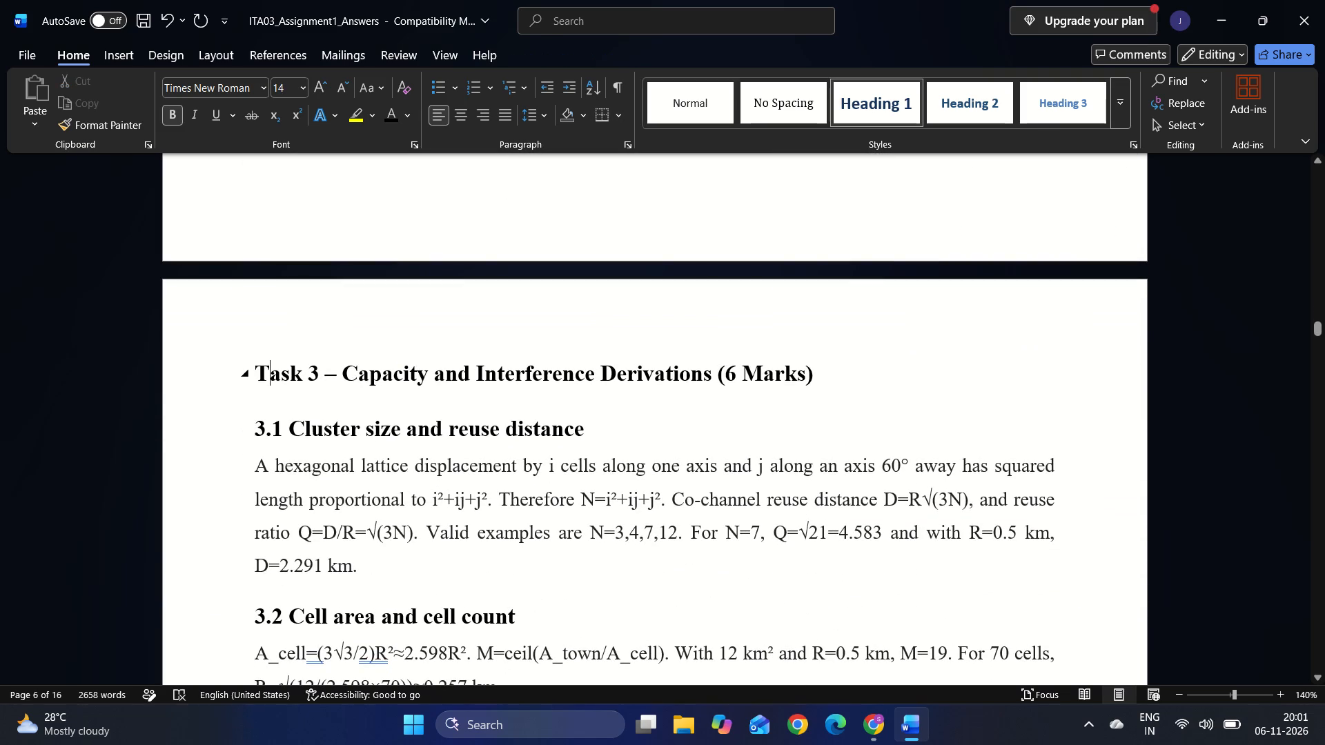
key(Left)
key(BackSpace)
key(BackSpace)
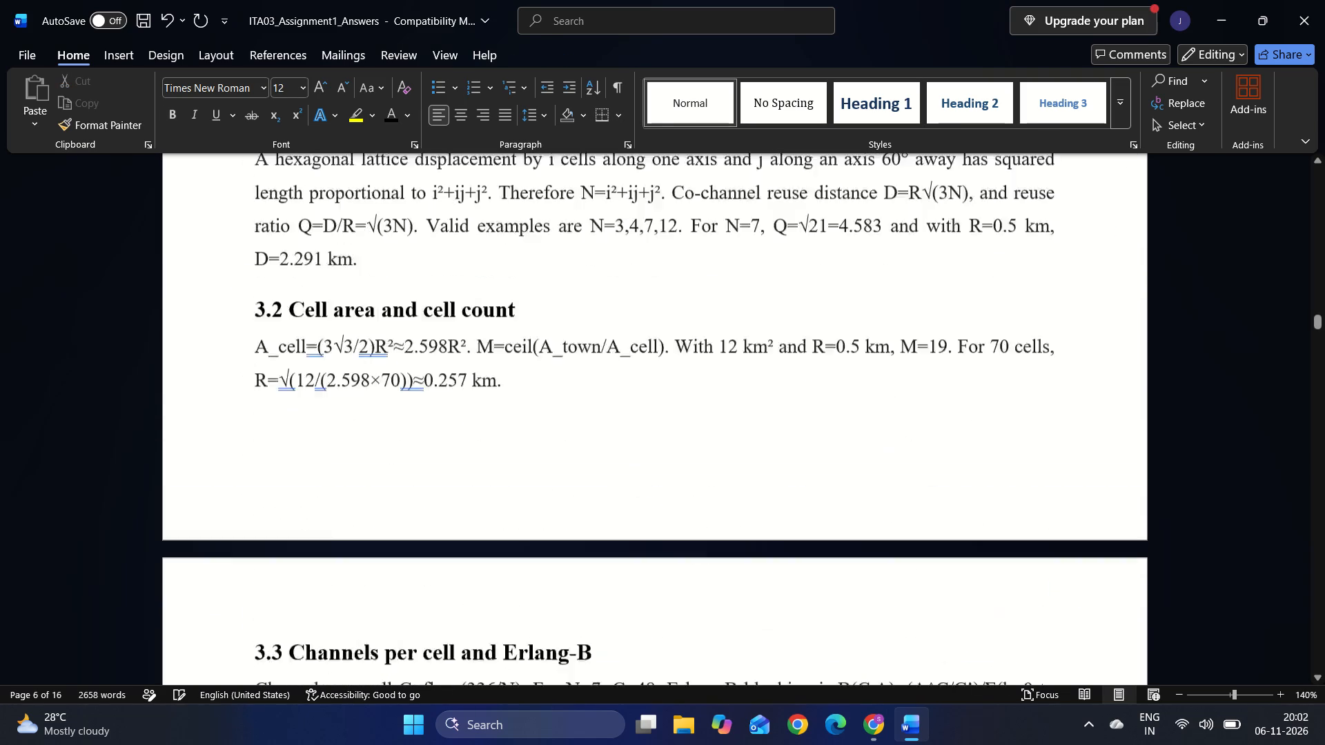
scroll(262, 375, up, 1)
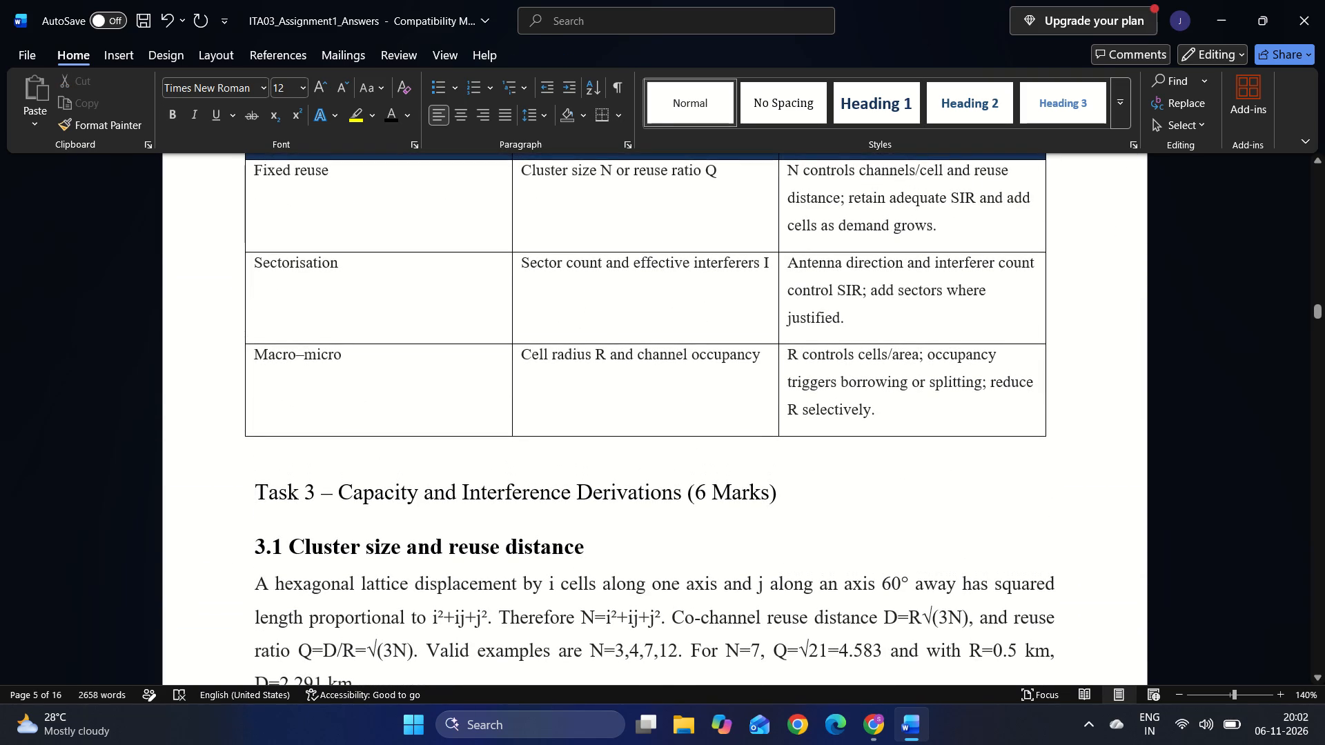
Make the Task 3 – Capacity and Interference Derivations (6 Marks) heading bold.
drag(830, 491, 321, 470)
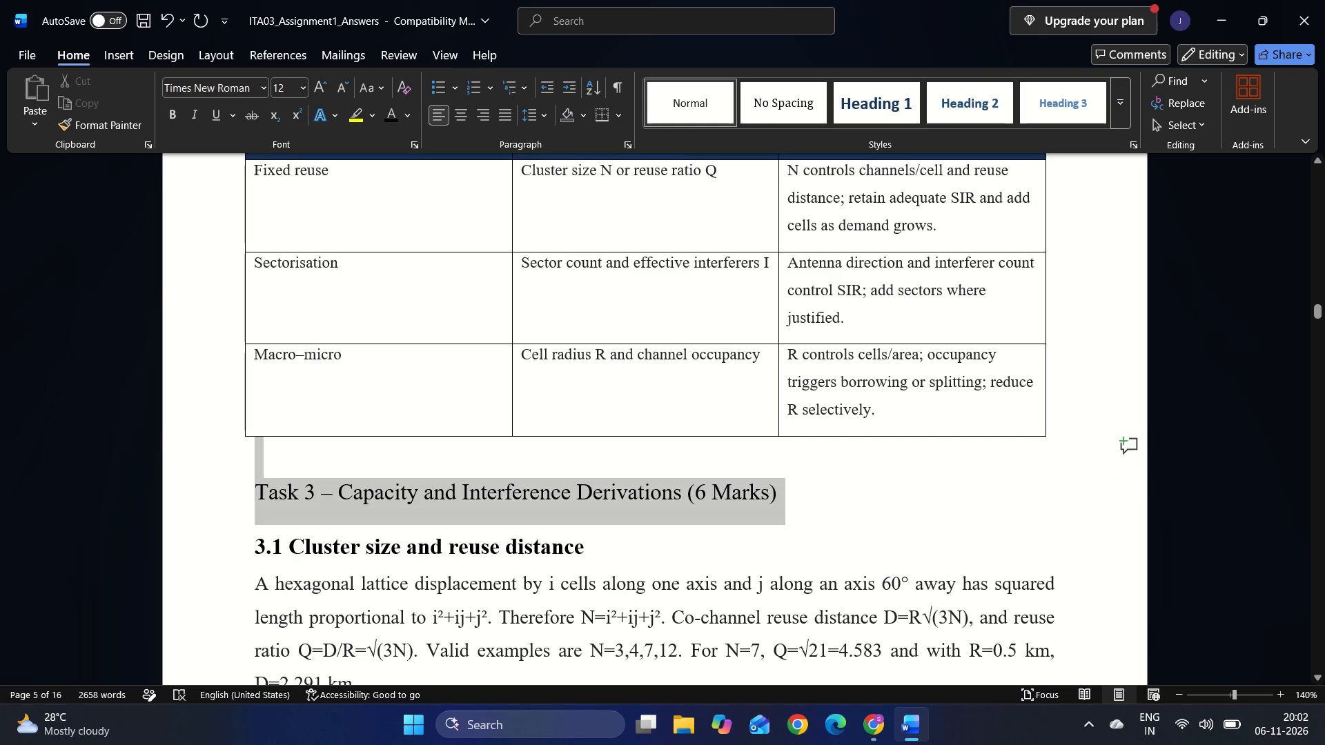
drag(321, 470, 248, 468)
key(ctrl+b)
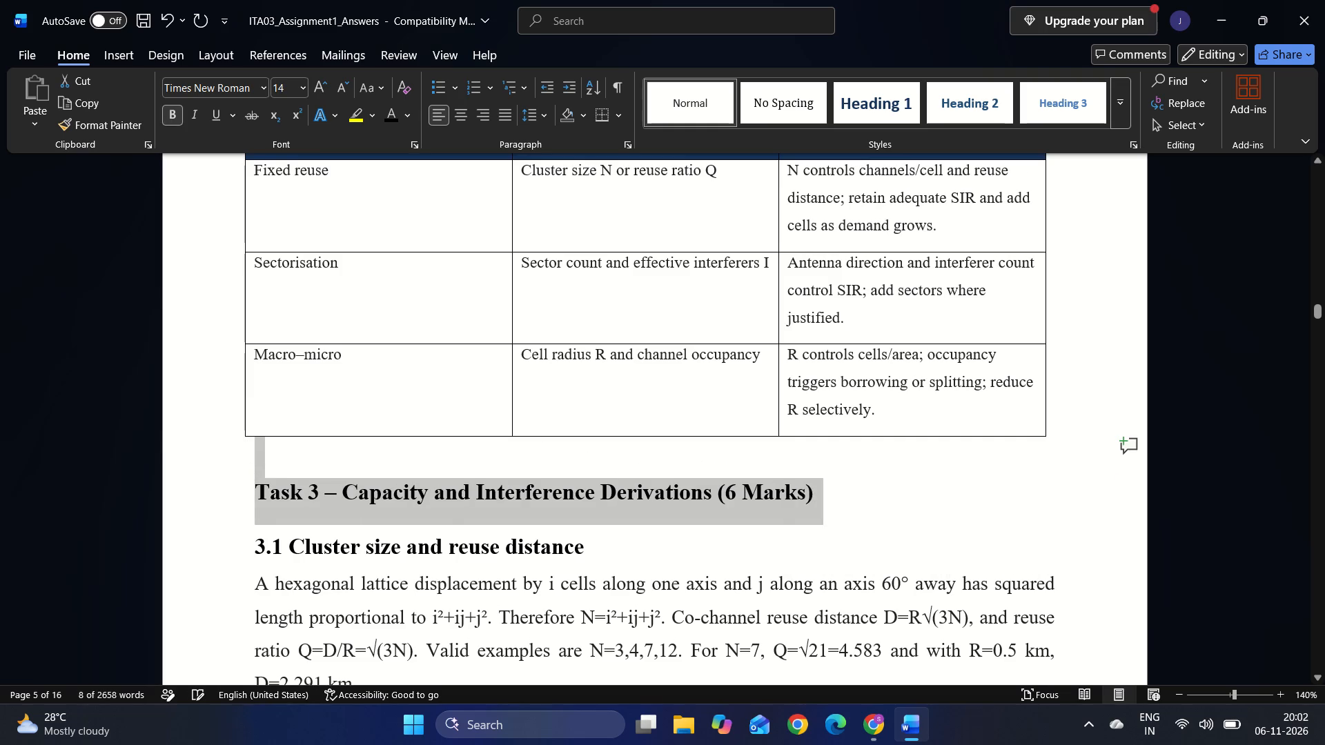
Set the font size of all rows below the header in the section 3.3 Channels/cell and SIR table to 10.
scroll(594, 611, down, 2)
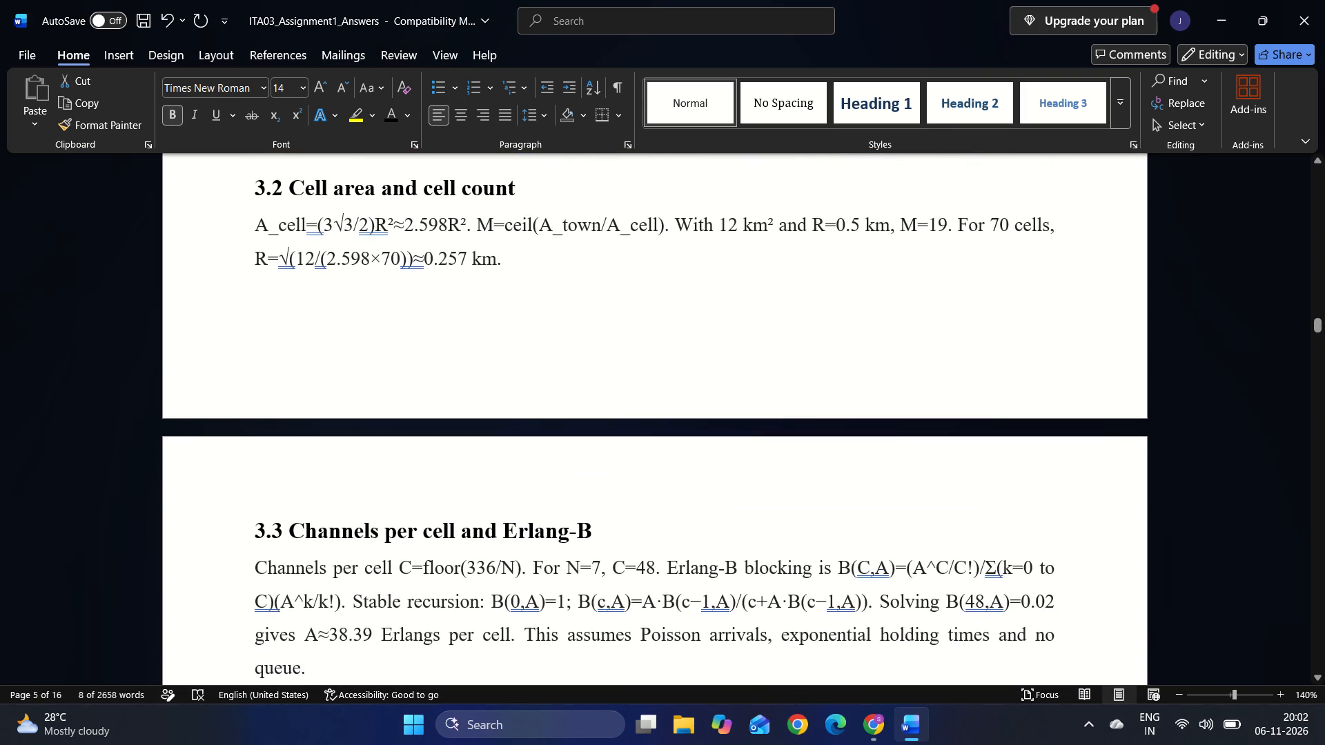
scroll(594, 611, down, 3)
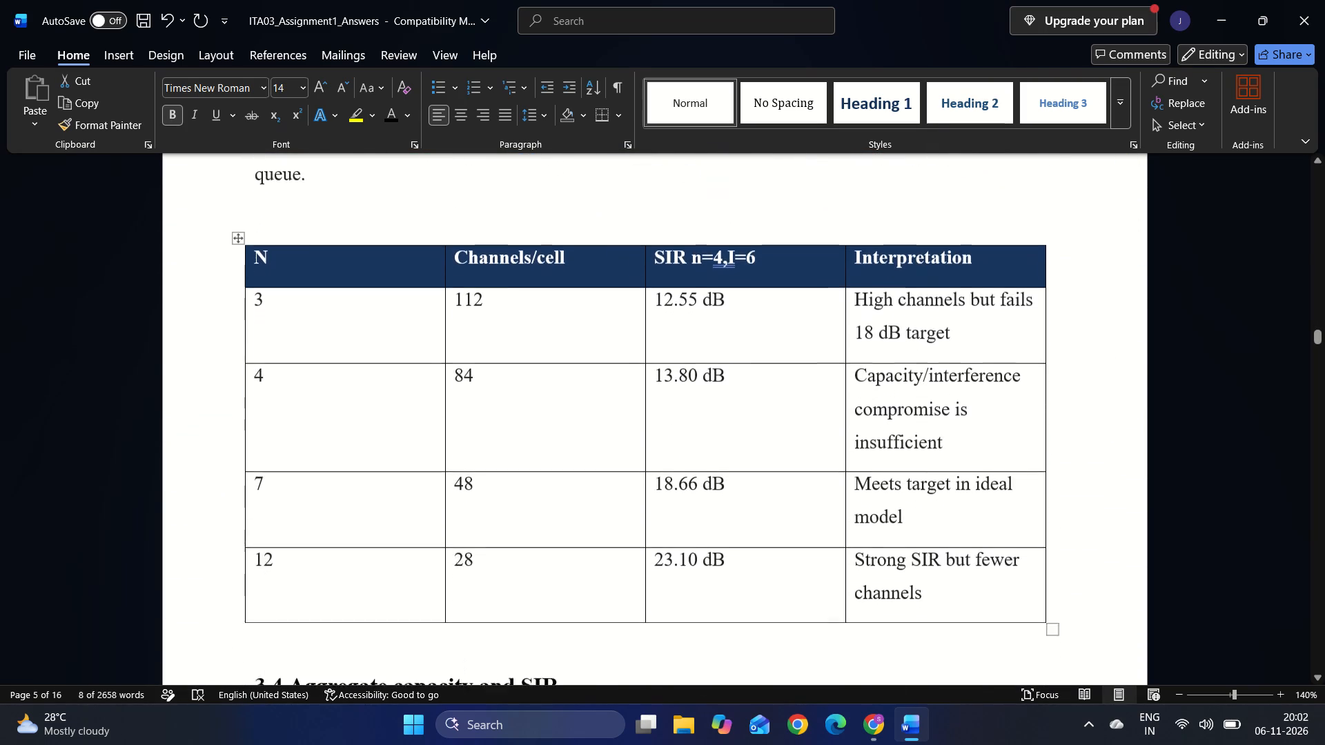
scroll(617, 588, down, 1)
drag(964, 497, 403, 329)
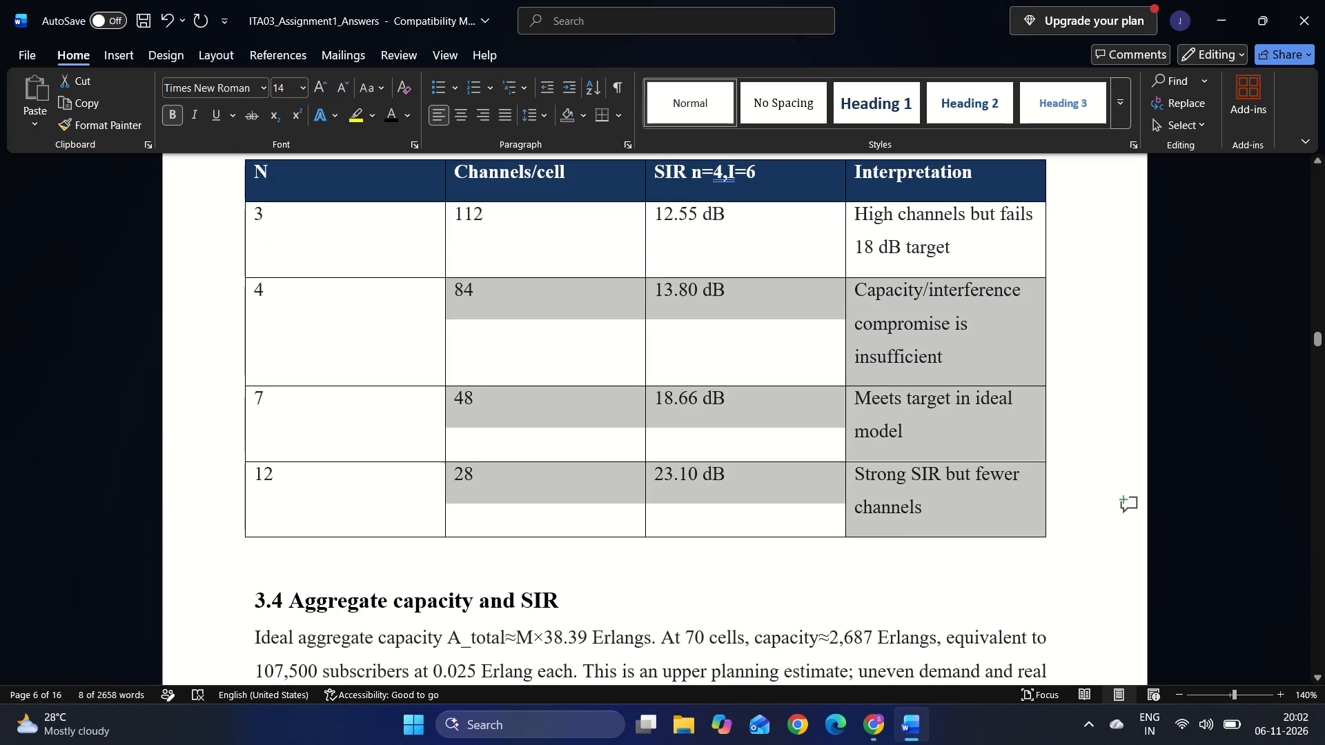
drag(403, 329, 187, 232)
click(279, 88)
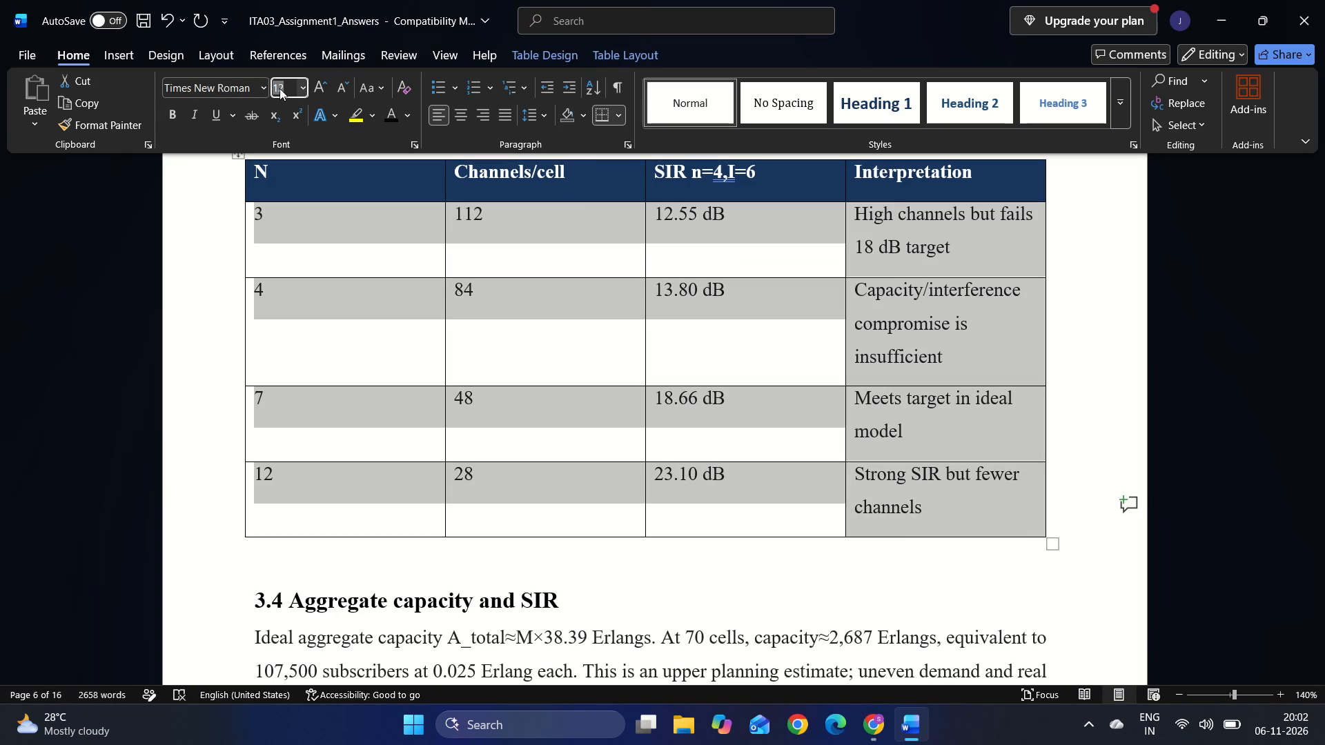
text(10)
key(Return)
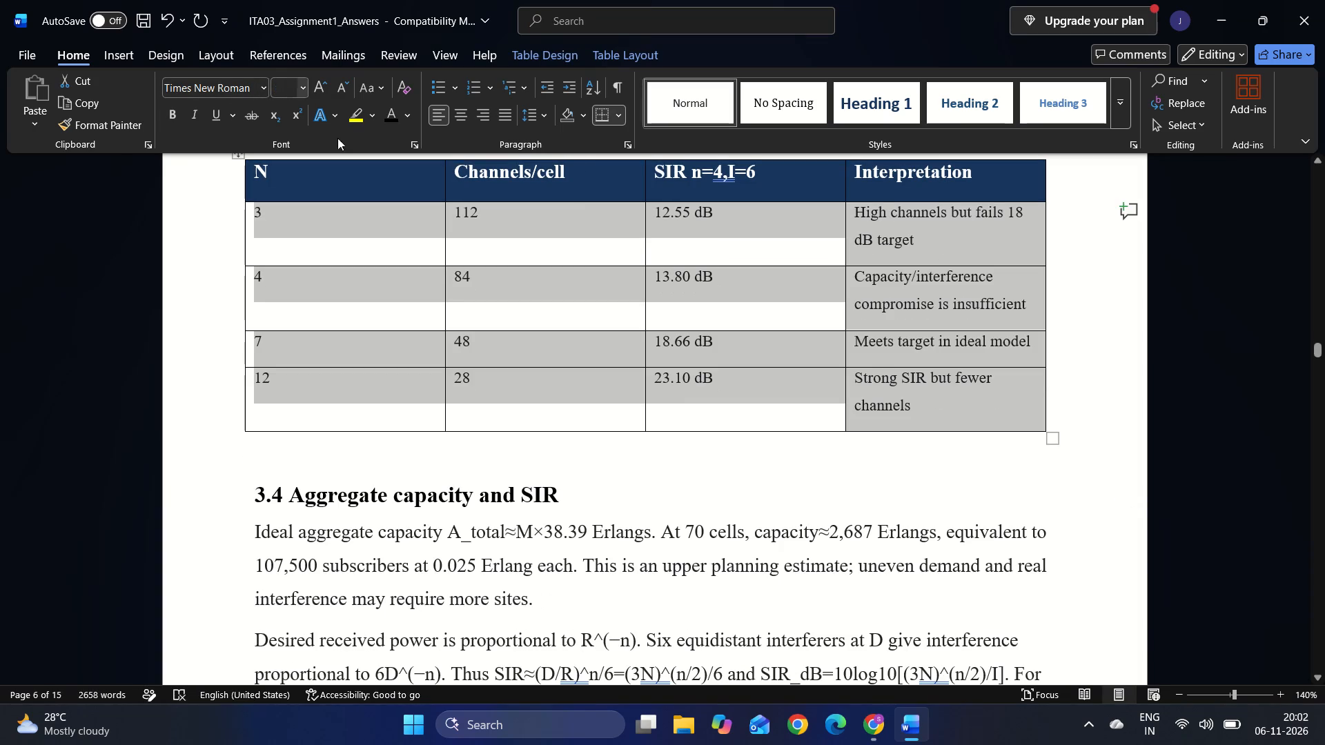
Remove the blank line between the section 3.3 table and the 3.4 Aggregate capacity and SIR heading.
click(380, 480)
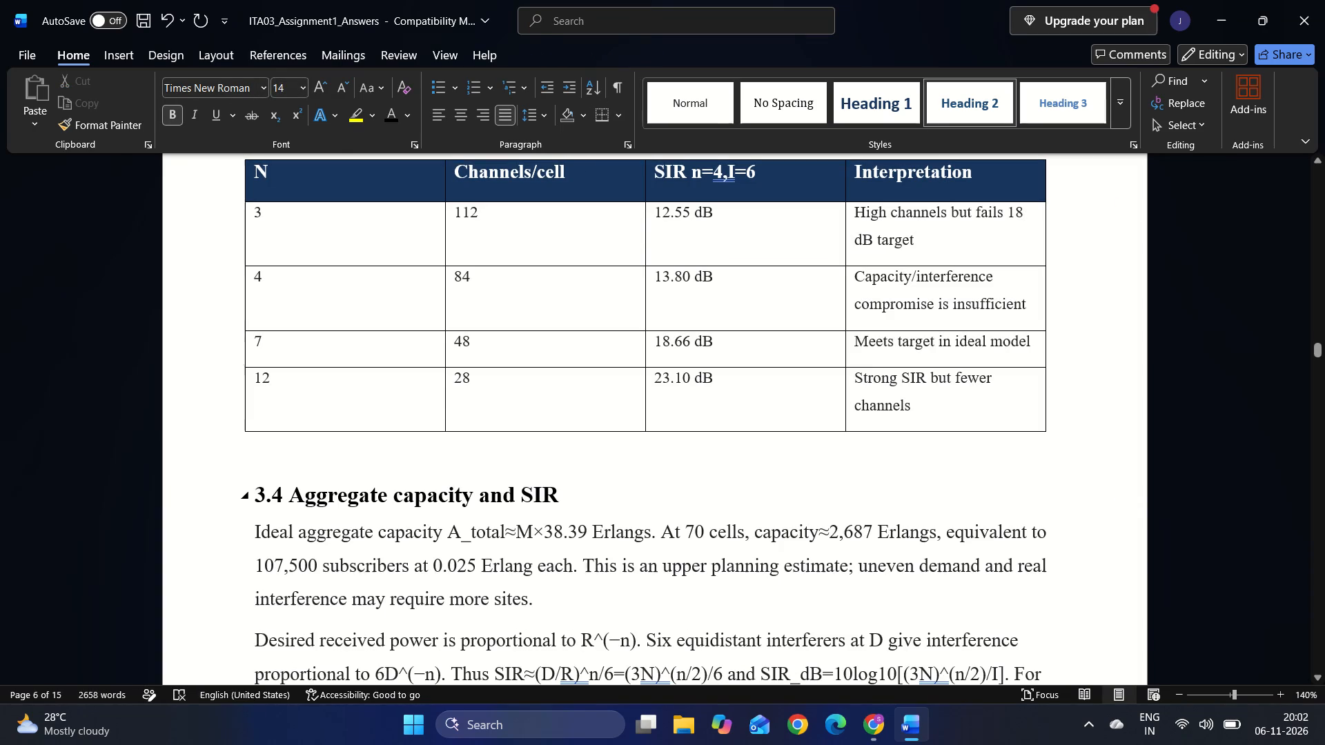
click(253, 499)
key(BackSpace)
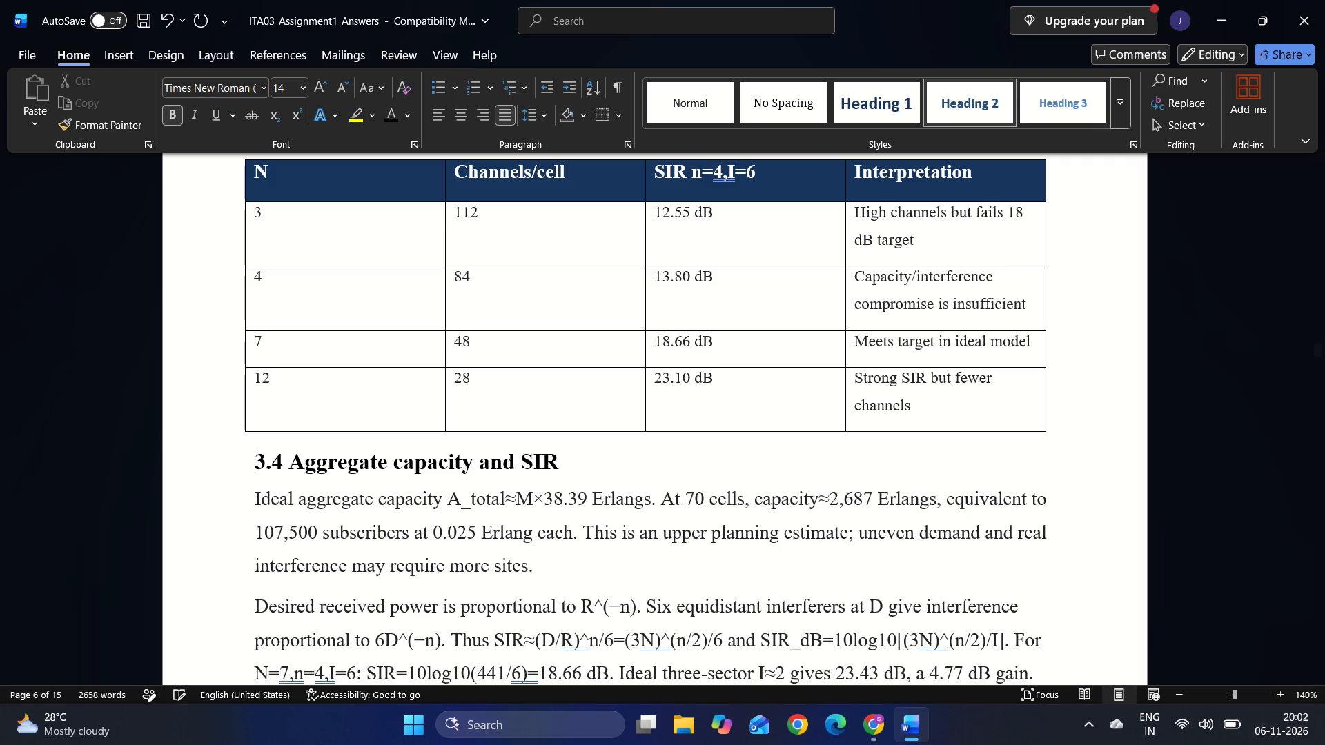
Set the font size of all rows below the header in the Task 4 Best, Average and Worst-Case table to 10.
scroll(253, 499, down, 1)
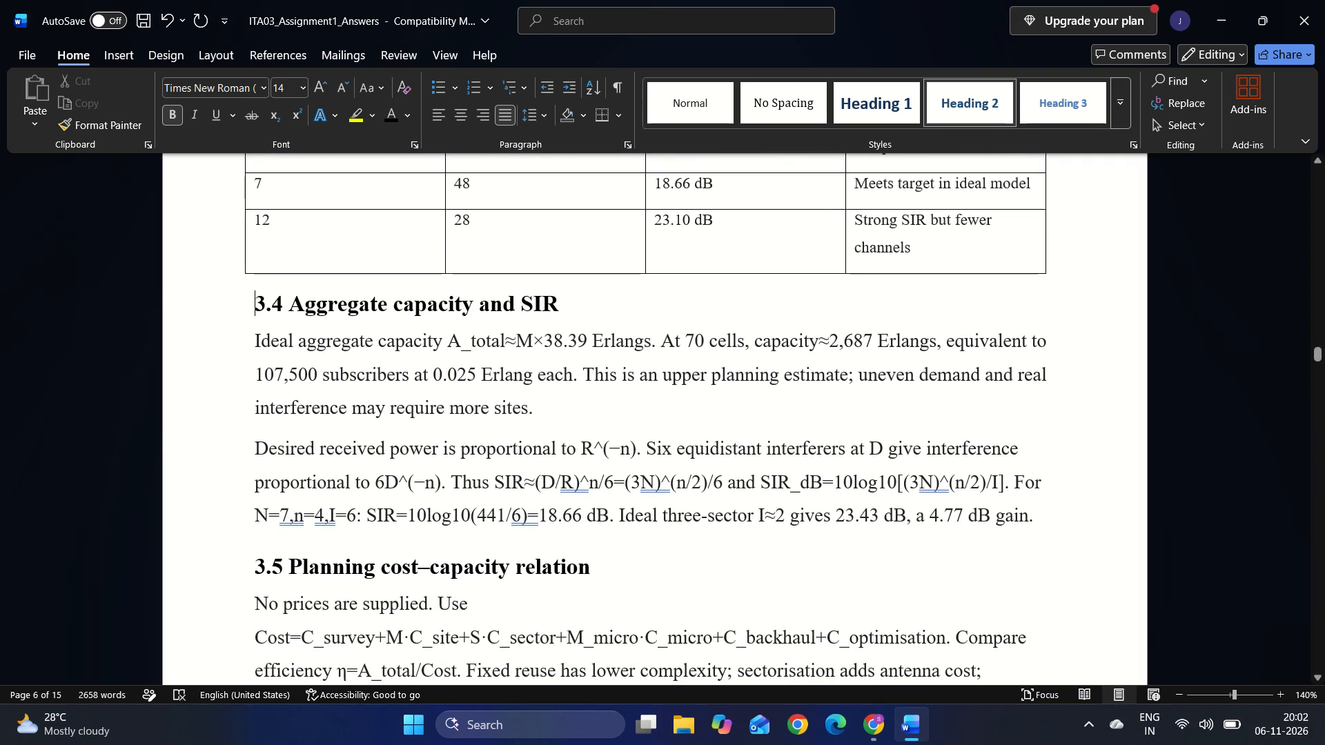
scroll(253, 499, down, 1)
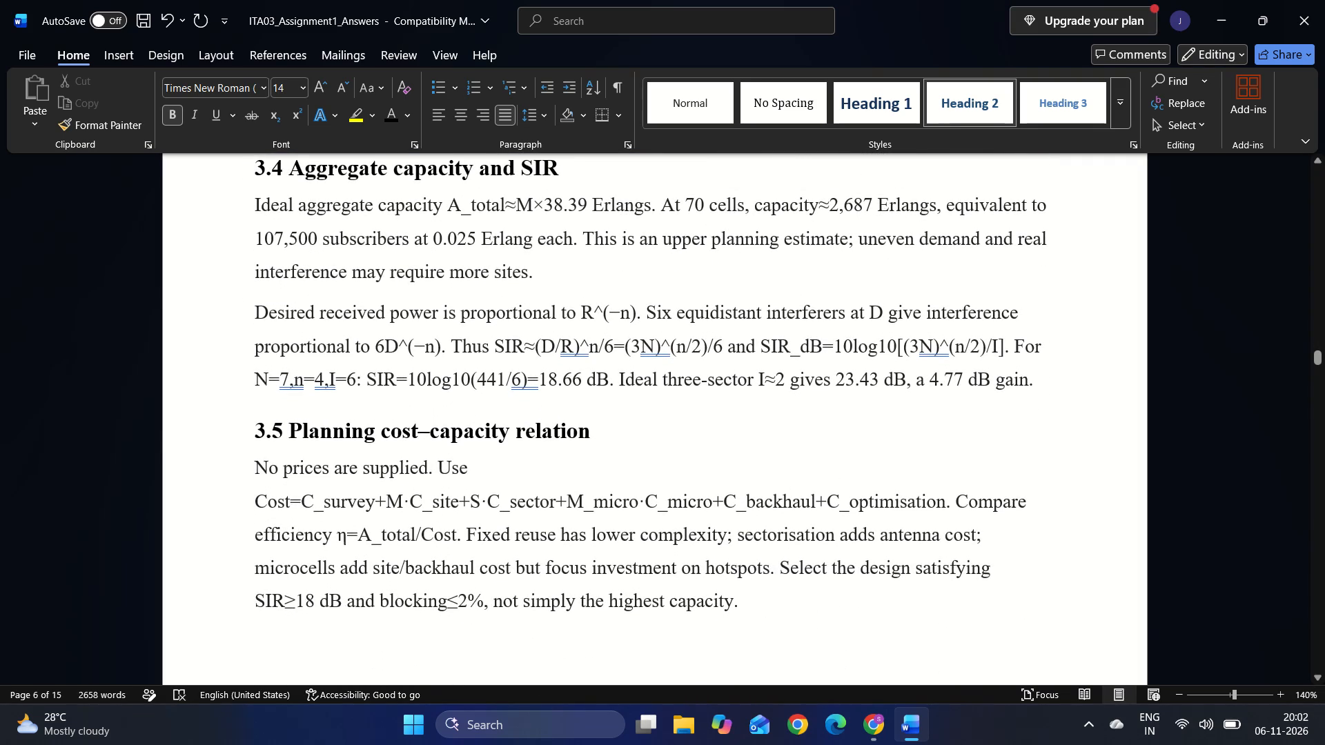
scroll(253, 499, down, 3)
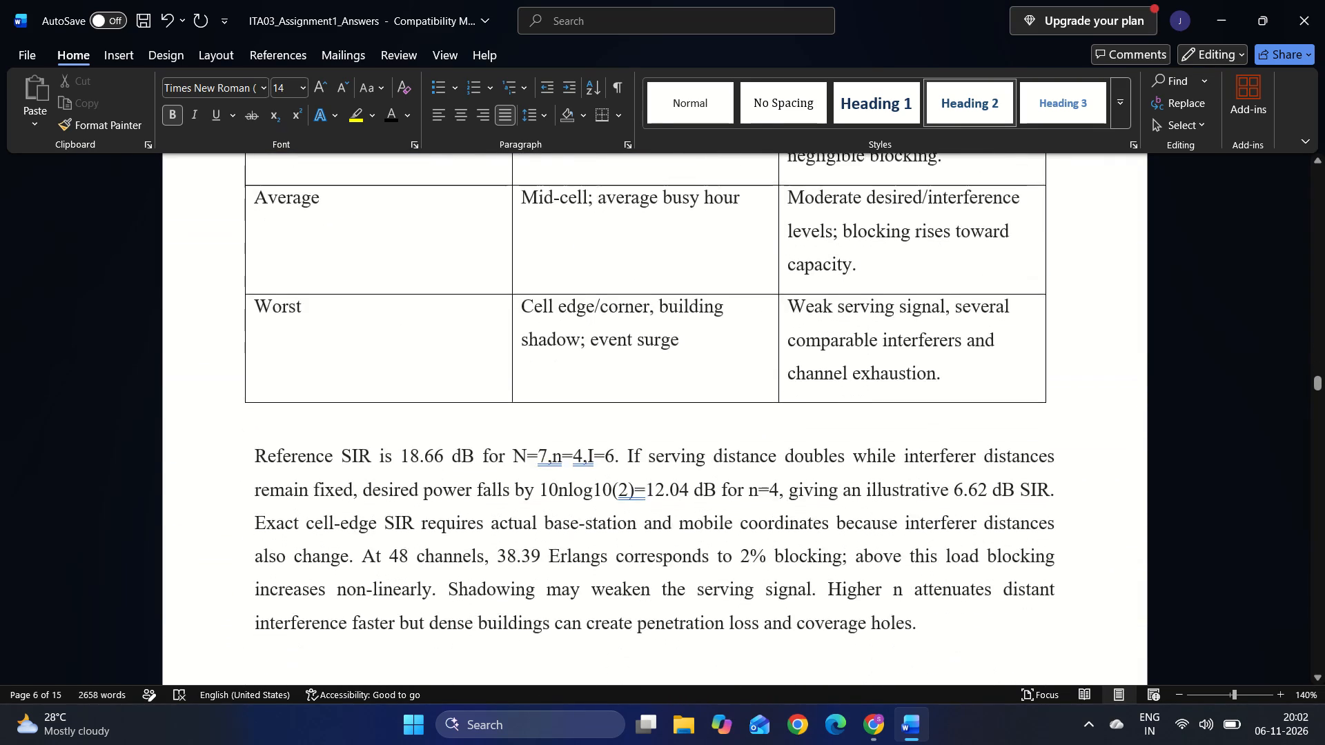
scroll(253, 499, up, 2)
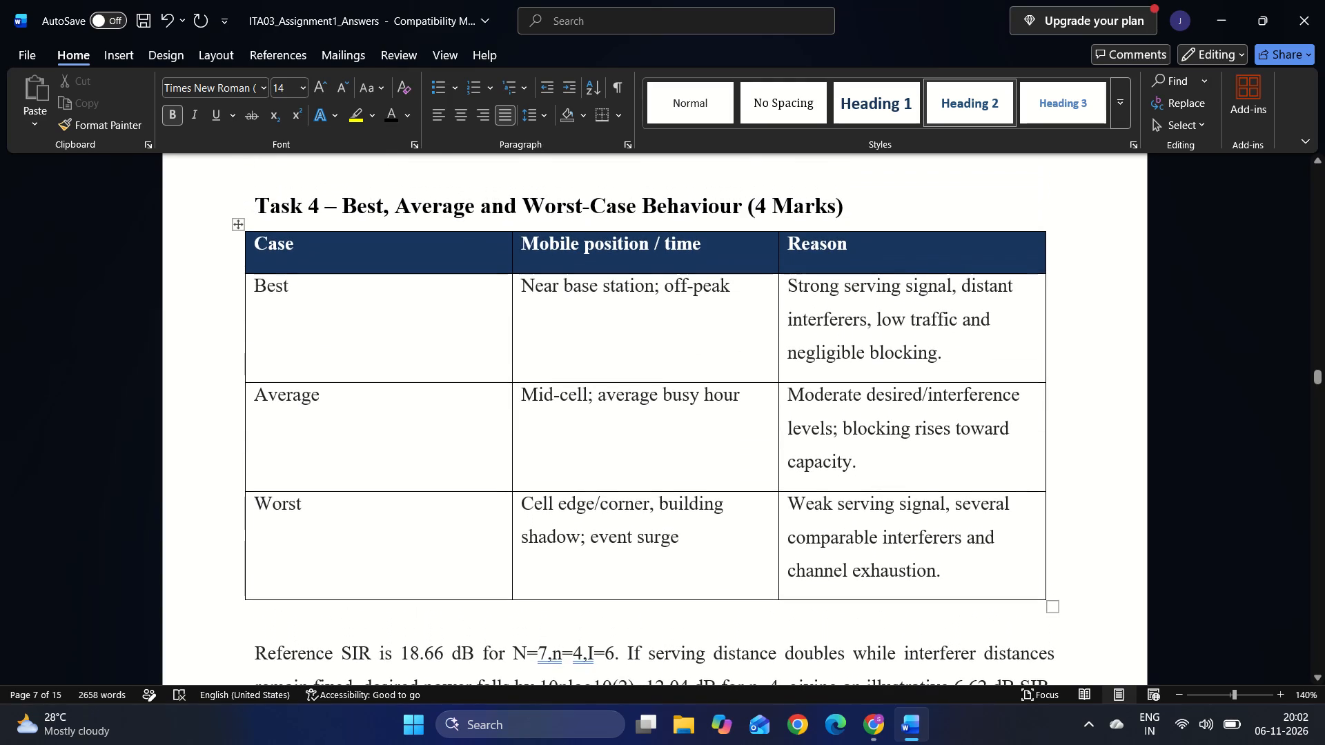
drag(965, 571, 727, 482)
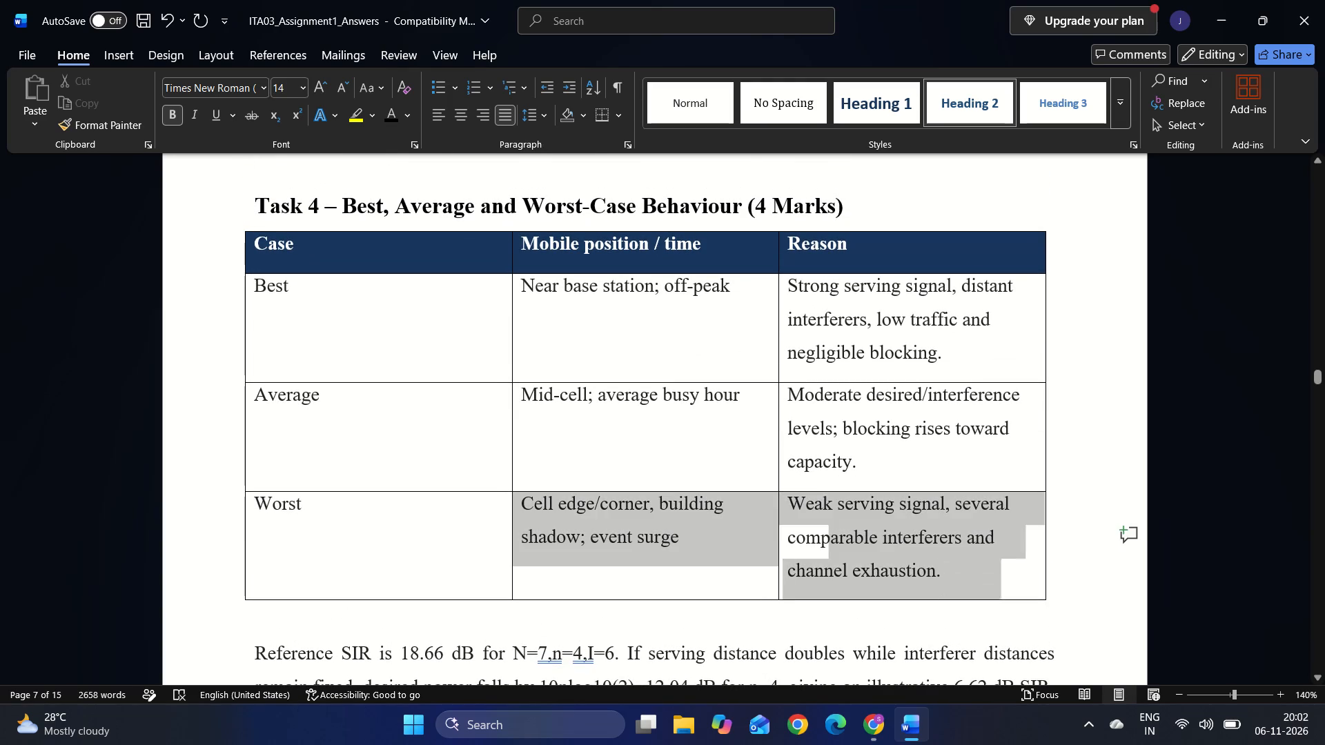
drag(727, 482, 408, 332)
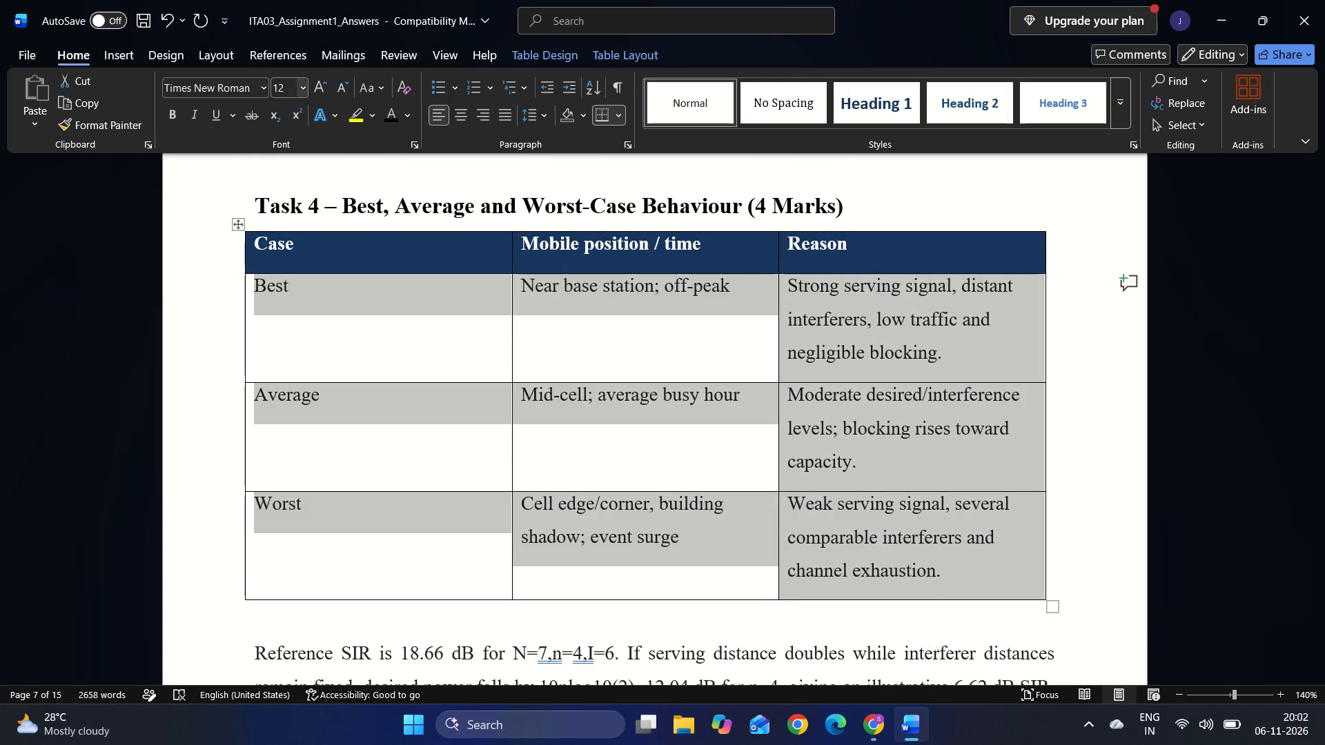
click(288, 87)
text(10)
key(Return)
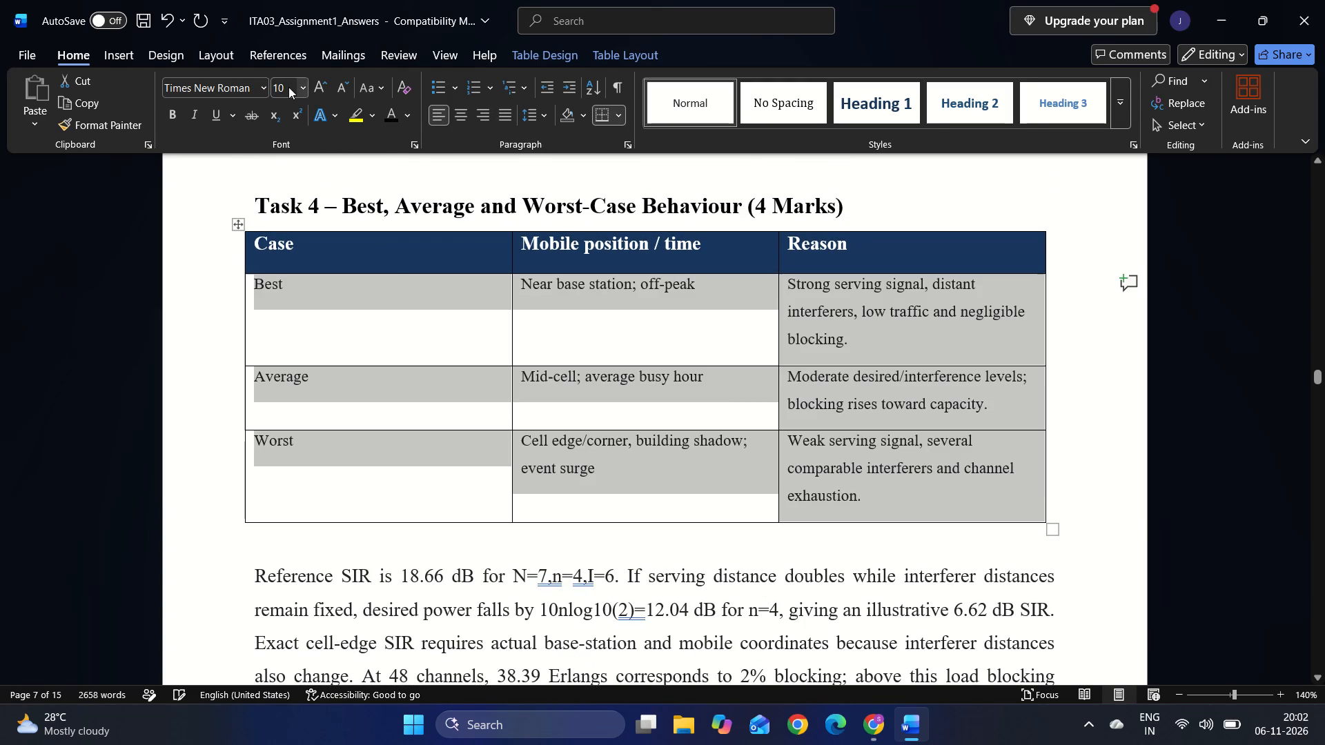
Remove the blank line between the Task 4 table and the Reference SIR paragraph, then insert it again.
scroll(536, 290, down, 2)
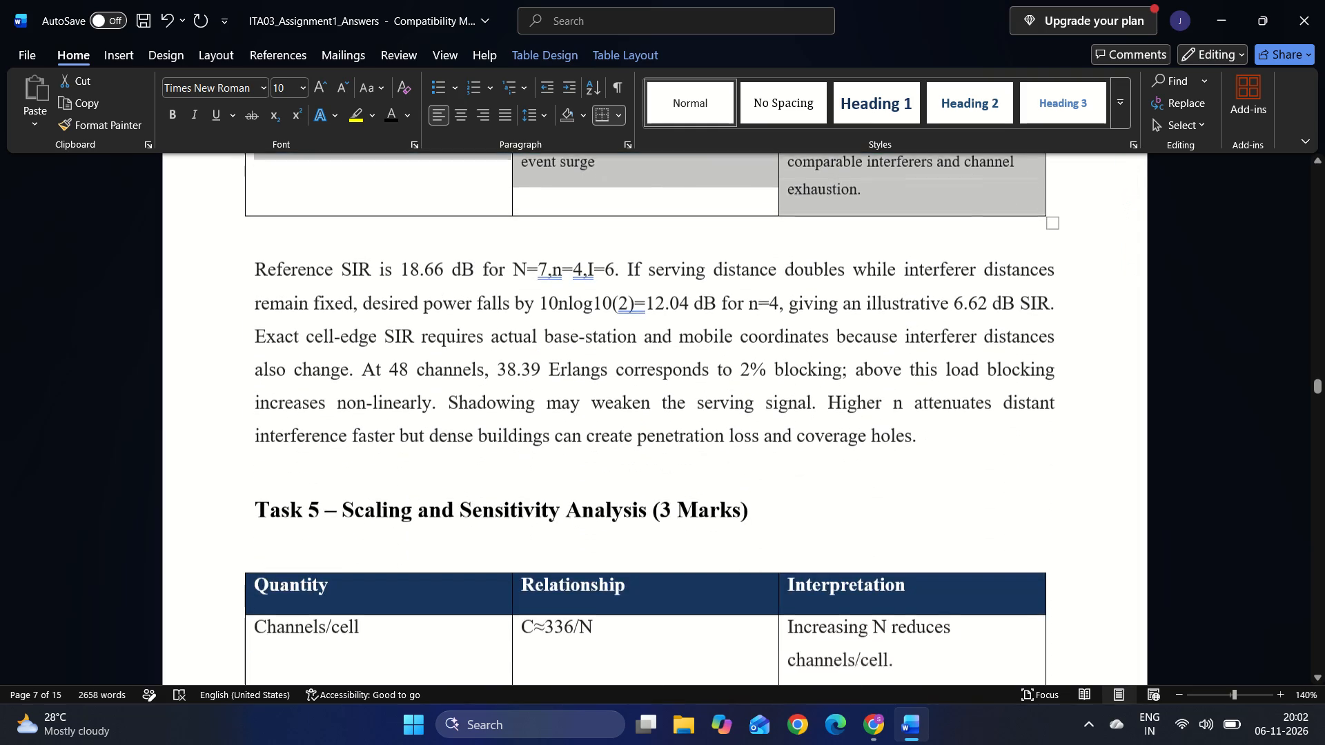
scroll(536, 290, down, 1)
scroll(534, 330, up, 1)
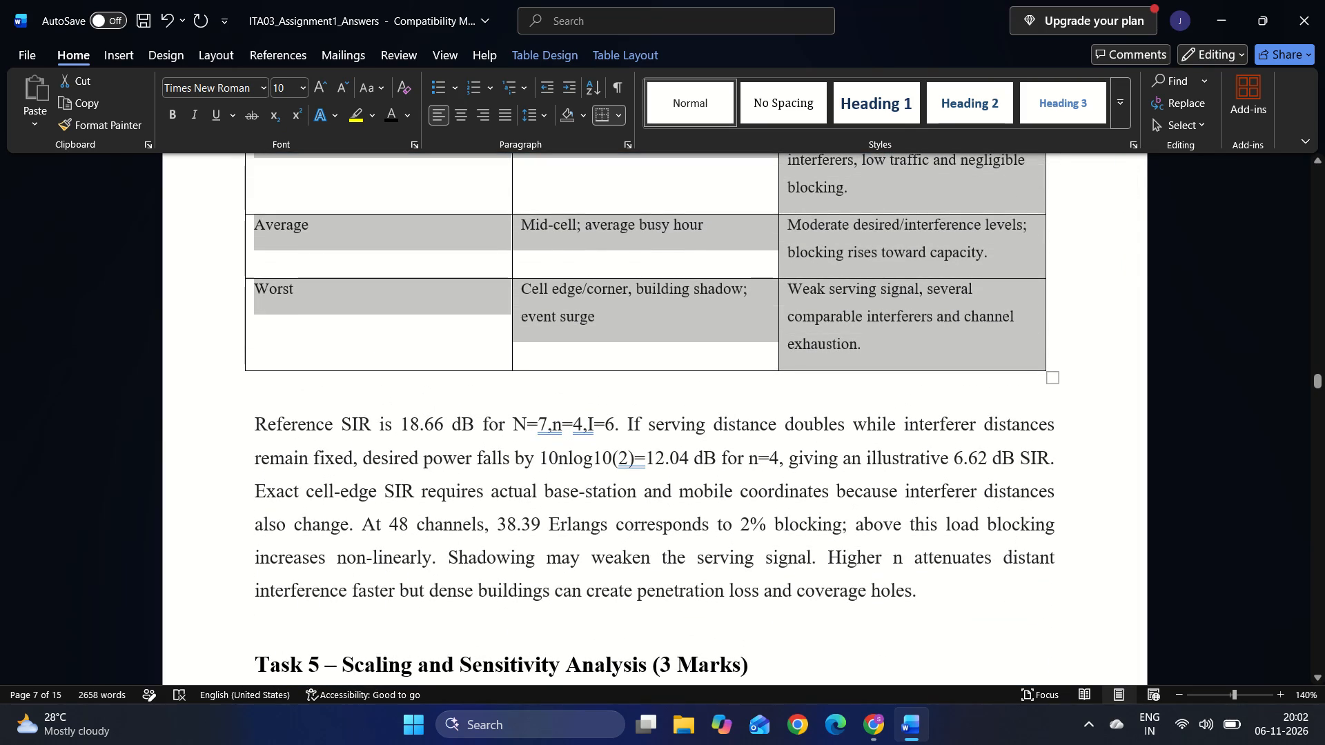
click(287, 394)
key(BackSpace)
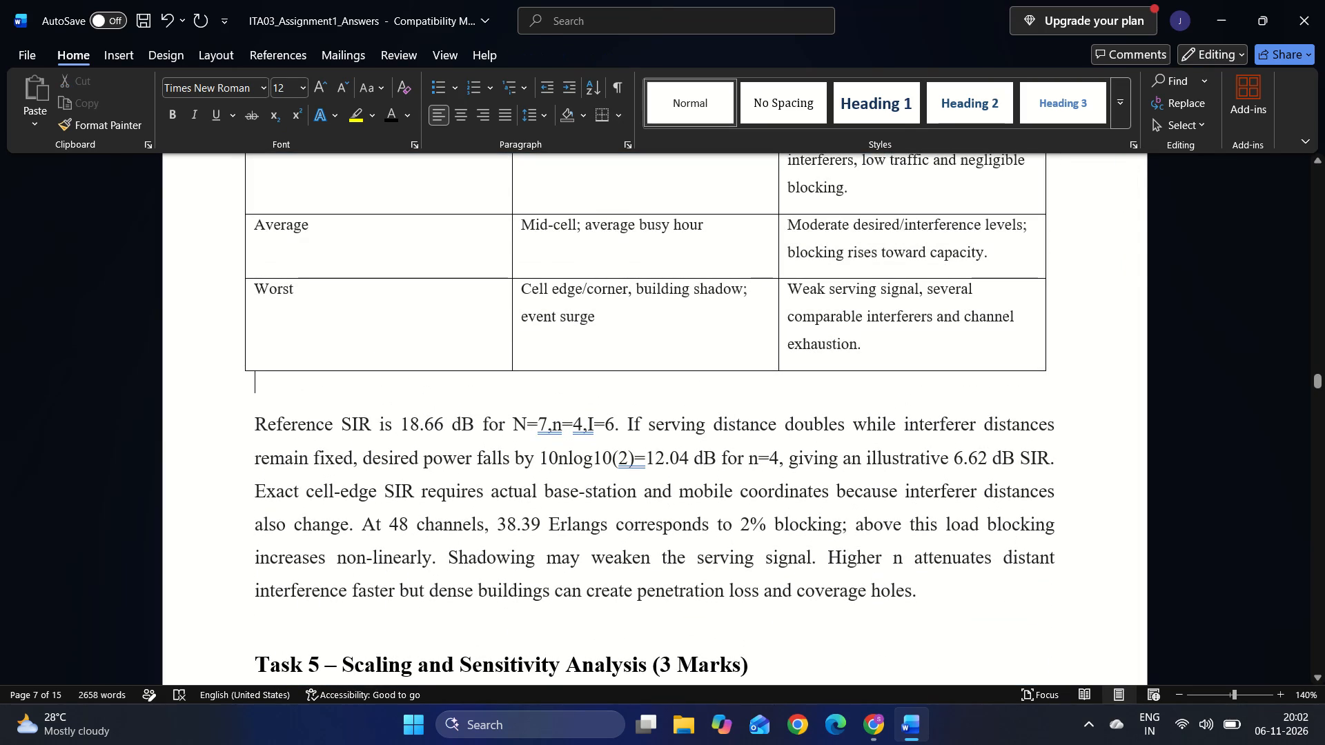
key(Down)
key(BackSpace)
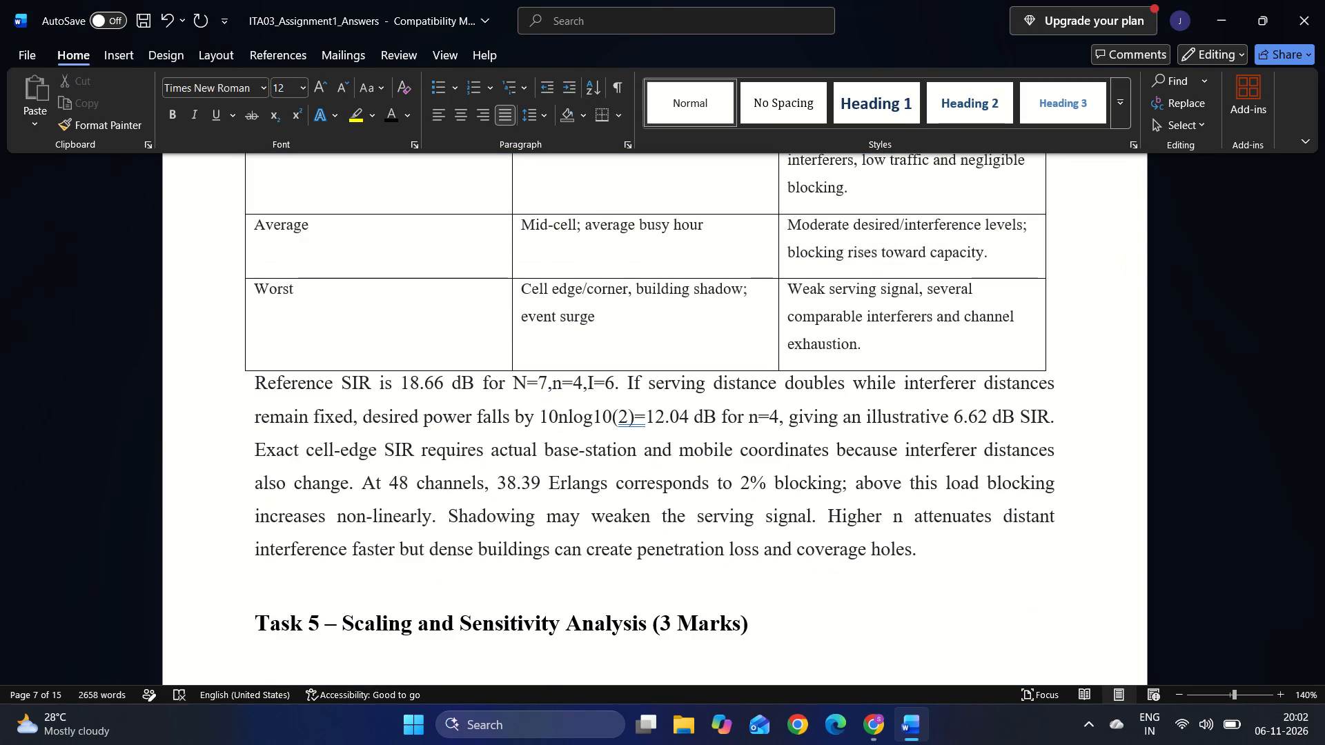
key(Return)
Set the font size of the whole Task 5 Quantity/Relationship/Interpretation table, including its header row, to 10.
scroll(287, 394, down, 3)
scroll(287, 394, up, 1)
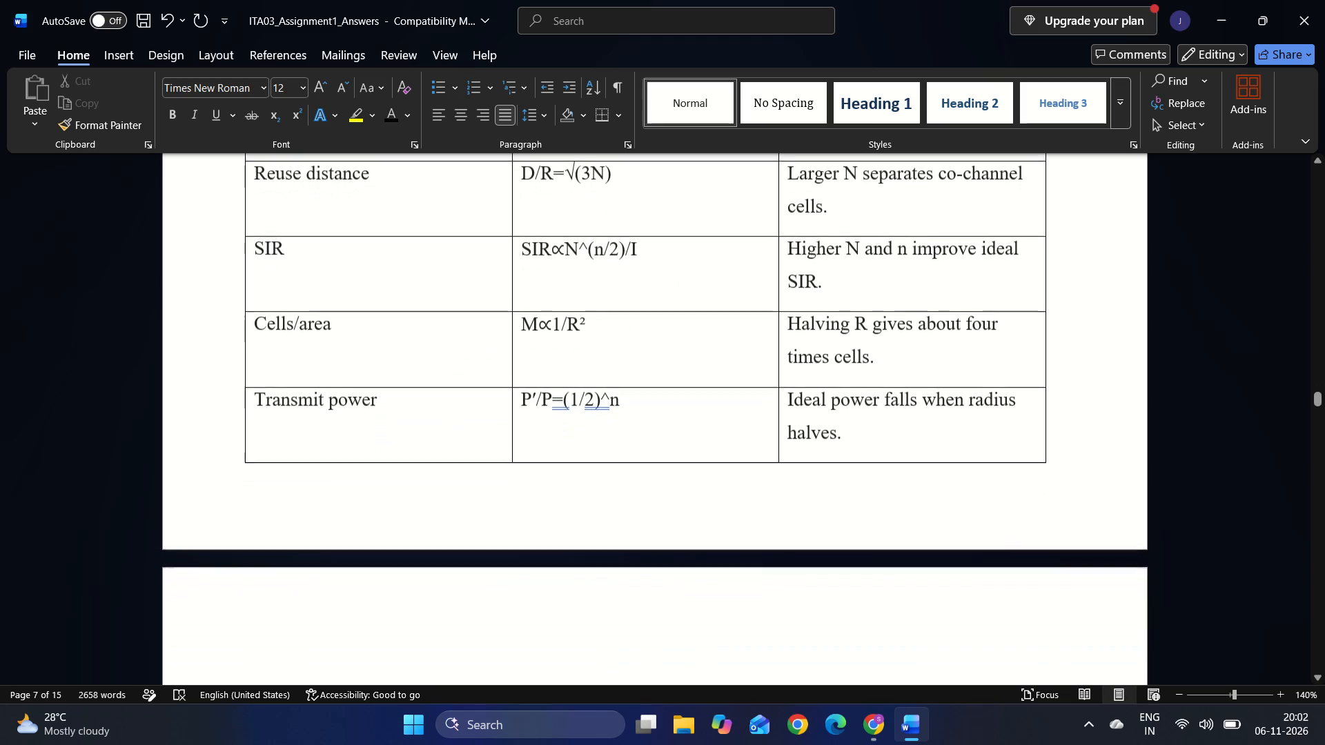
scroll(287, 394, up, 1)
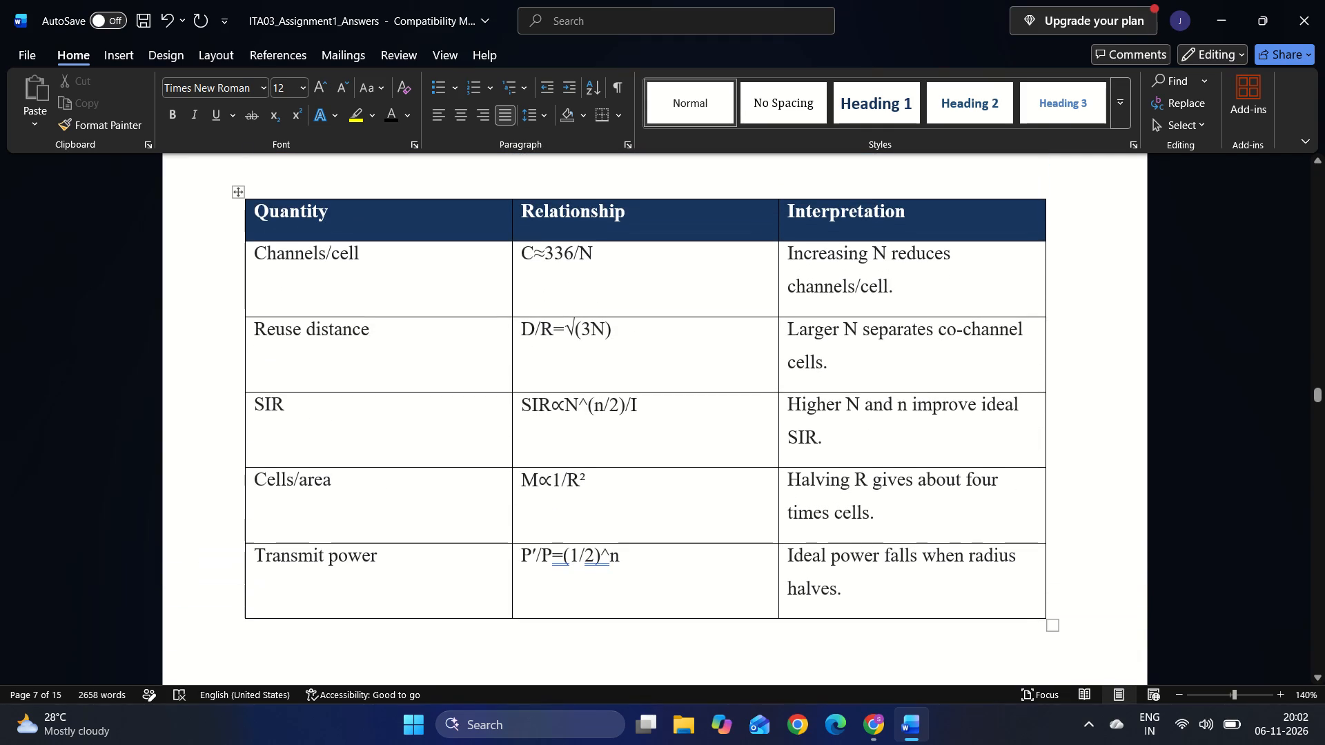
drag(870, 581, 315, 257)
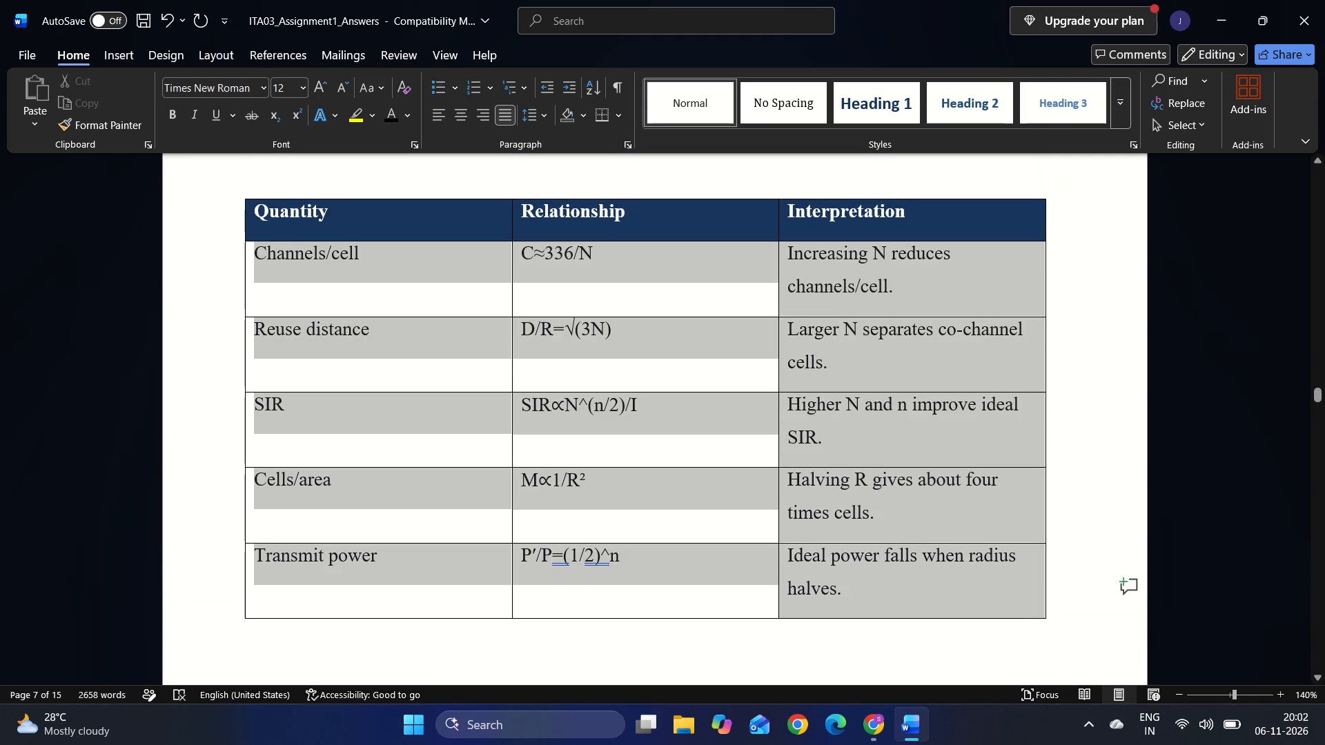
drag(315, 257, 286, 228)
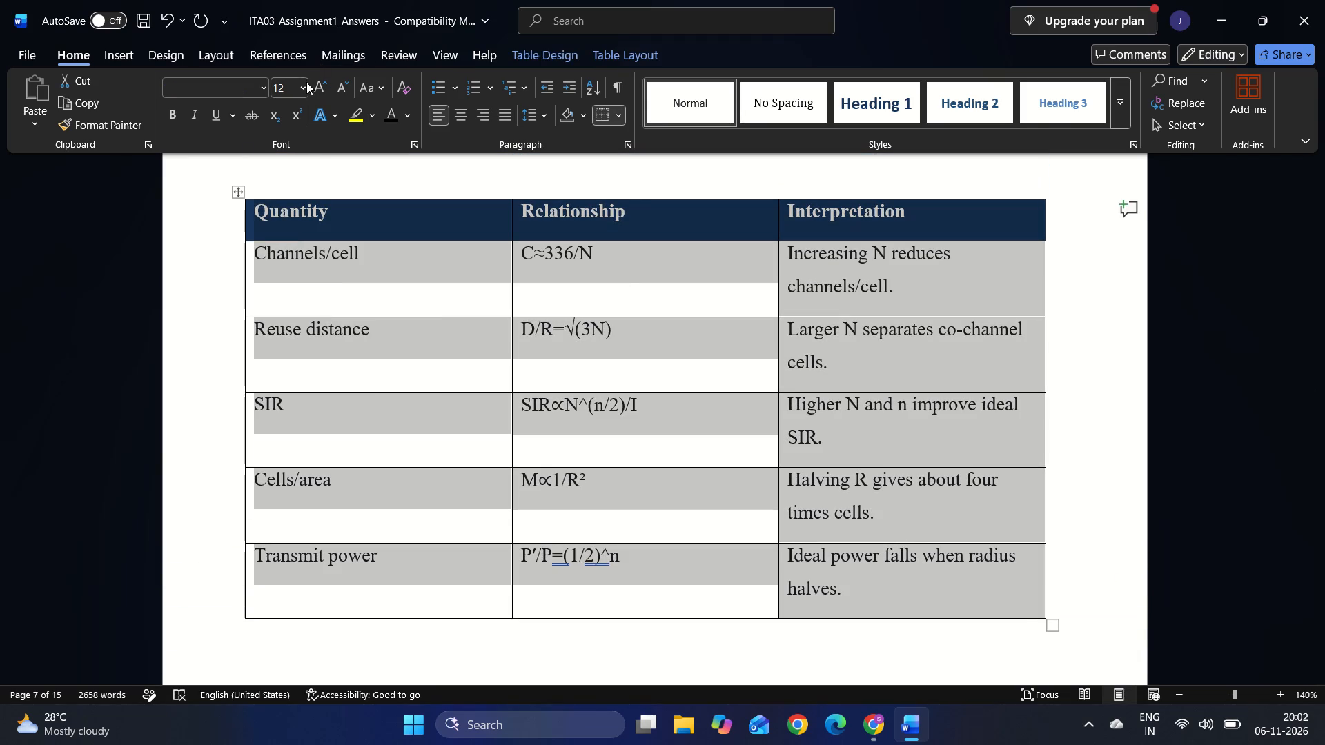
click(306, 82)
click(292, 150)
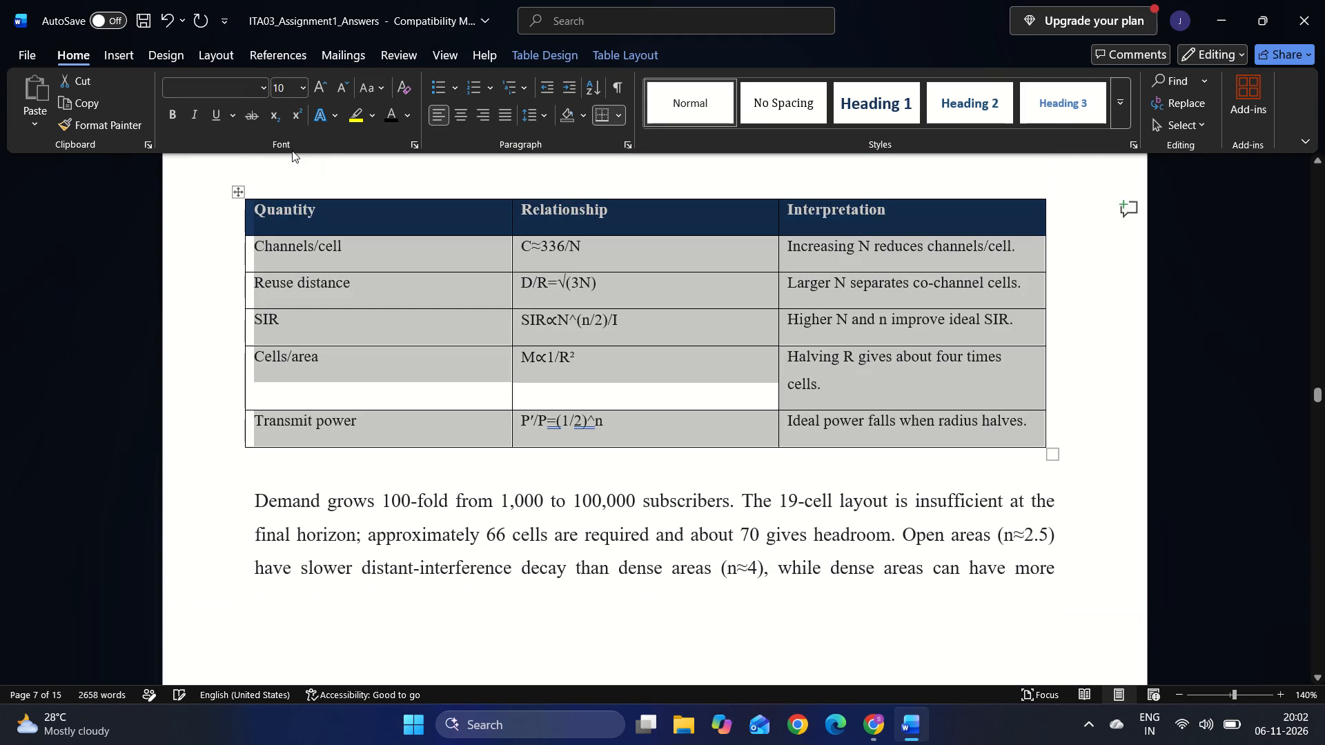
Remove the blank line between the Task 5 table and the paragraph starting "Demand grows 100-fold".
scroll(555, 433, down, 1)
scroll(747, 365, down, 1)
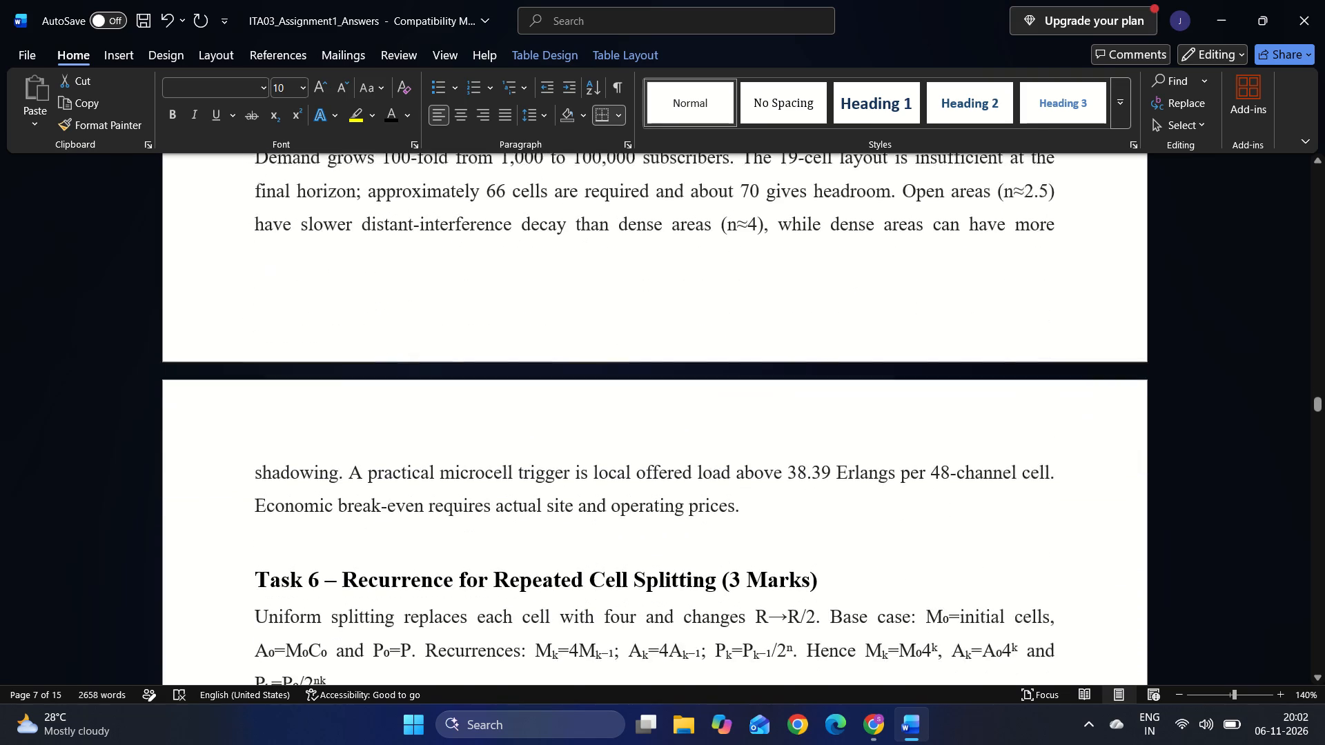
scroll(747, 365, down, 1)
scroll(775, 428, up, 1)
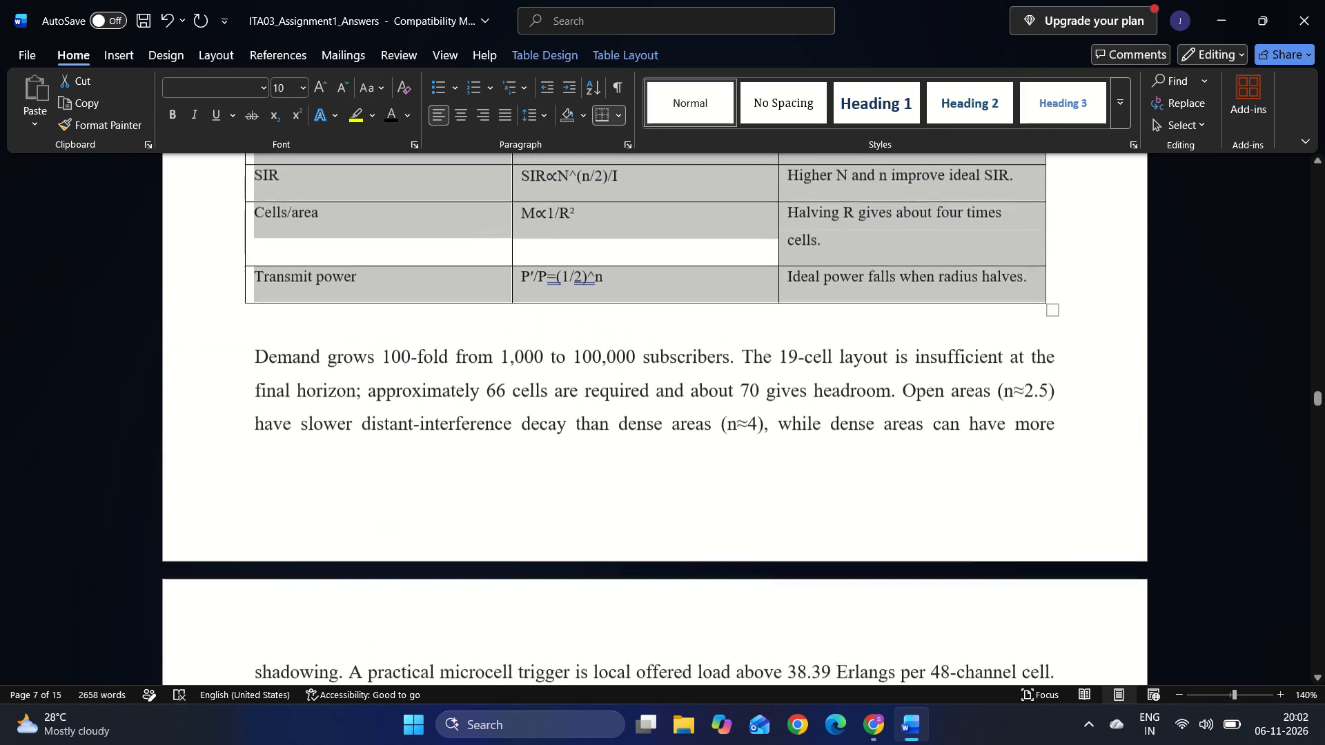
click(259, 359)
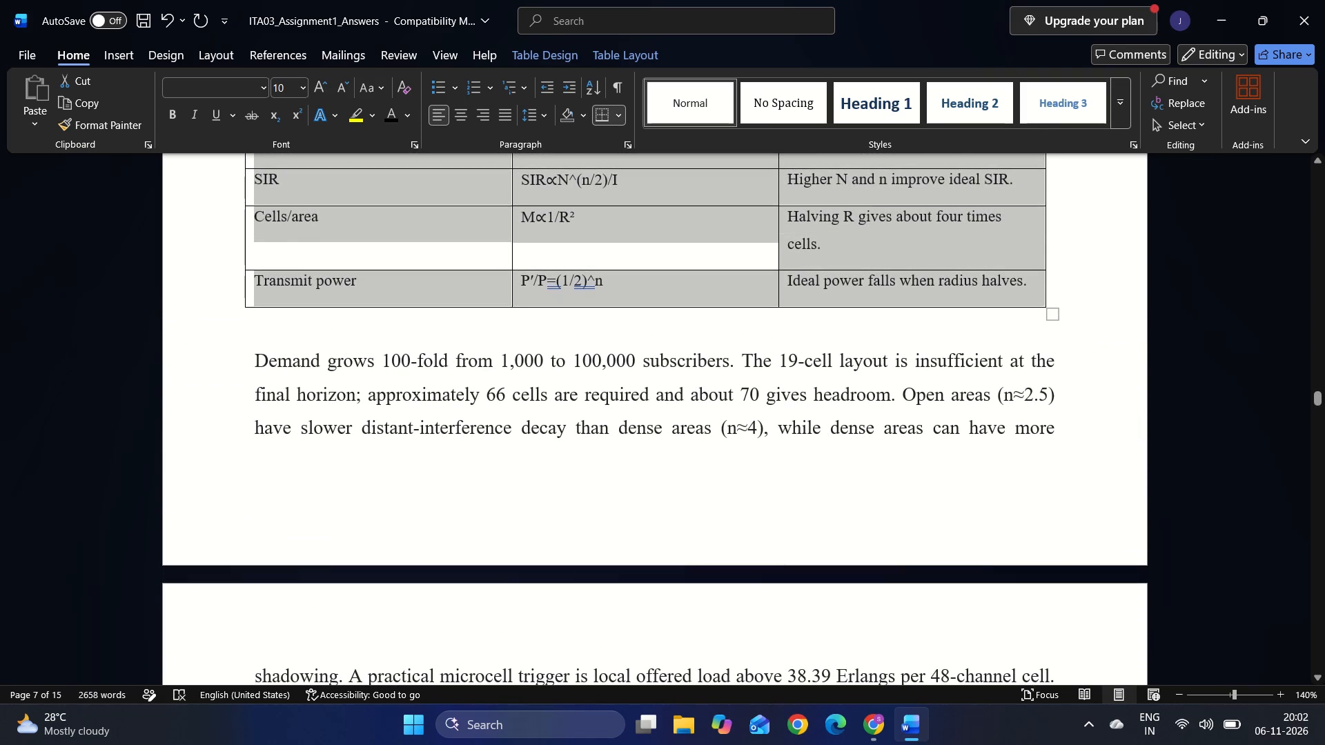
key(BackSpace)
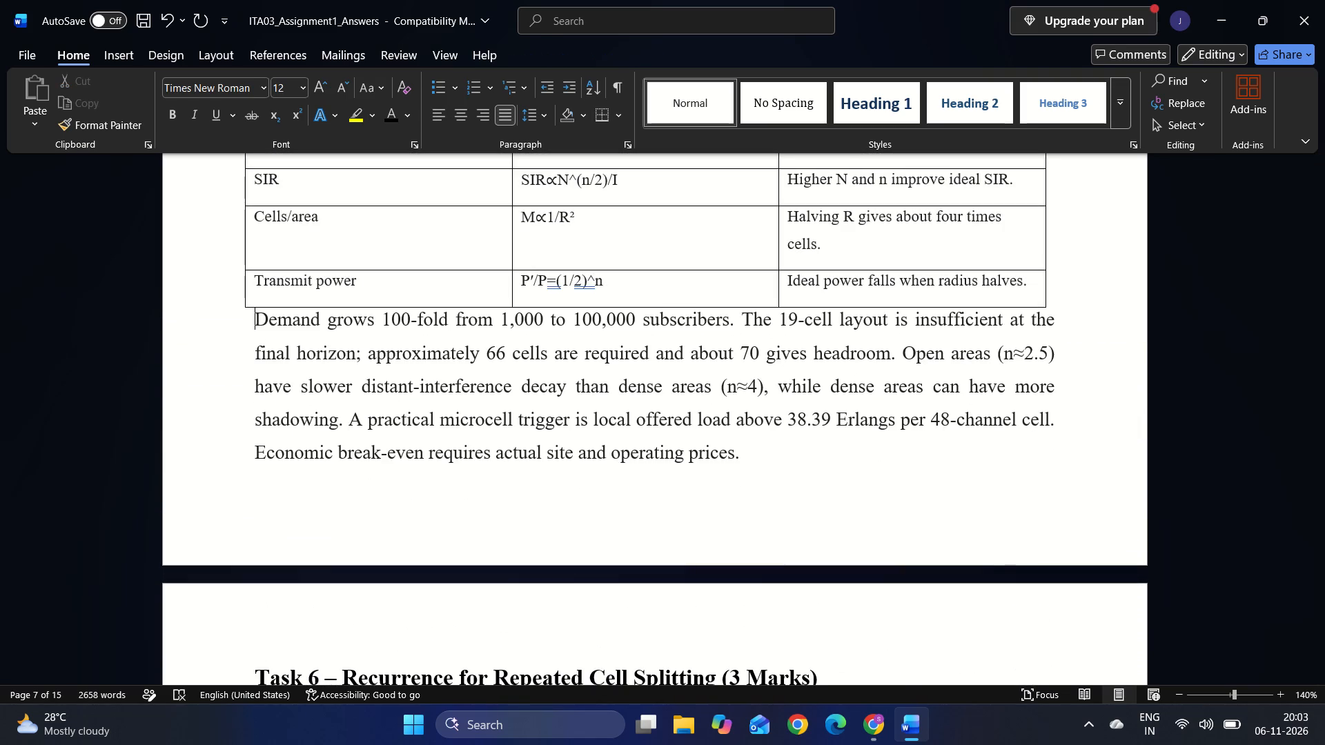
Remove the blank line between the Task 5 – Scaling and Sensitivity Analysis (3 Marks) heading and its table.
scroll(259, 359, up, 2)
click(302, 210)
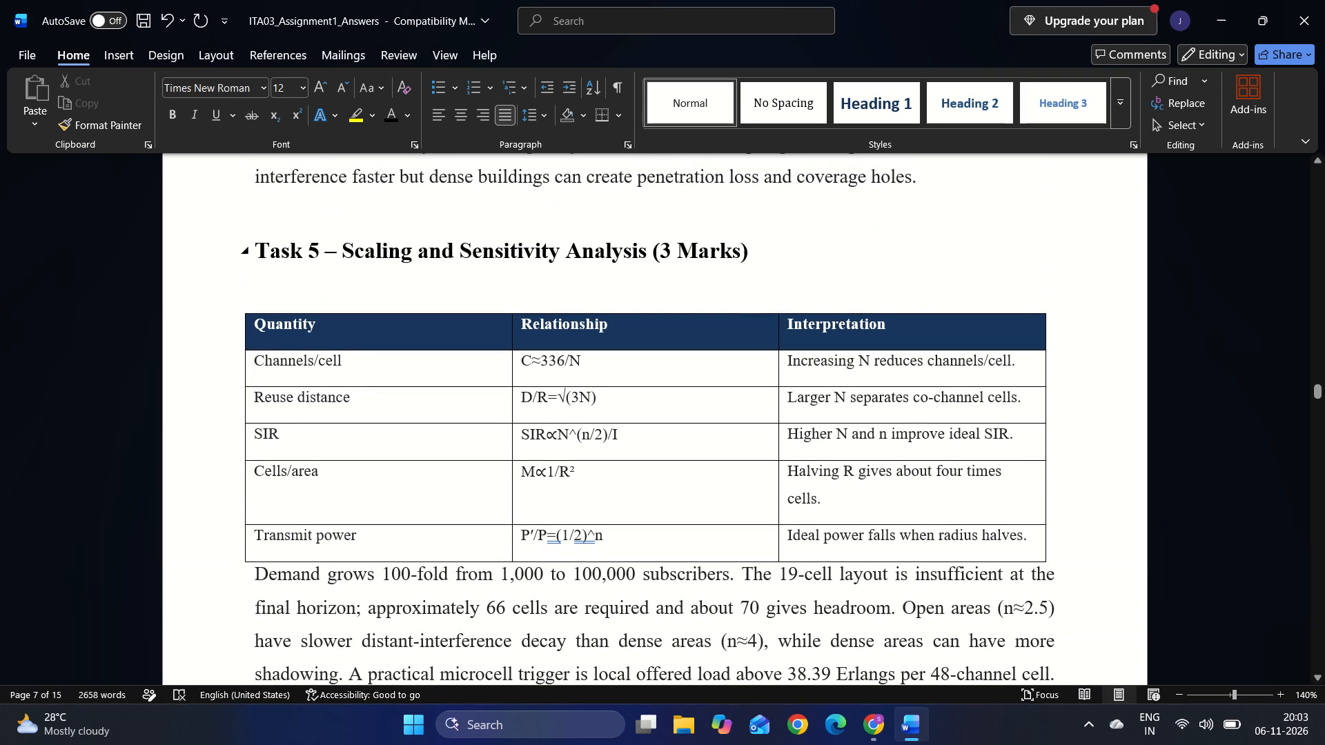
click(268, 292)
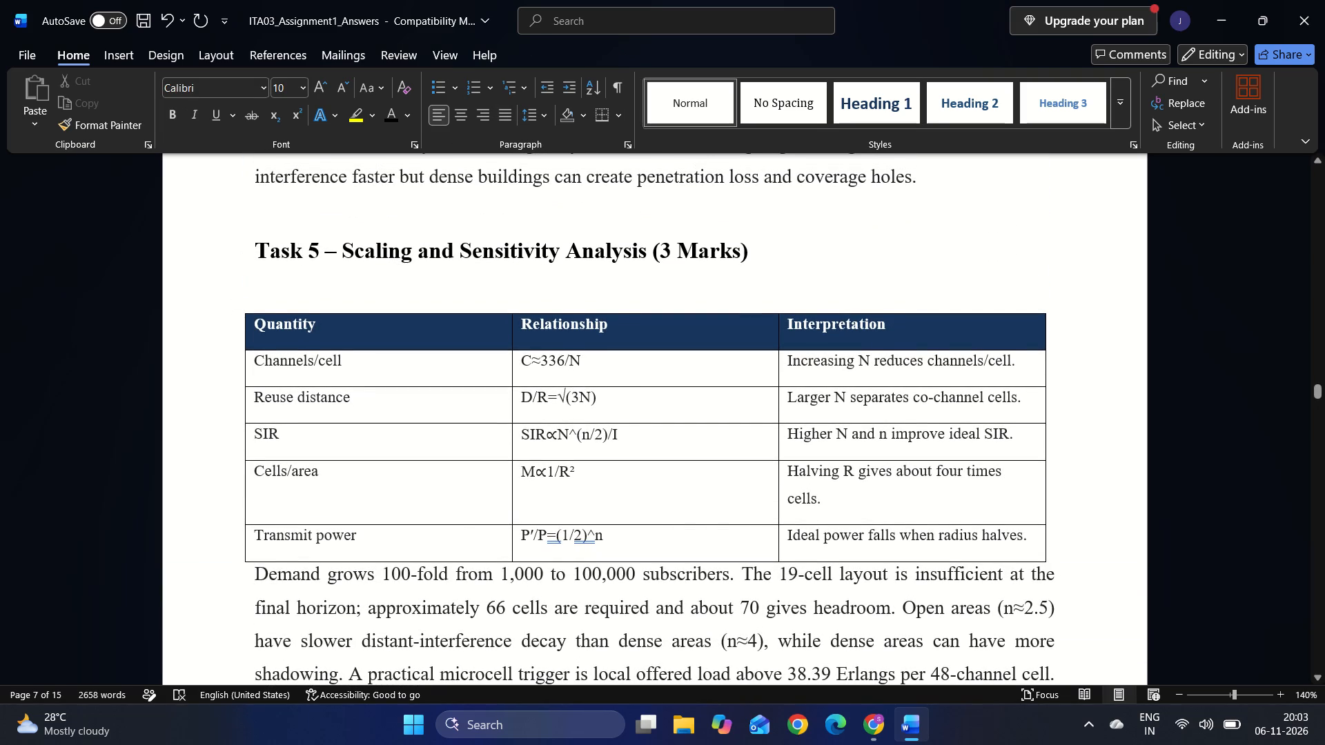
key(BackSpace)
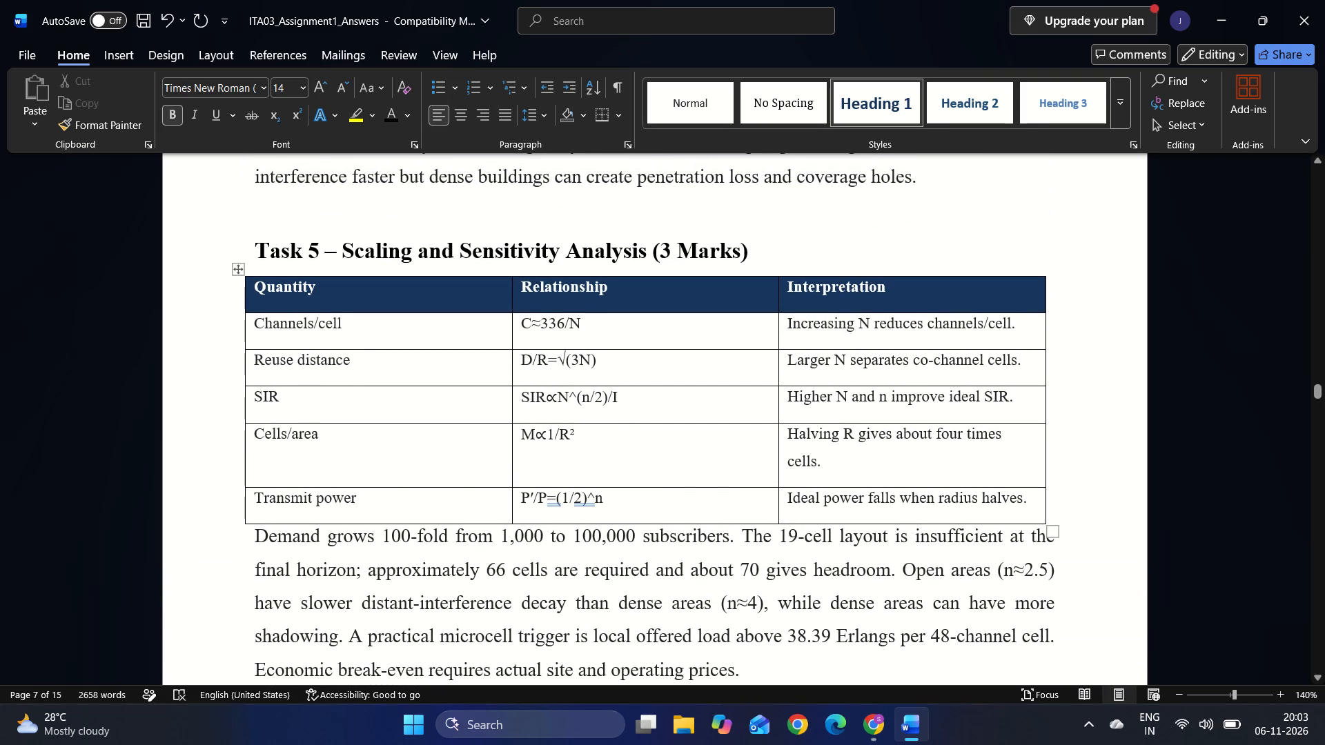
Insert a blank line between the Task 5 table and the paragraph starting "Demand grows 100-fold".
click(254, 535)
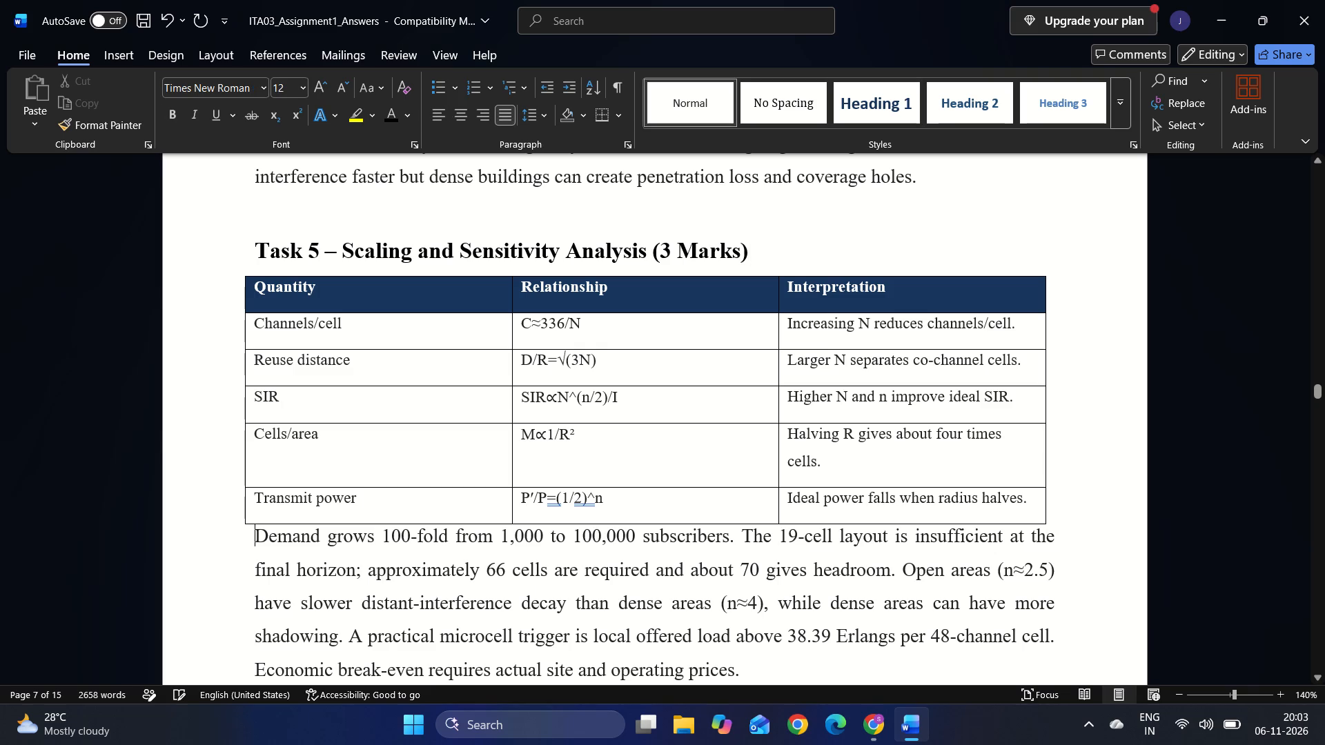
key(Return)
Remove the page break before the Task 8 – Implement and Test (4 Marks) heading so it directly follows the Task 7 text.
scroll(254, 535, down, 3)
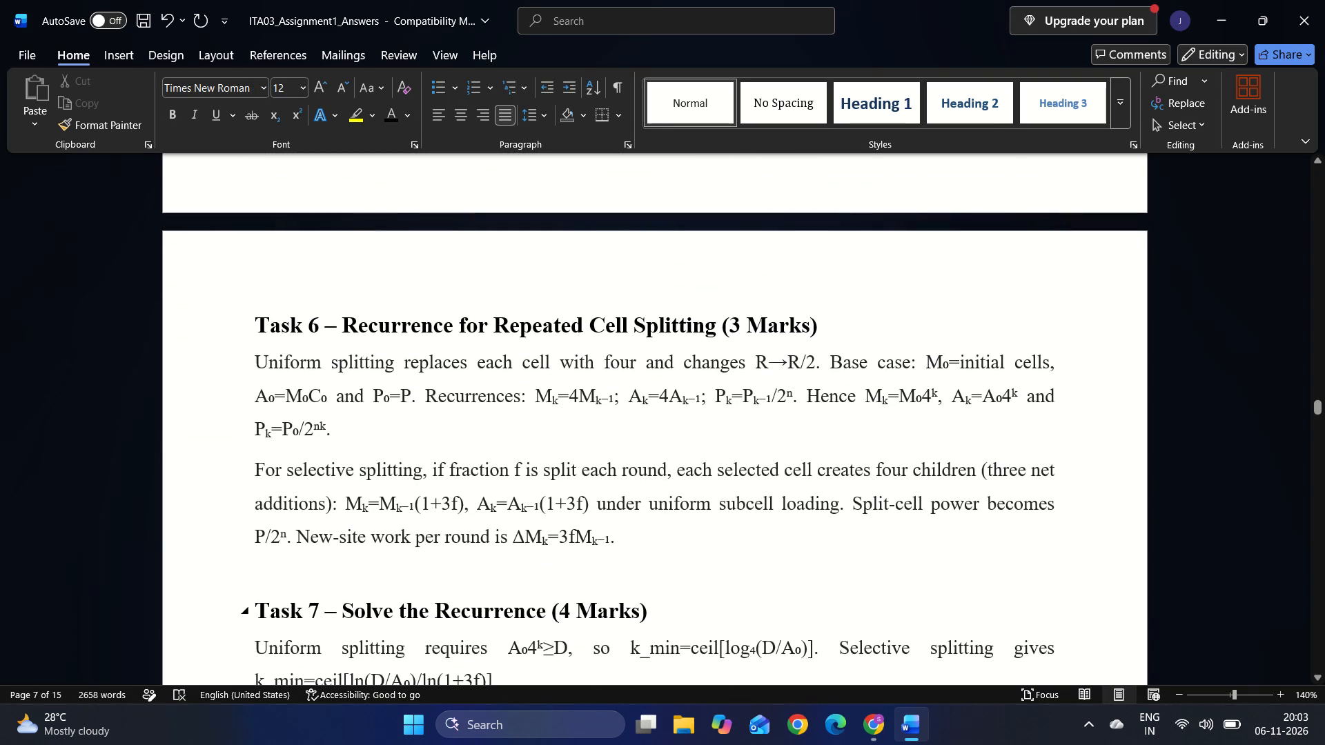
scroll(385, 611, down, 3)
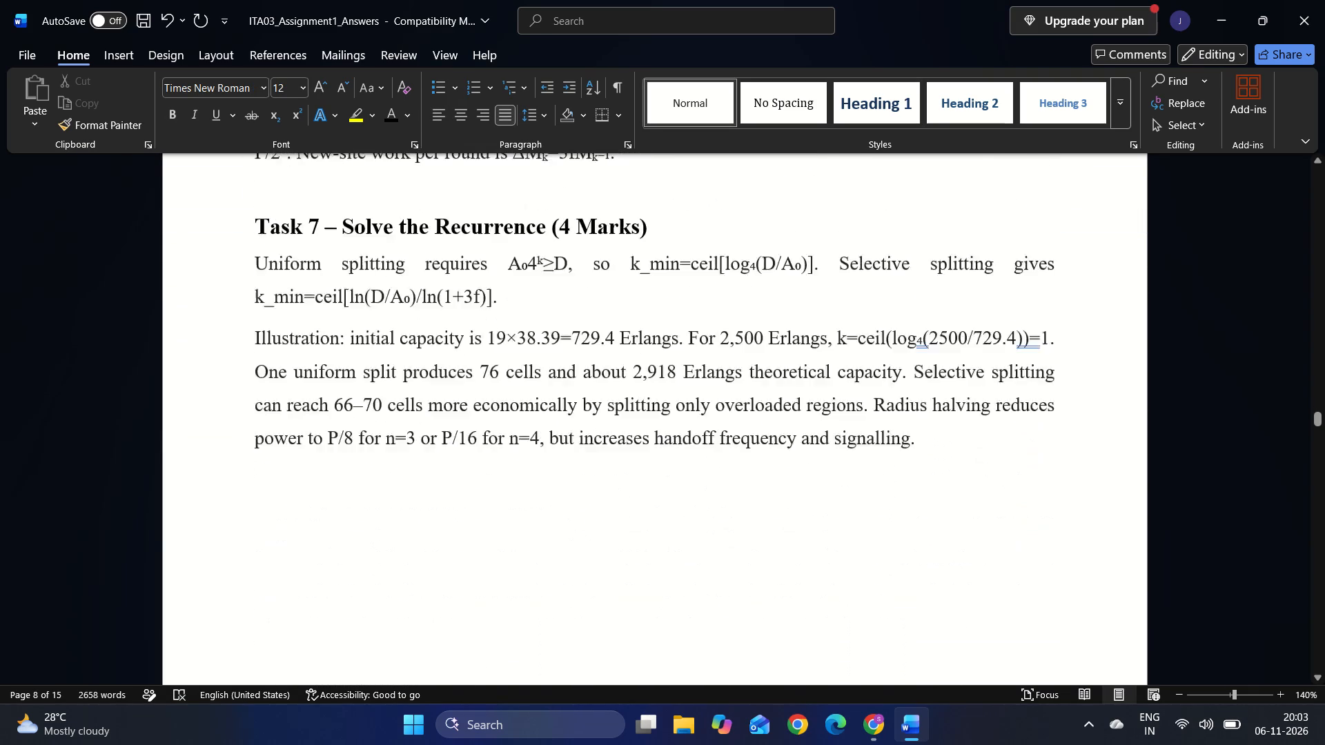
scroll(391, 575, down, 3)
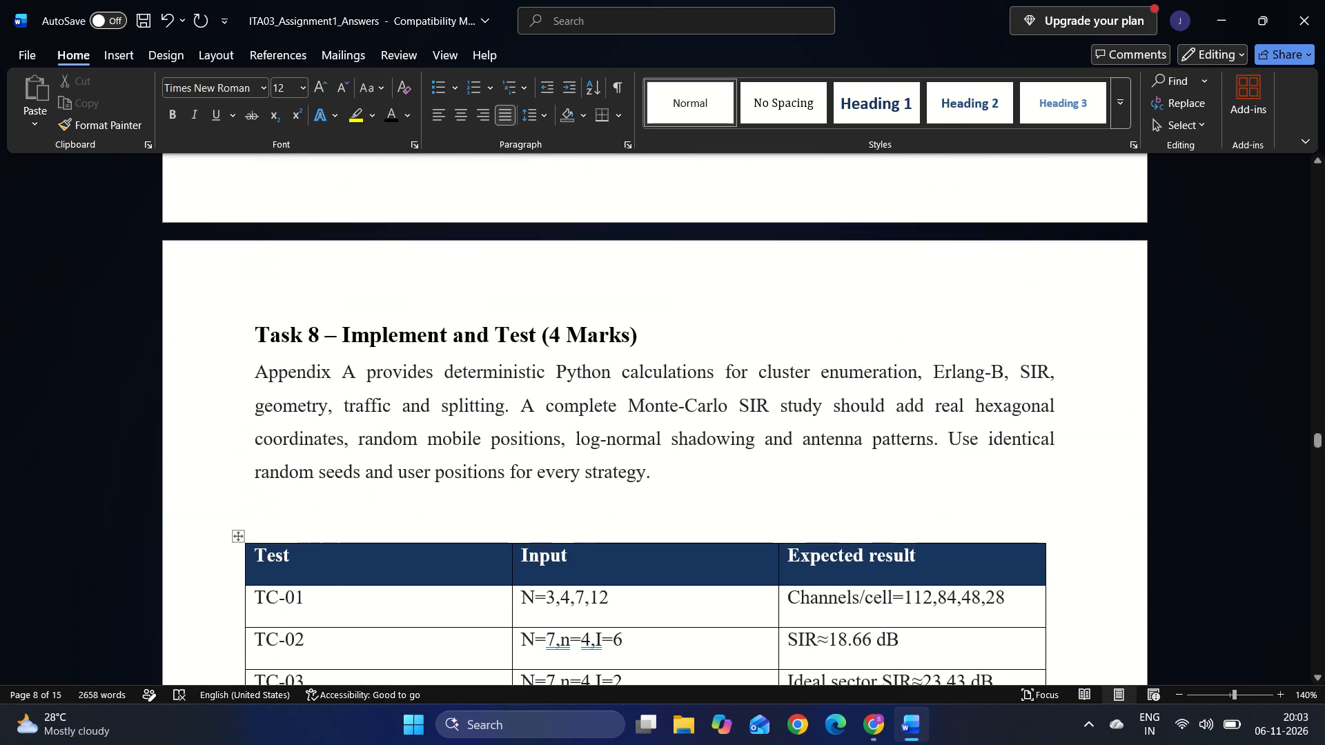
click(255, 339)
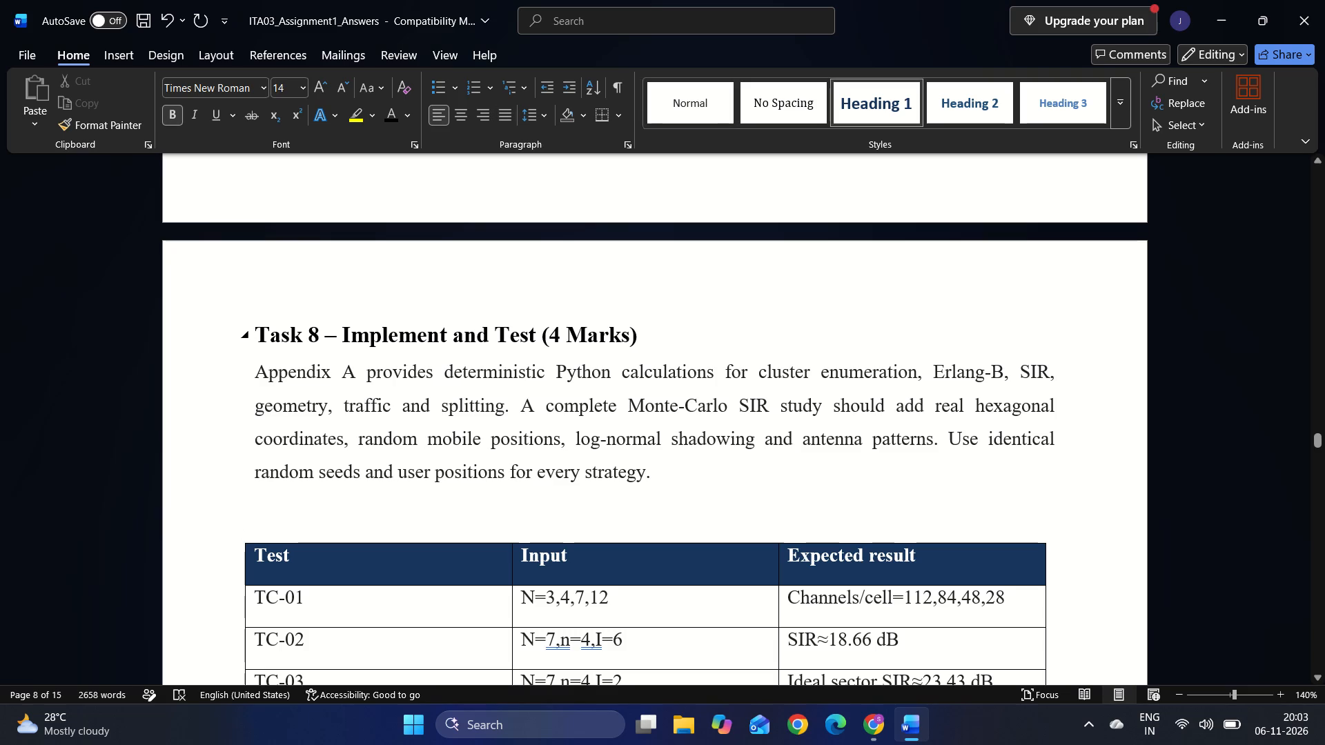
scroll(255, 339, up, 3)
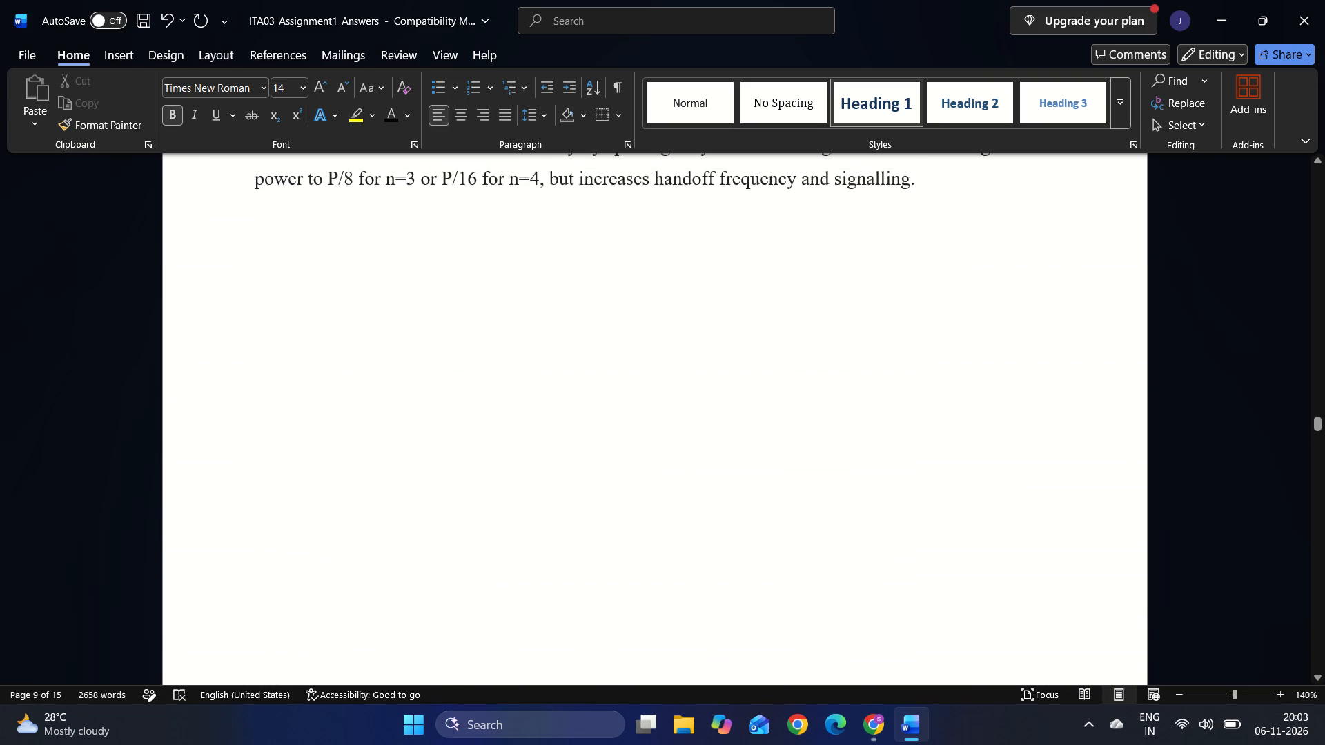
key(BackSpace)
key(BackSpace)
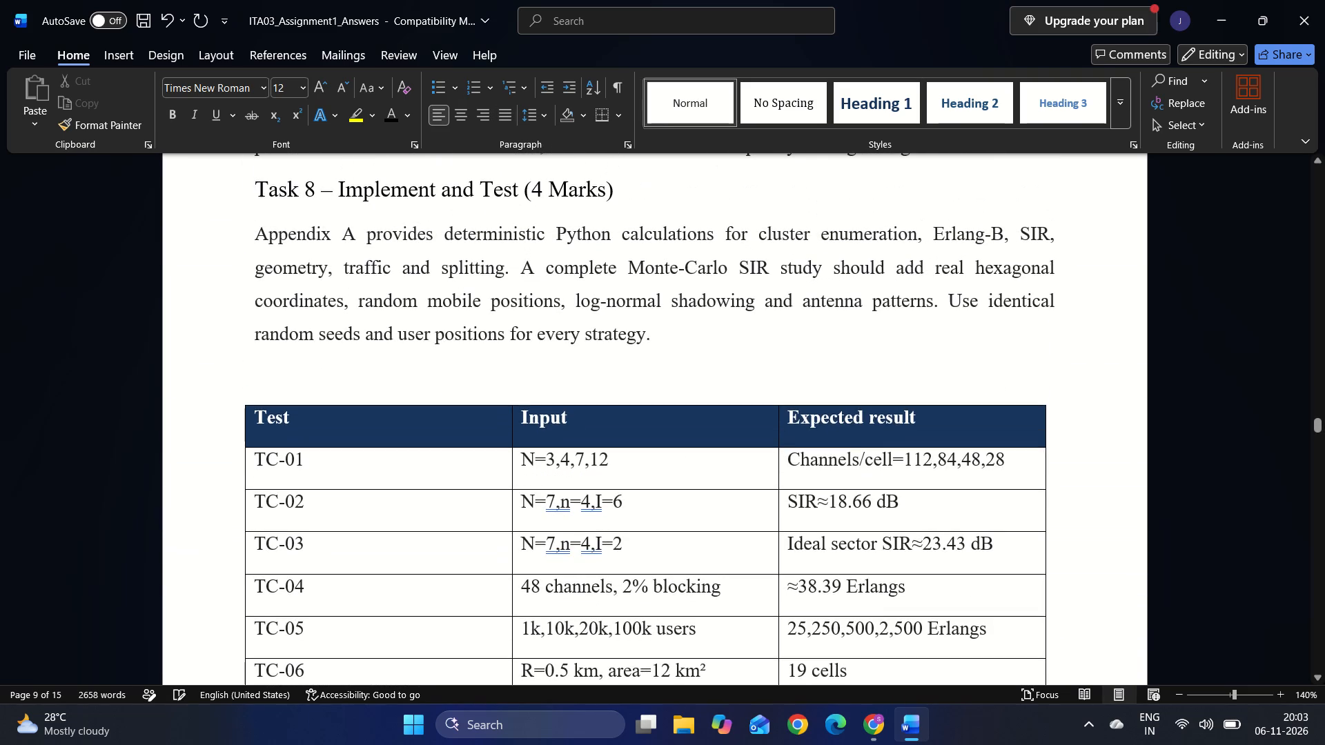
Make the Task 8 – Implement and Test (4 Marks) heading bold again and insert a blank line above it.
scroll(255, 339, up, 1)
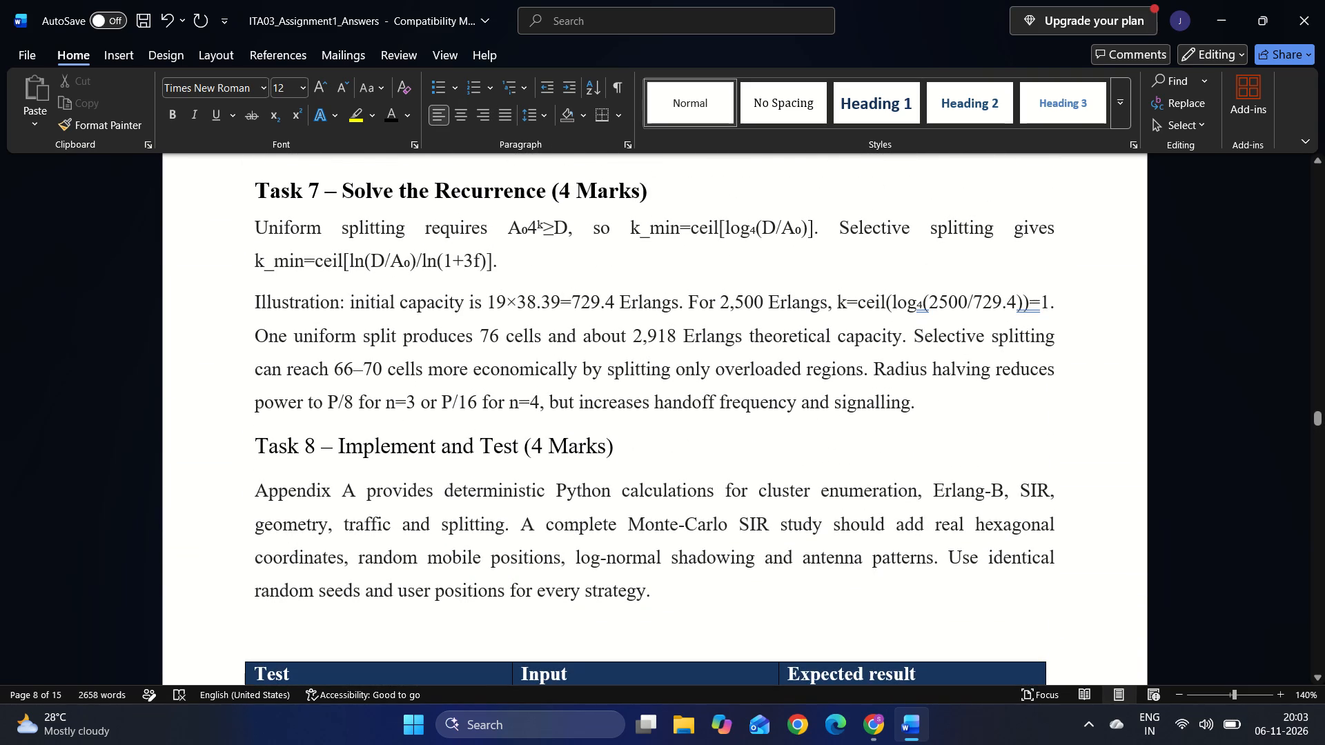
drag(639, 456, 239, 440)
key(ctrl+b)
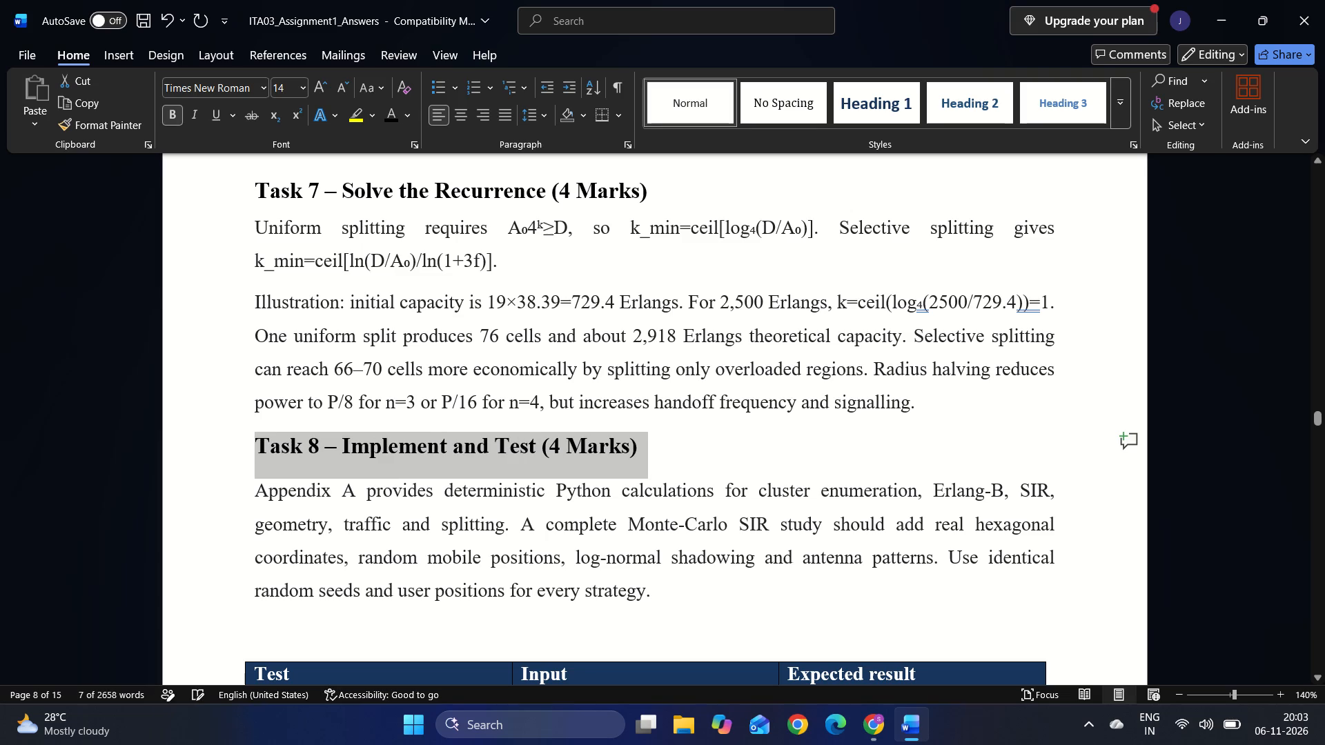
click(247, 444)
key(Return)
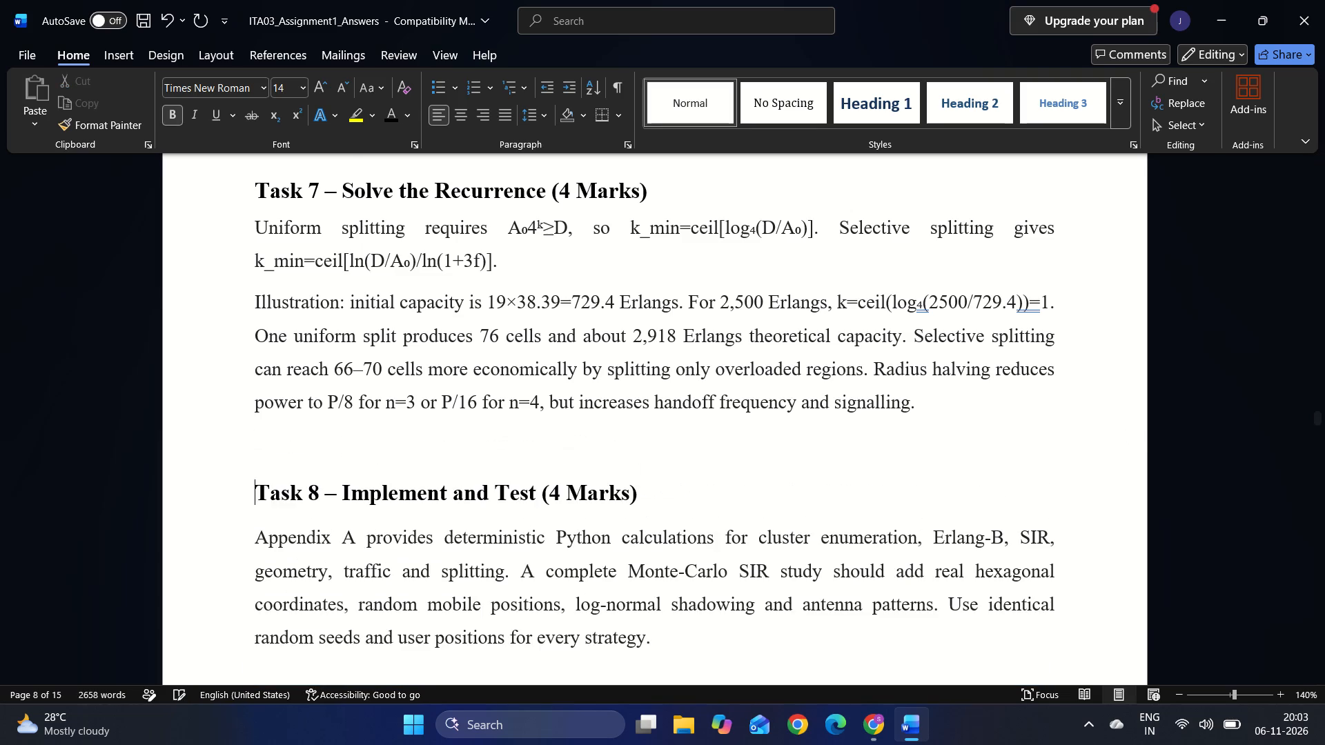
Set the font size of the whole Task 8 Test/Input/Expected result table, including its header row, to 10.
scroll(247, 444, down, 2)
scroll(377, 472, down, 1)
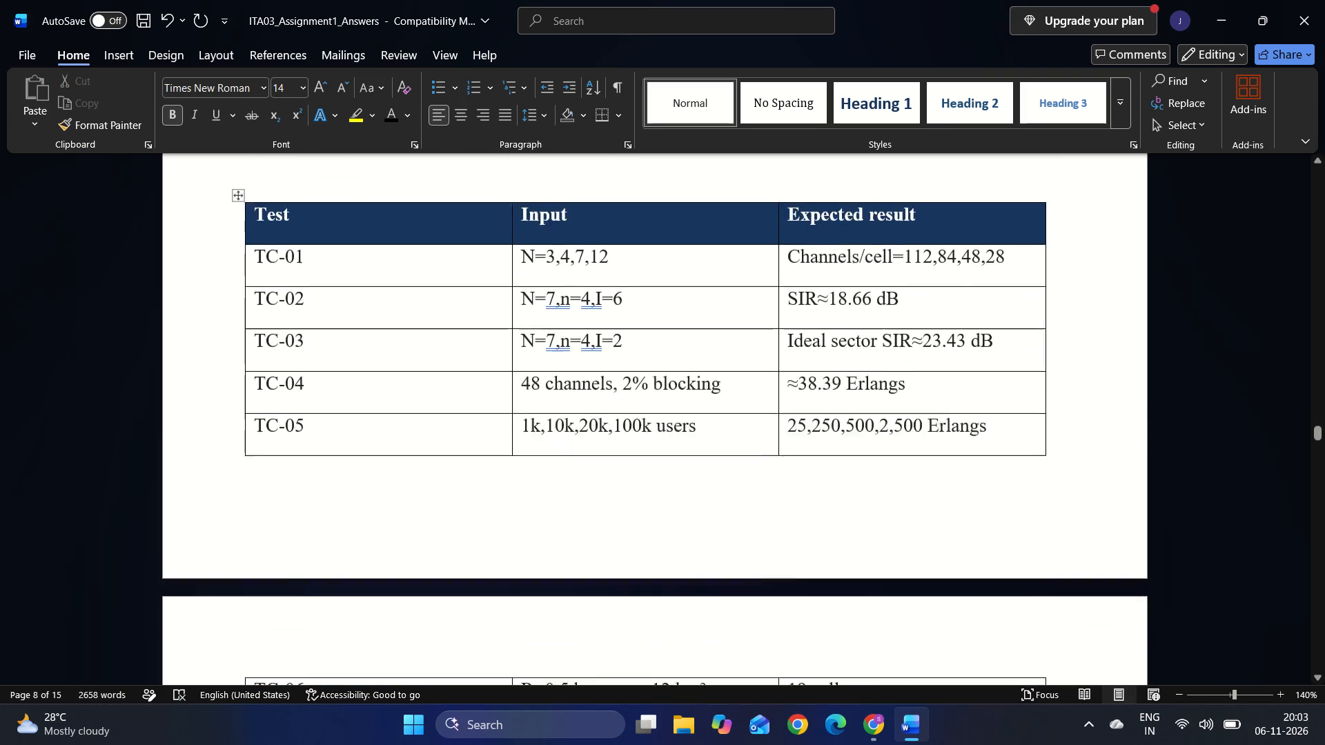
scroll(377, 472, down, 1)
scroll(901, 461, down, 1)
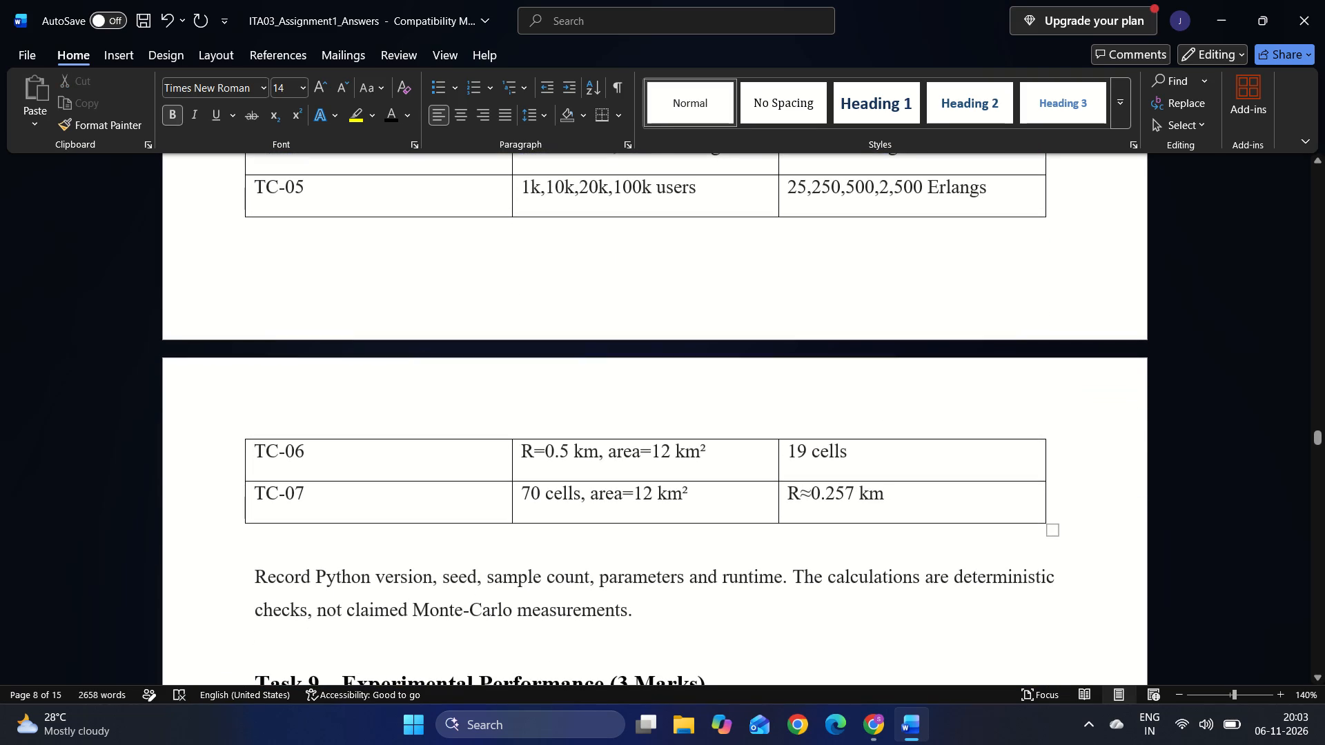
drag(910, 499, 437, 160)
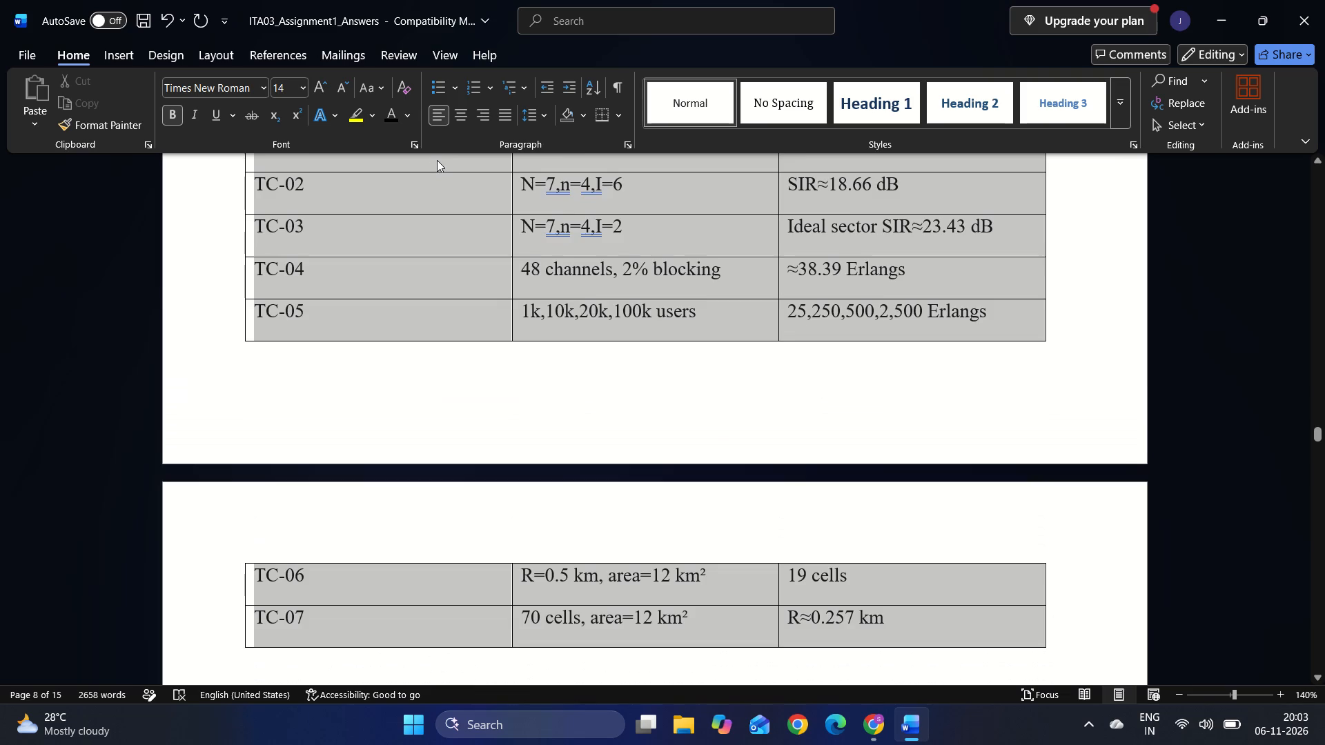
drag(437, 160, 313, 242)
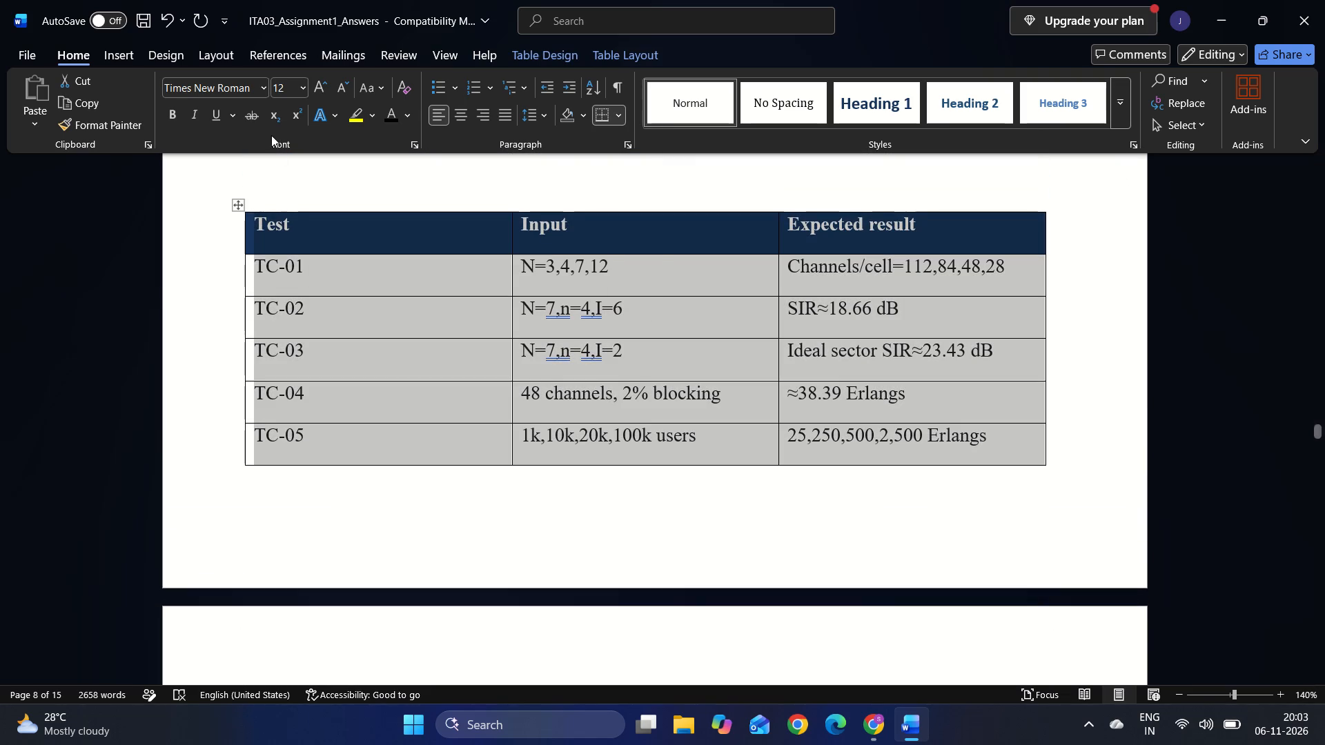
double_click(282, 94)
text(10)
key(Return)
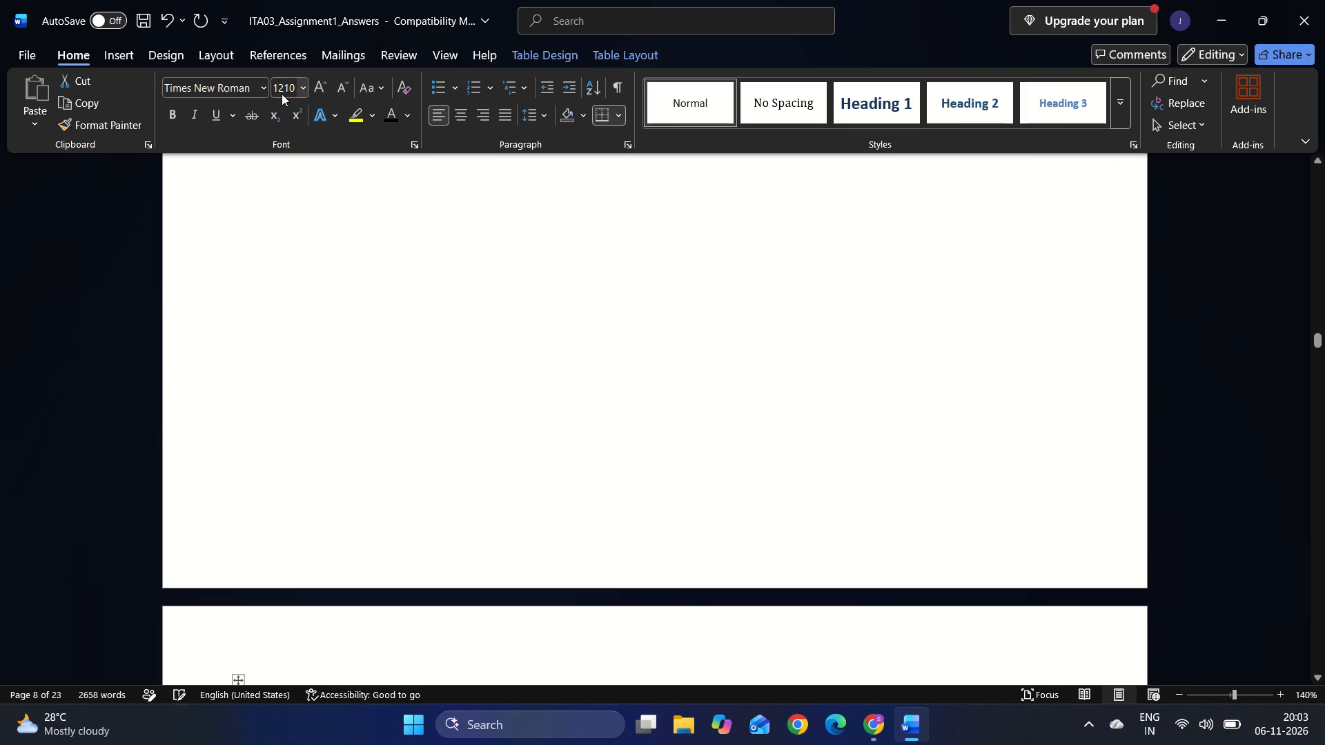
key(ctrl+z)
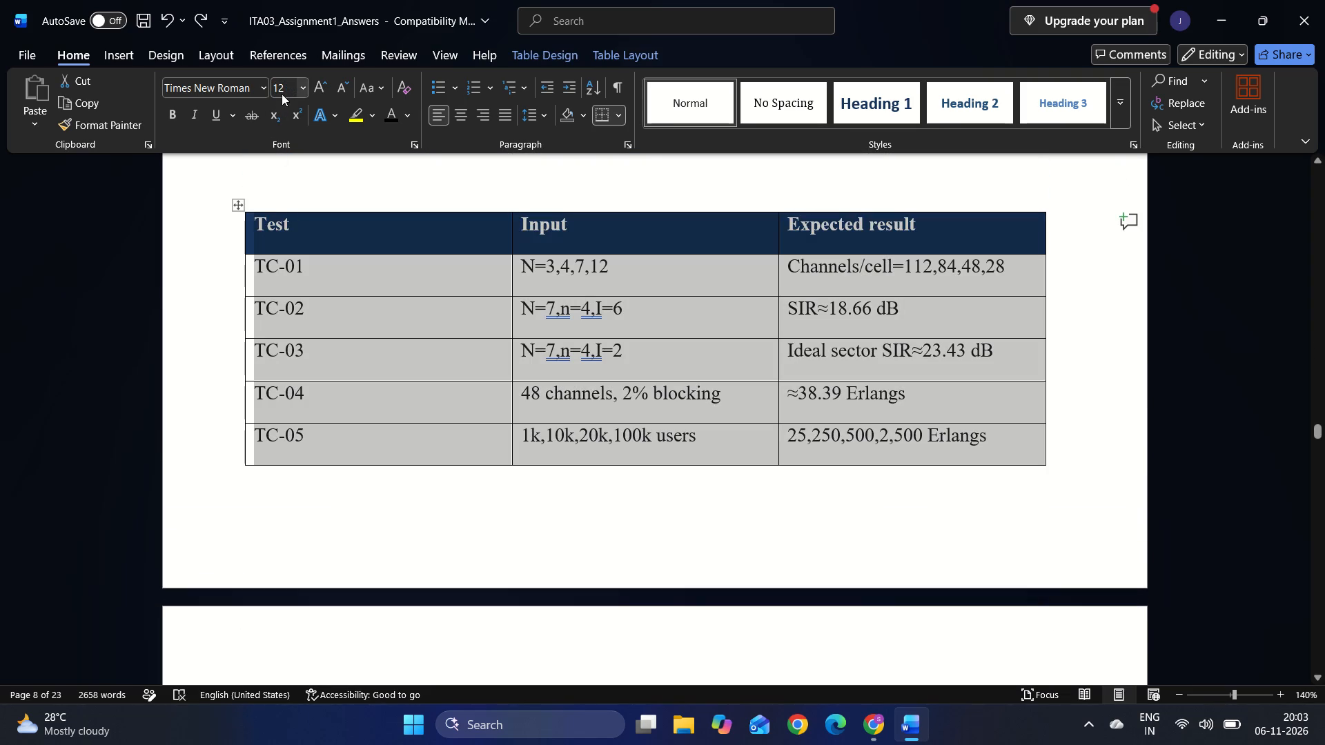
text(10)
key(ctrl+z)
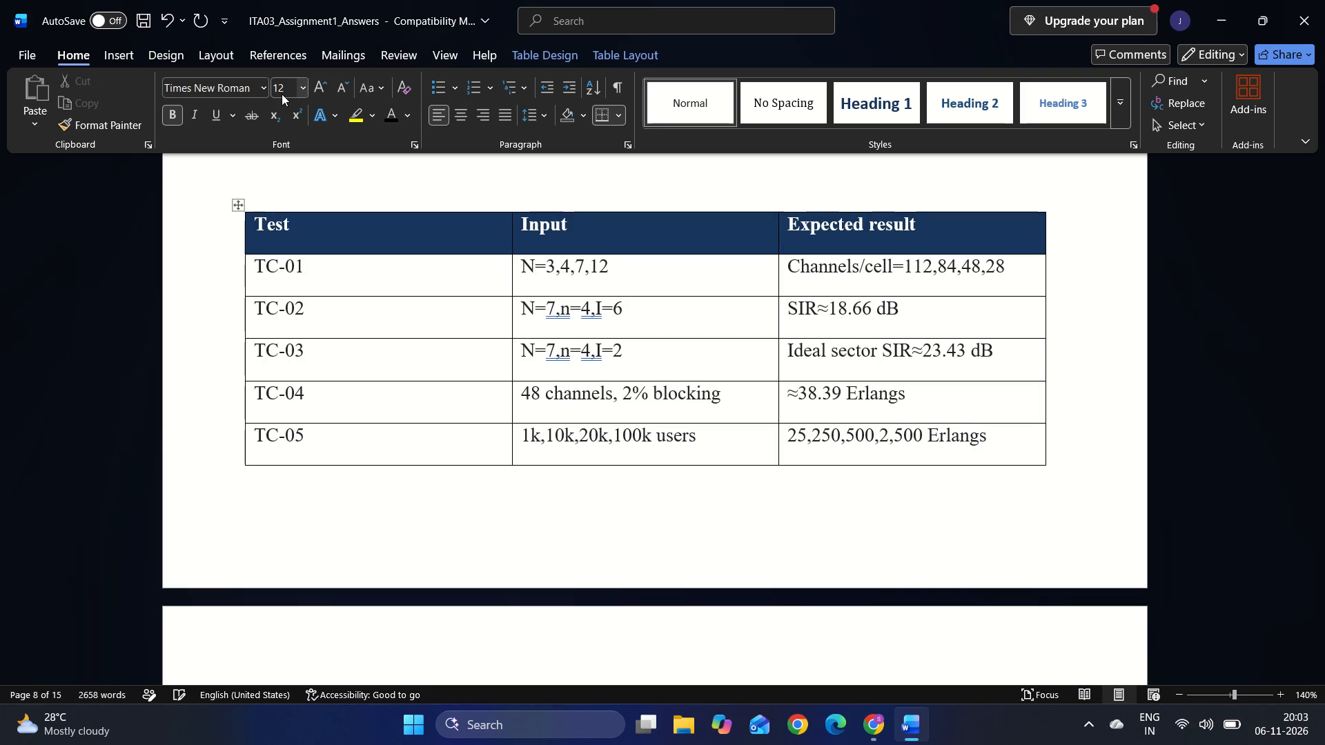
click(285, 91)
text(10)
key(Return)
Remove the blank line between the Task 8 paragraph ending "user positions for every strategy." and the test table.
scroll(576, 405, up, 1)
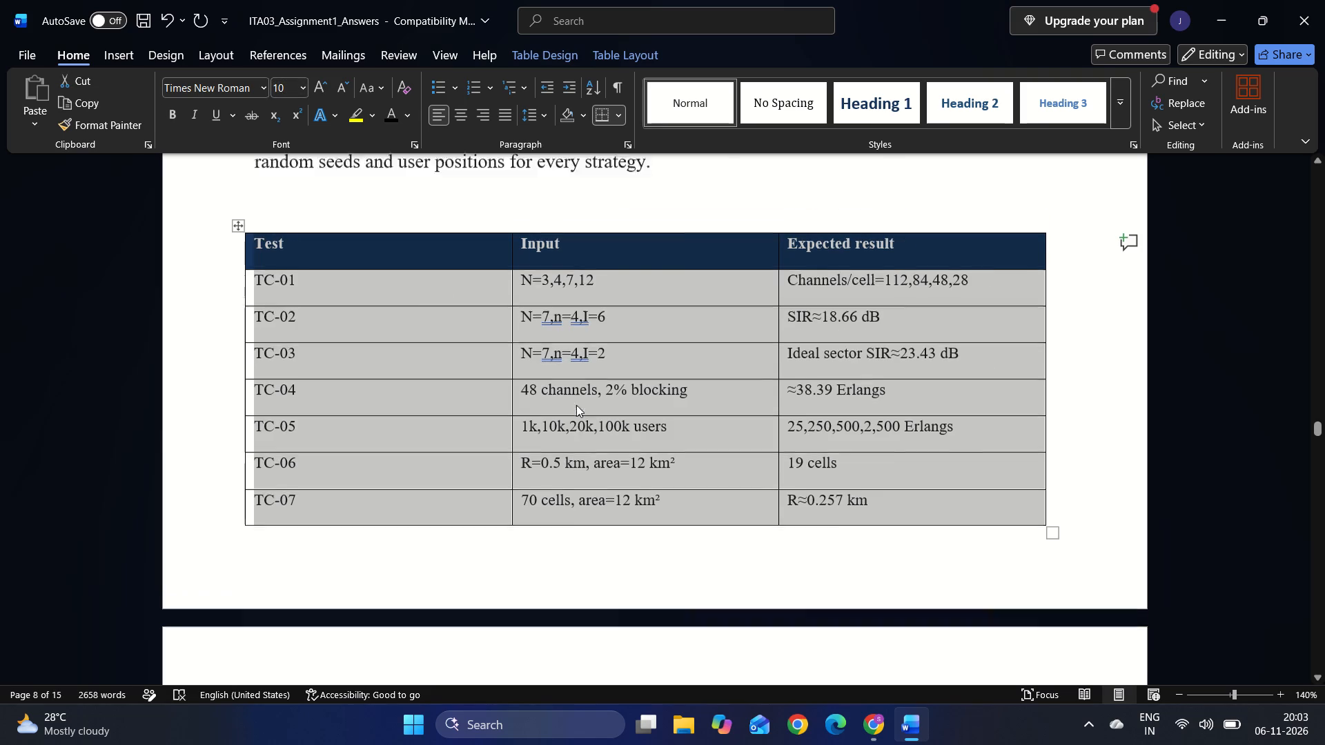
scroll(576, 405, up, 1)
click(681, 415)
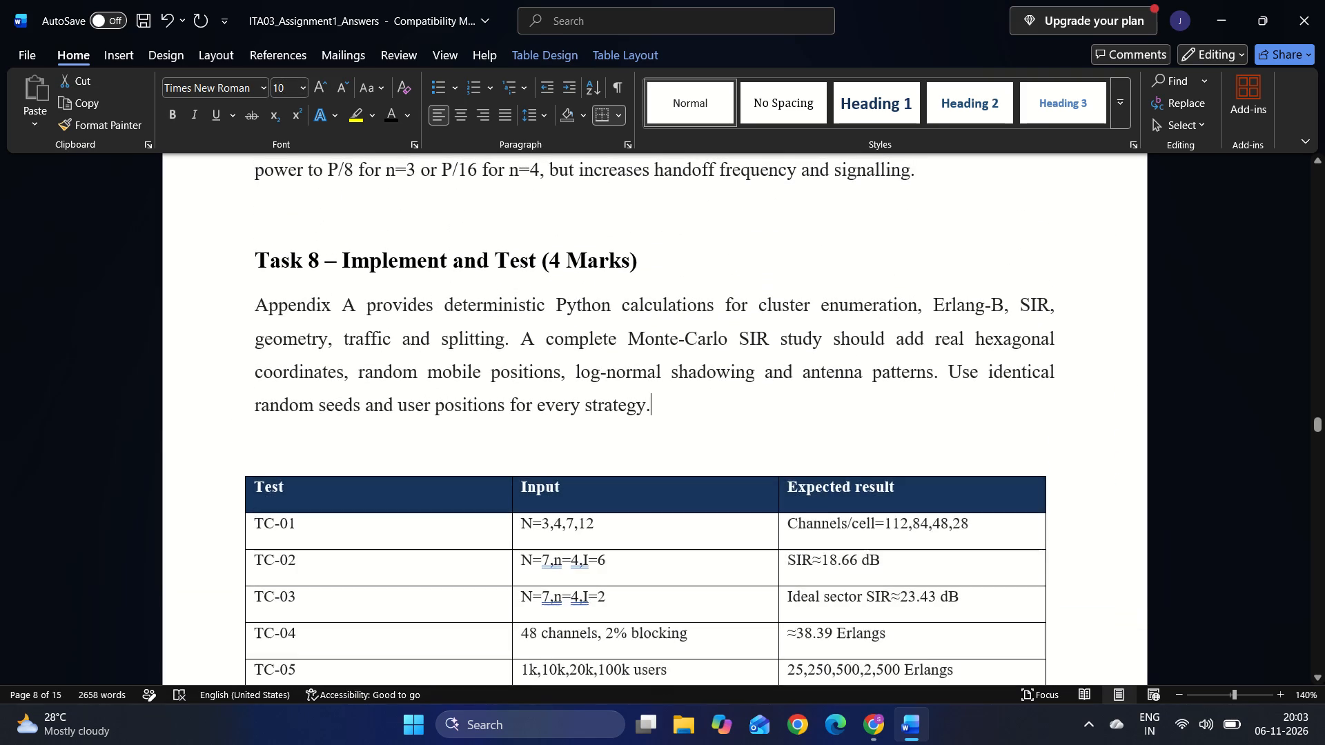
scroll(681, 415, down, 3)
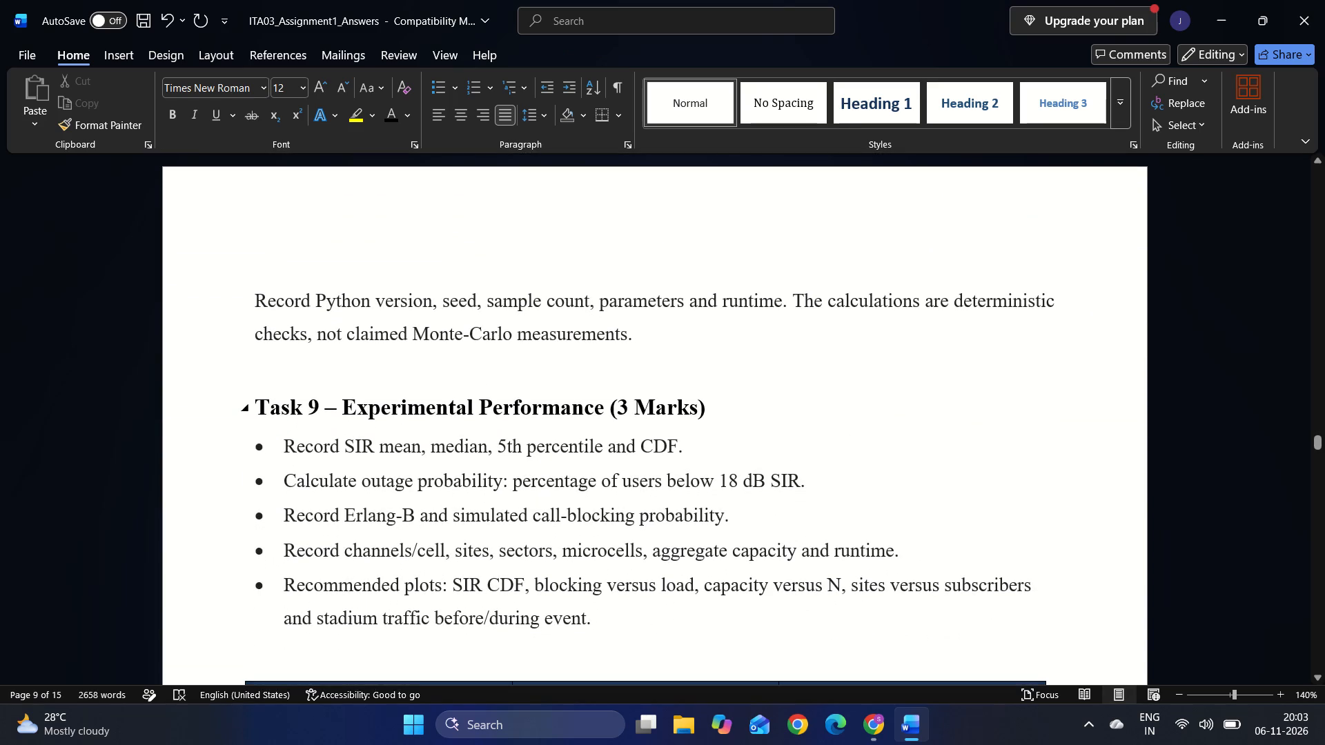
scroll(650, 366, up, 2)
scroll(471, 345, up, 1)
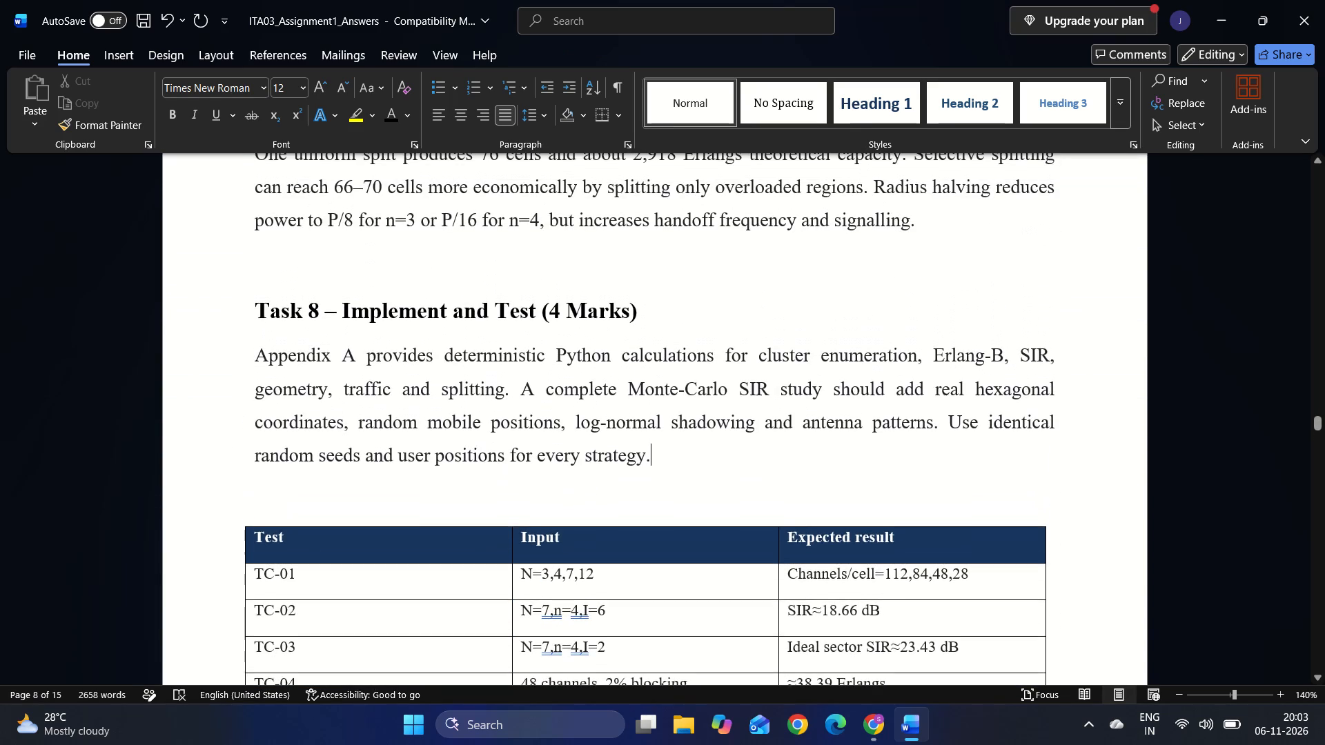
scroll(471, 345, up, 1)
click(326, 485)
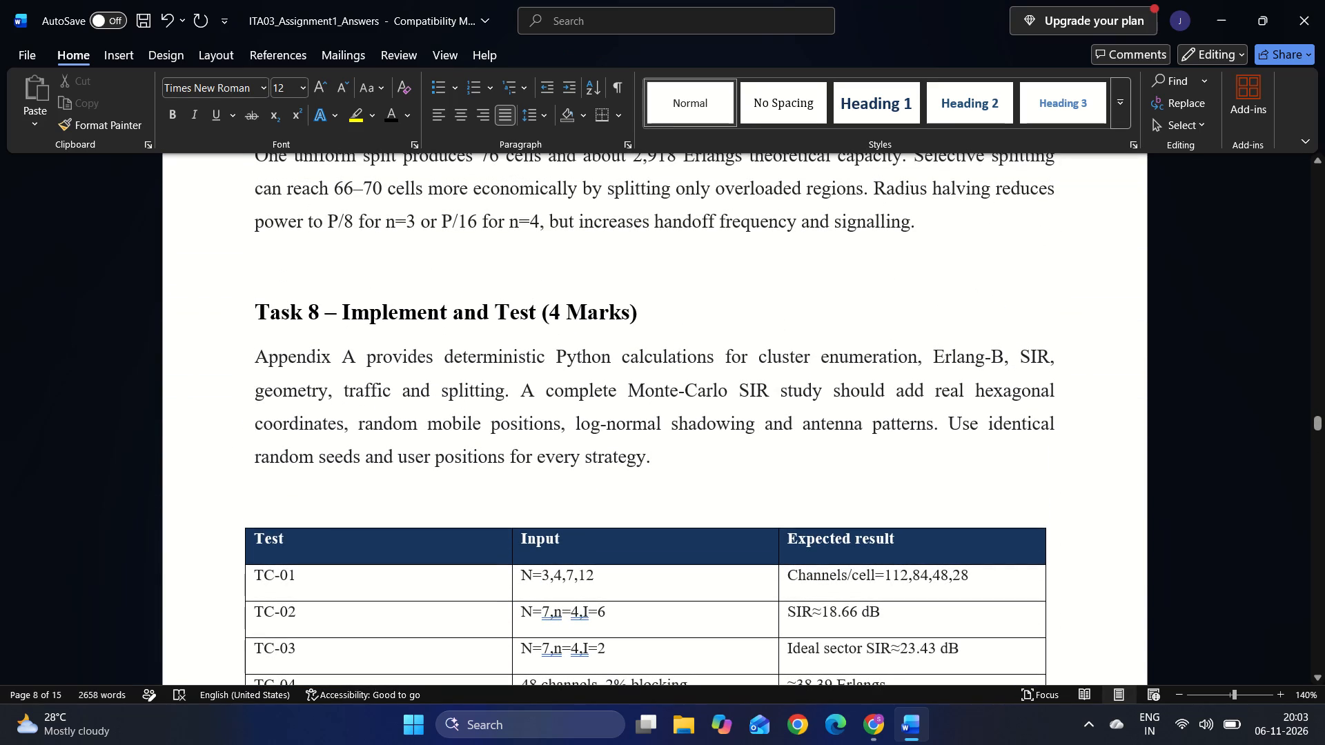
key(Down)
key(BackSpace)
Delete the paragraph starting "Record Python version, seed, sample count" above the Task 9 heading.
scroll(326, 485, down, 1)
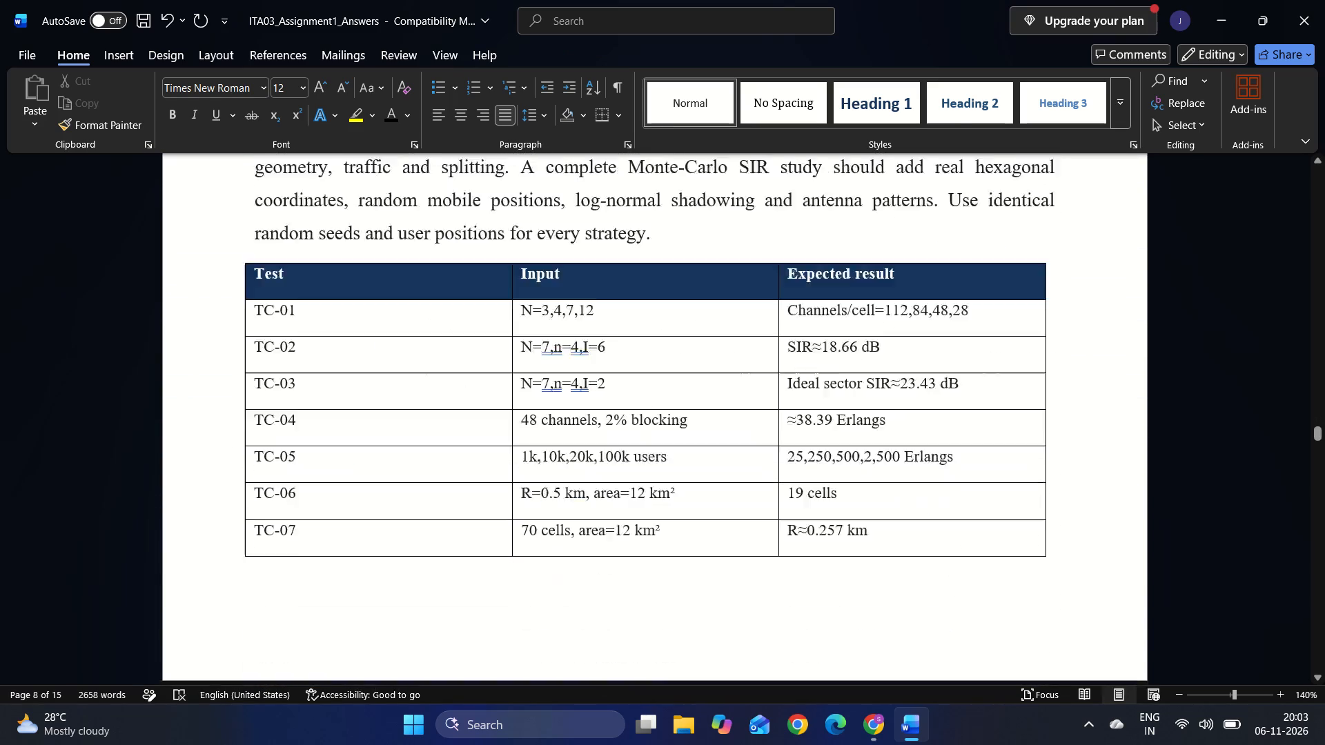
scroll(326, 485, down, 1)
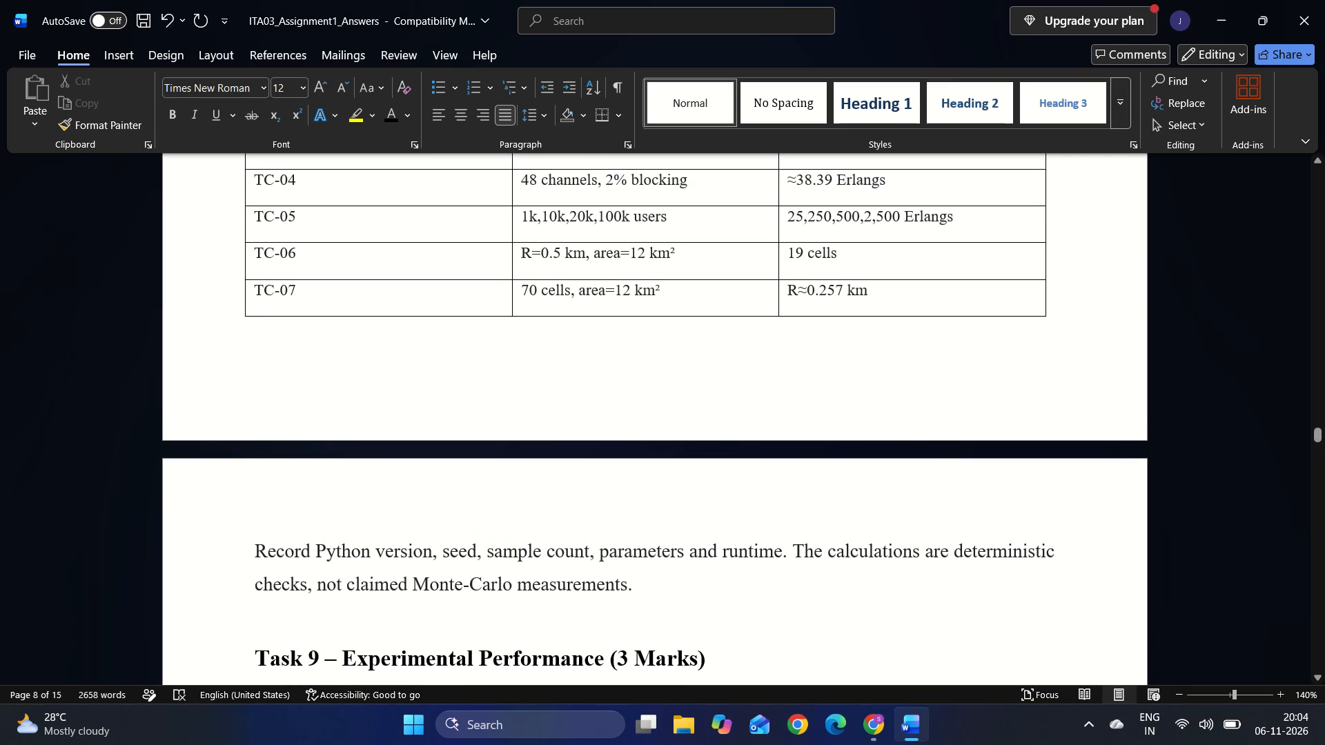
click(646, 573)
drag(648, 580, 627, 584)
drag(627, 584, 262, 548)
key(BackSpace)
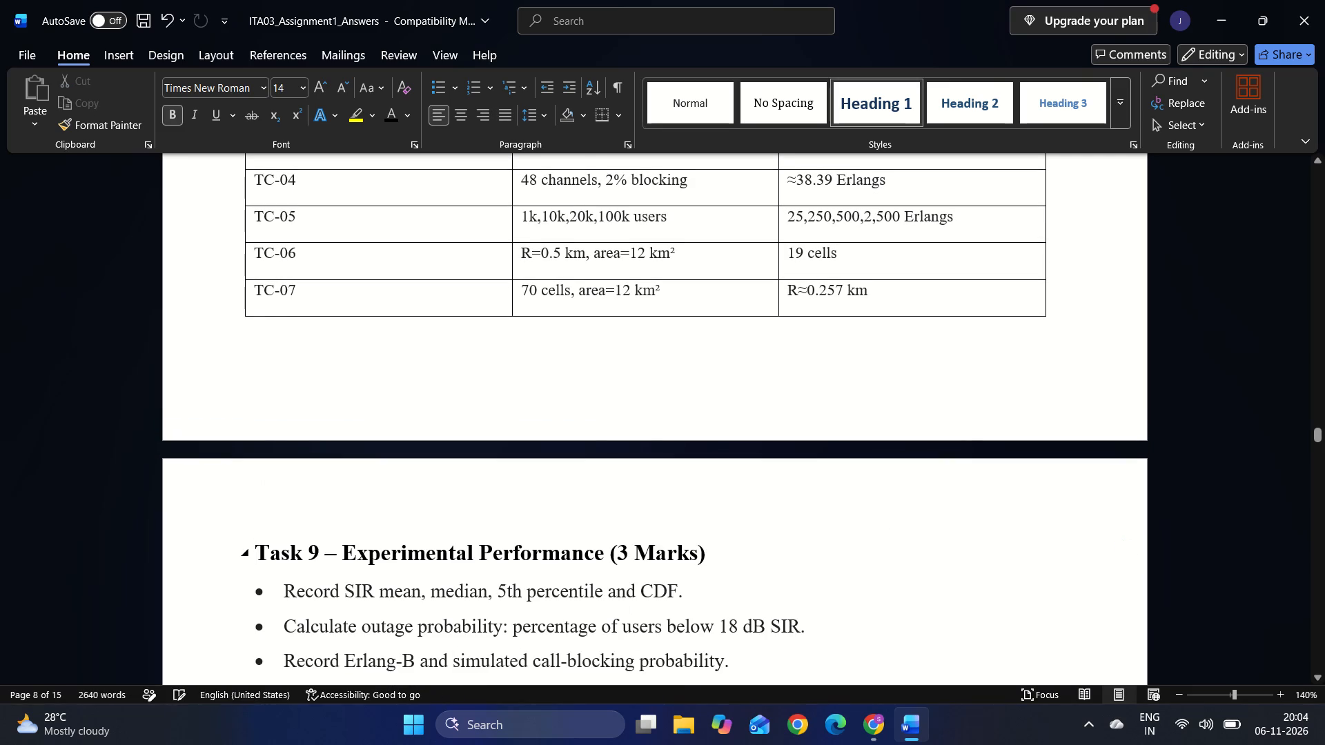
Set the font size of the whole Task 9 Strategy/Expected trend/Key measures table, including its header row, to 10.
scroll(262, 548, down, 2)
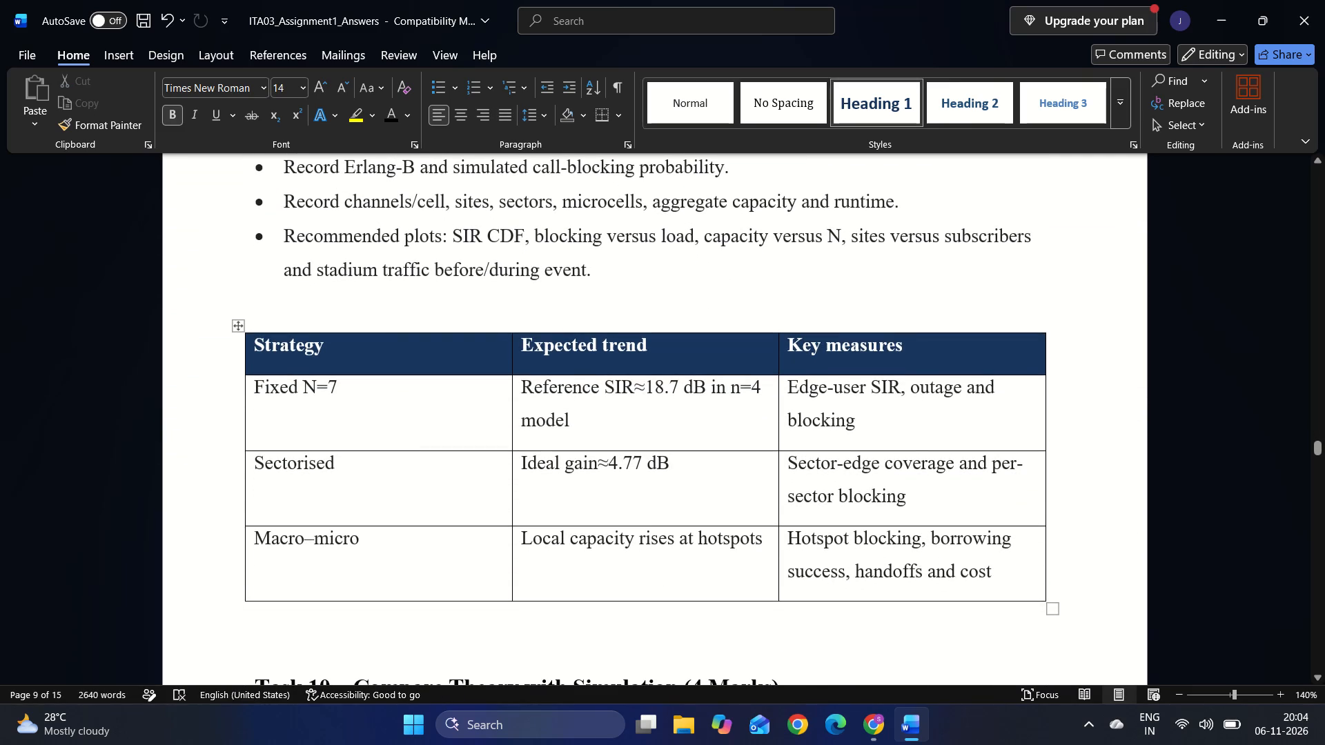
drag(997, 568, 239, 359)
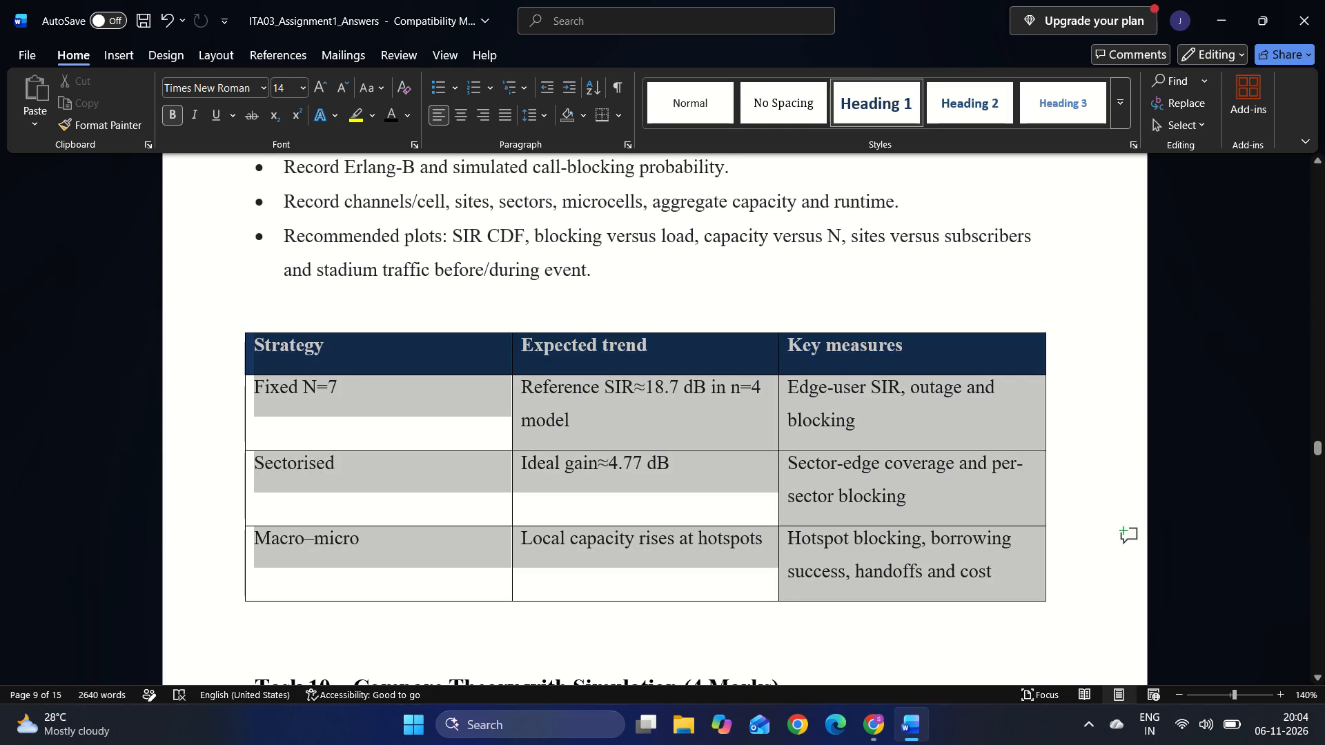
drag(239, 359, 238, 357)
click(296, 88)
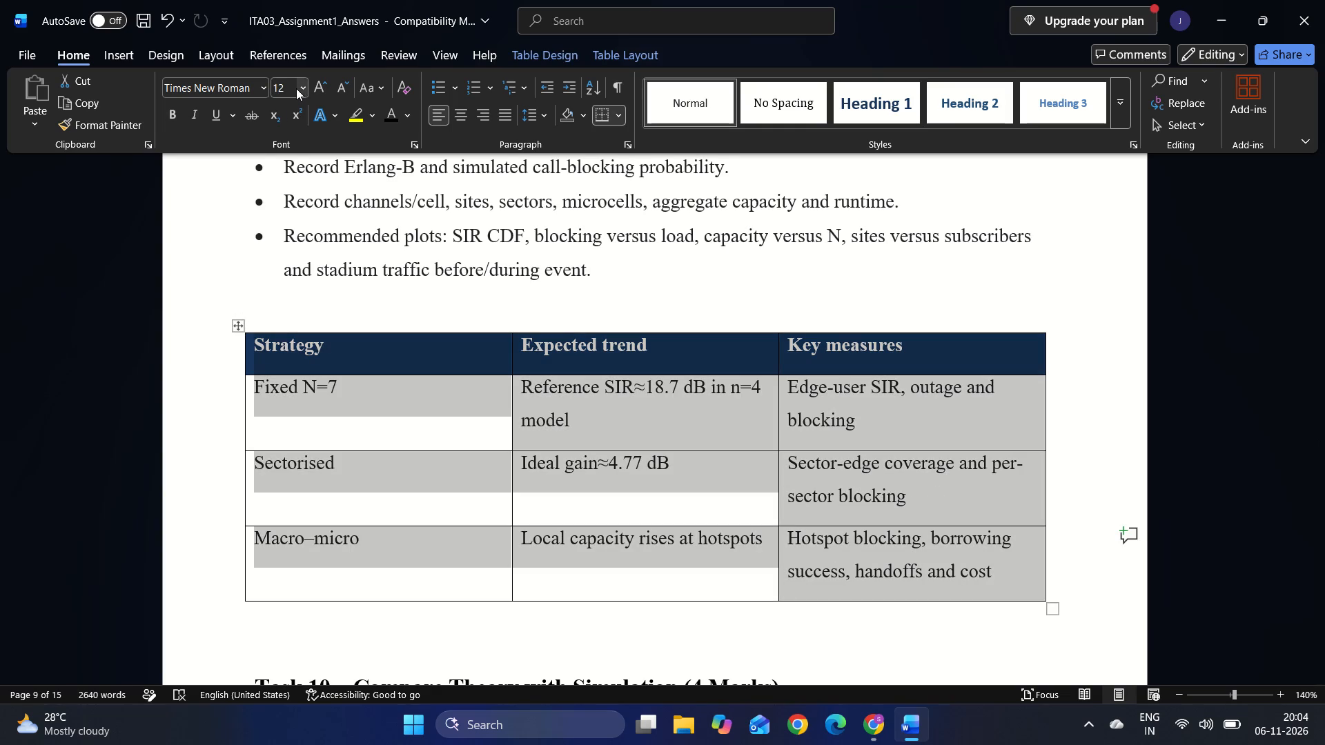
click(304, 89)
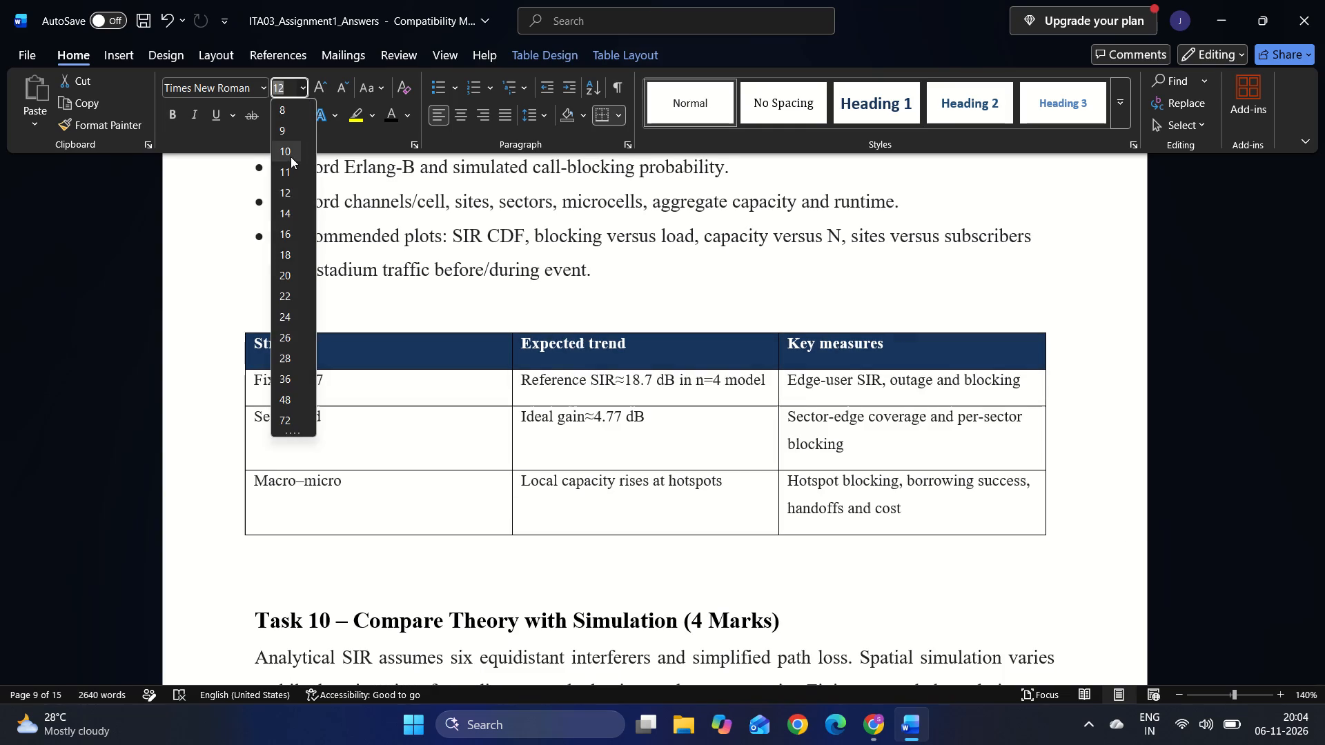
click(291, 157)
Remove the blank line between the Task 9 bullet list and the Strategy/Expected trend/Key measures table.
click(397, 312)
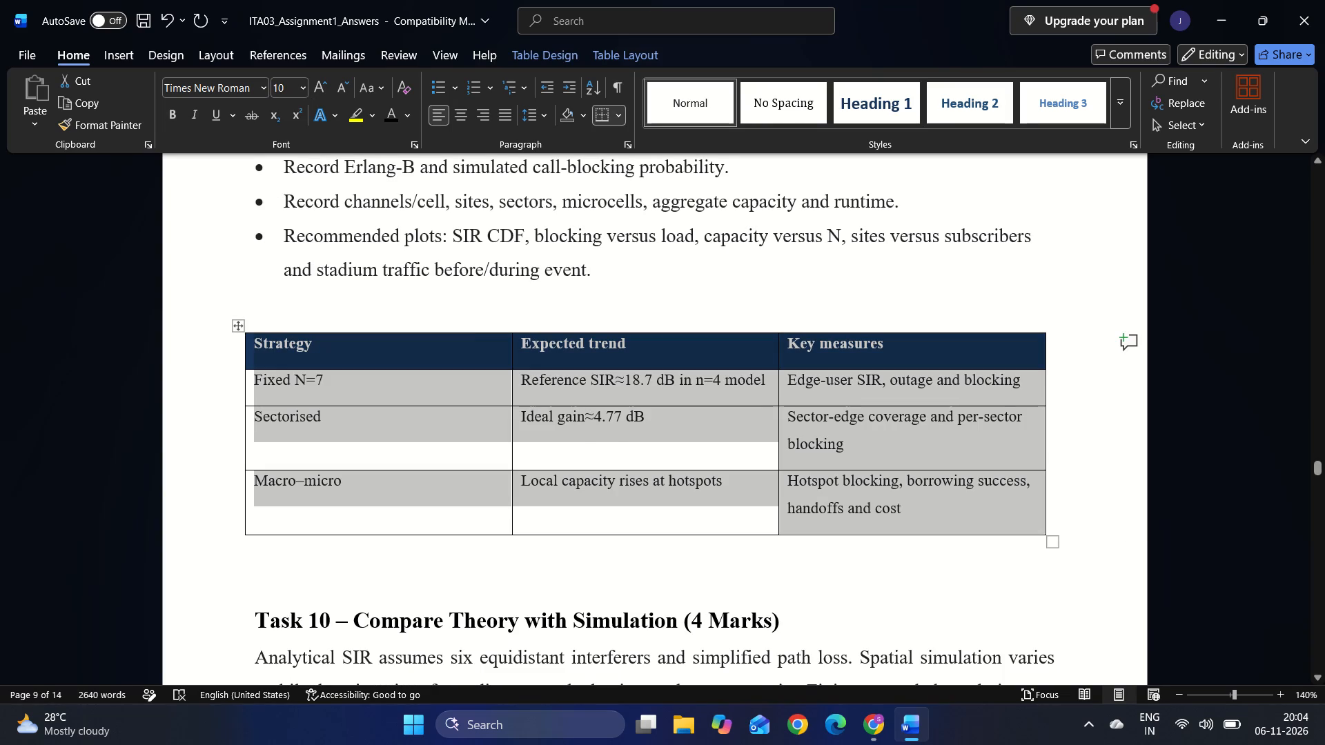
key(BackSpace)
key(BackSpace)
Remove the extra blank line between the Task 9 table and the Task 10 – Compare Theory with Simulation (4 Marks) heading.
scroll(397, 312, down, 1)
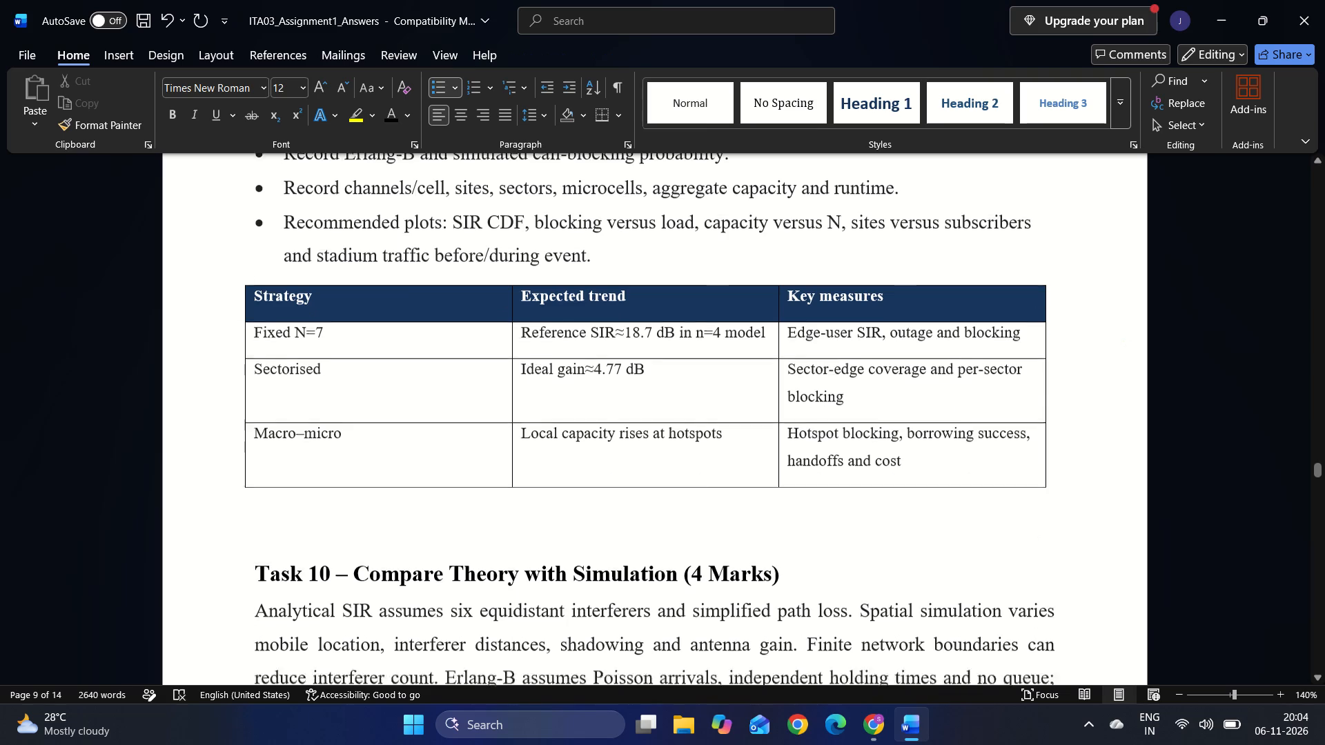
scroll(397, 312, down, 1)
click(577, 352)
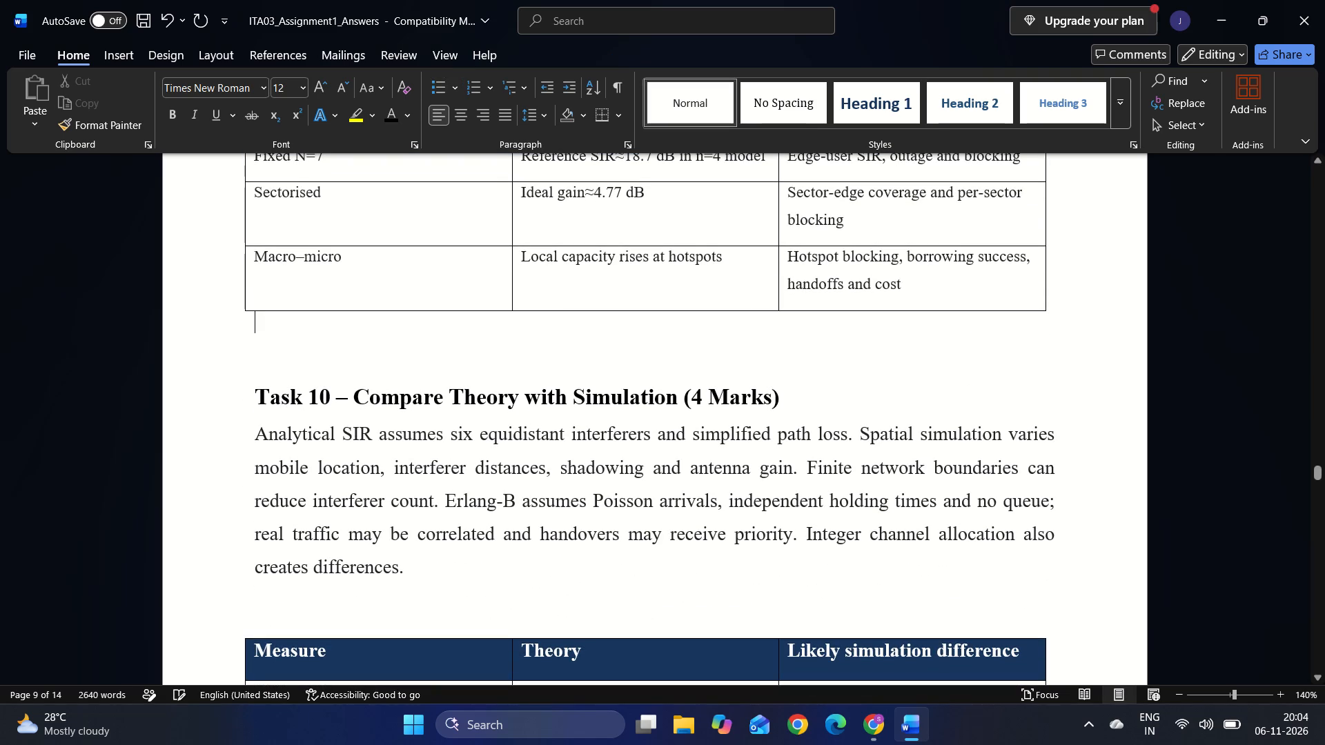
key(BackSpace)
key(Down)
key(BackSpace)
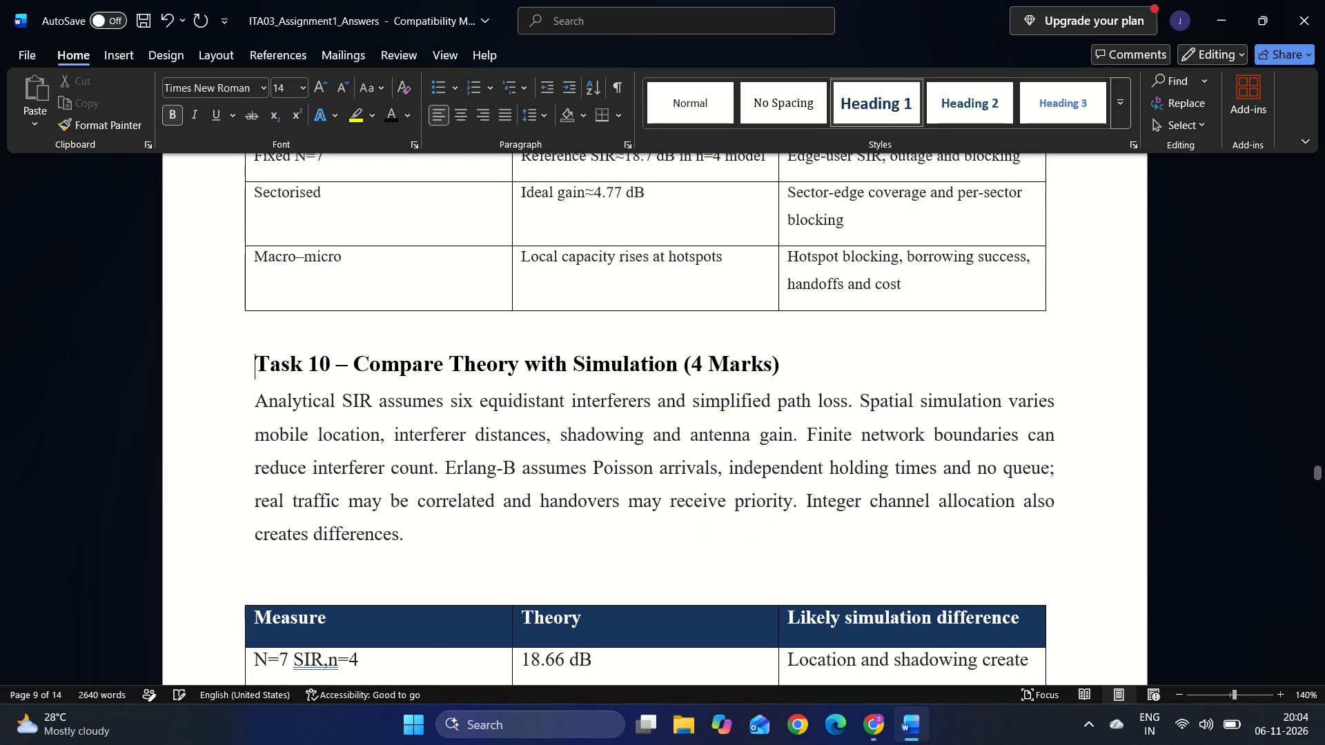
Select the whole Measure/Theory/Likely simulation difference table under Task 10, including its header row.
scroll(577, 352, down, 2)
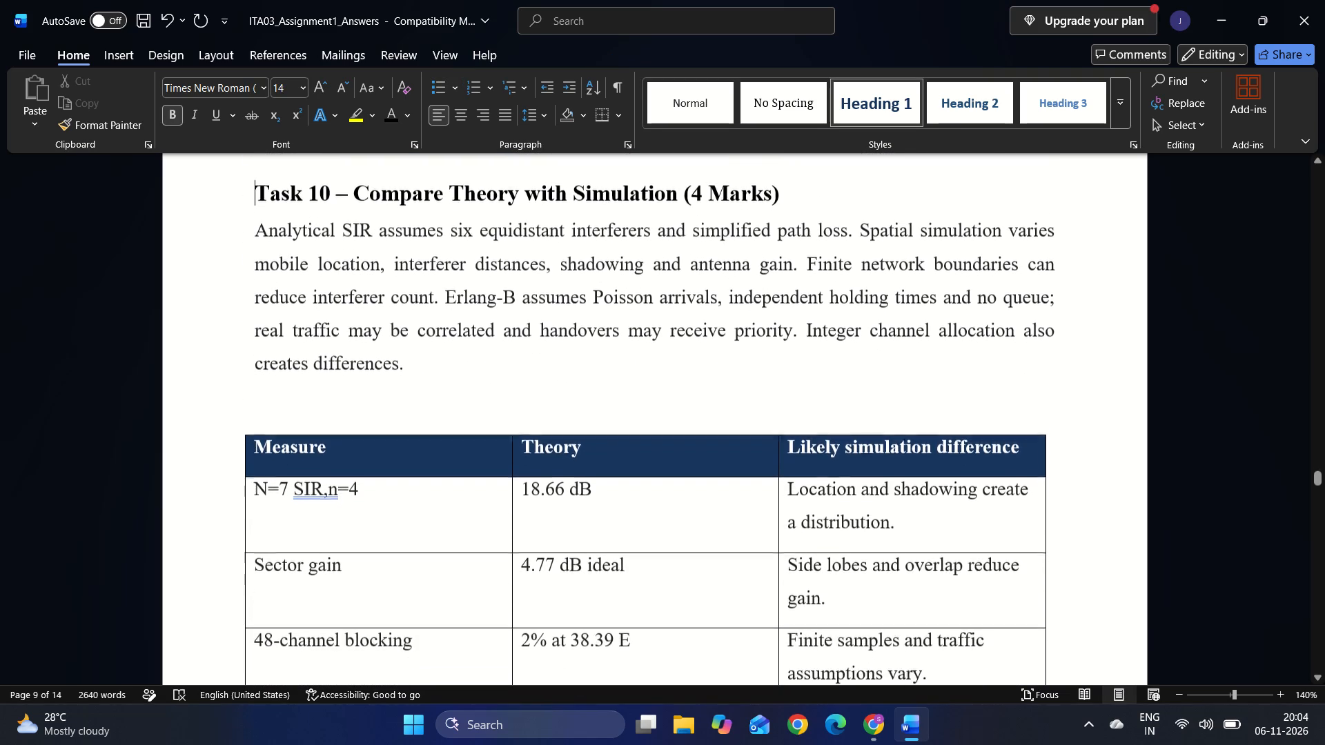
scroll(577, 352, down, 1)
scroll(980, 481, up, 1)
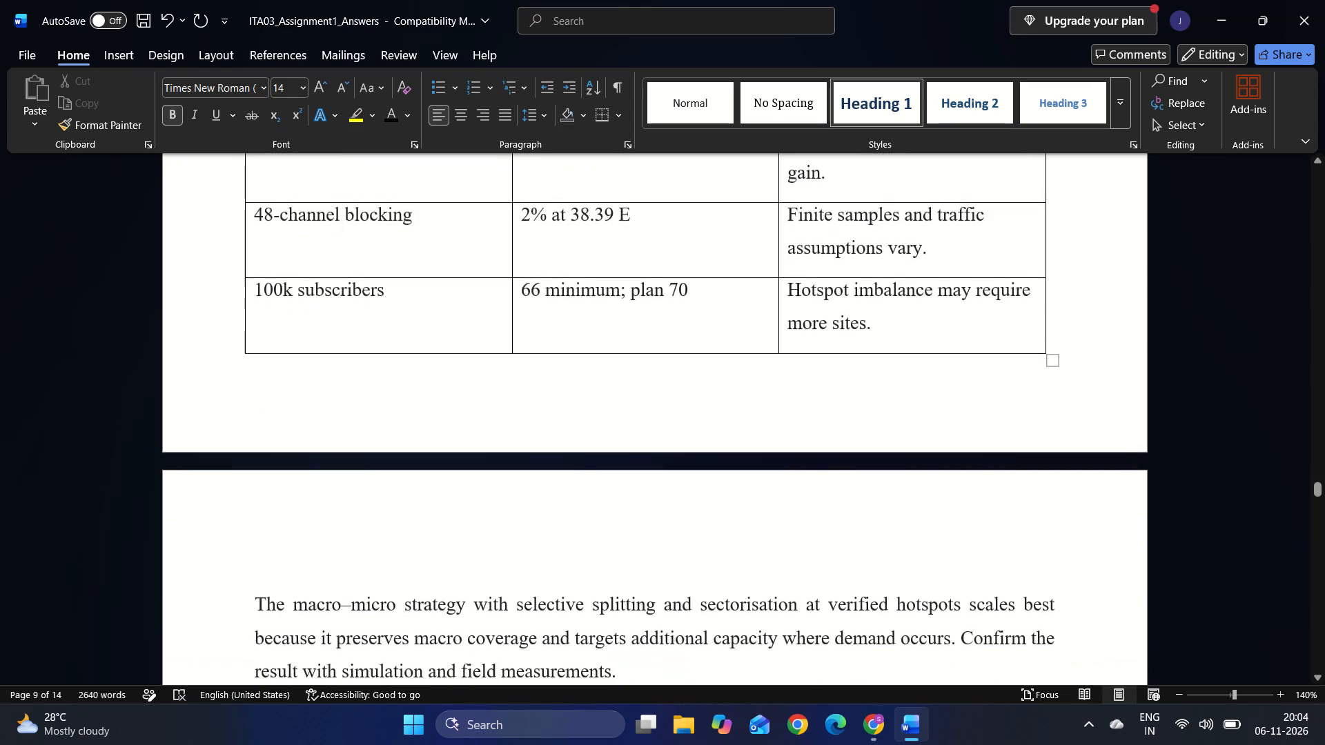
scroll(980, 481, up, 1)
drag(888, 547, 872, 539)
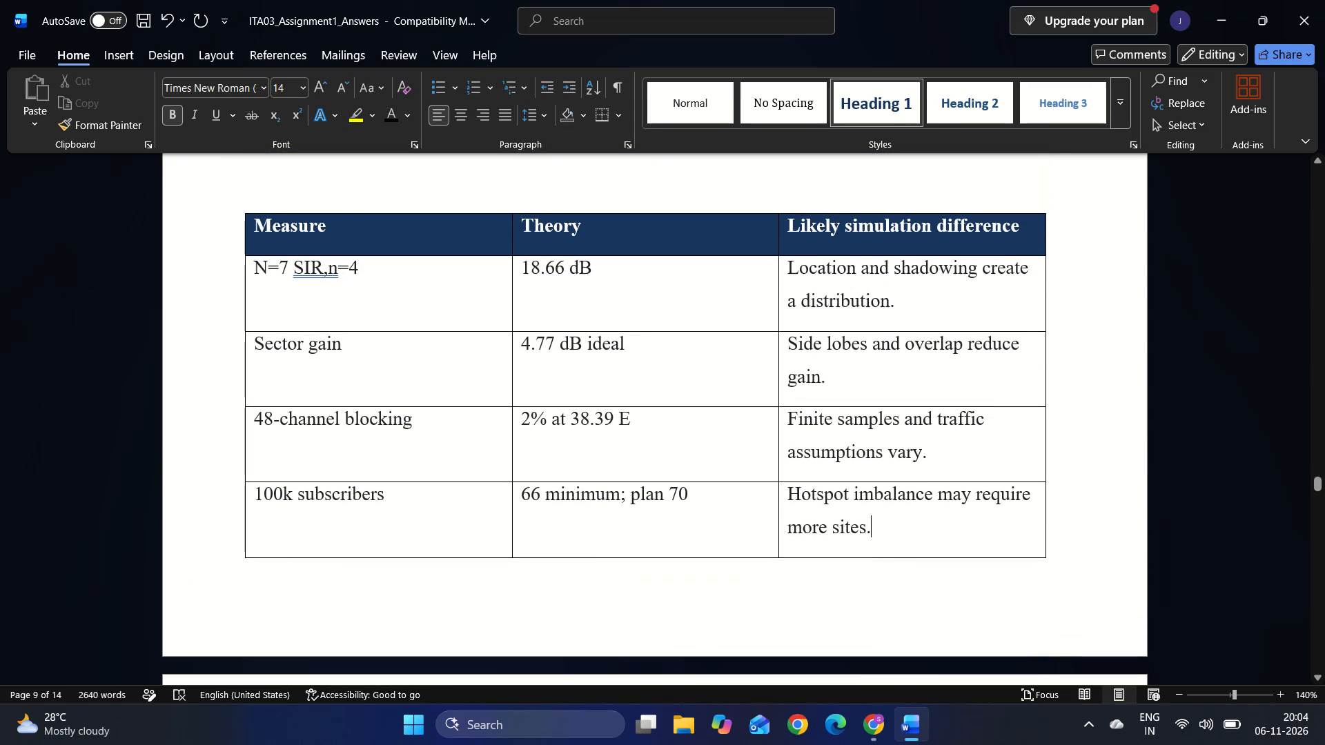
drag(872, 539, 271, 244)
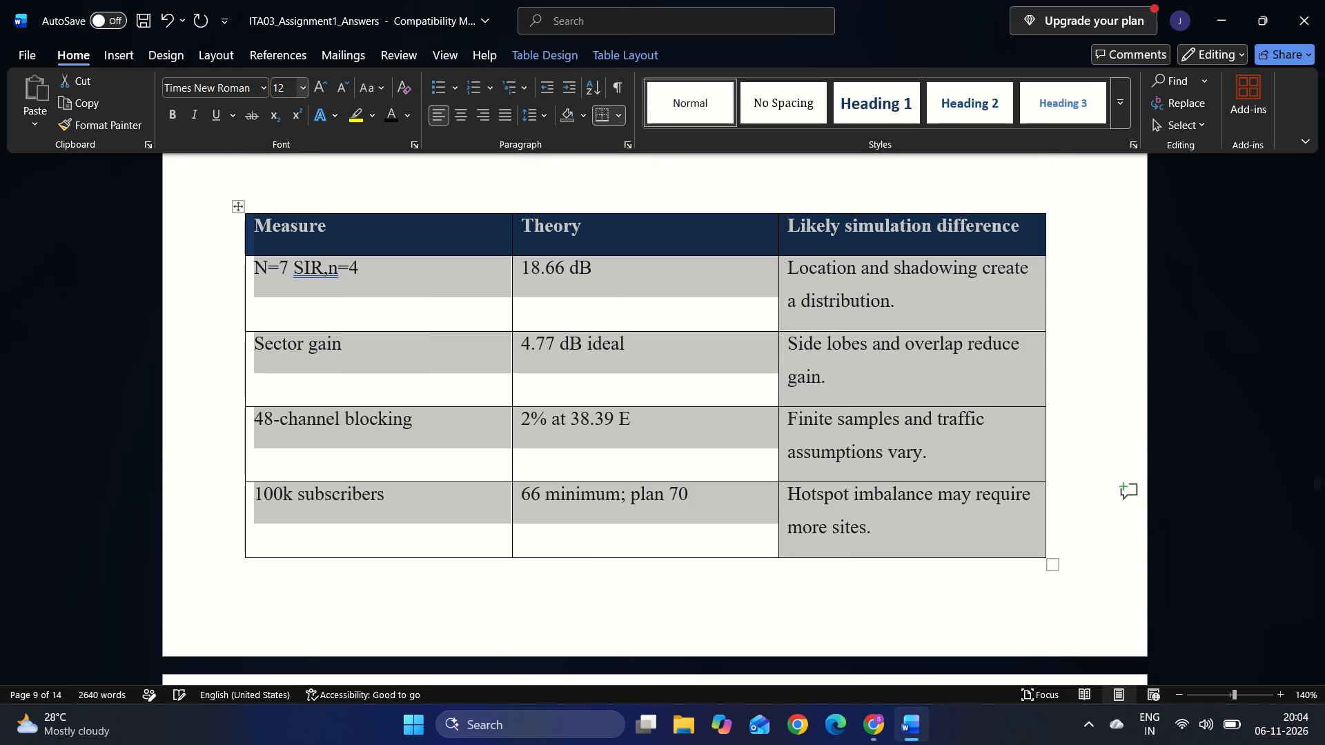
Set the font size of the whole Task 10 Measure/Theory/Likely simulation difference table to 10.
click(280, 90)
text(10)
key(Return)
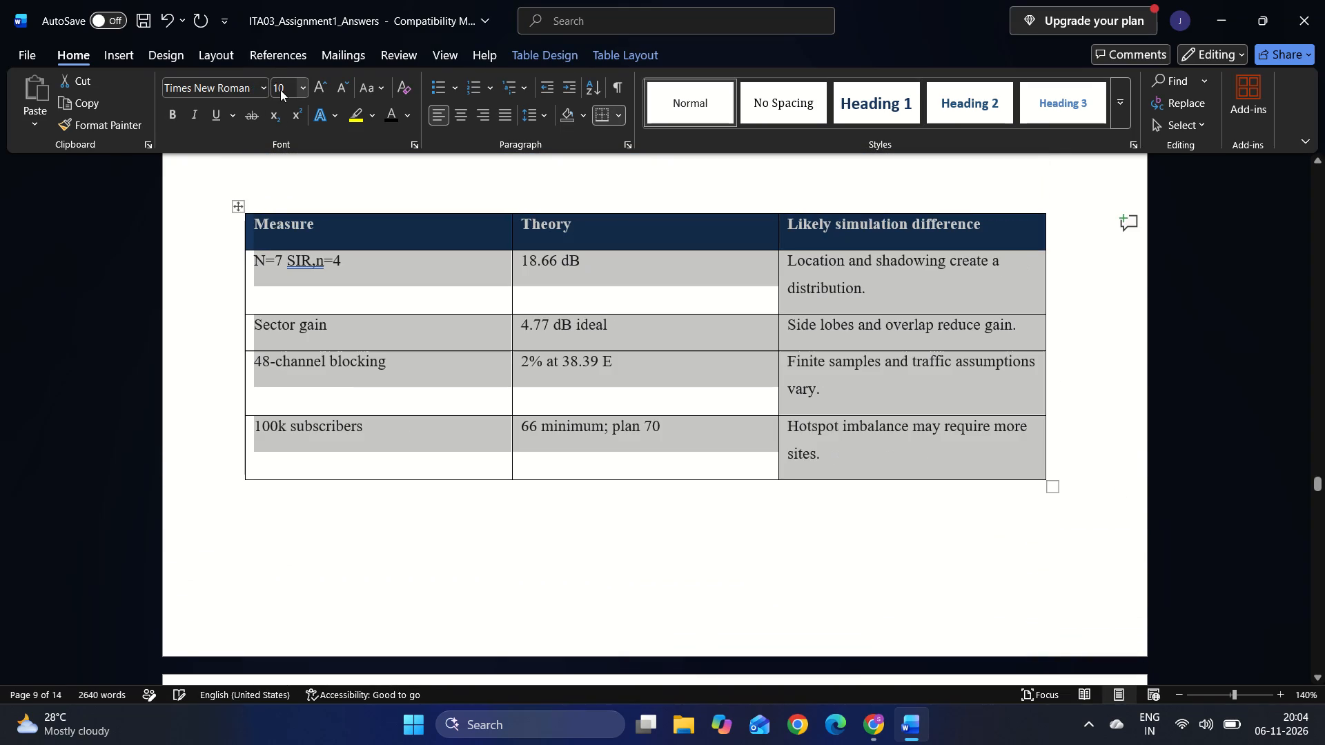
Remove the blank line between the Task 10 paragraph and the Measure/Theory/Likely simulation difference table.
scroll(495, 206, up, 1)
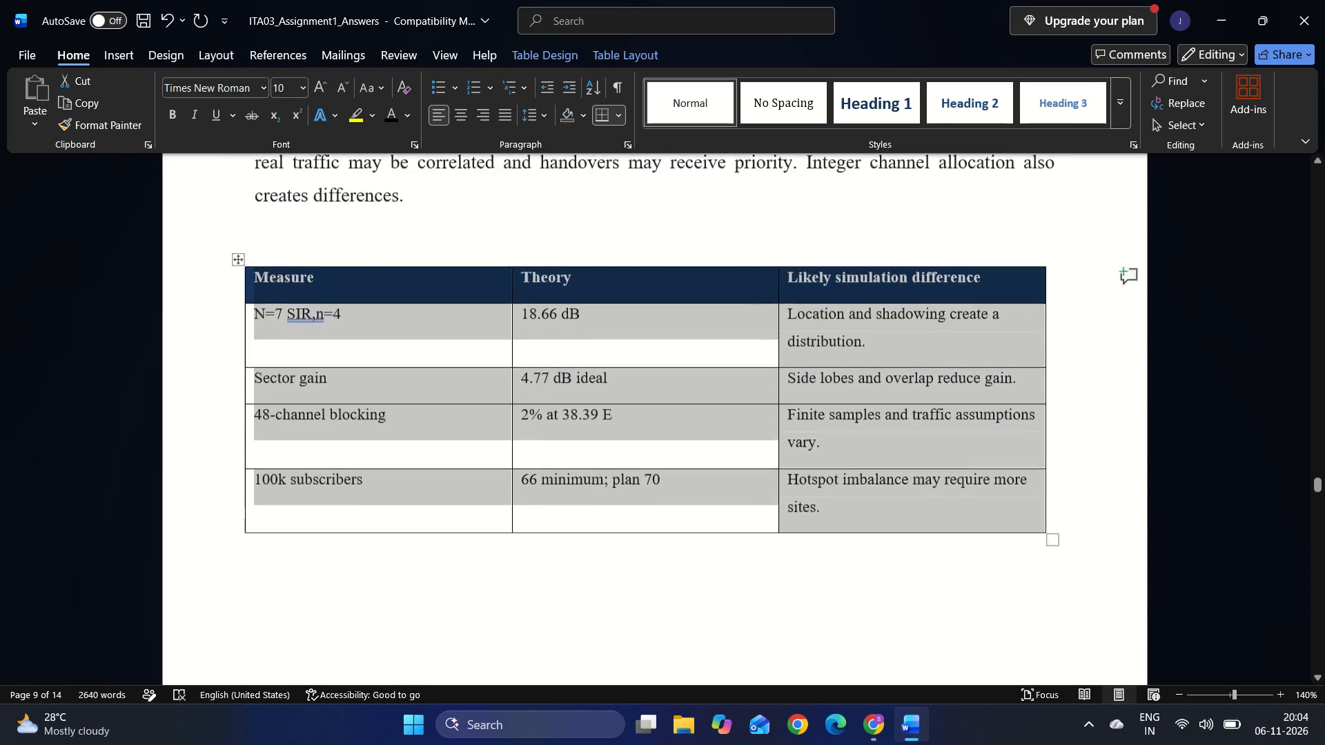
click(329, 297)
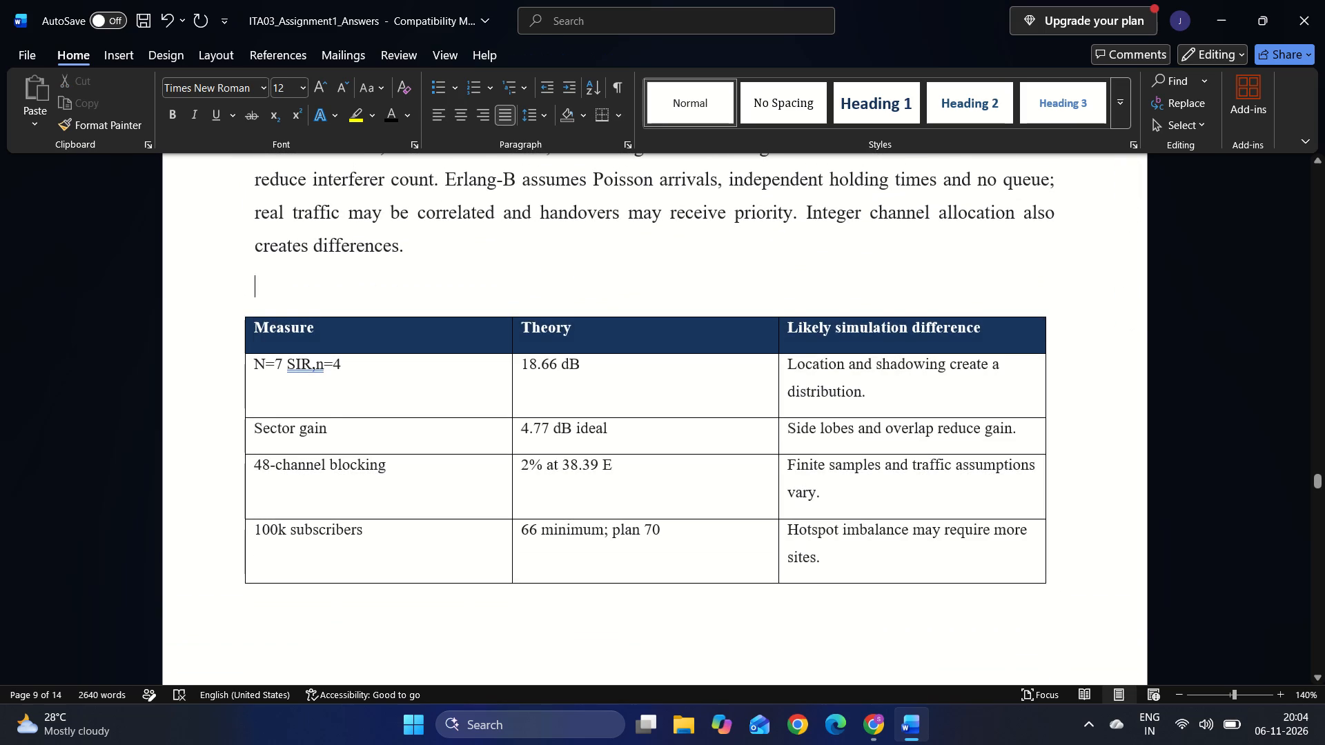
key(BackSpace)
Remove the blank line between the Task 11 – Final Design Recommendation paragraph and the Design item/Recommendation table.
scroll(329, 297, down, 1)
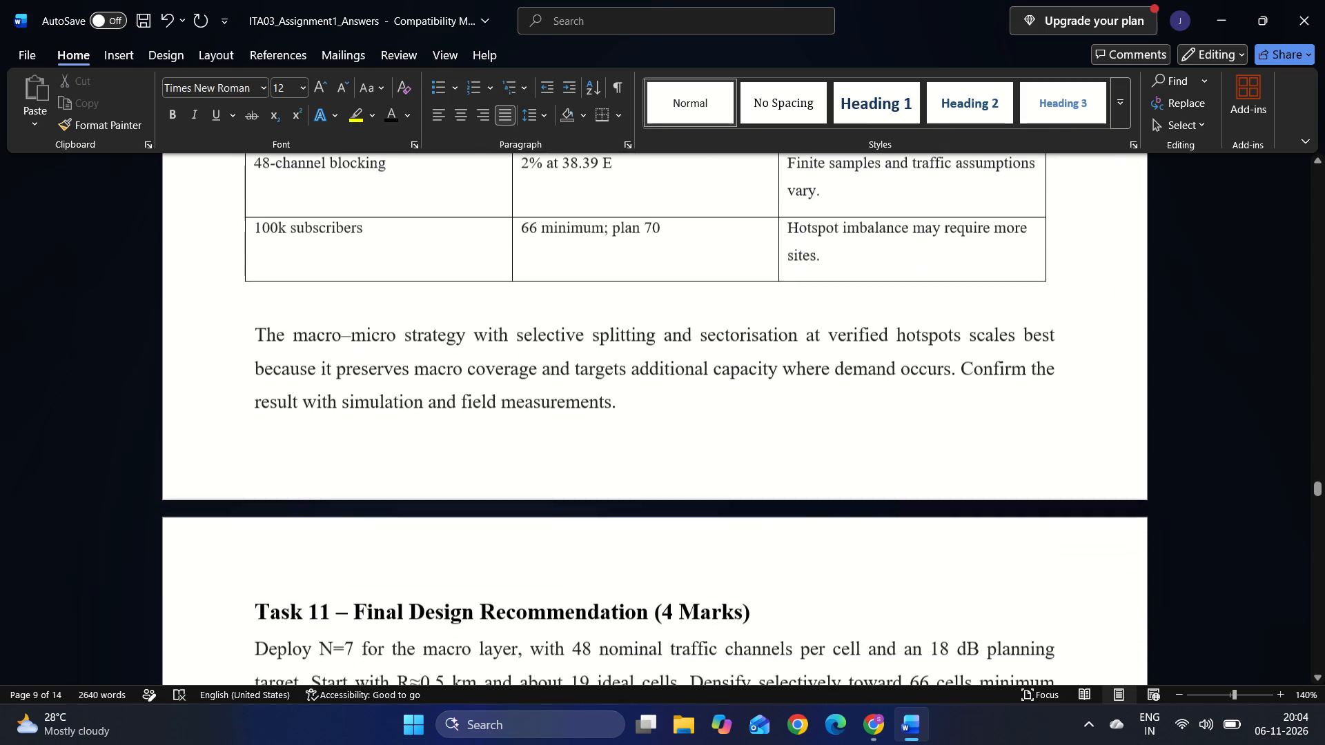
scroll(329, 297, down, 2)
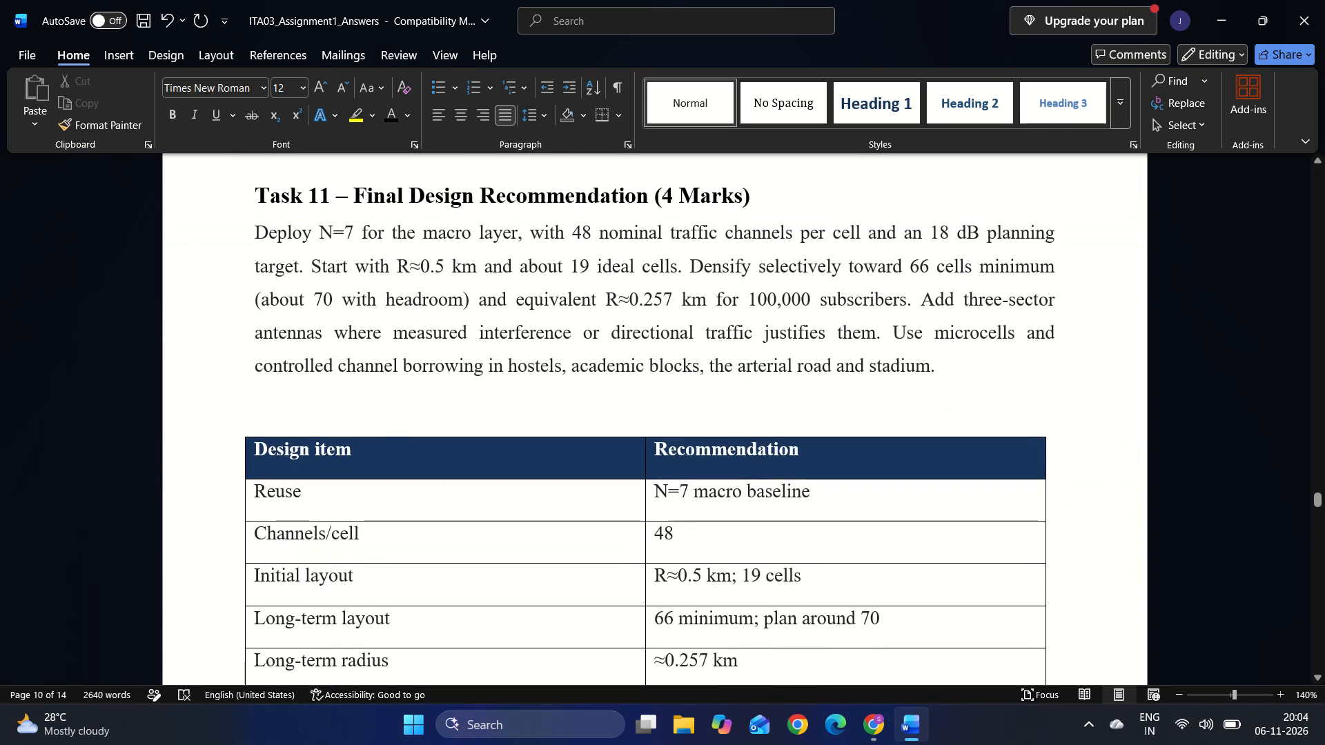
click(312, 404)
key(BackSpace)
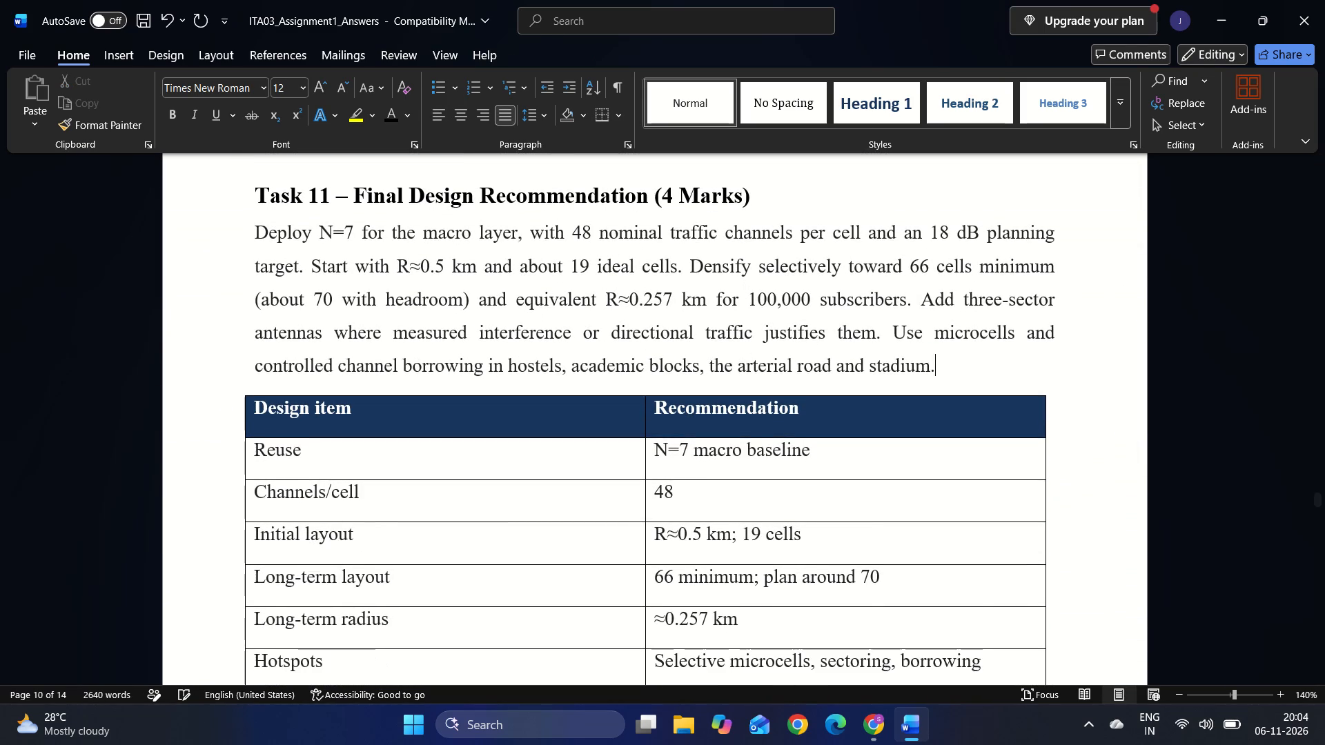
Set the font size of the whole Task 11 Design item/Recommendation table, including its header row, to 10.
scroll(623, 495, down, 2)
scroll(623, 495, up, 1)
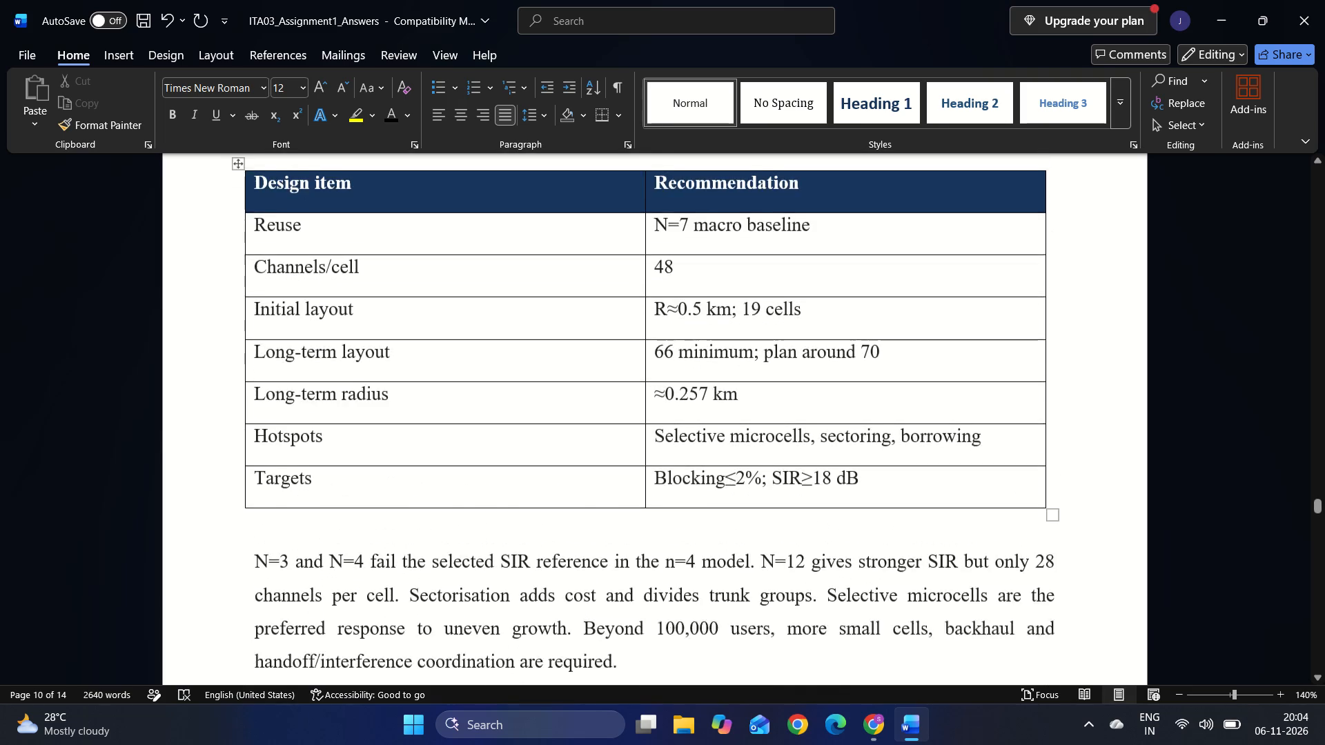
scroll(623, 495, up, 1)
drag(888, 546, 867, 546)
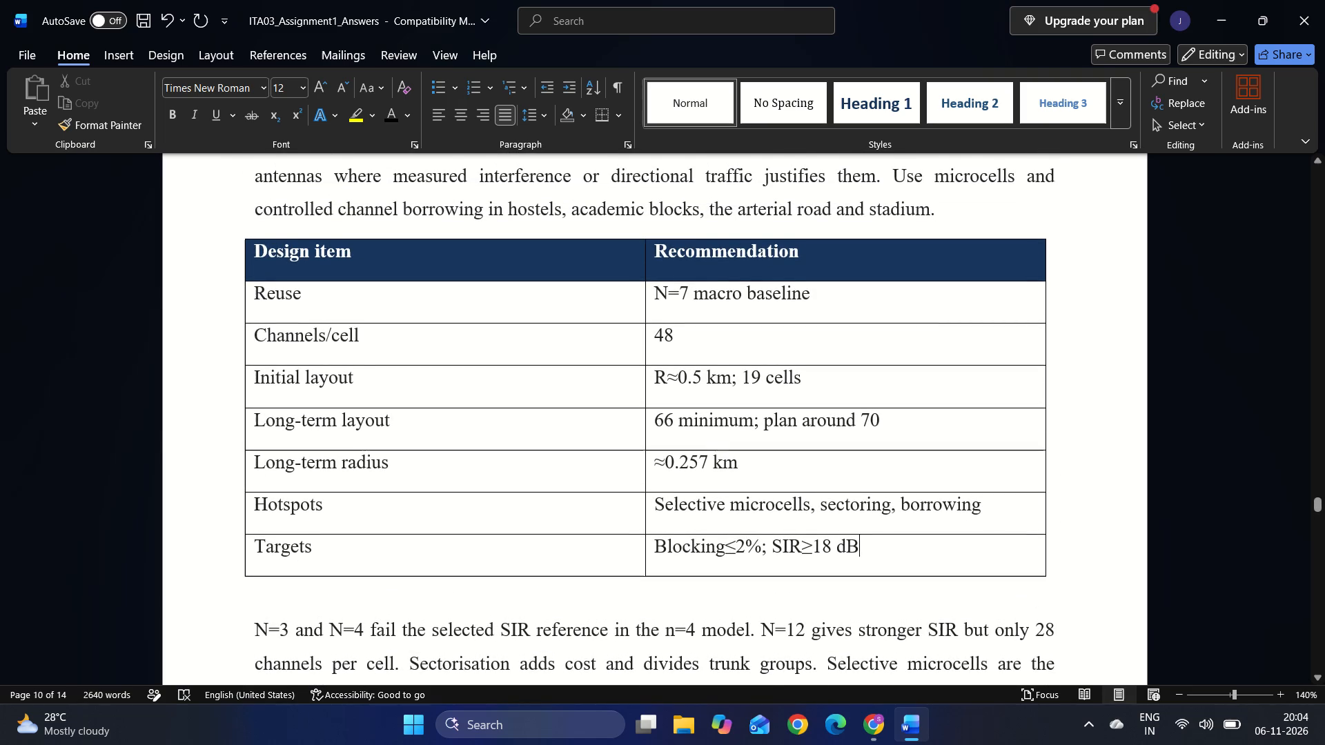
drag(867, 546, 326, 270)
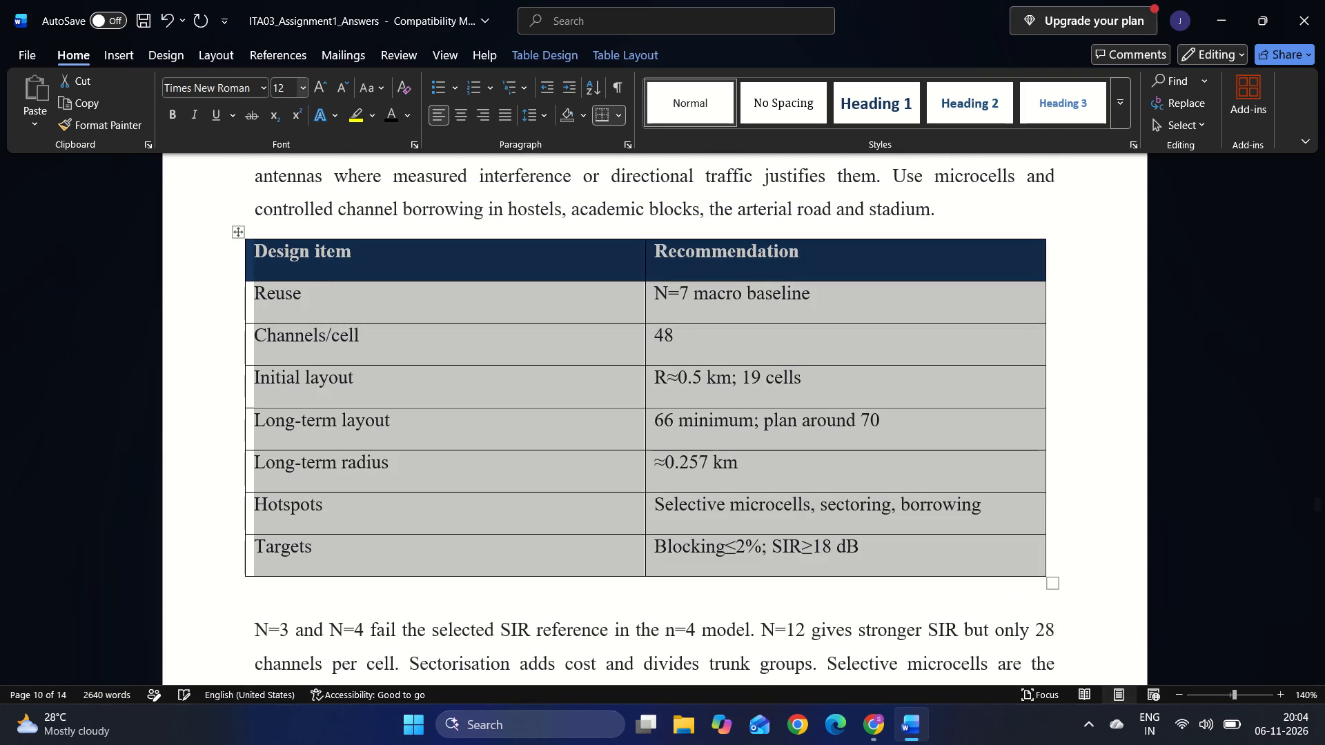
click(291, 87)
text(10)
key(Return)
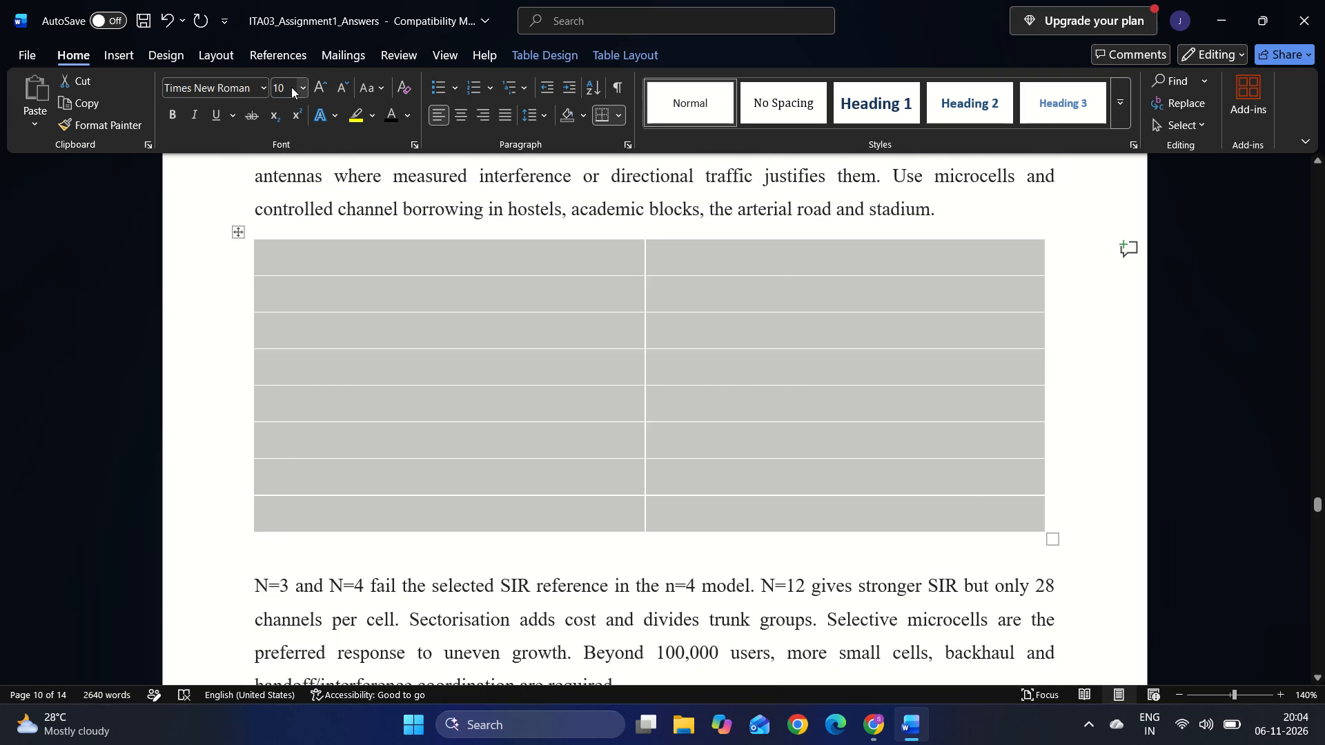
scroll(291, 87, down, 3)
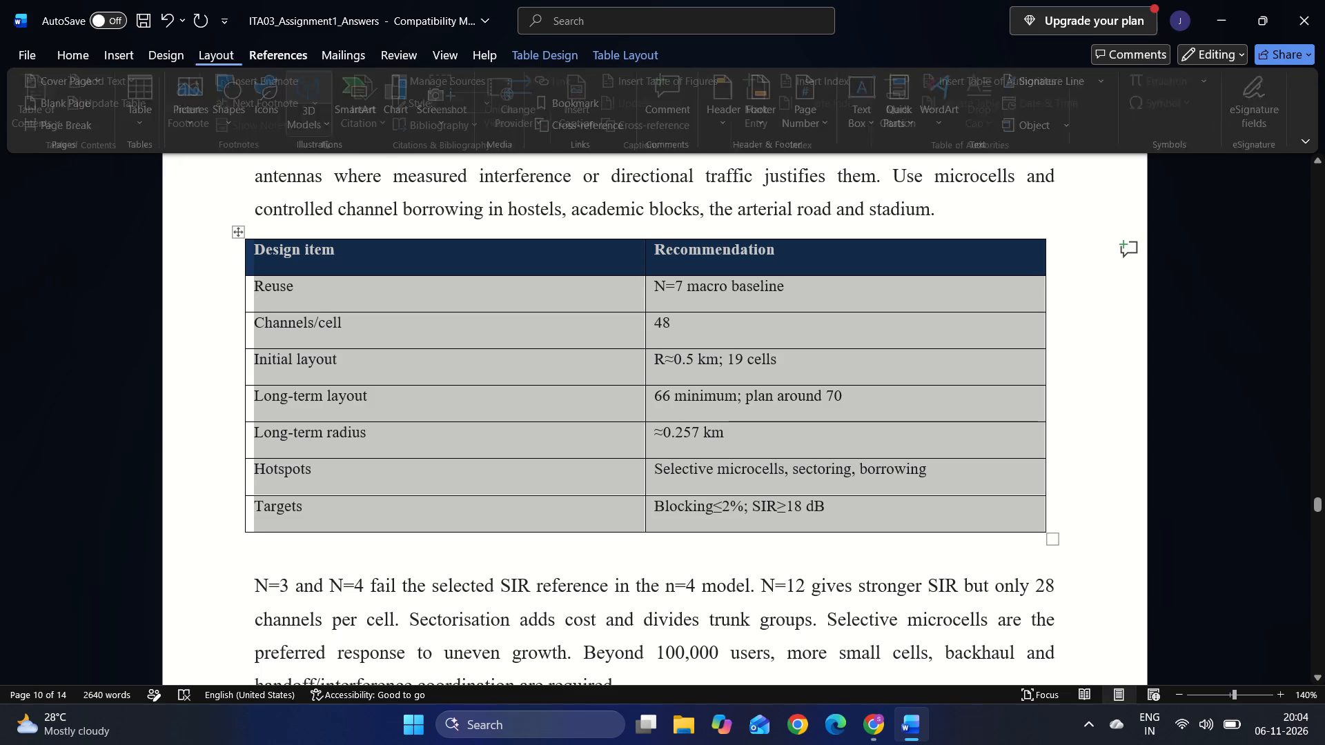
click(1224, 584)
Select the whole Criterion/Normal/Event table between Task 12 and the Conclusion, including its header row.
scroll(1224, 584, down, 1)
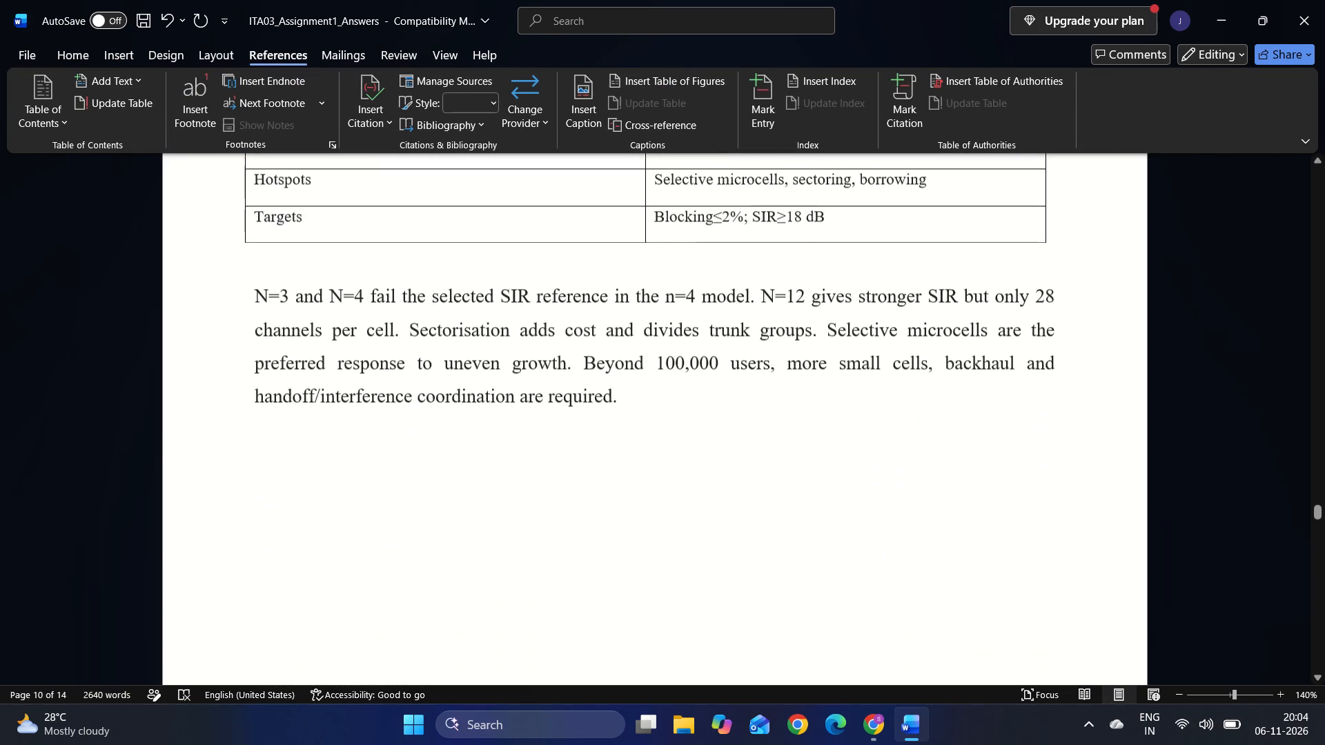
scroll(1224, 584, down, 3)
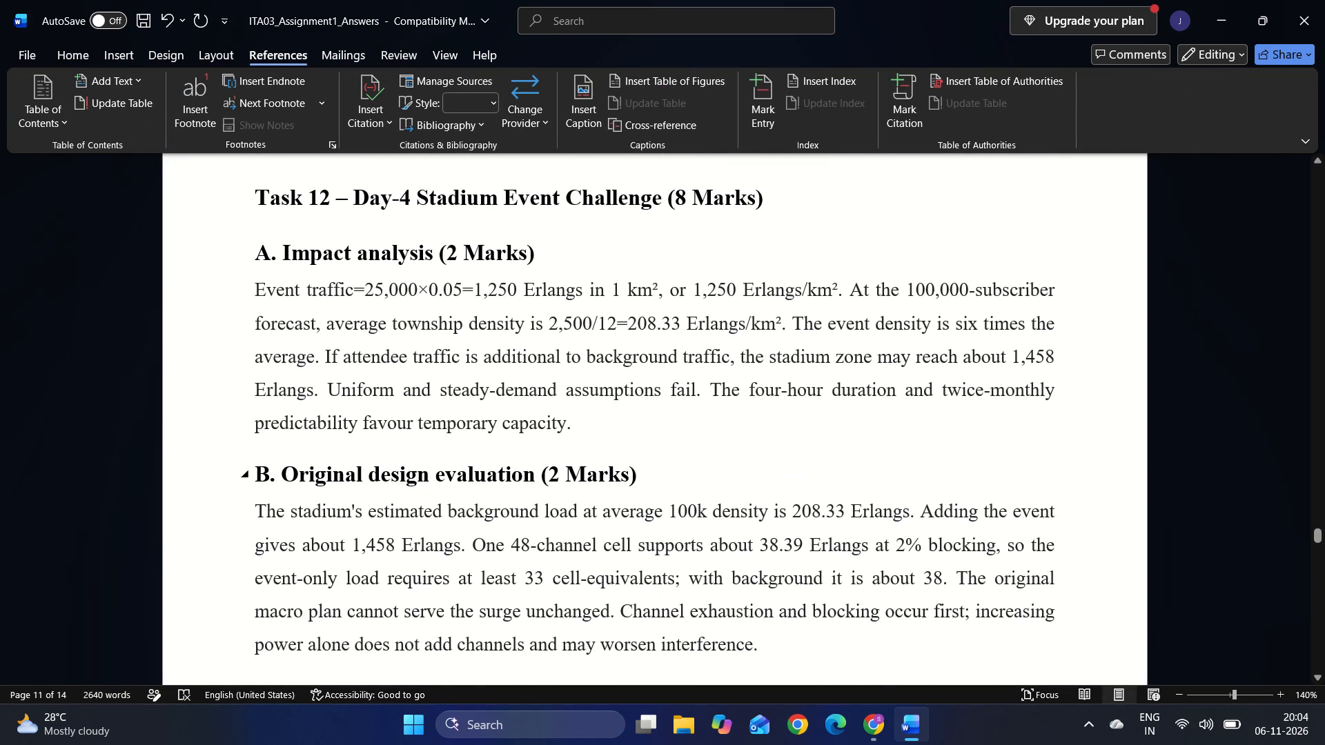
scroll(922, 490, down, 4)
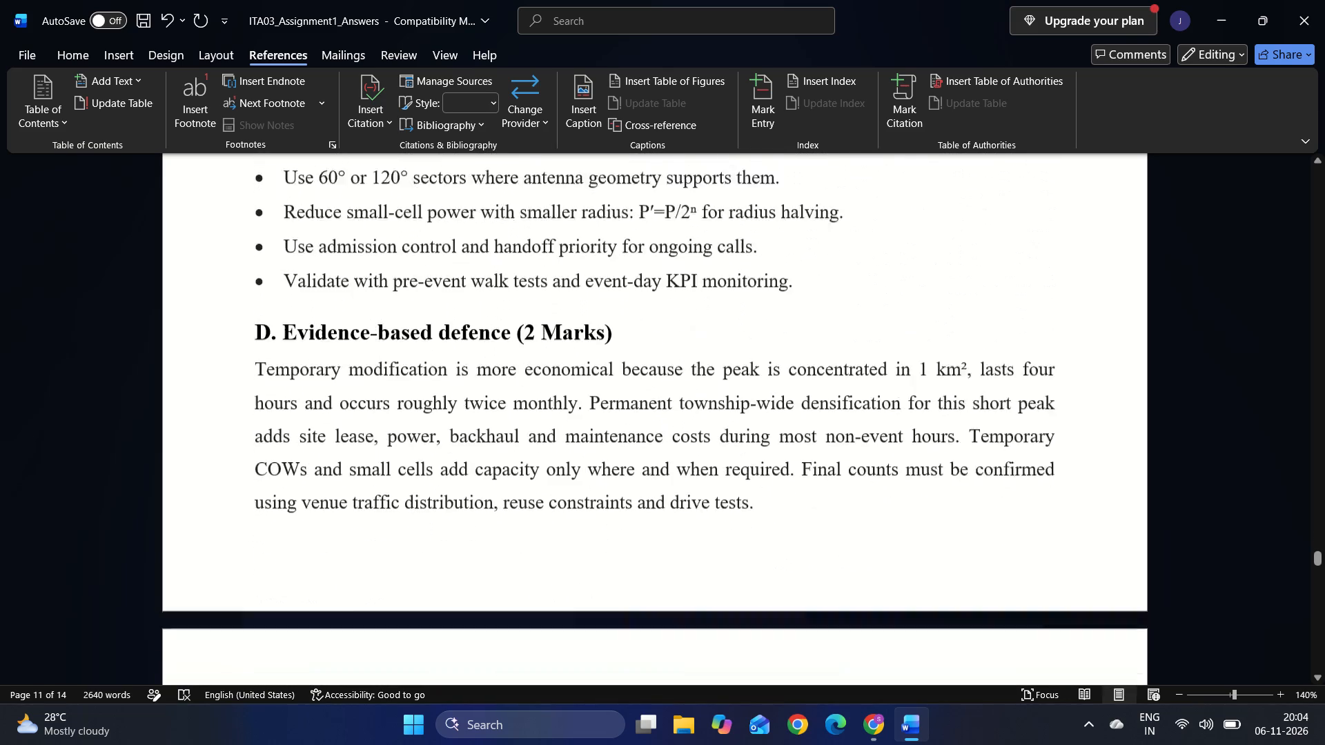
scroll(922, 490, down, 3)
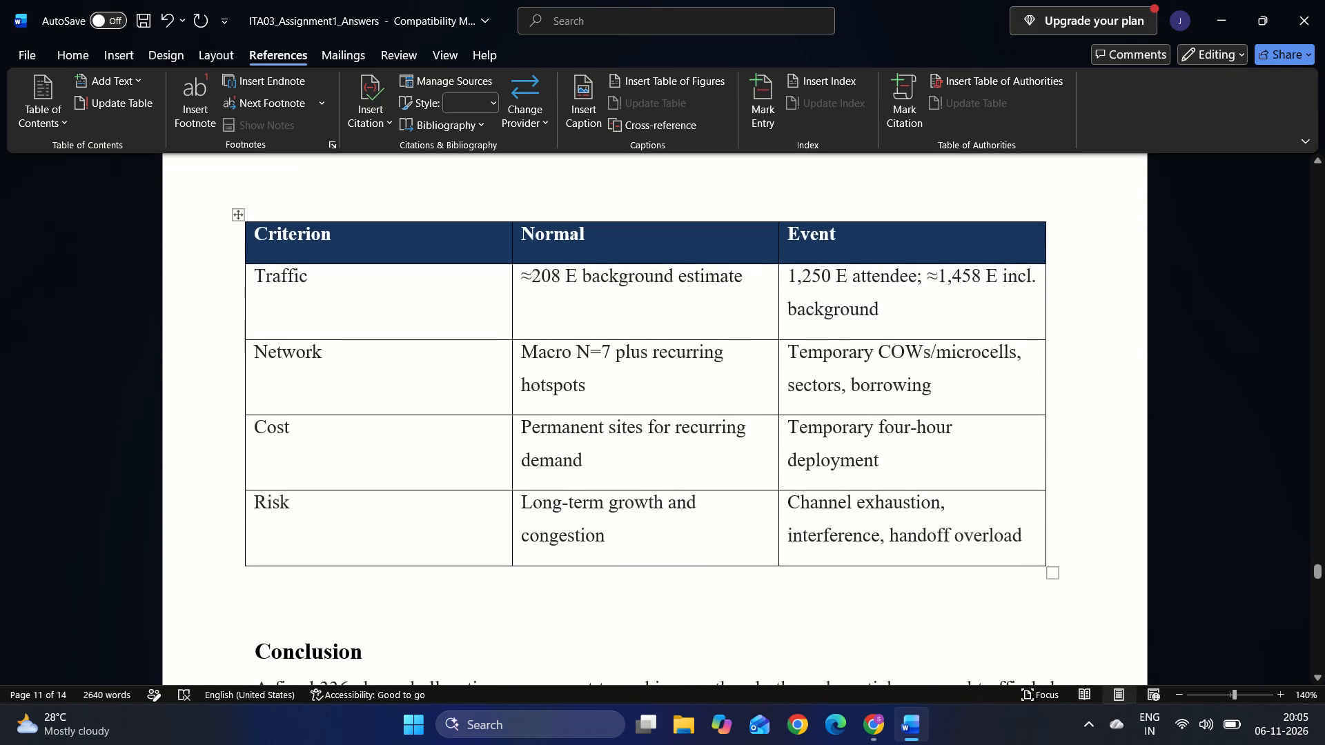
drag(1025, 543, 341, 241)
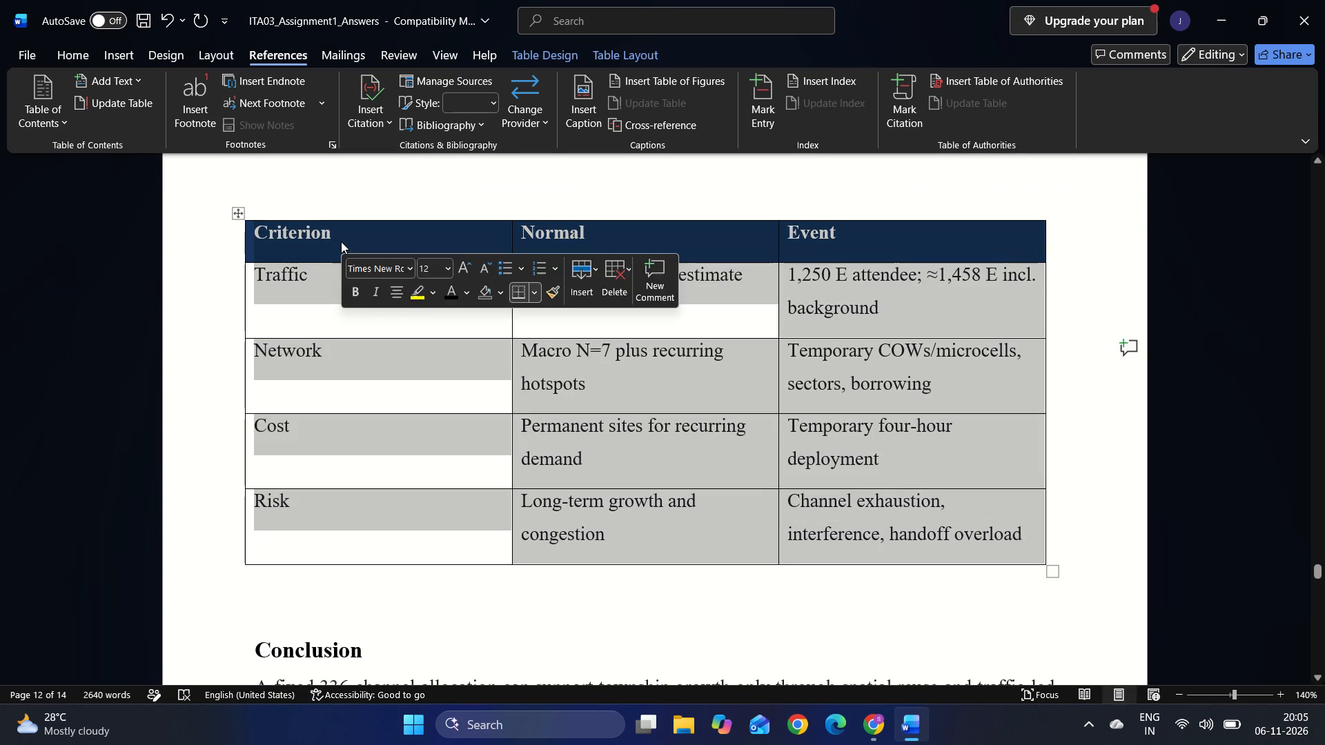
Set the font size of the whole selected Criterion/Normal/Event table, including its header row, to 10.
click(84, 54)
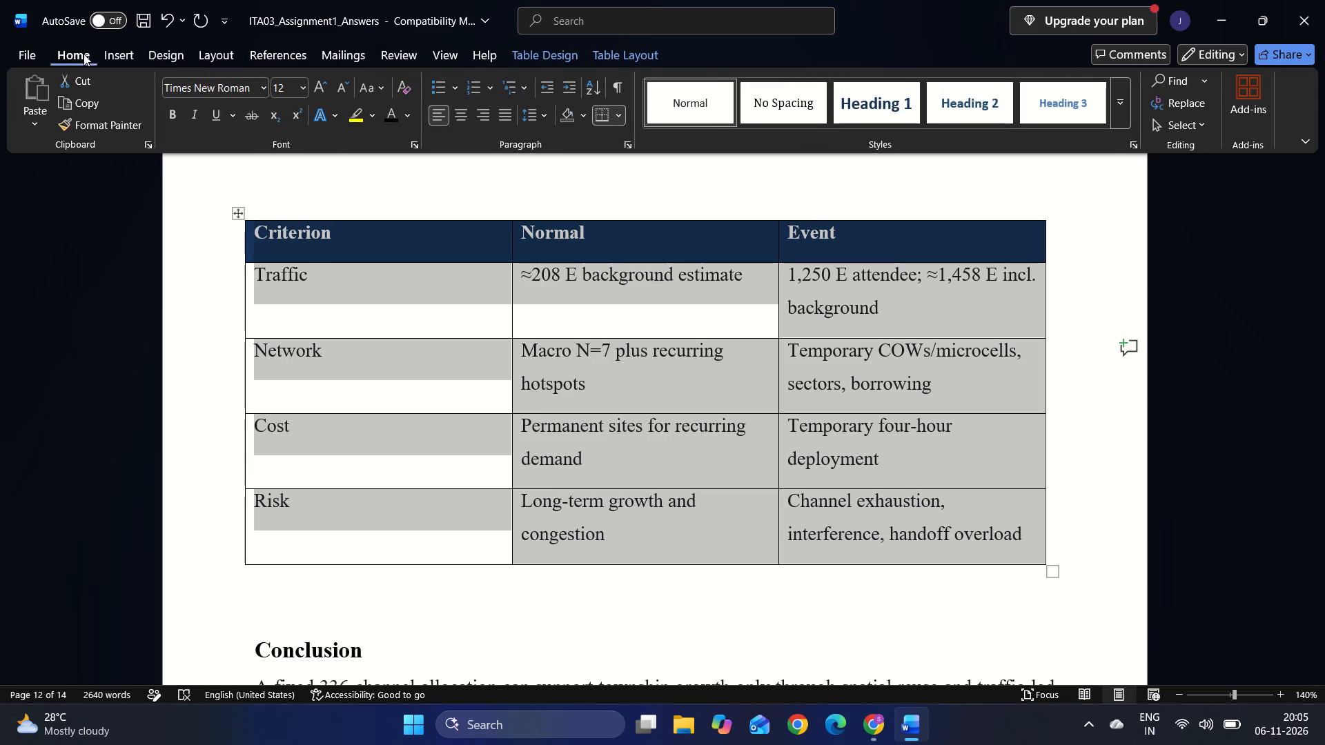
click(288, 82)
text(10)
key(Return)
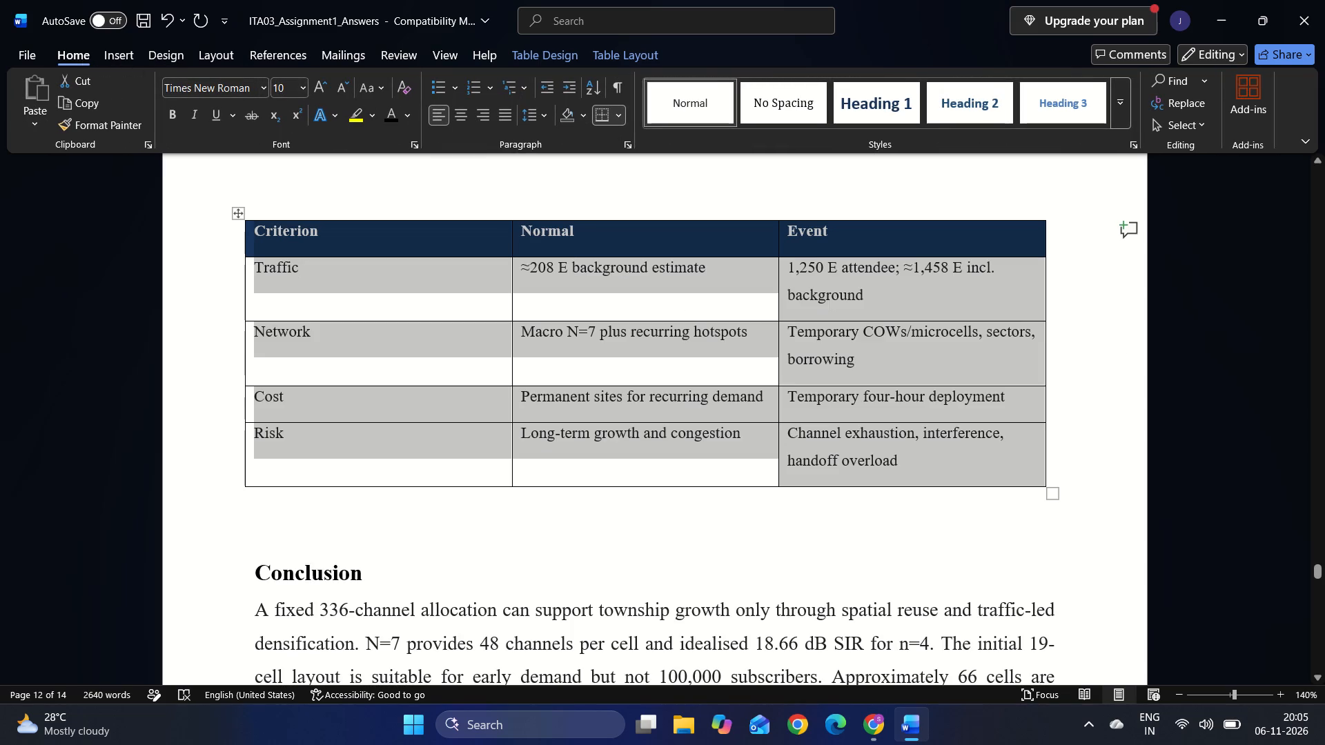
Remove the extra blank line between the Criterion/Normal/Event table and the Conclusion heading.
click(335, 550)
key(Up)
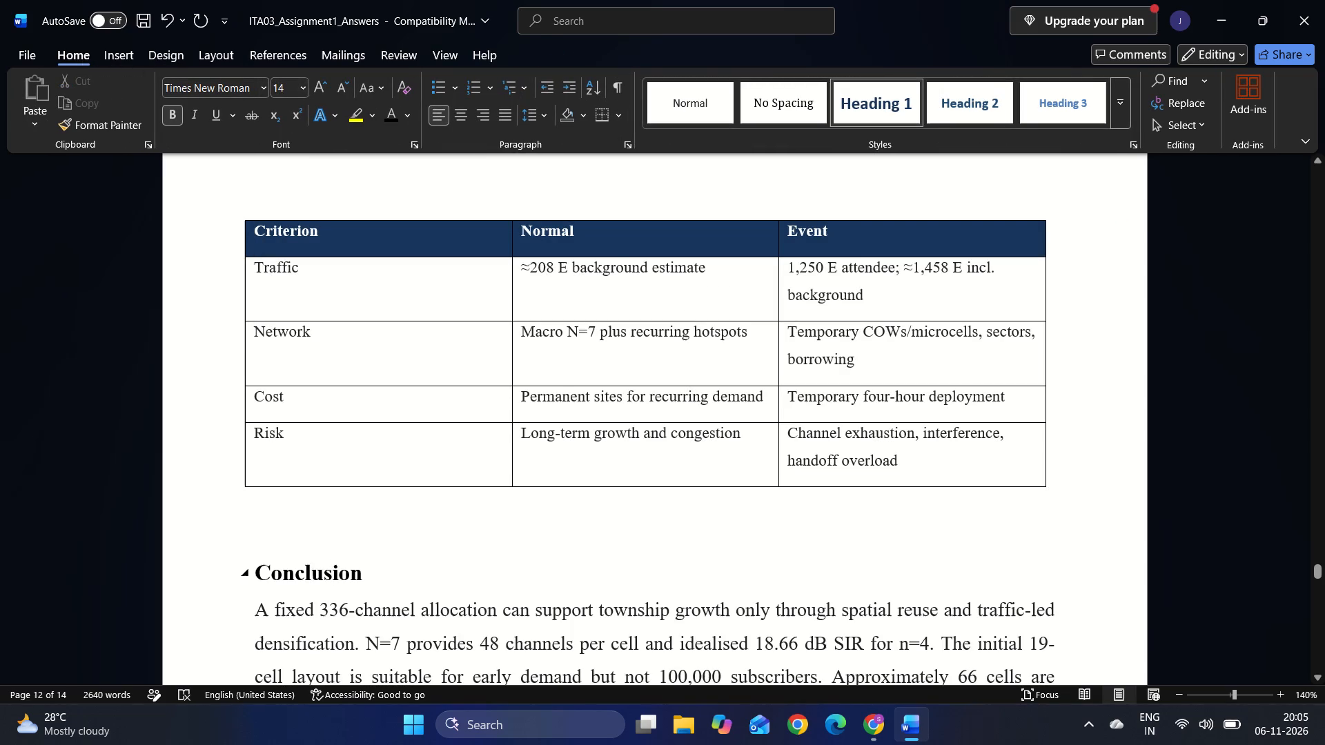
key(Down)
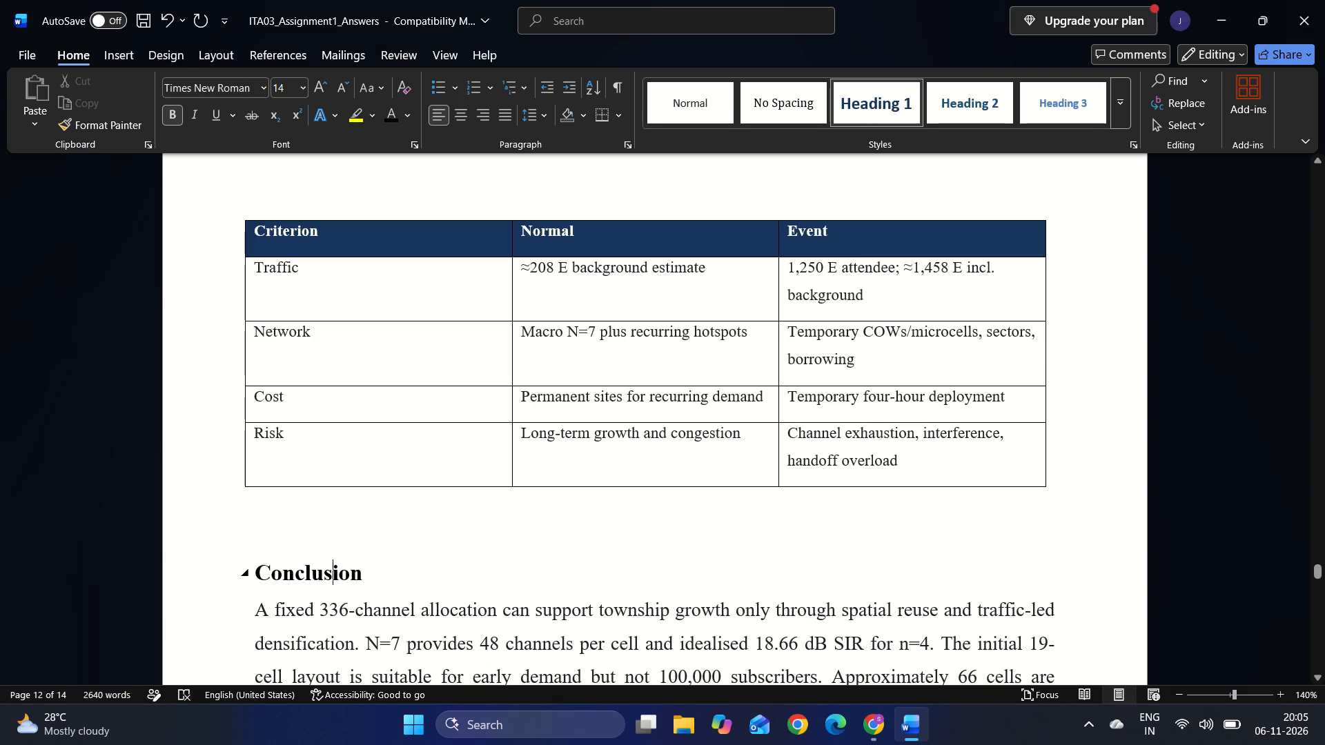
click(253, 570)
key(BackSpace)
key(BackSpace)
key(BackSpace)
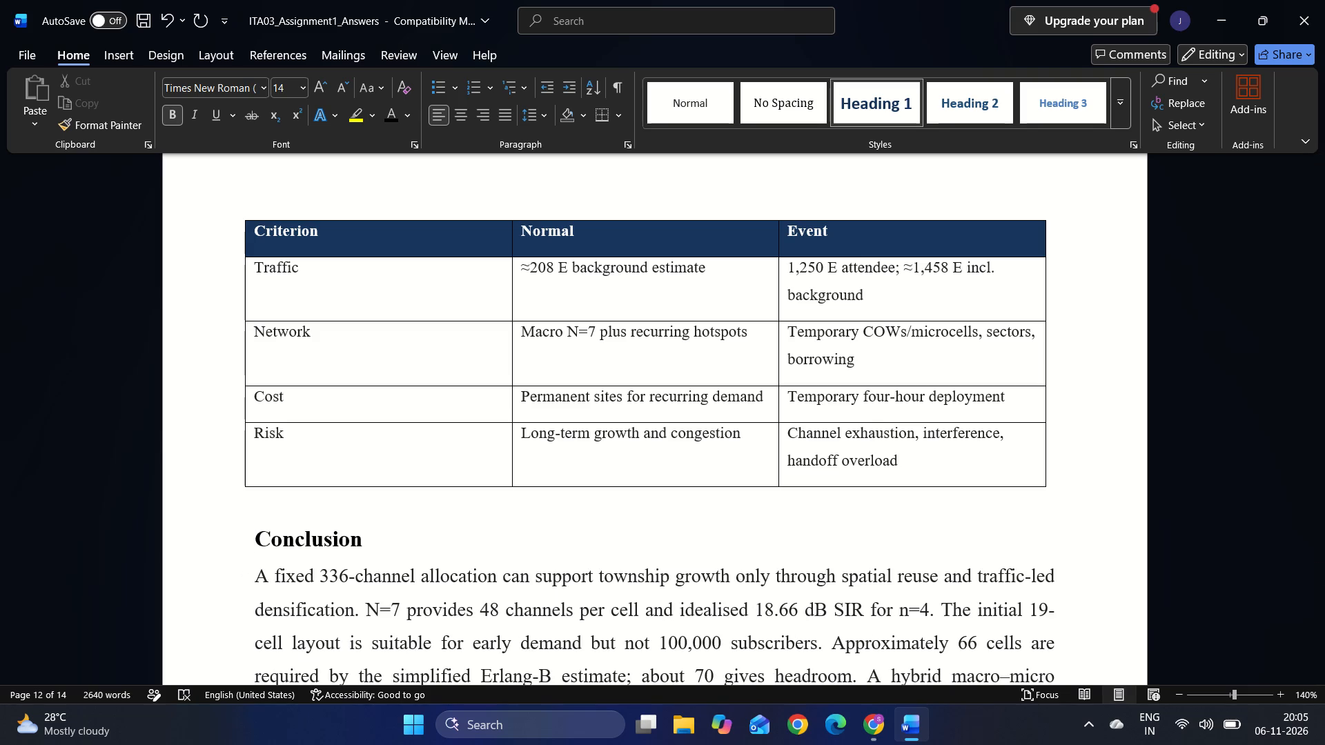
Set the font size of the whole Check/Expected value table under Appendix B – Analytical check values to 10.
scroll(253, 570, down, 3)
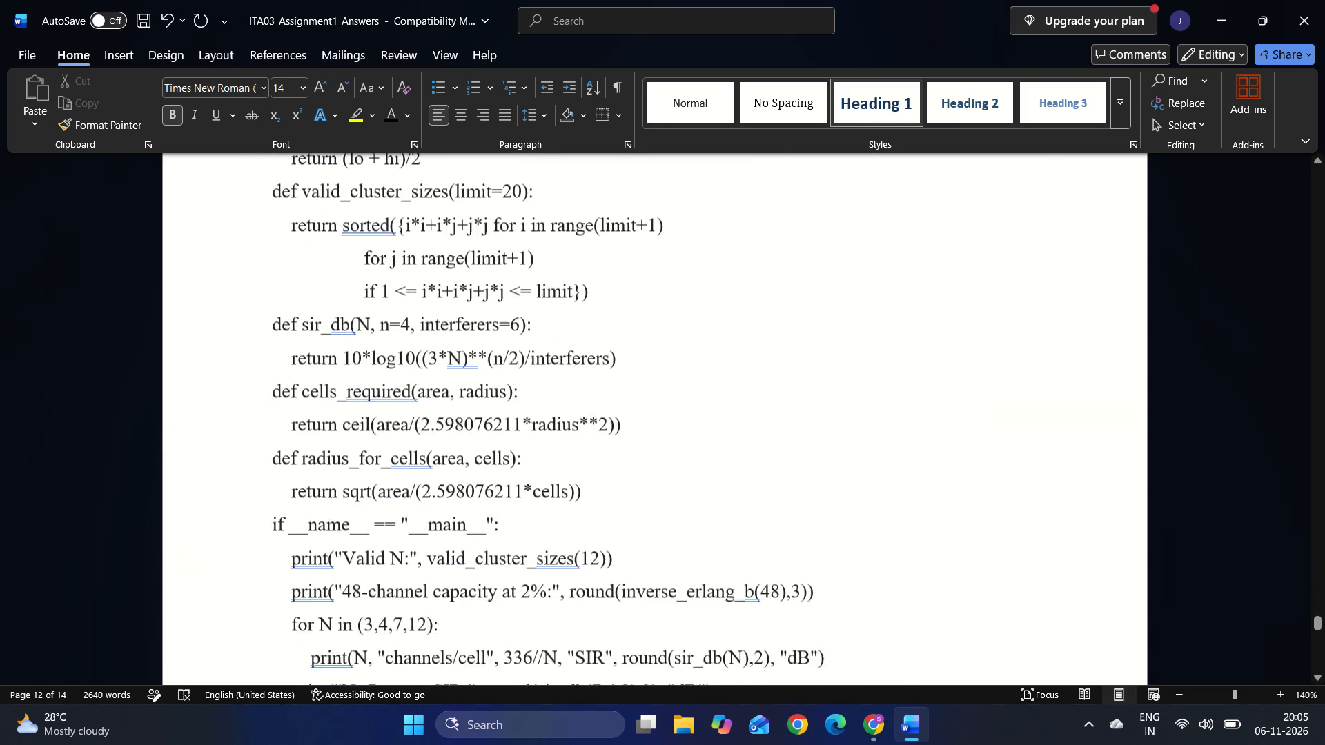
scroll(253, 570, up, 1)
scroll(253, 570, down, 1)
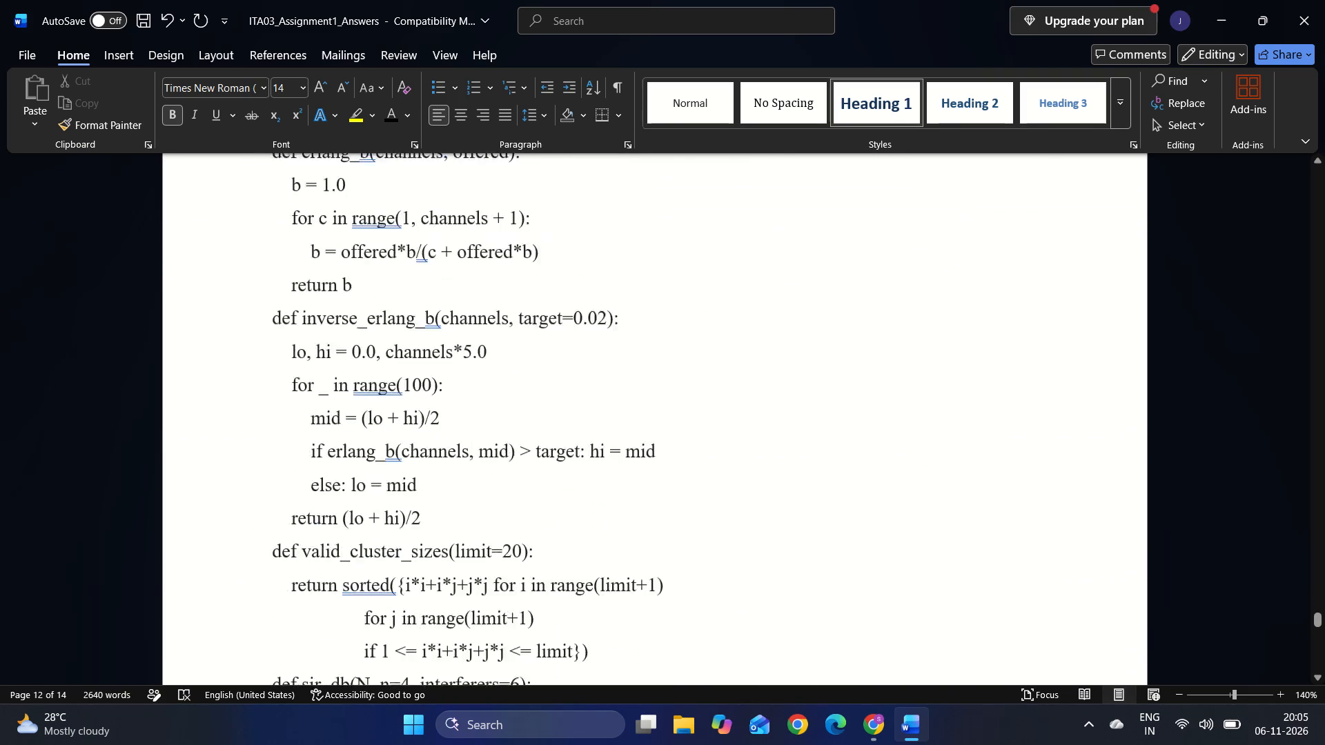
scroll(253, 570, down, 3)
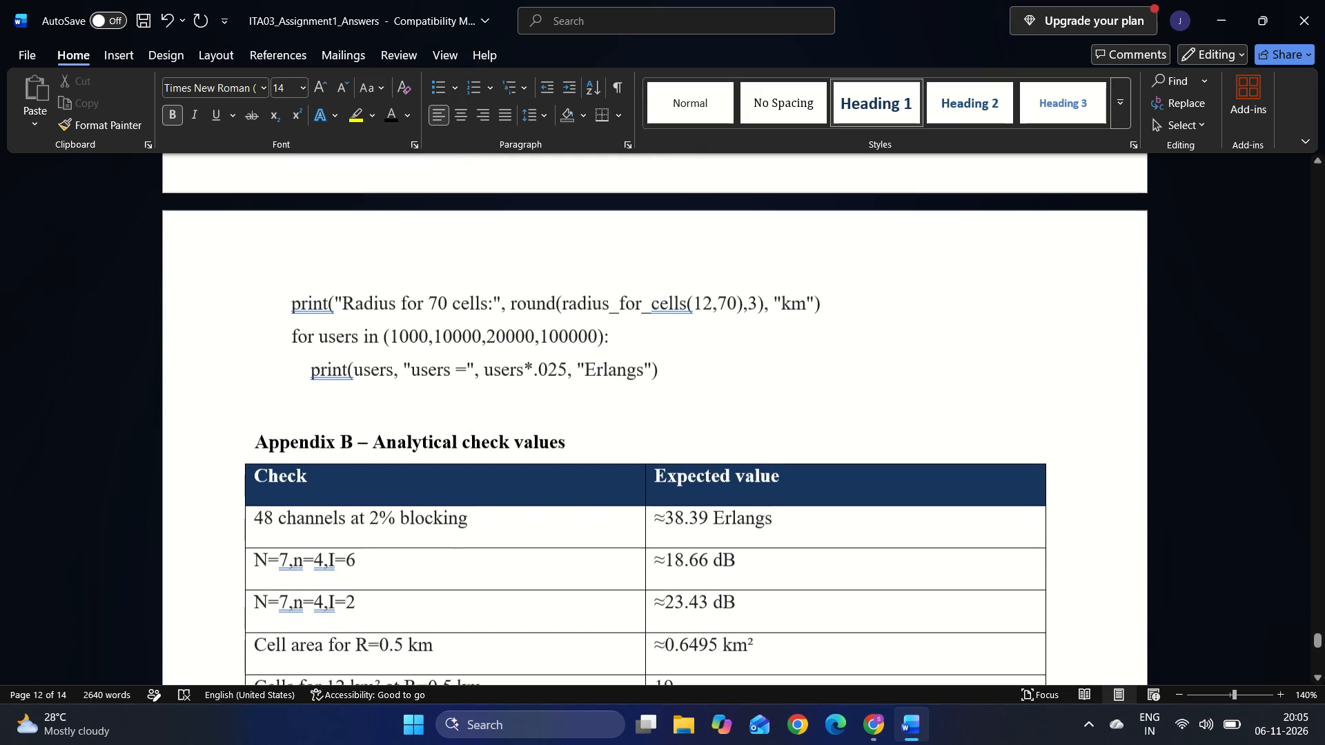
scroll(253, 570, down, 3)
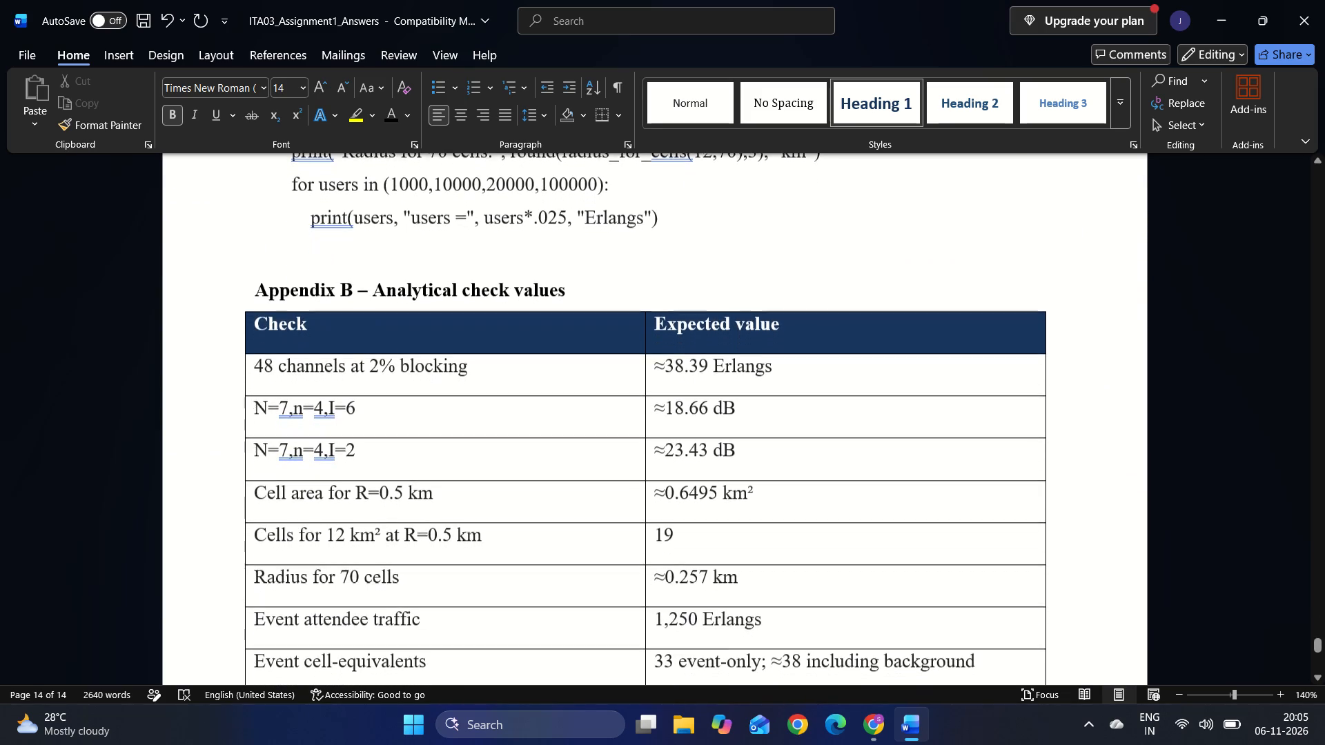
scroll(253, 570, down, 2)
scroll(863, 619, up, 1)
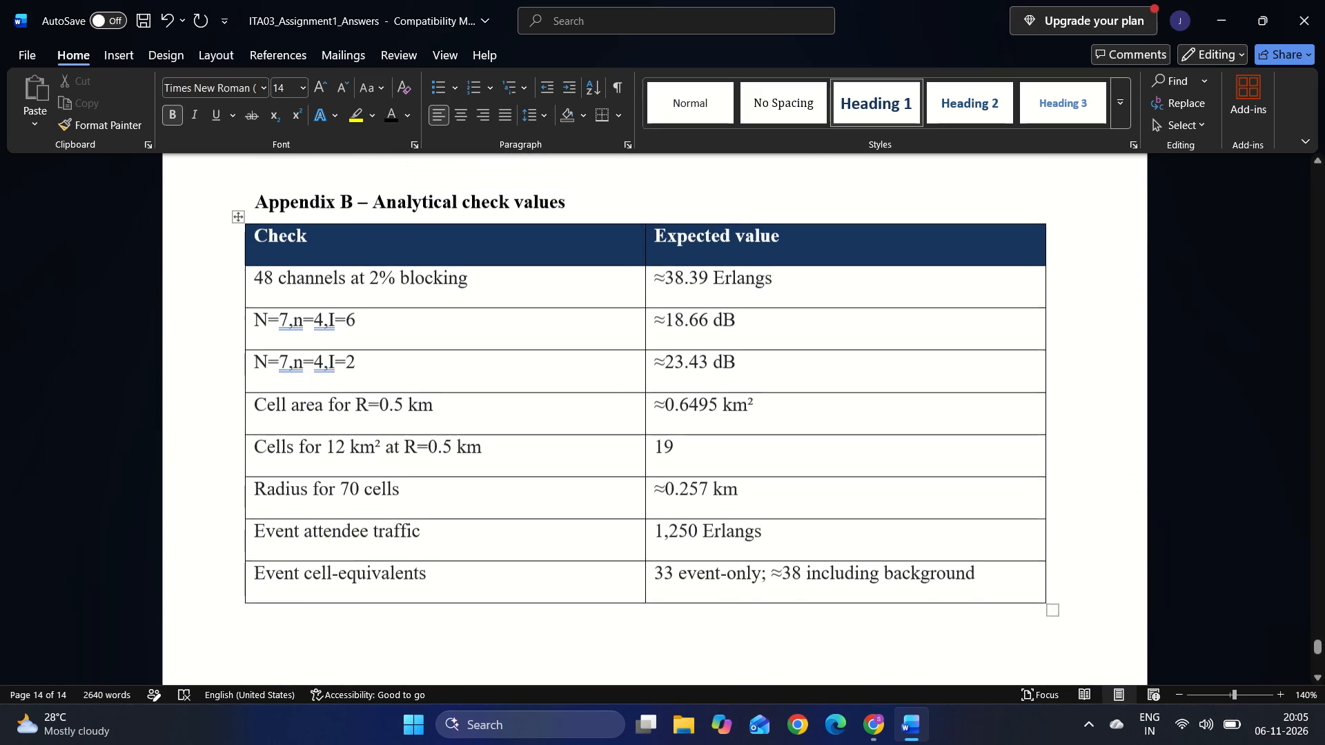
scroll(863, 619, up, 1)
drag(998, 603, 204, 275)
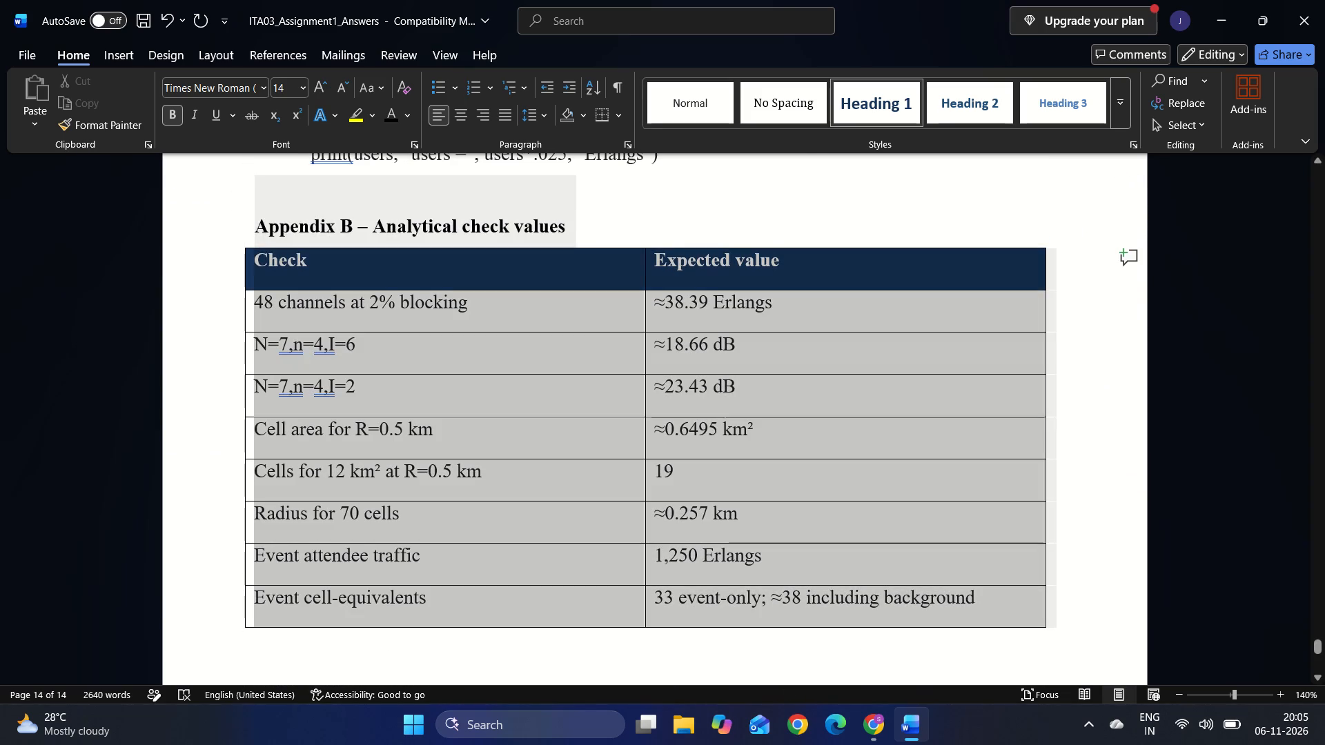
drag(204, 275, 204, 278)
click(286, 83)
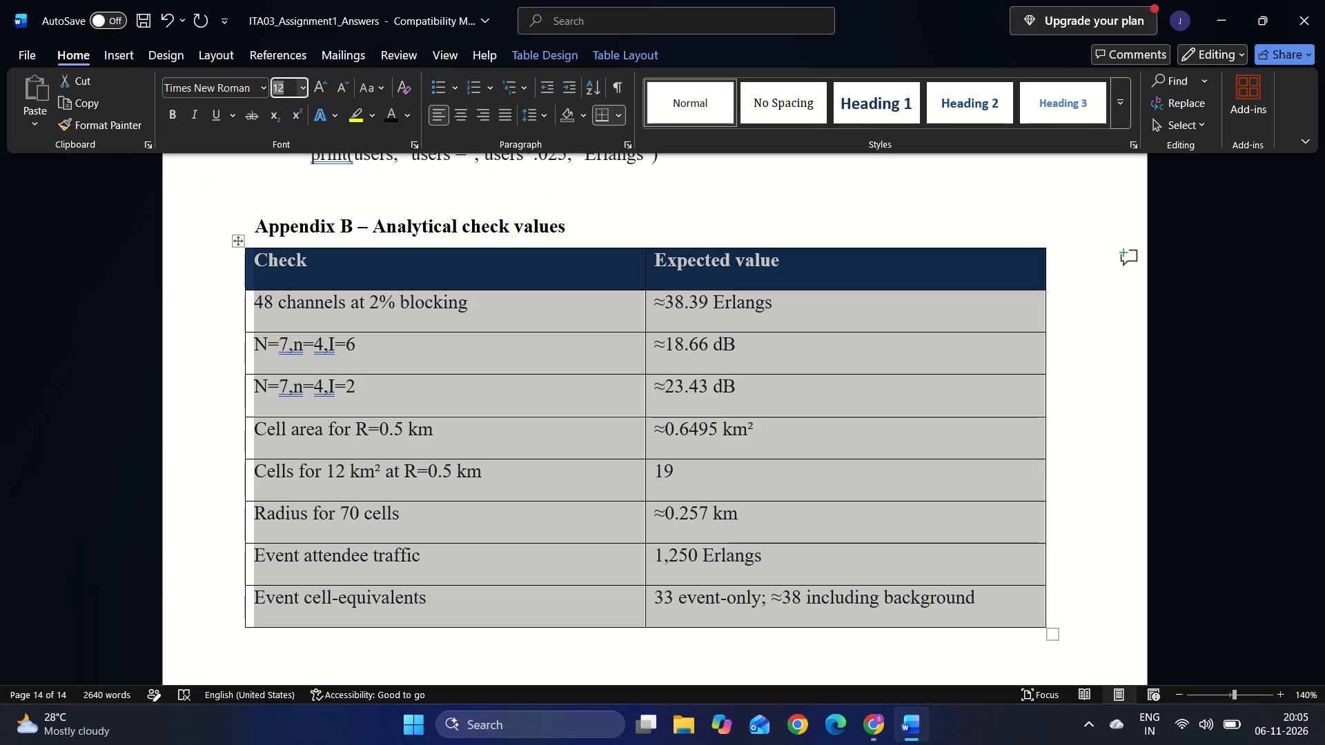
text(10)
key(Return)
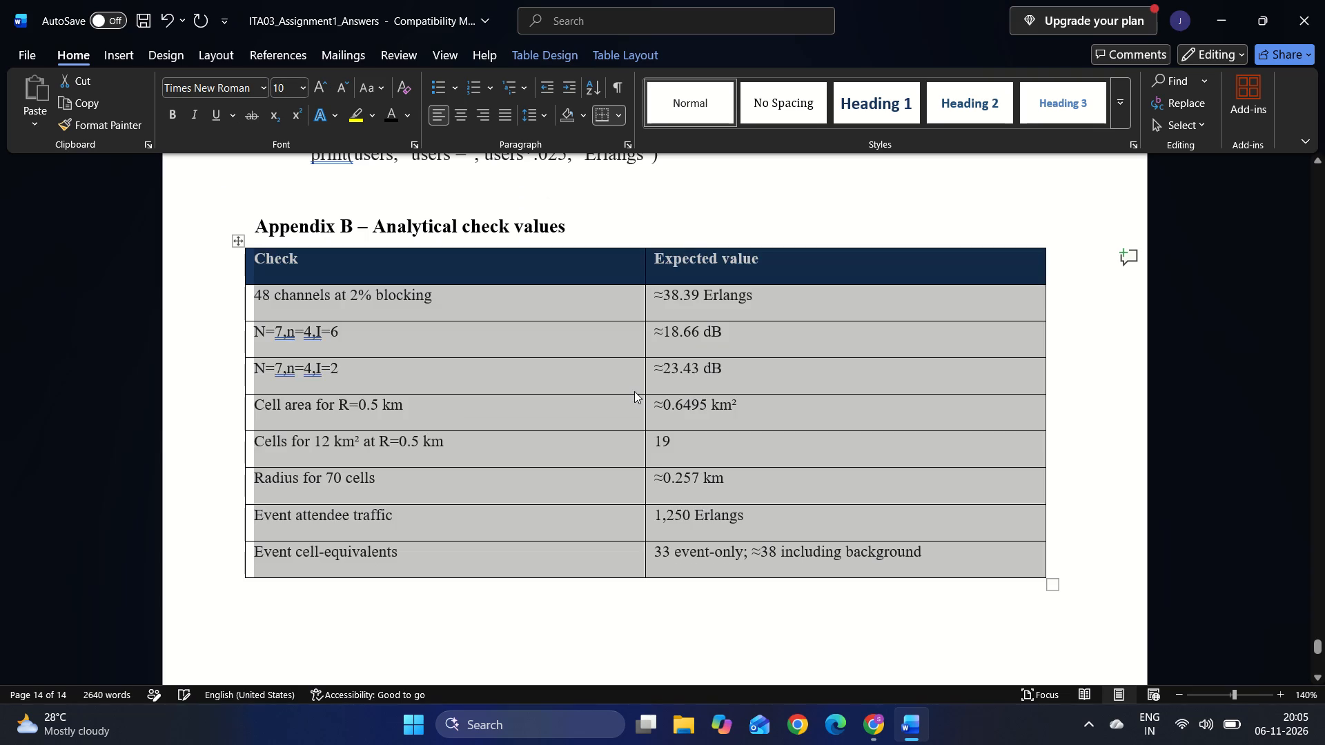
Look through the document from the end of Appendix B back to the cover page to review its formatting.
scroll(634, 391, down, 6)
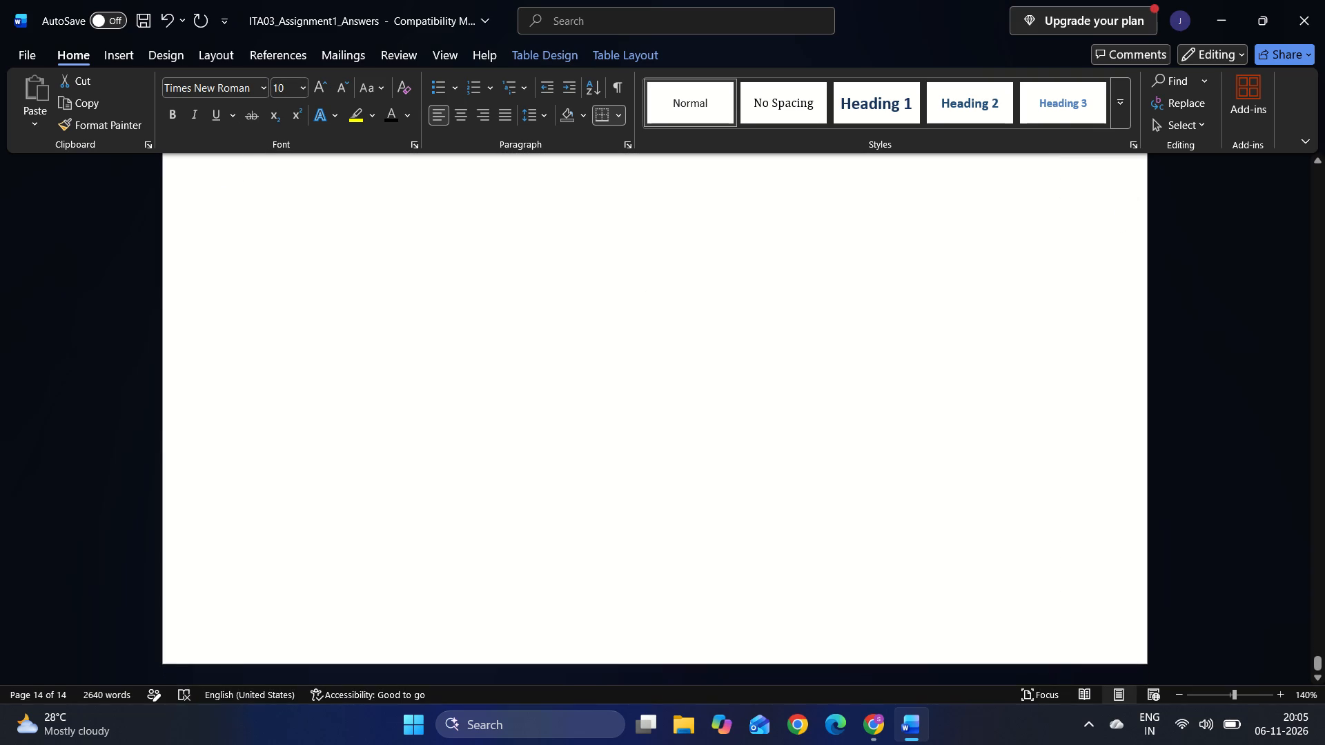
scroll(634, 391, down, 1)
scroll(634, 391, up, 7)
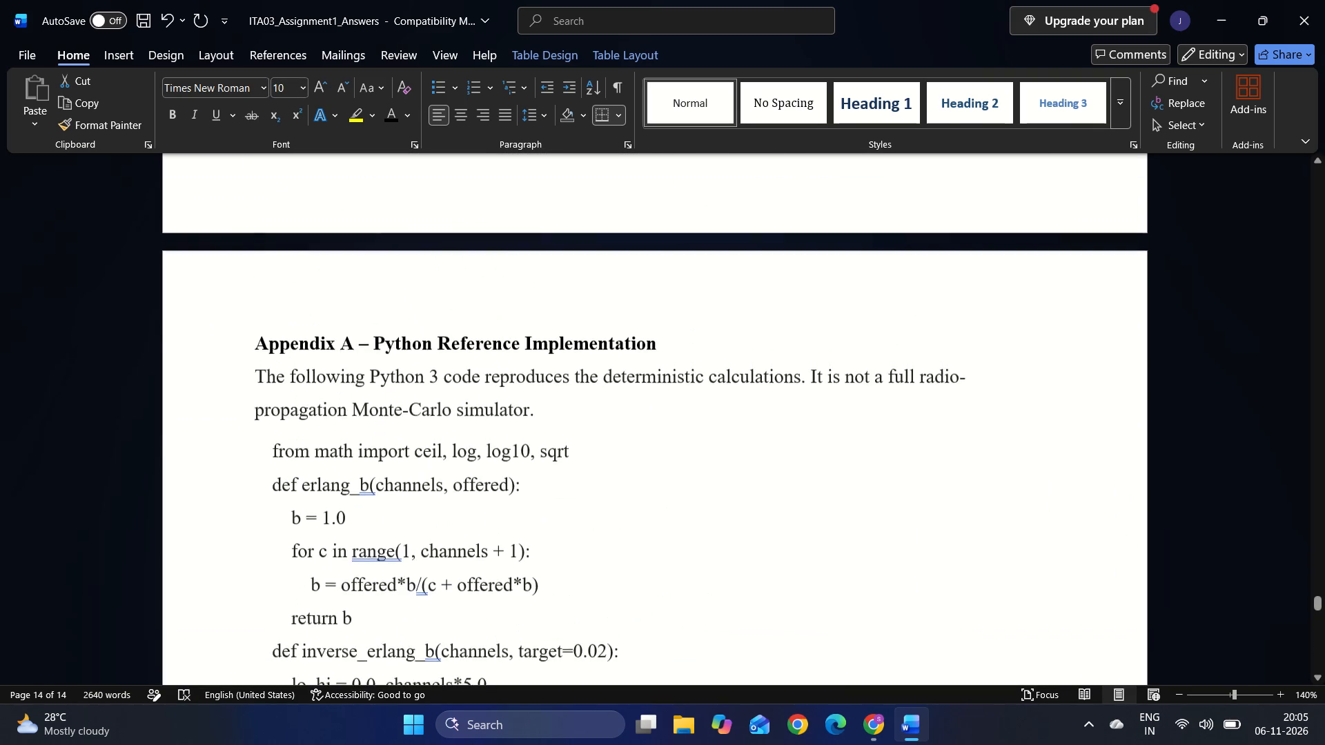
scroll(634, 391, up, 5)
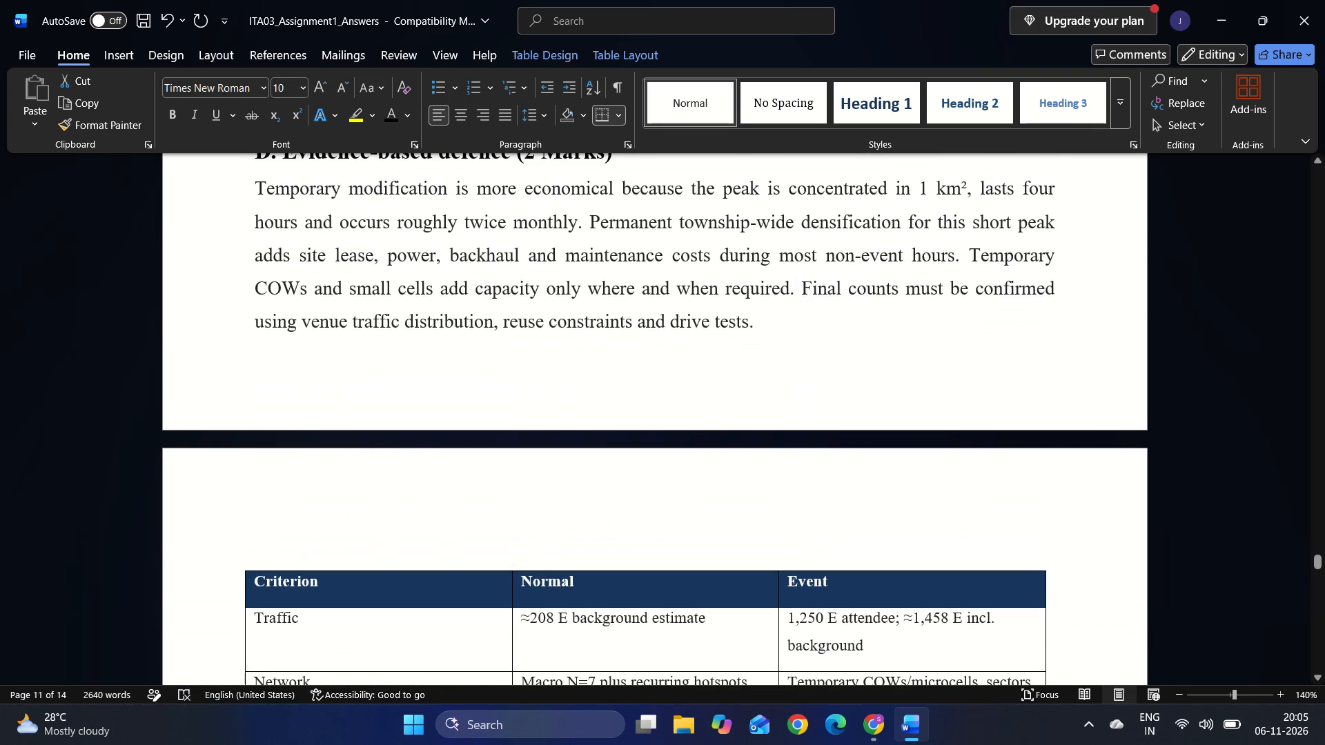
scroll(634, 391, up, 4)
scroll(634, 391, up, 20)
scroll(634, 391, up, 18)
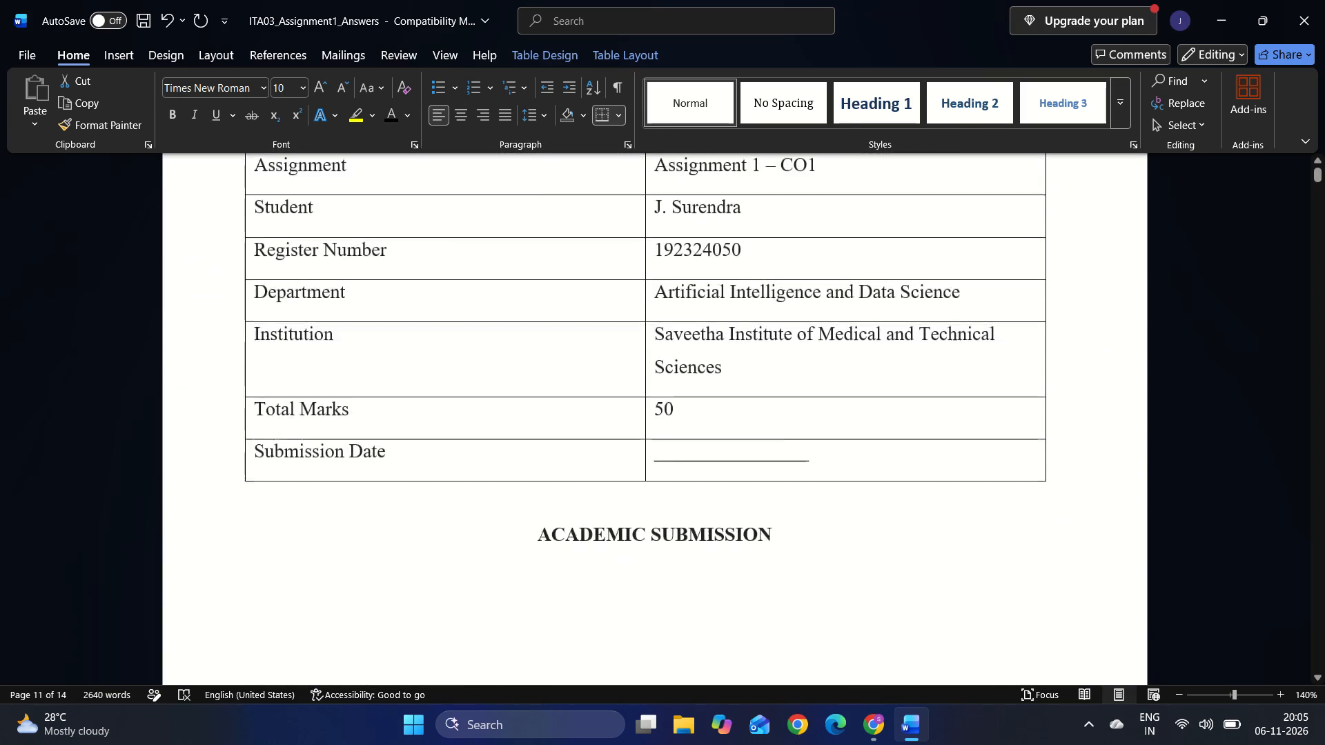
scroll(634, 391, up, 1)
scroll(634, 391, down, 1)
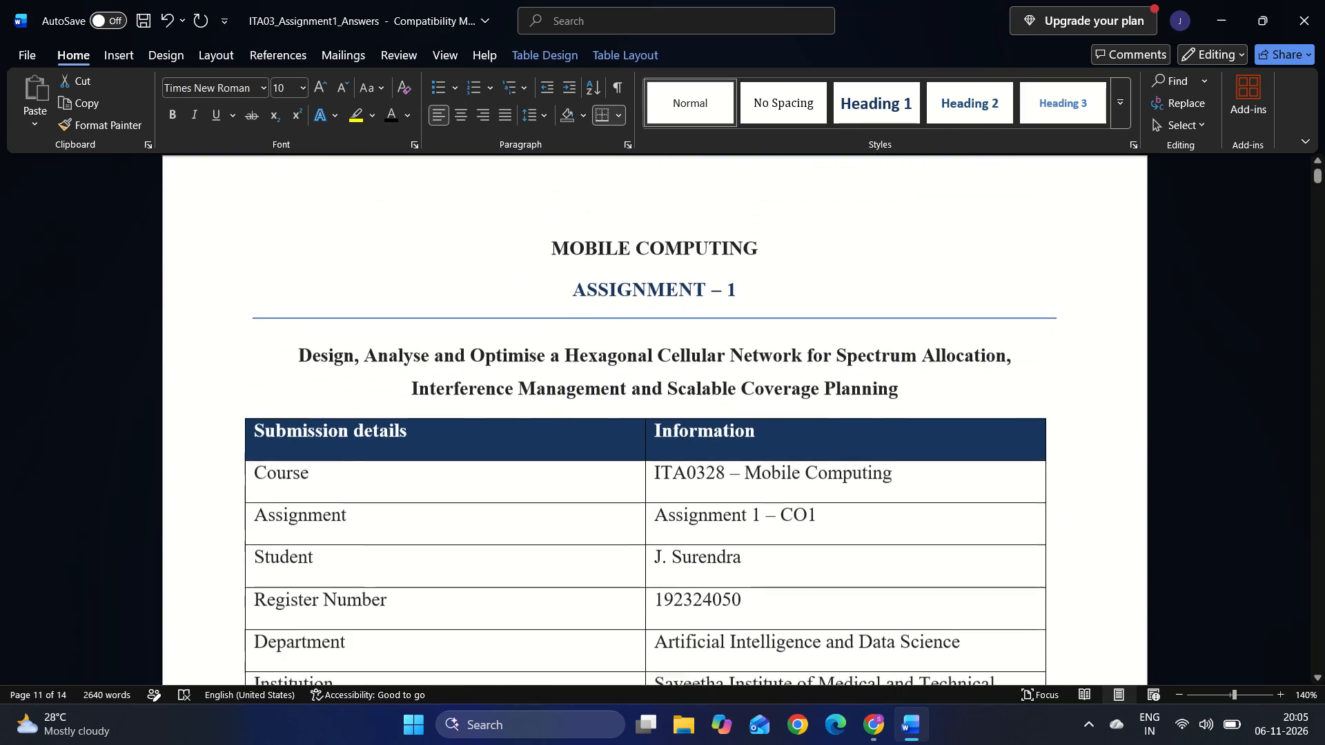
scroll(634, 391, down, 1)
key(Print)
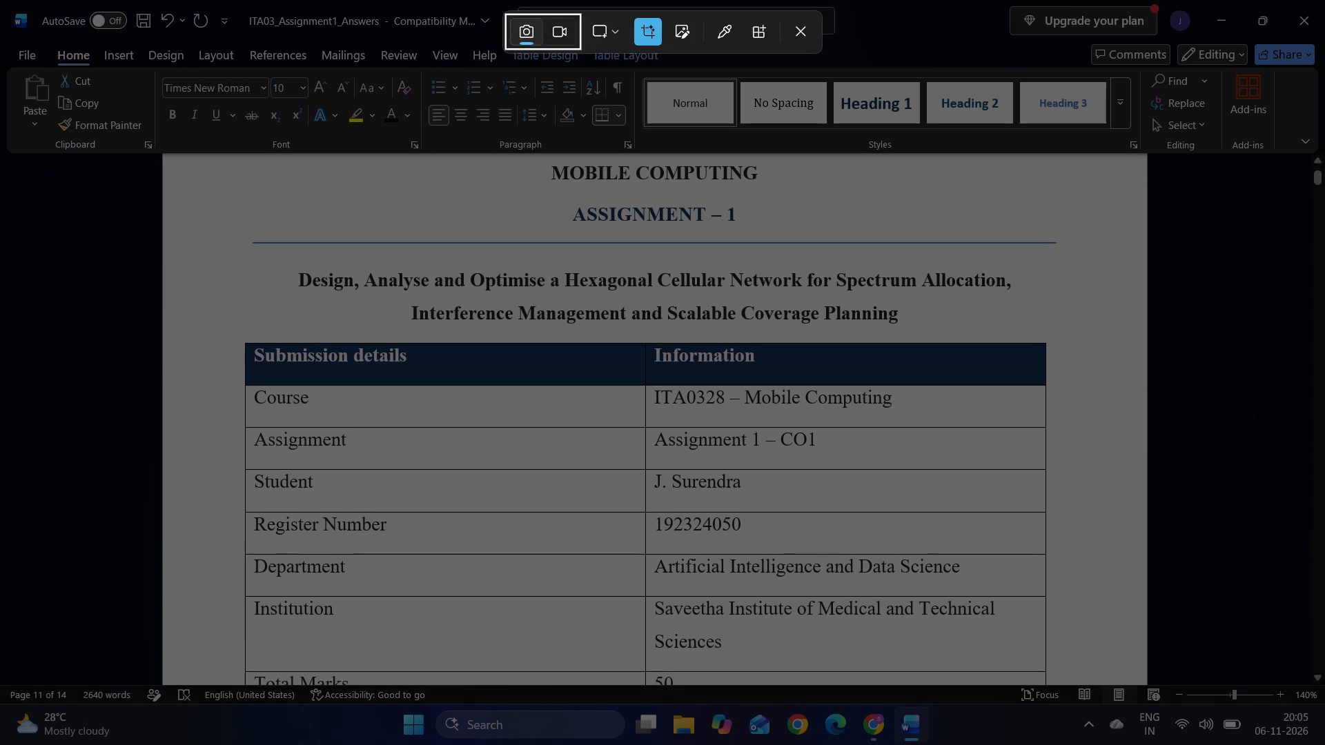
drag(202, 310, 1159, 427)
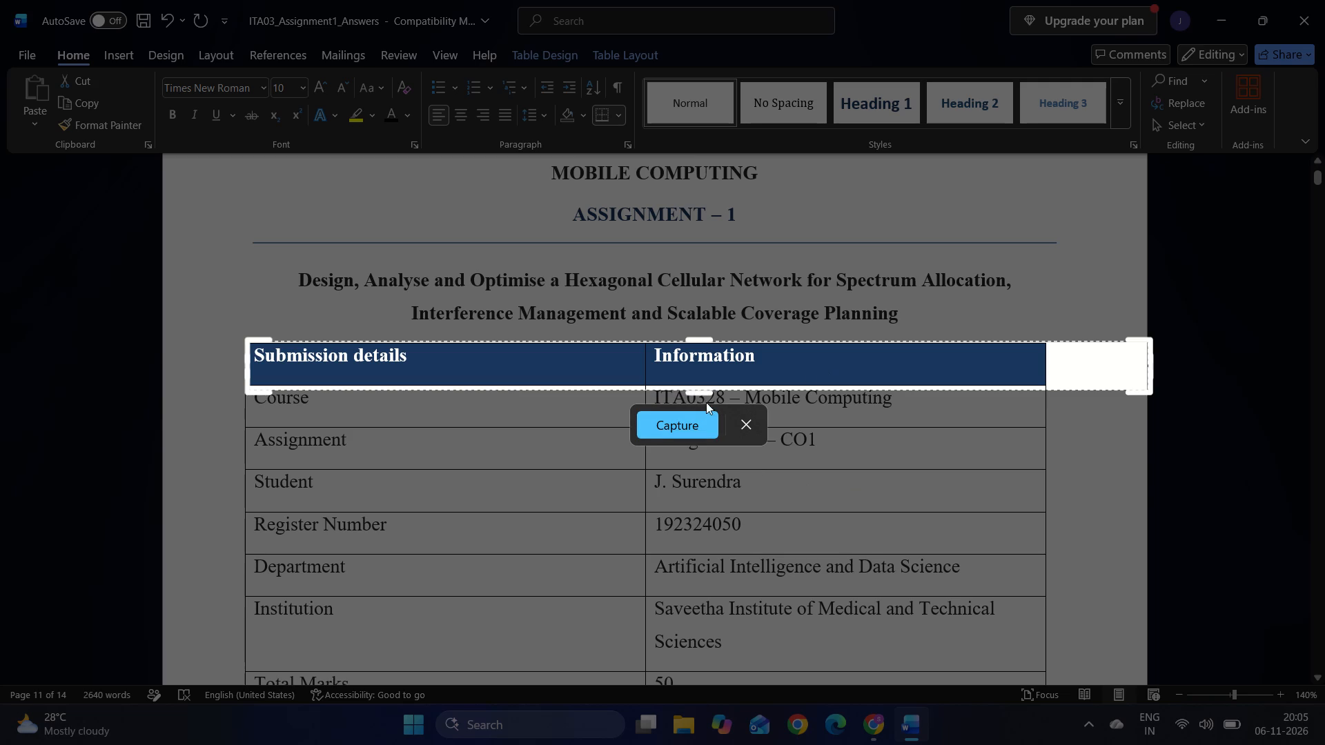
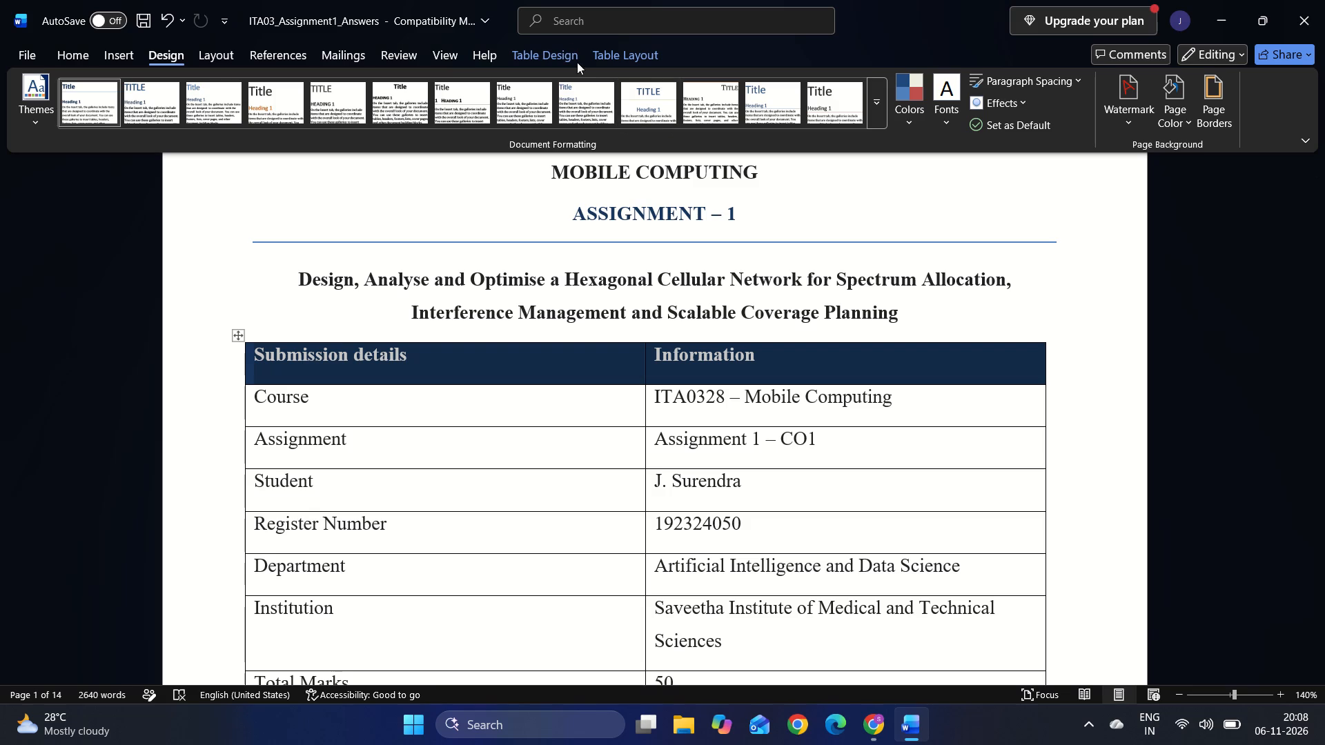
click(553, 54)
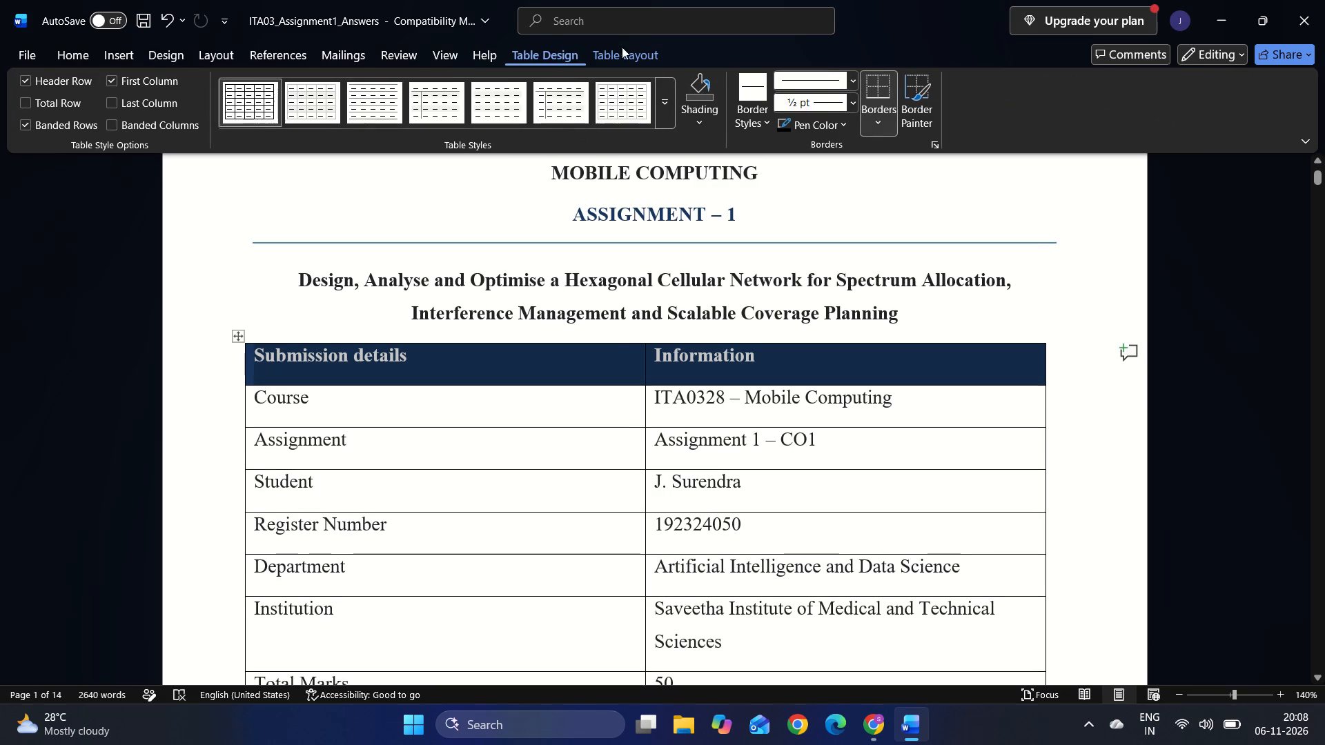
click(695, 116)
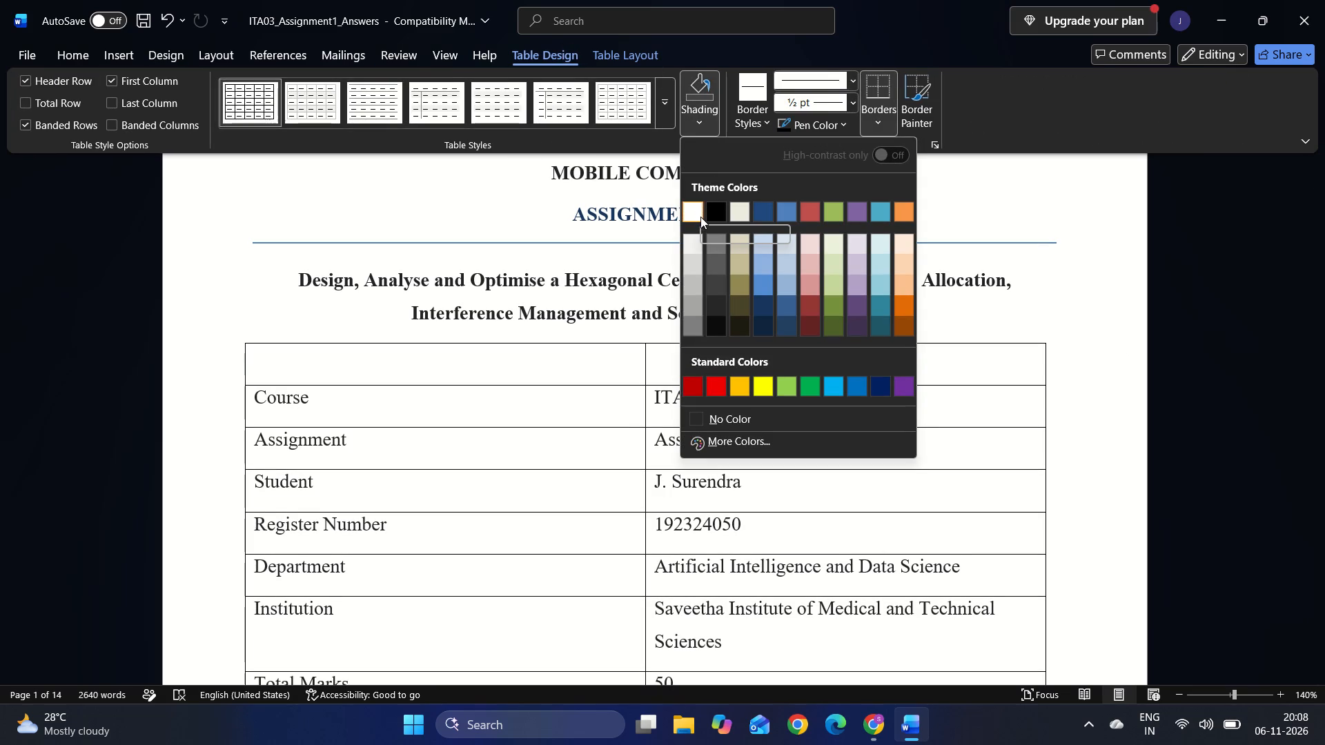
click(699, 415)
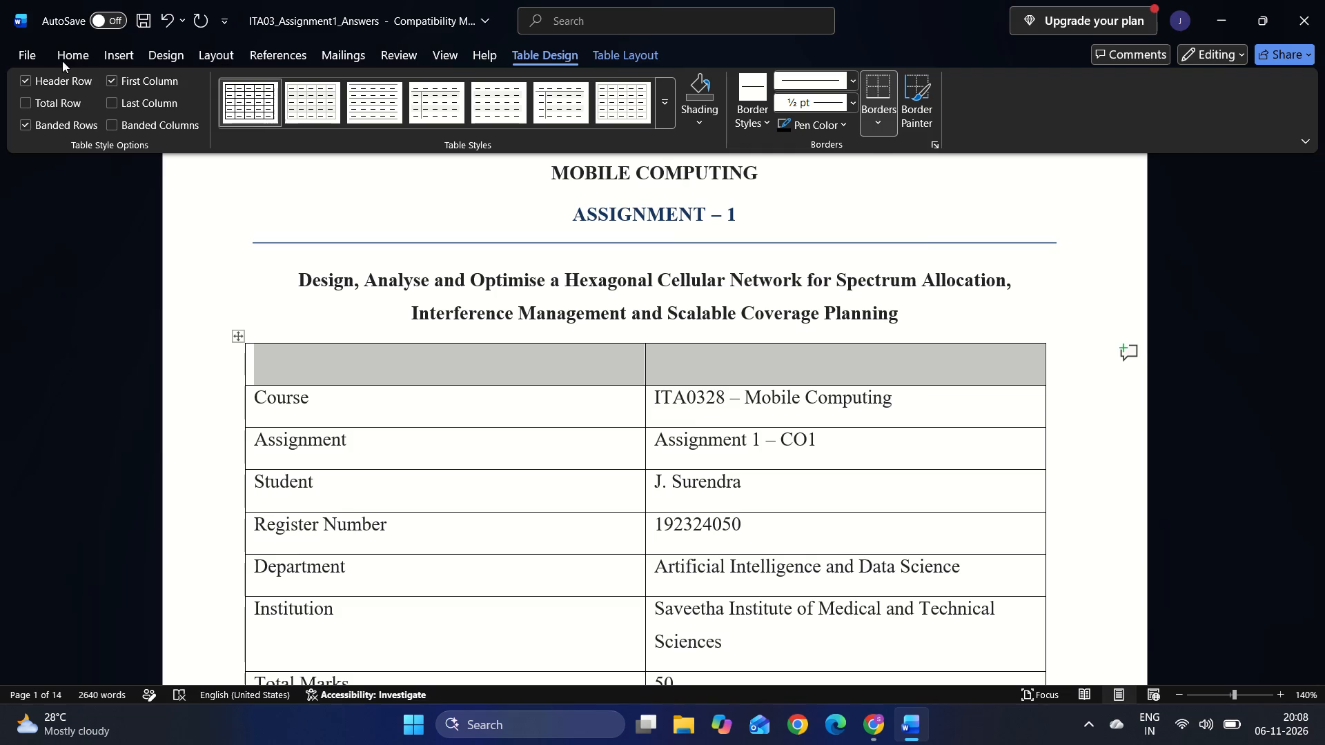
click(62, 61)
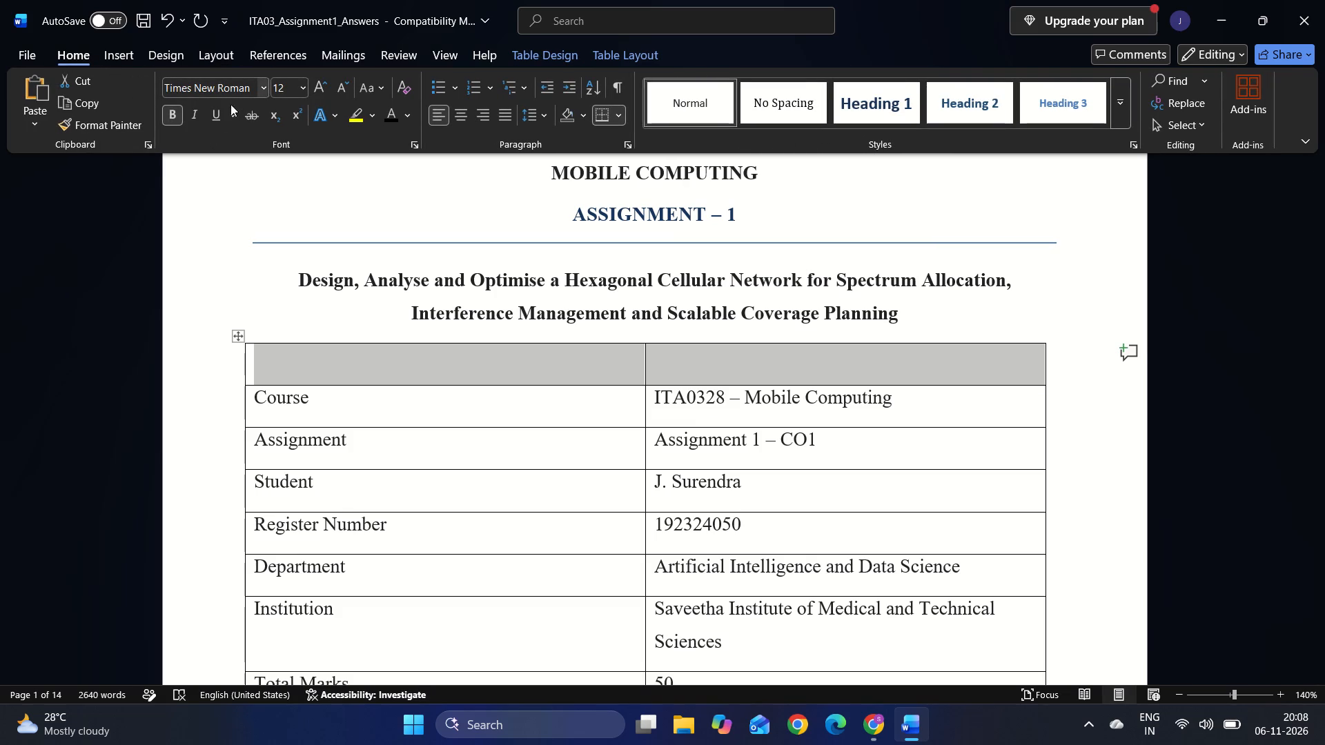
click(391, 116)
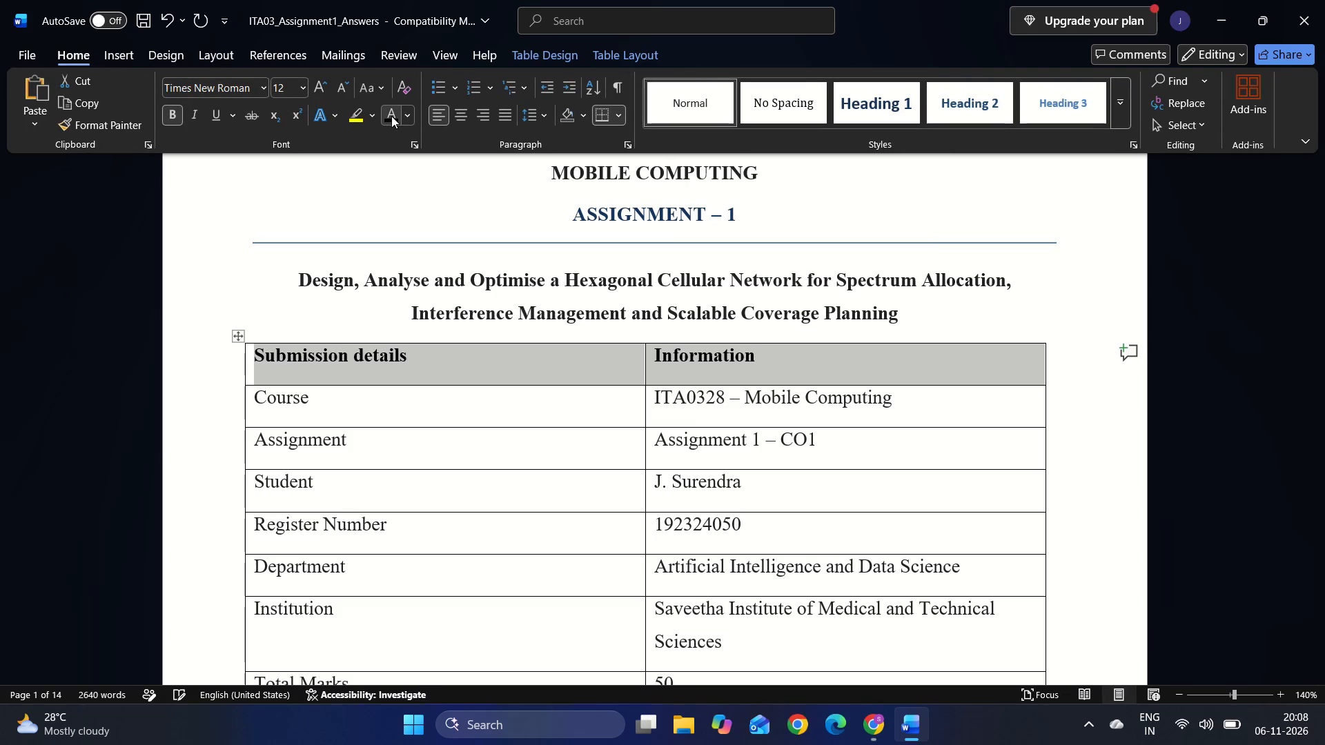
click(1159, 425)
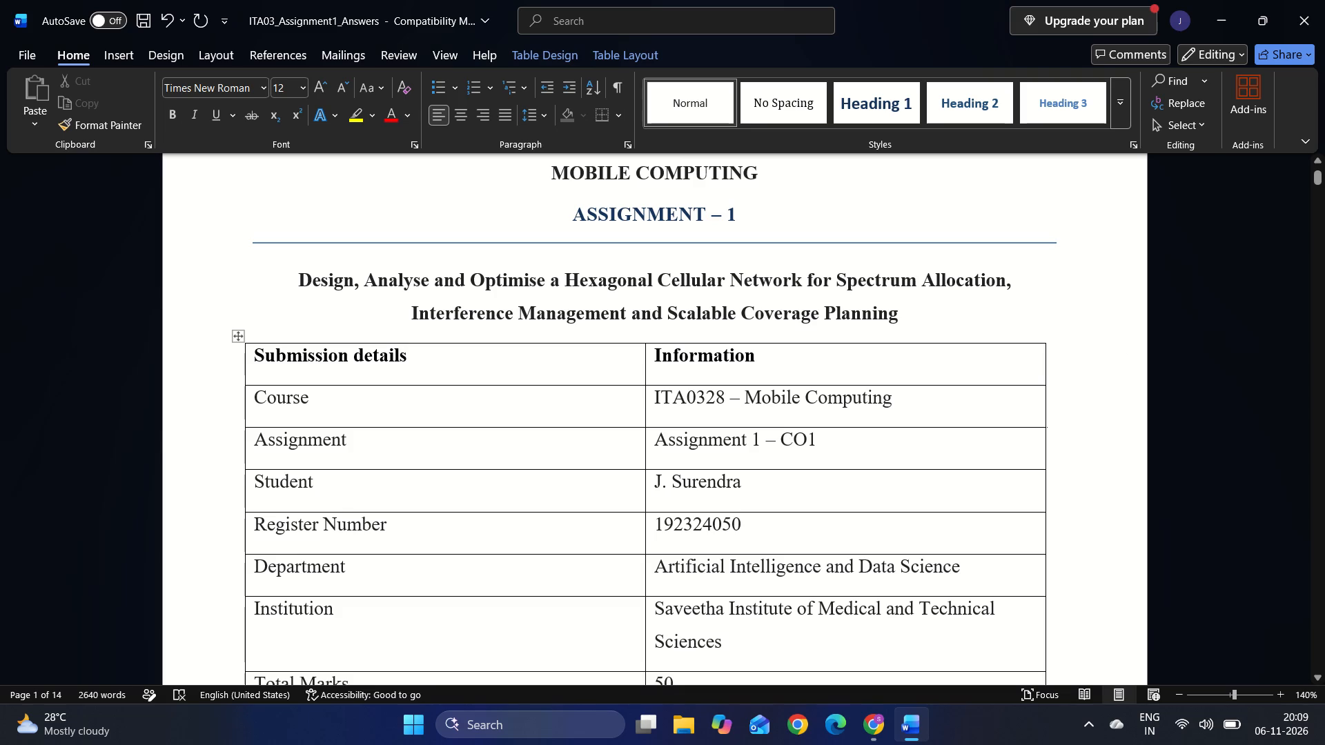
Narrow the cover-page table by moving its outer left and right borders slightly inward.
scroll(1159, 425, down, 2)
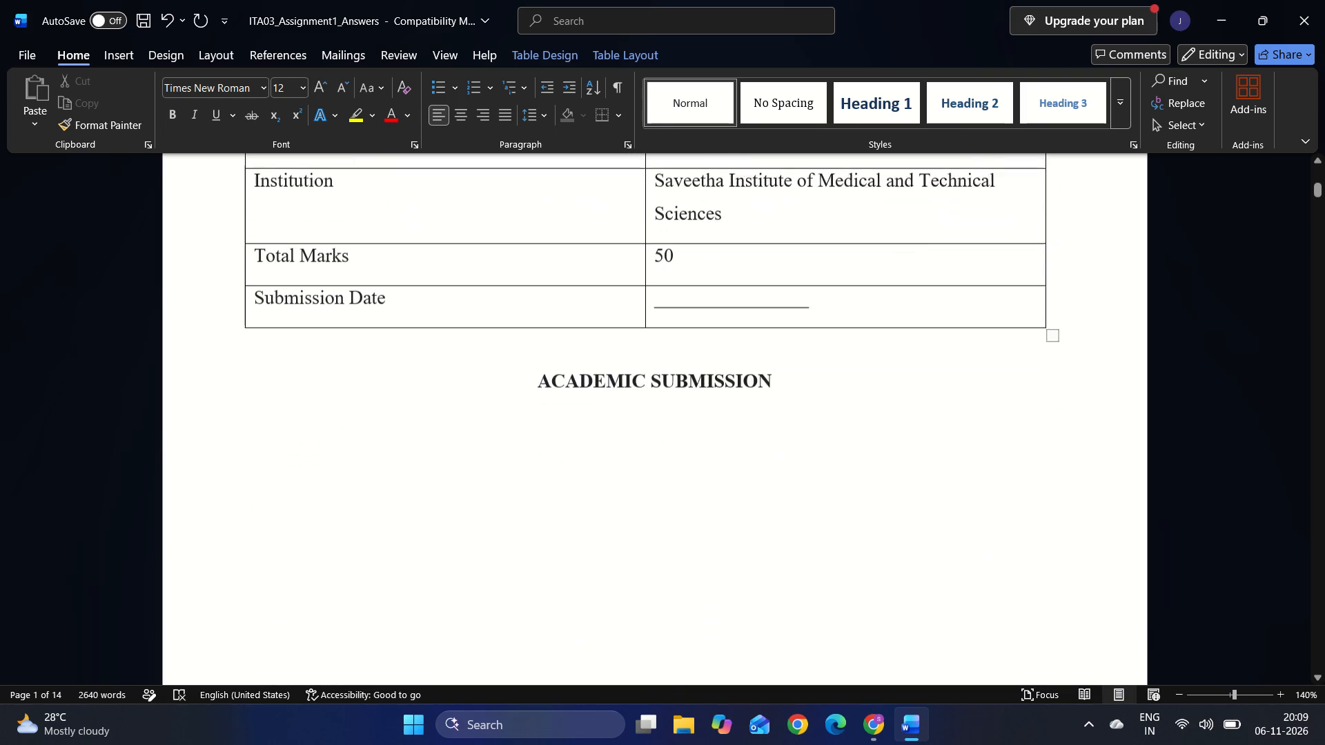
scroll(1159, 425, up, 1)
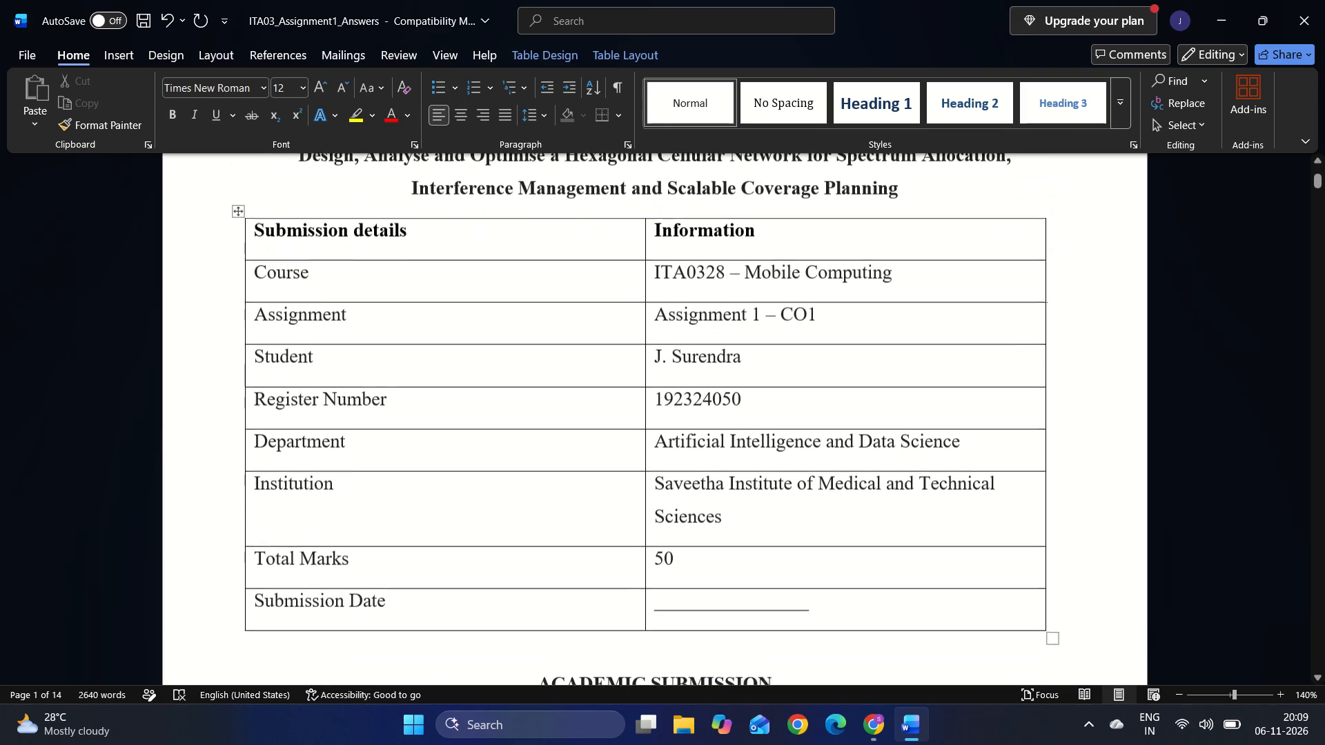
scroll(1159, 425, up, 2)
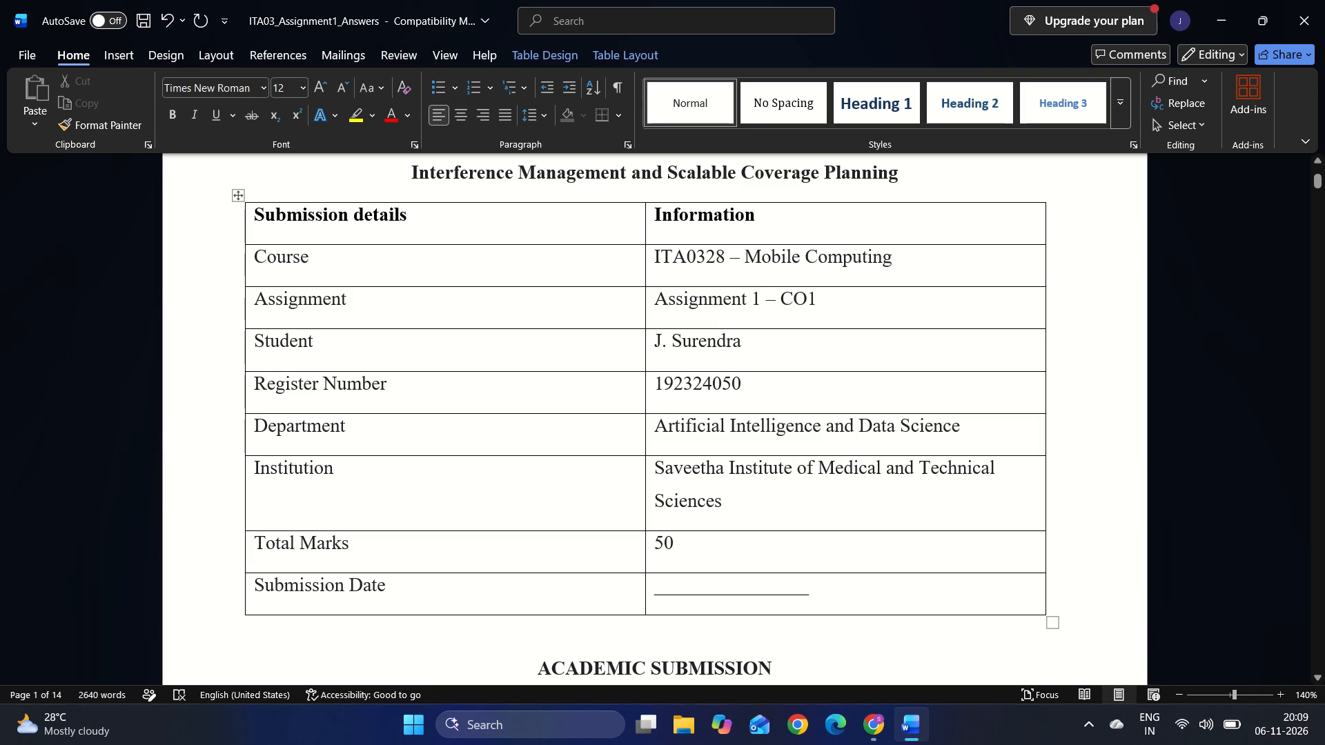
drag(245, 435, 266, 436)
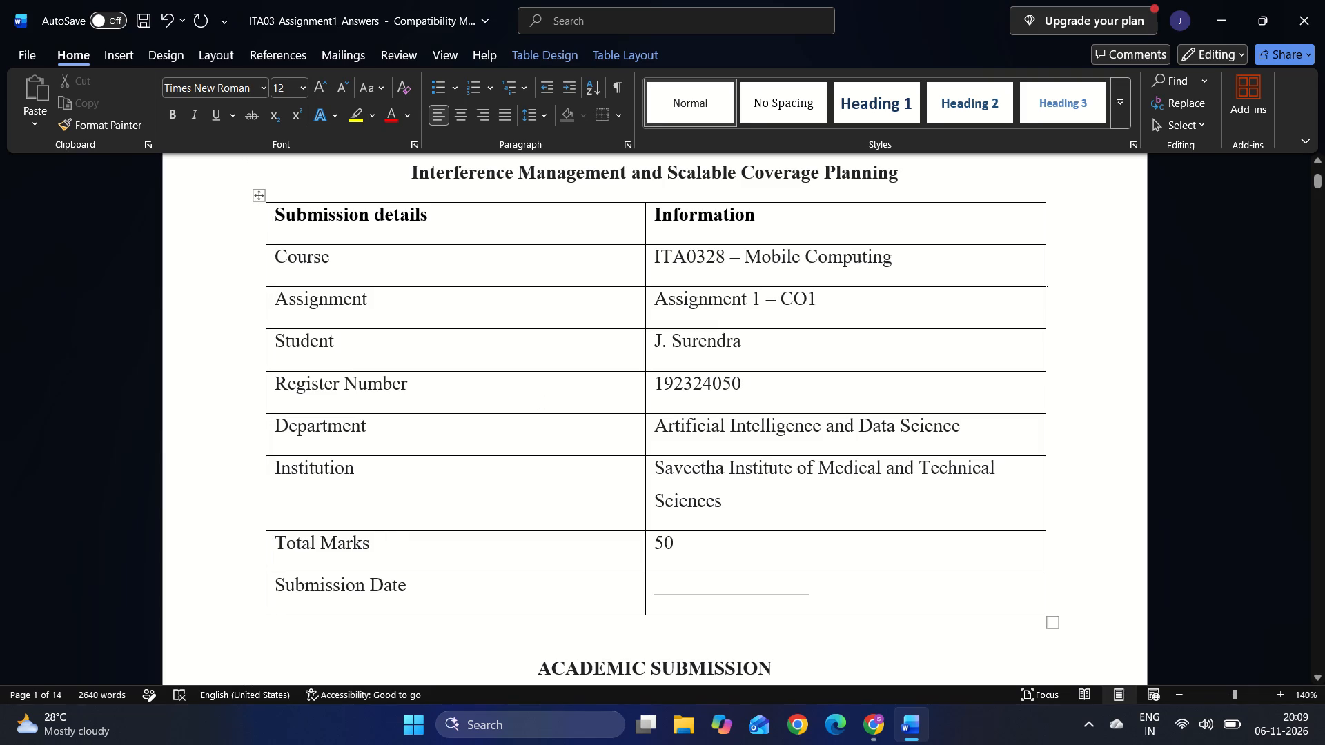
drag(1044, 400, 1017, 406)
click(1310, 520)
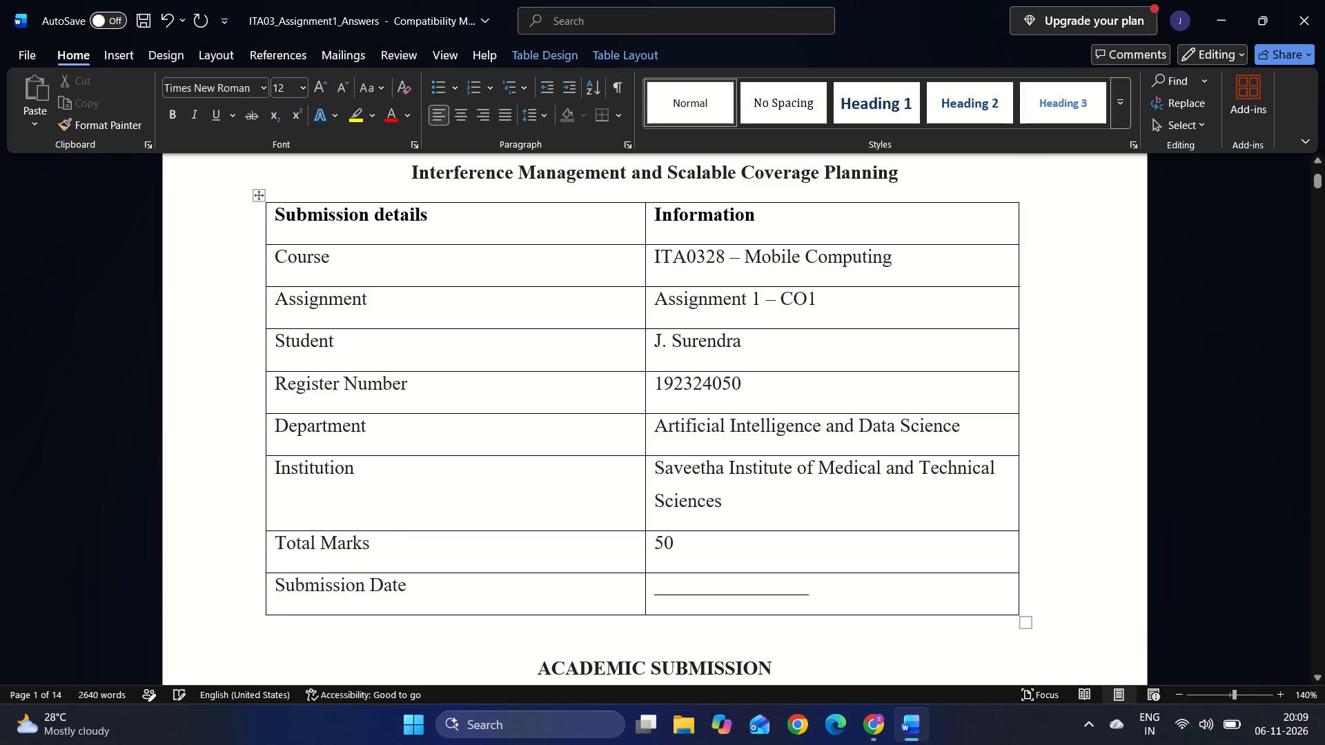
Set the Planning assumptions table's header row shading to No Color and make its header text black.
scroll(1310, 520, down, 4)
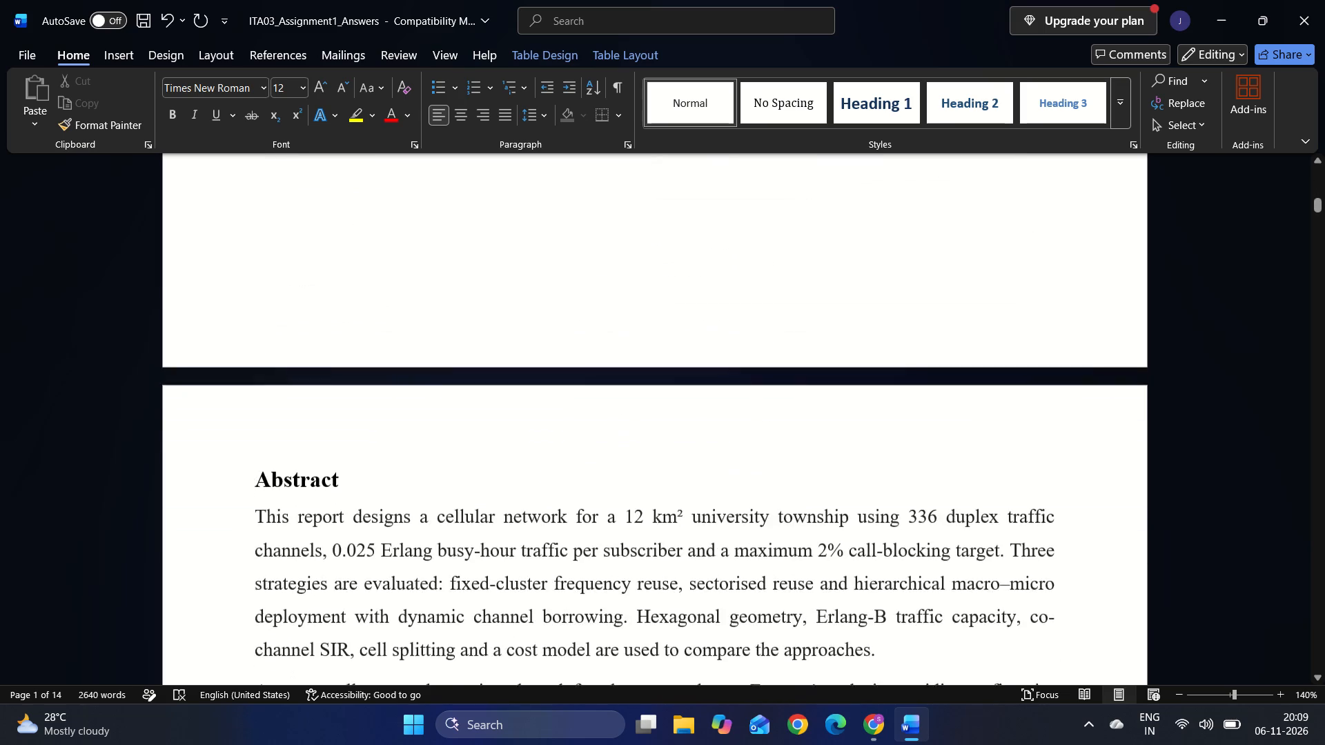
scroll(1310, 520, down, 1)
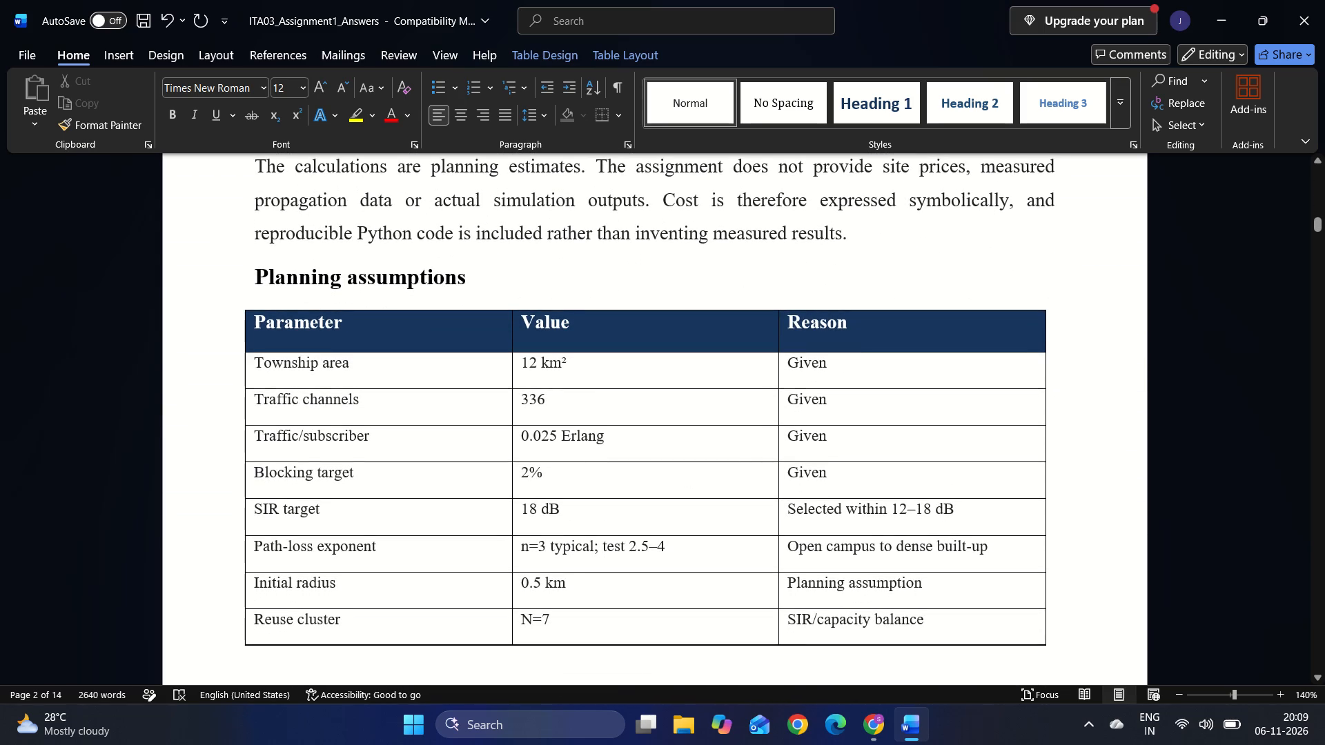
click(936, 345)
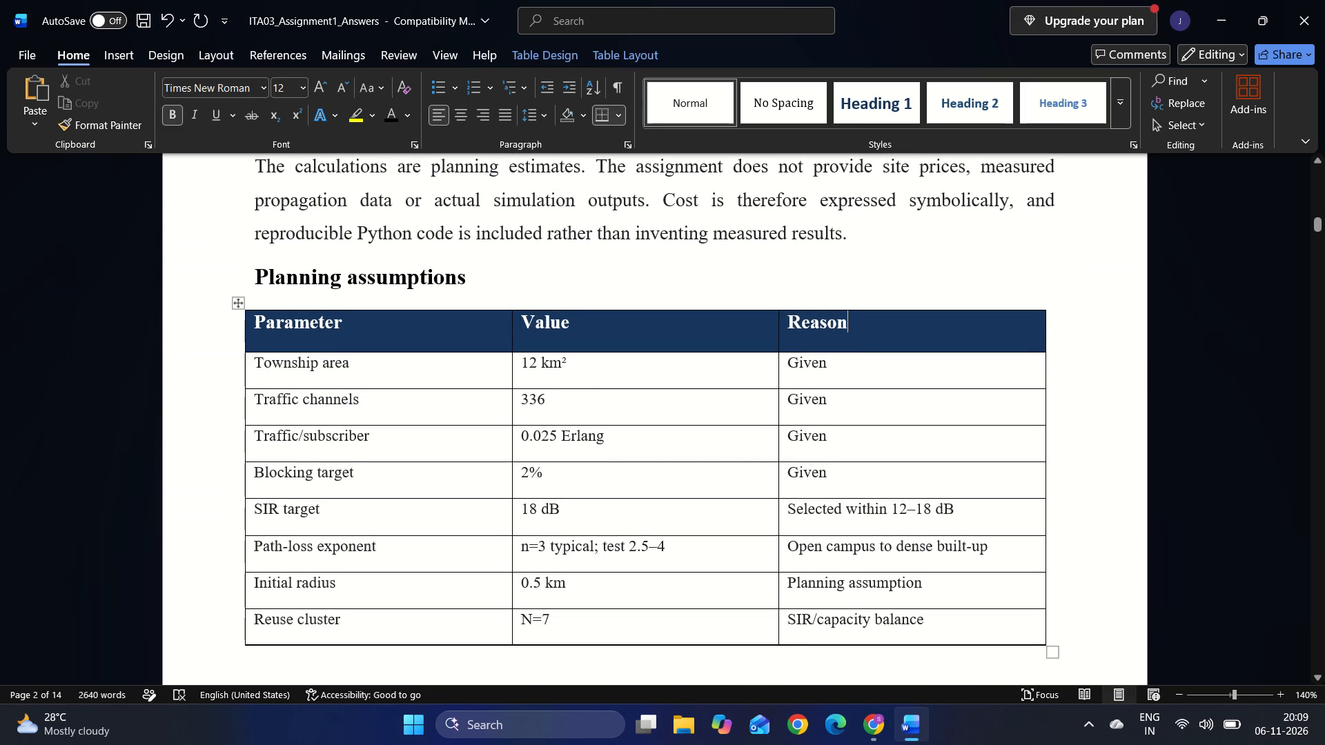
drag(936, 345, 418, 318)
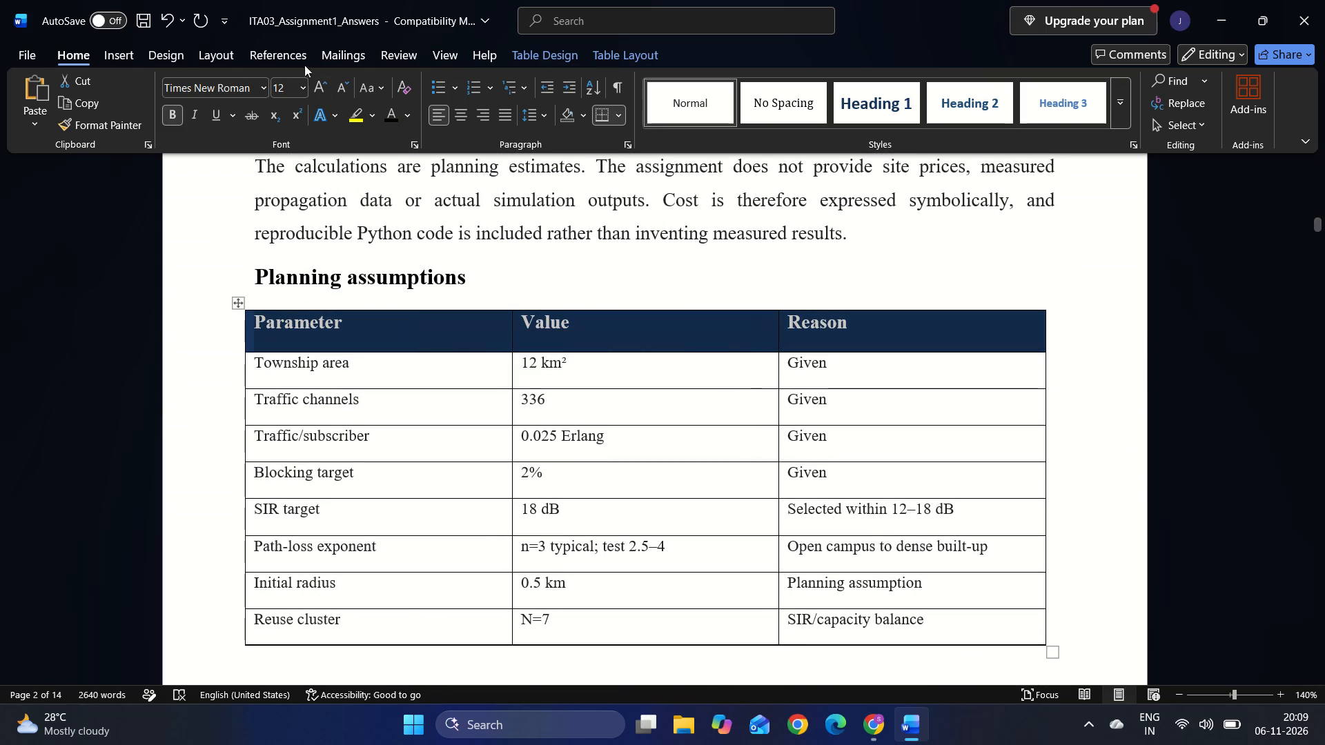
click(178, 57)
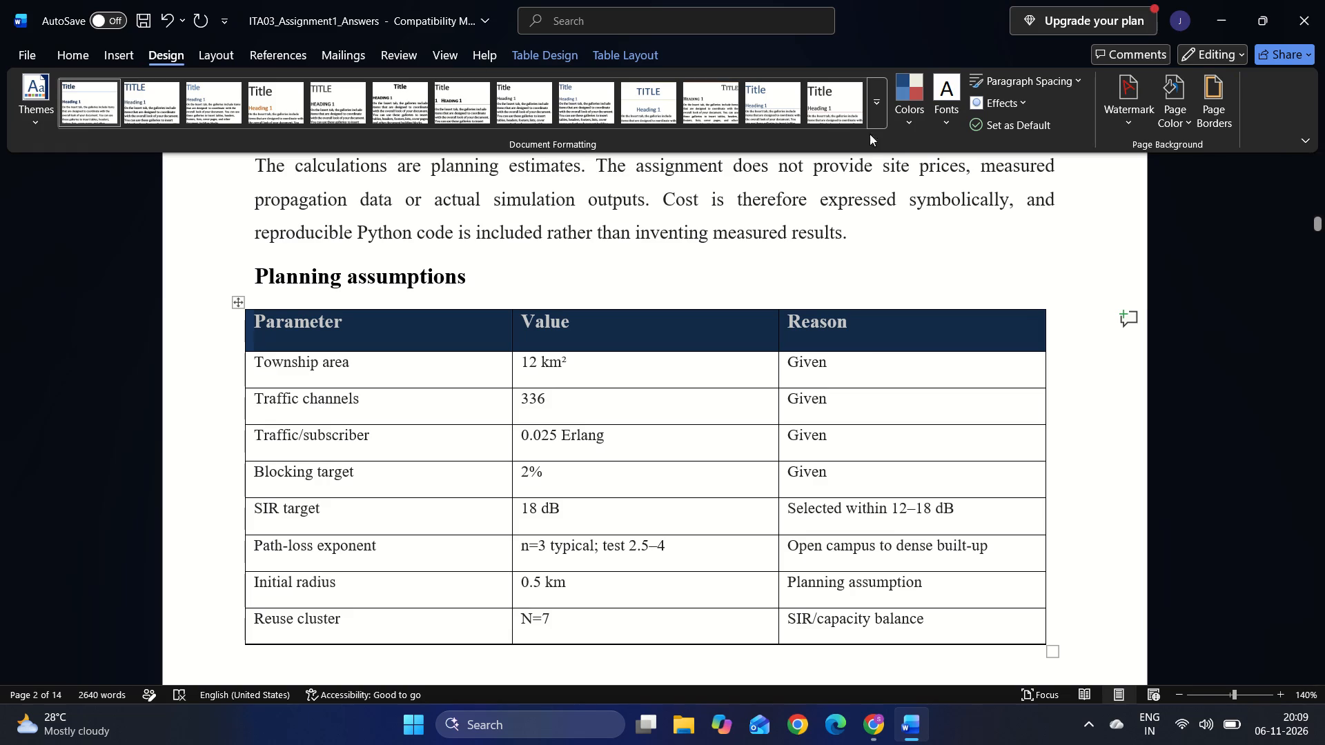
click(526, 54)
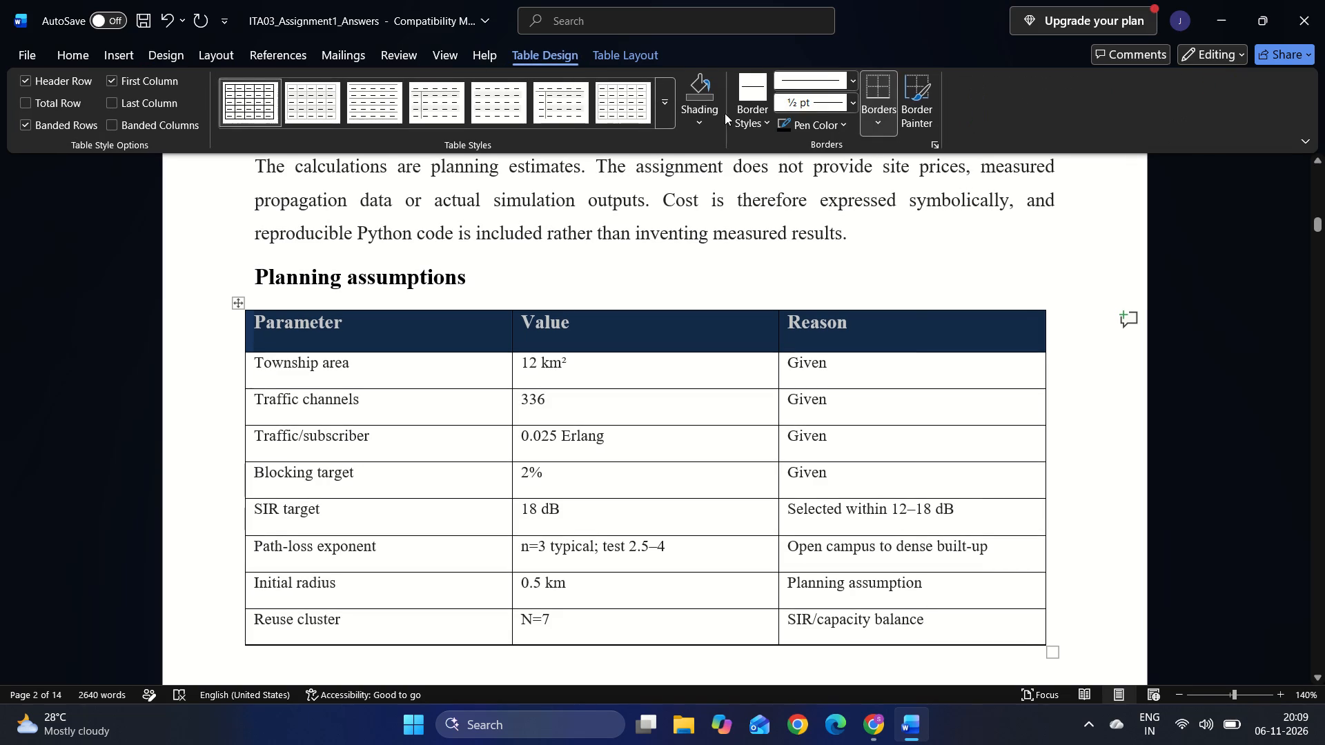
click(692, 123)
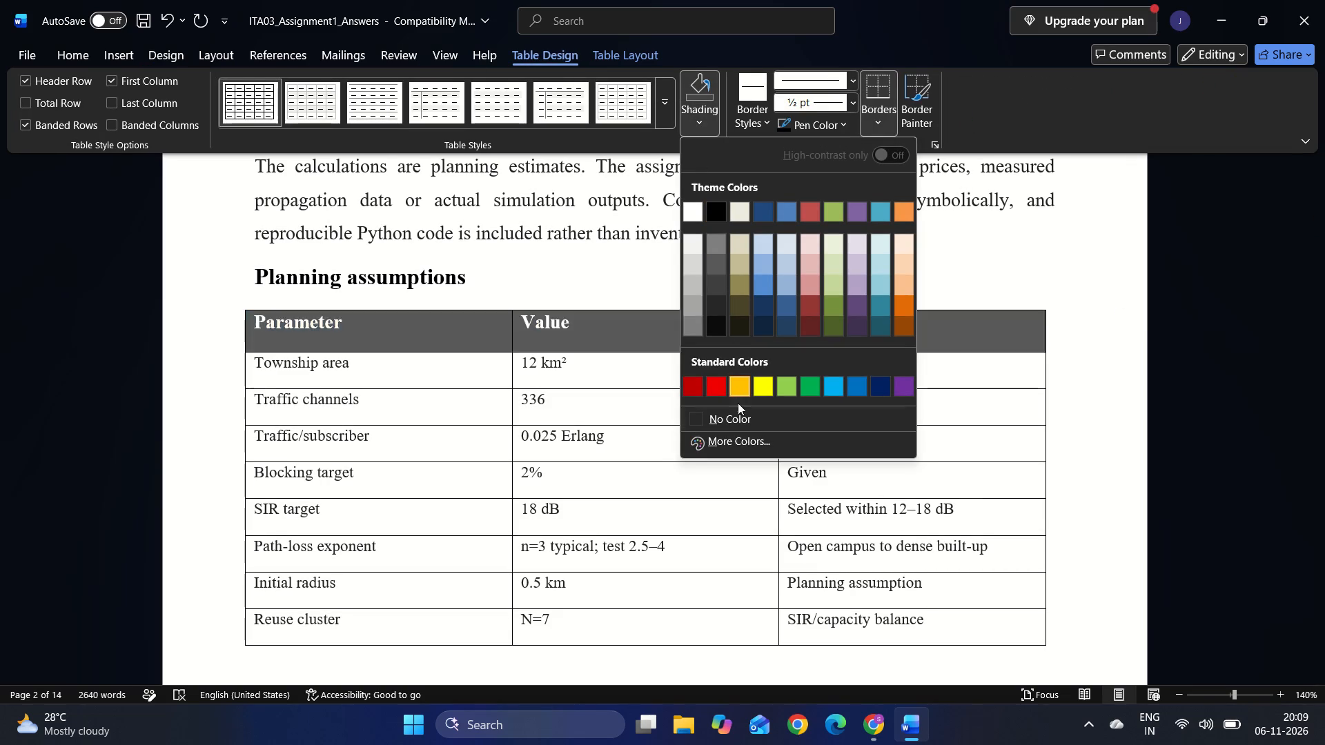
click(748, 412)
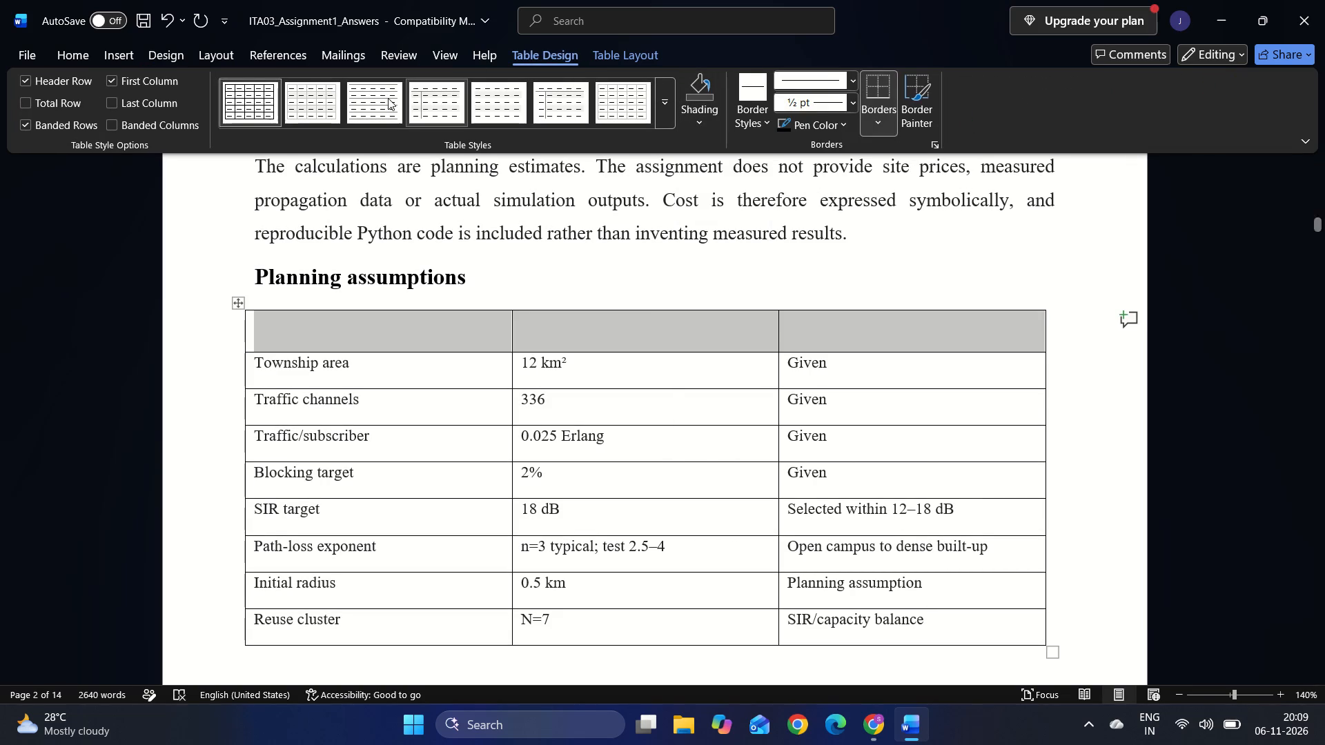
click(78, 50)
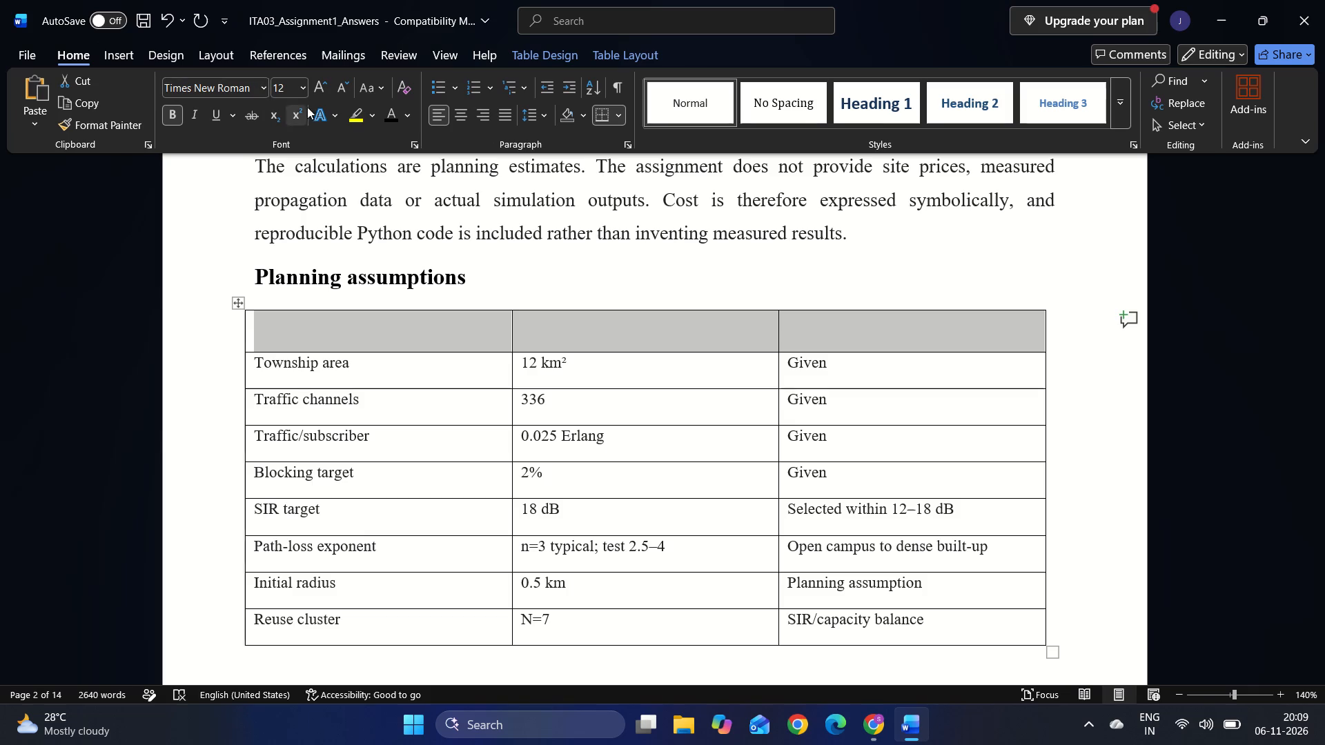
click(390, 112)
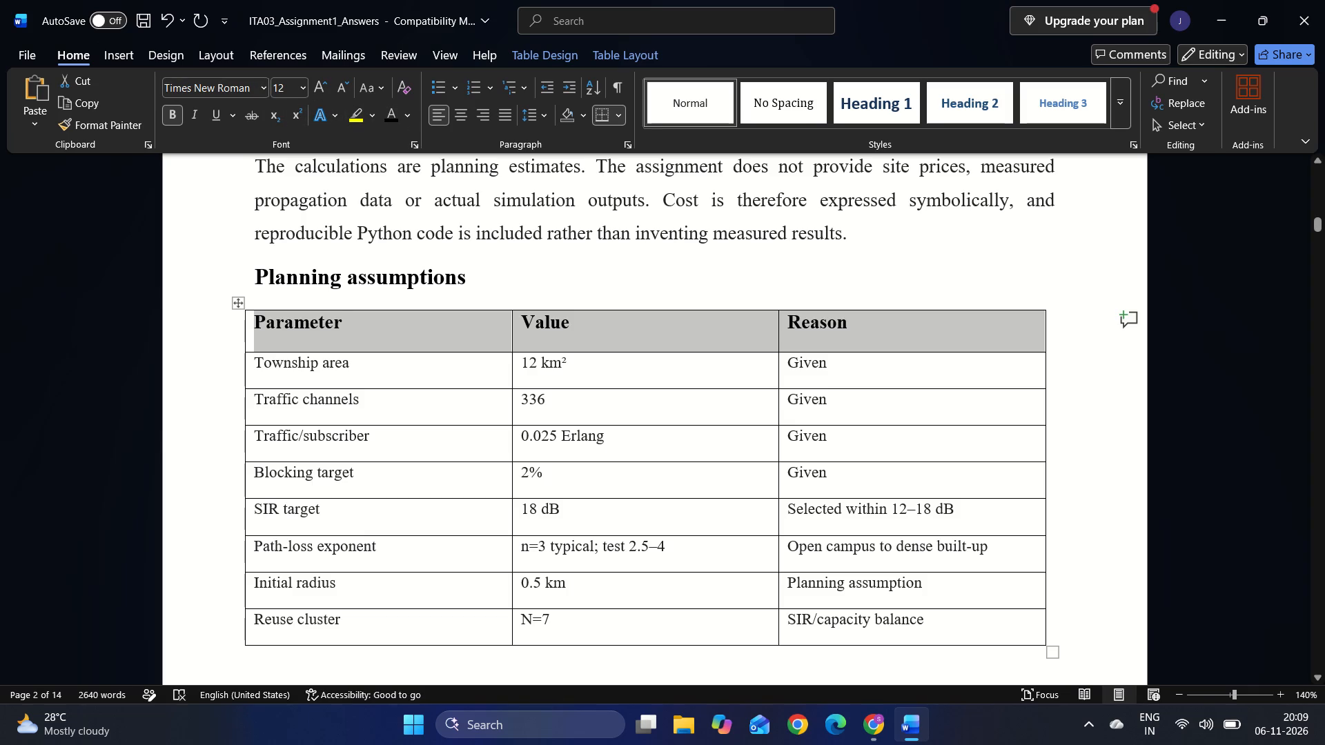
click(750, 448)
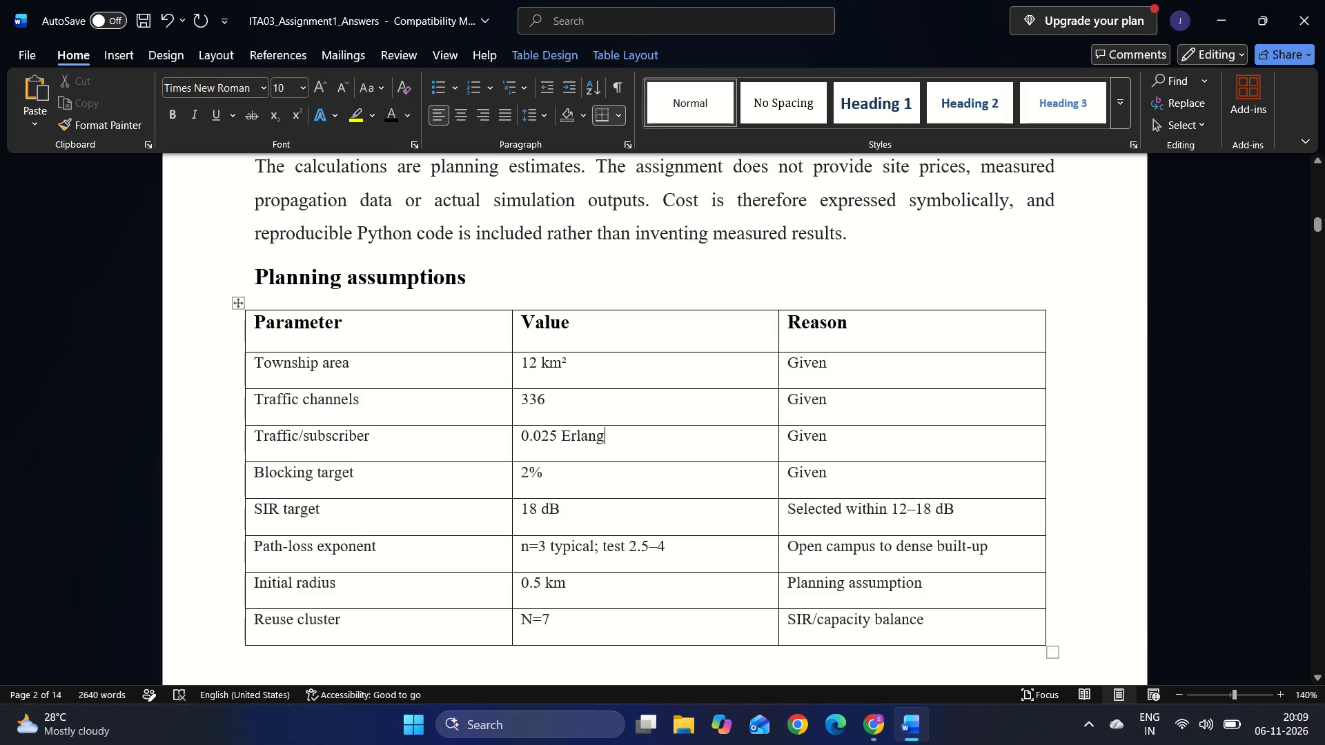
Set the font size of all Planning assumptions table rows below the header to 11.
drag(951, 621, 925, 621)
drag(925, 621, 301, 375)
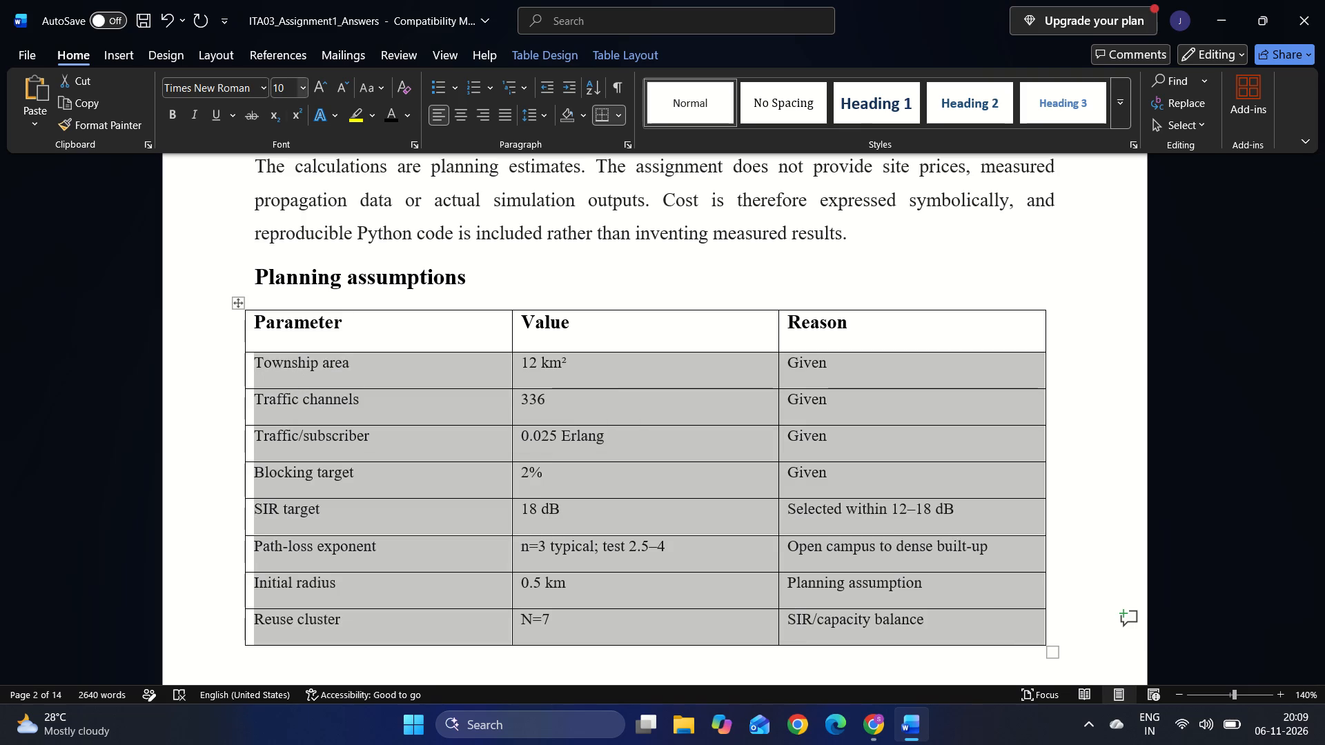
click(289, 88)
text(11)
key(Return)
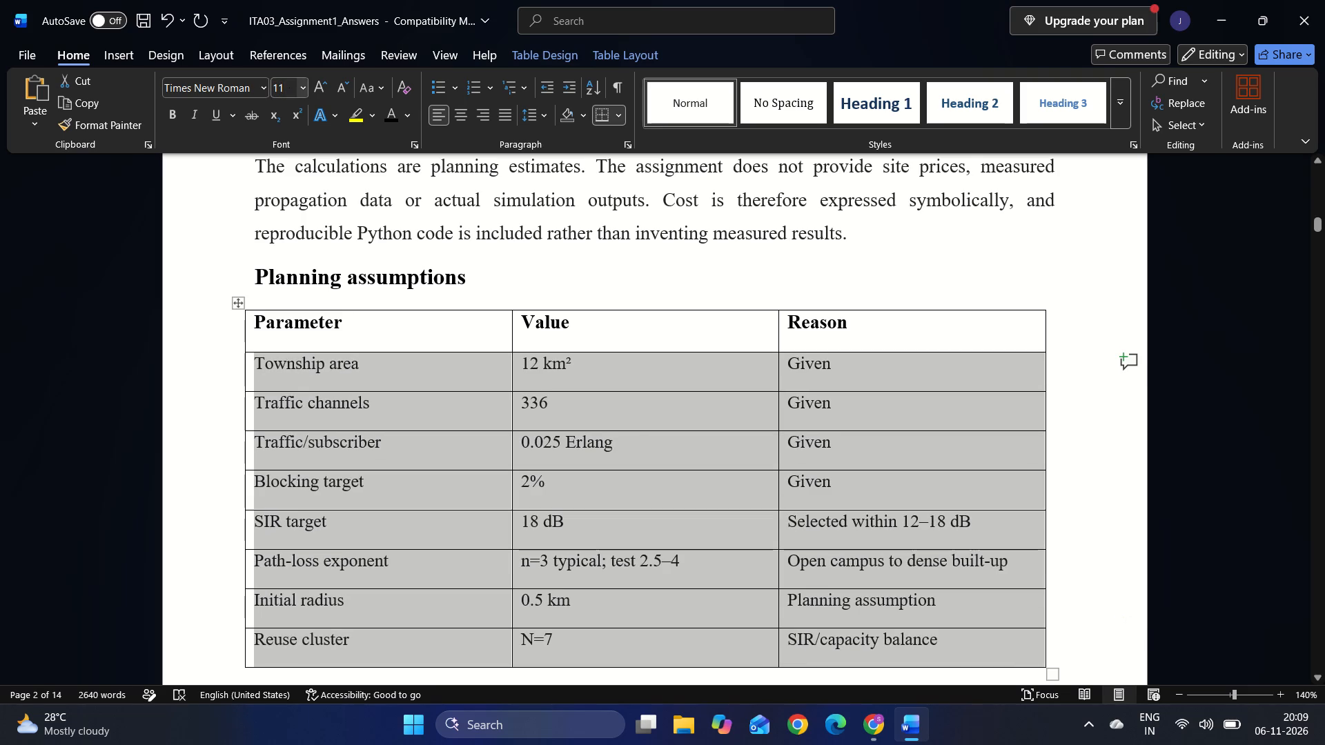
Set the Traffic forecast table's header row shading to No Color and make its header text black.
scroll(545, 430, down, 2)
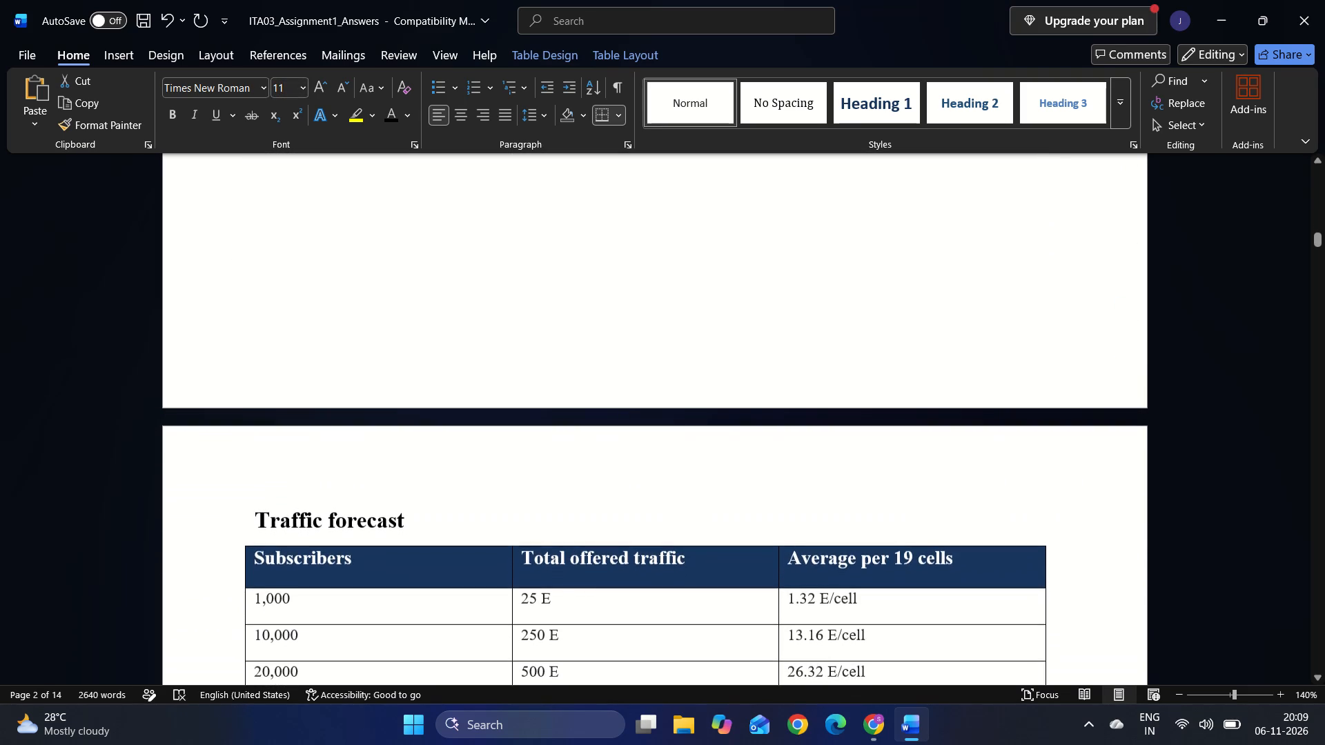
scroll(458, 488, down, 1)
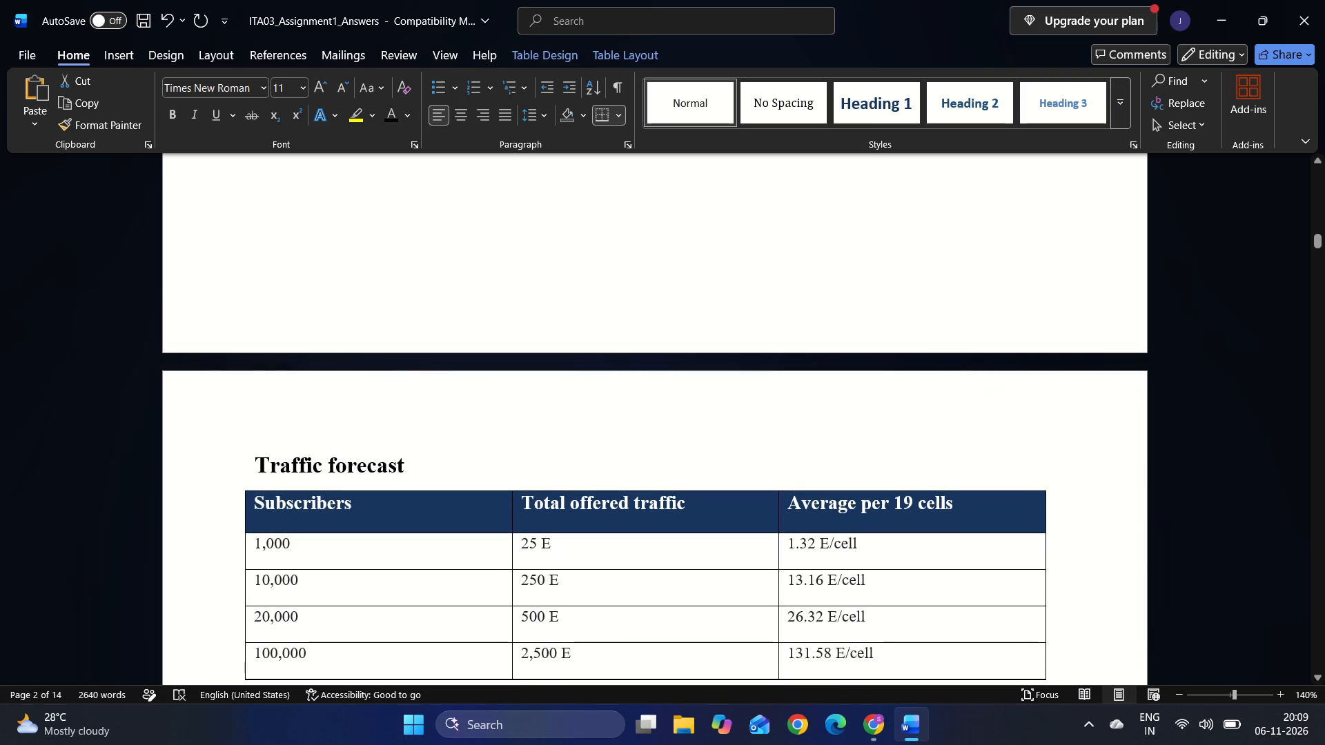
click(473, 515)
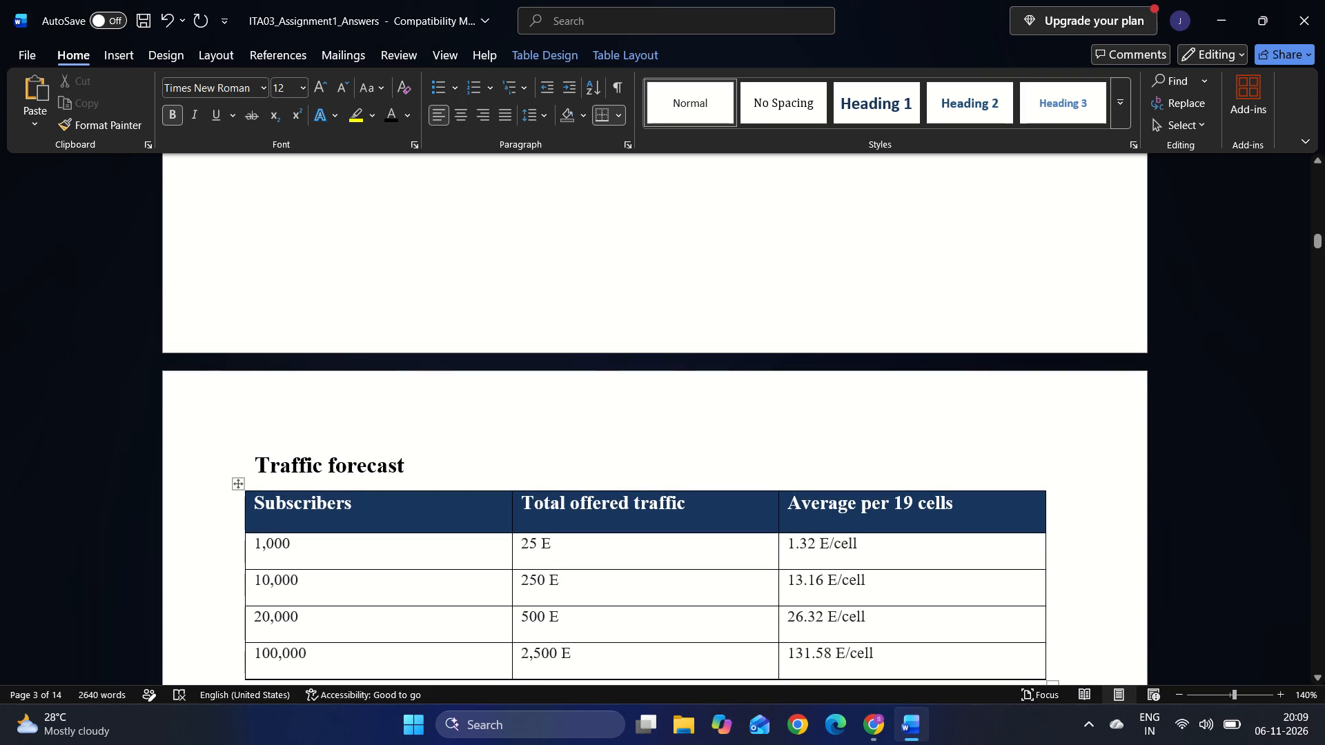
click(252, 499)
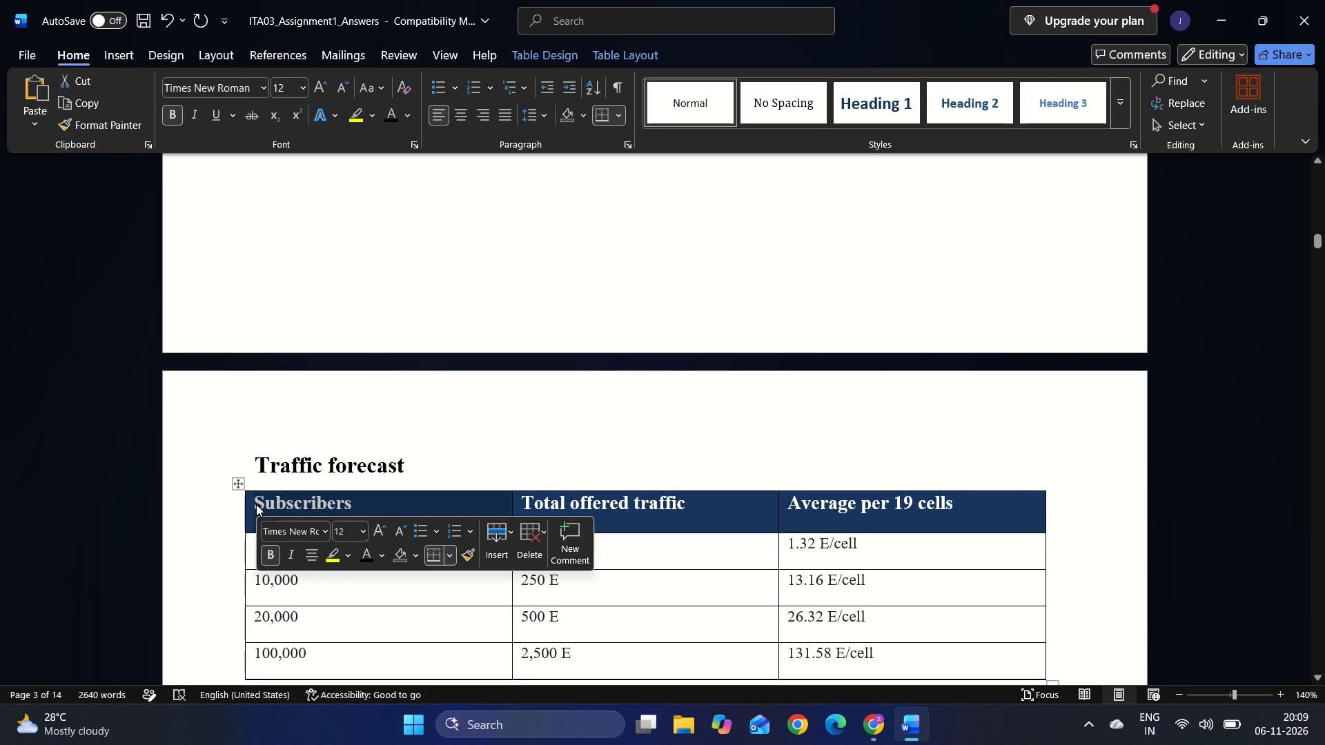
click(979, 514)
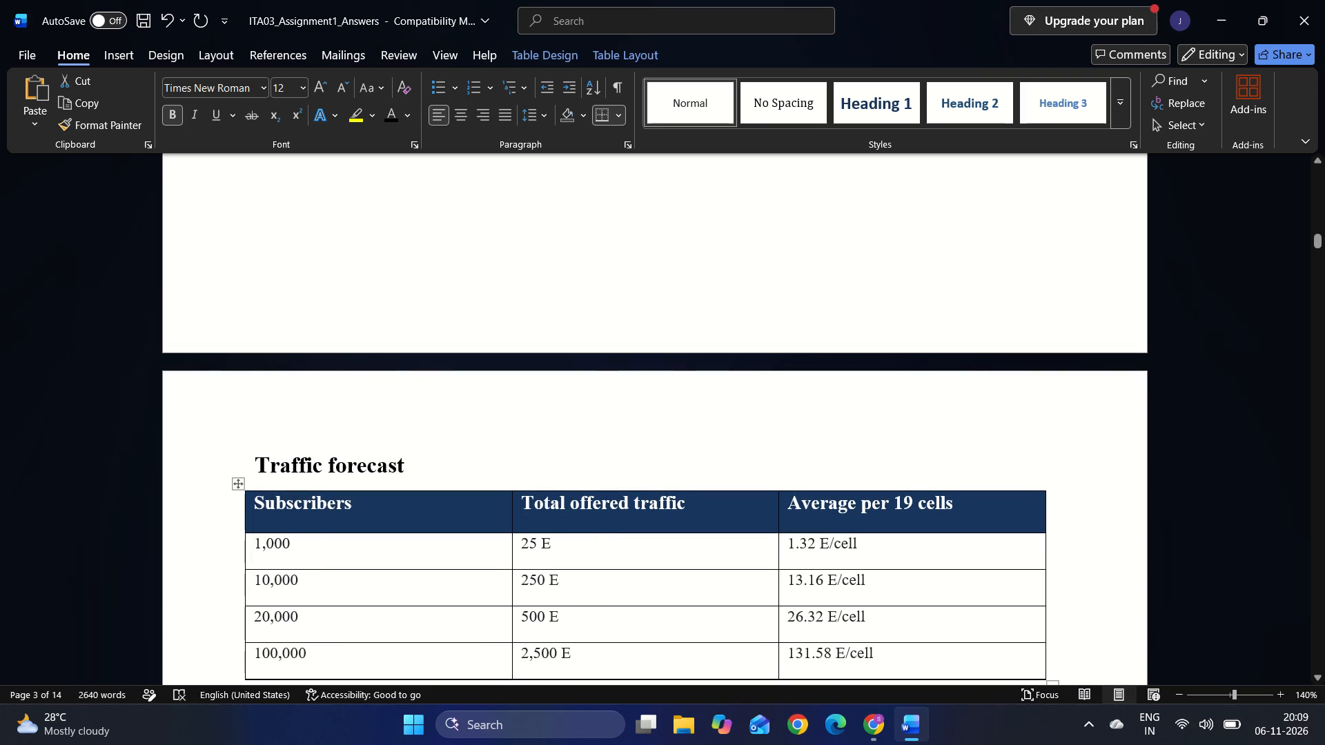
drag(979, 514, 419, 506)
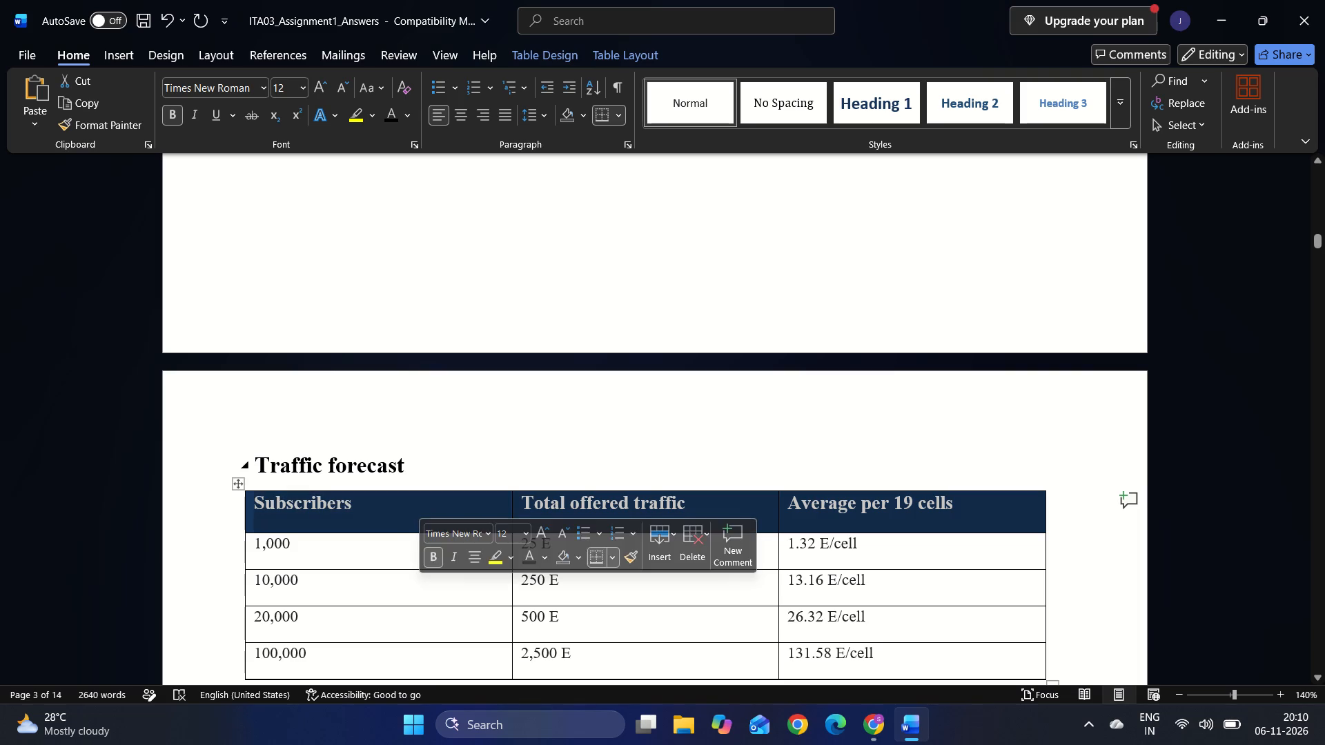
click(293, 92)
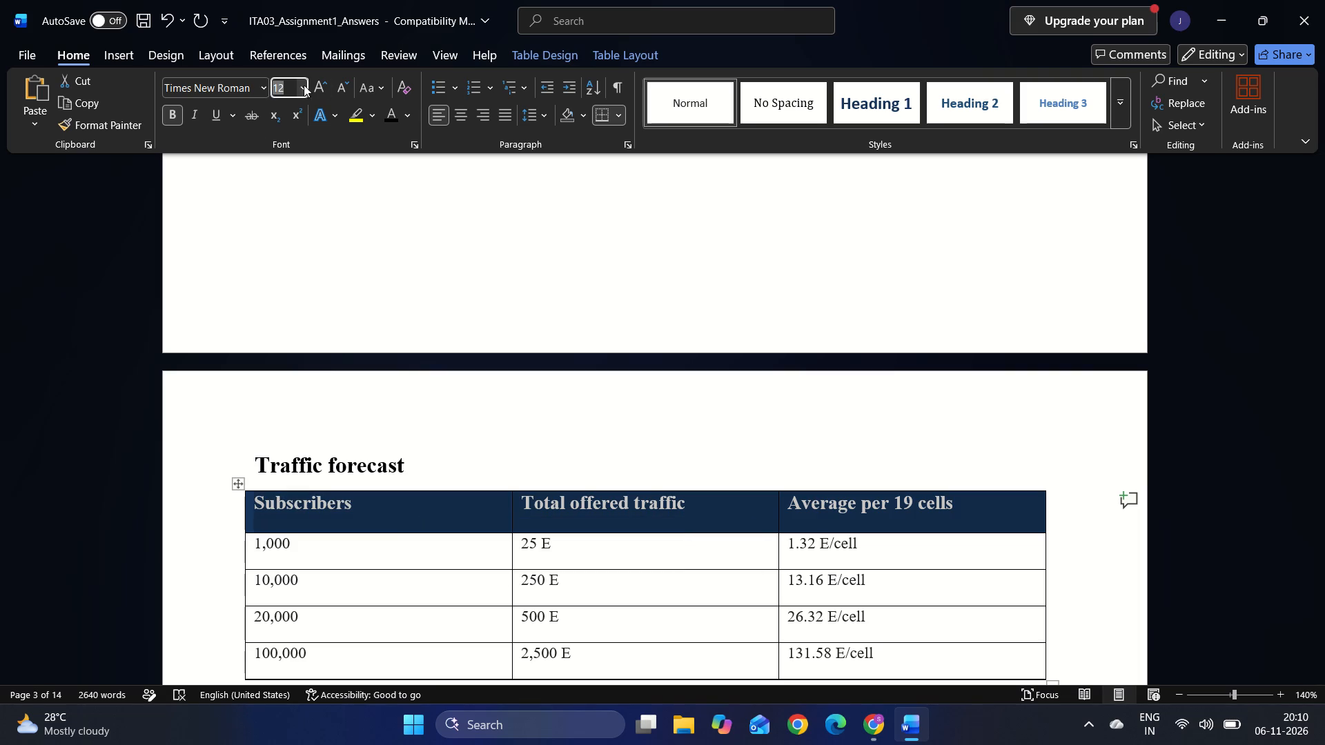
click(125, 52)
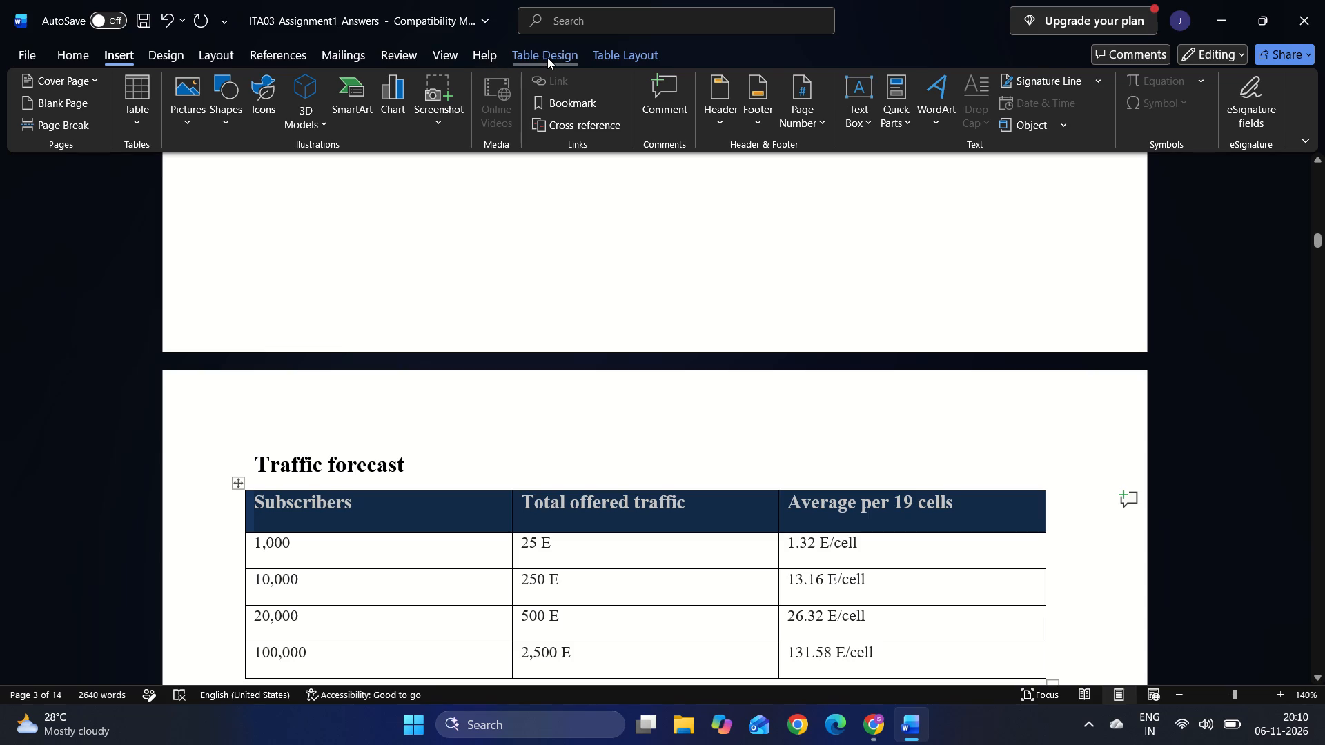
click(547, 57)
click(702, 130)
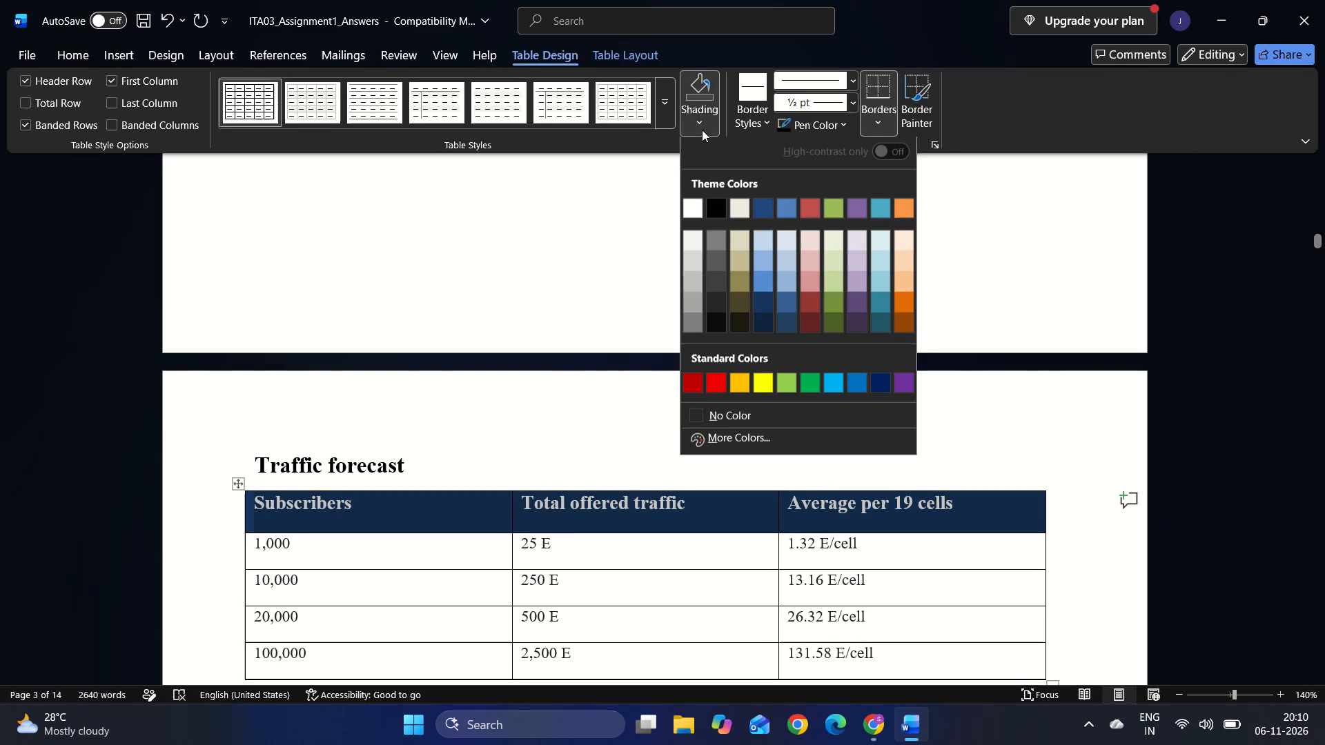
click(743, 414)
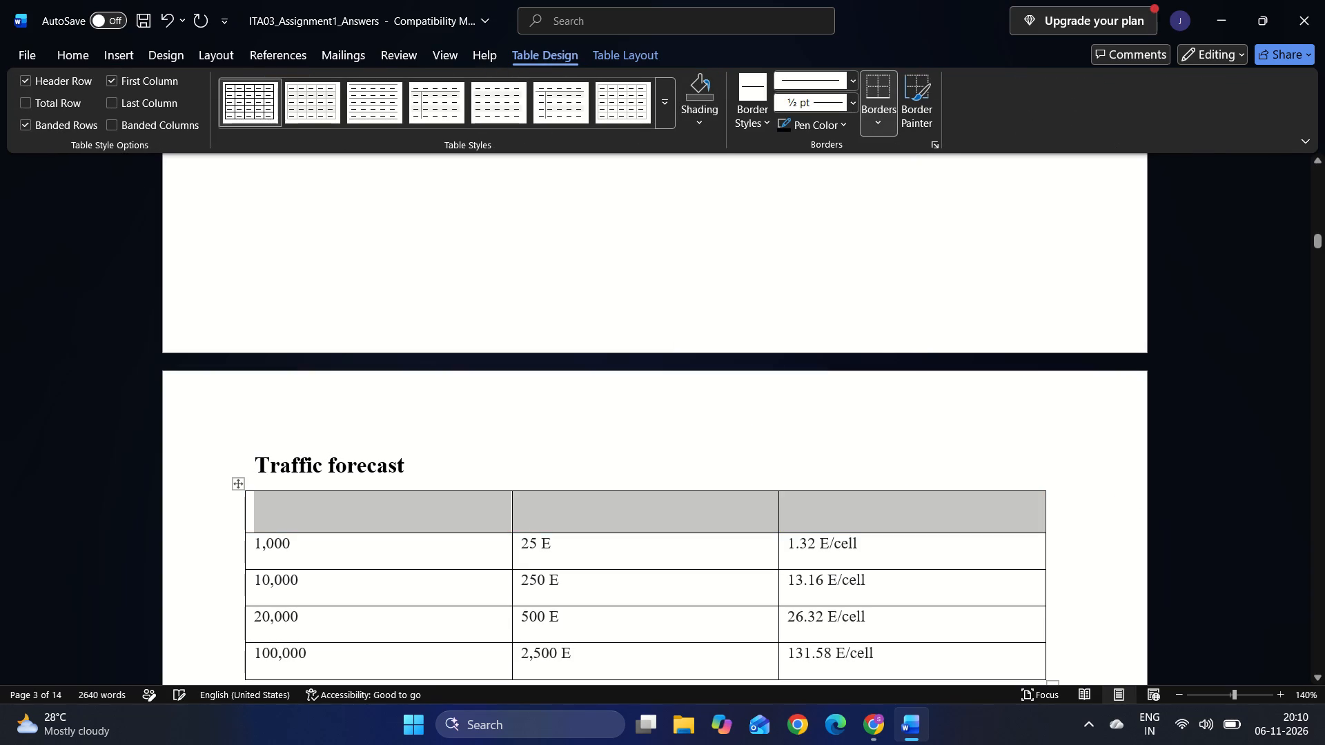
click(79, 55)
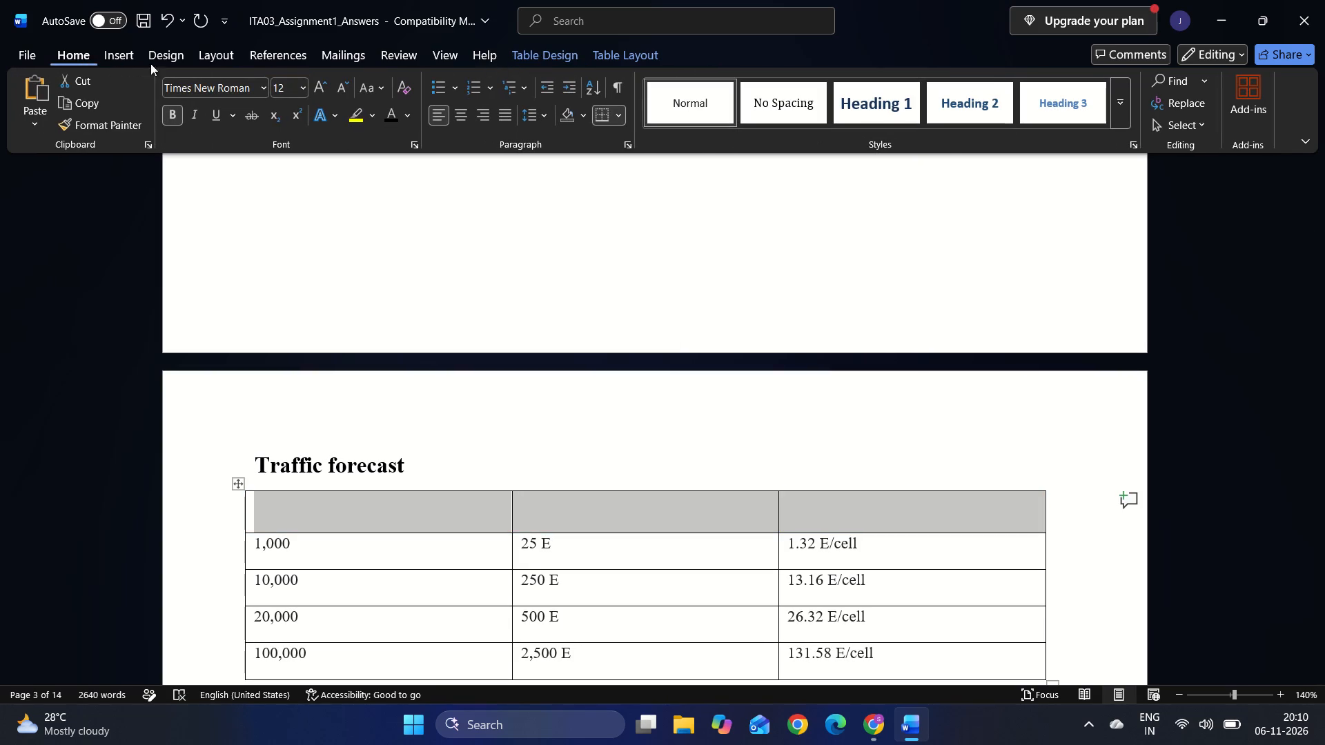
click(389, 119)
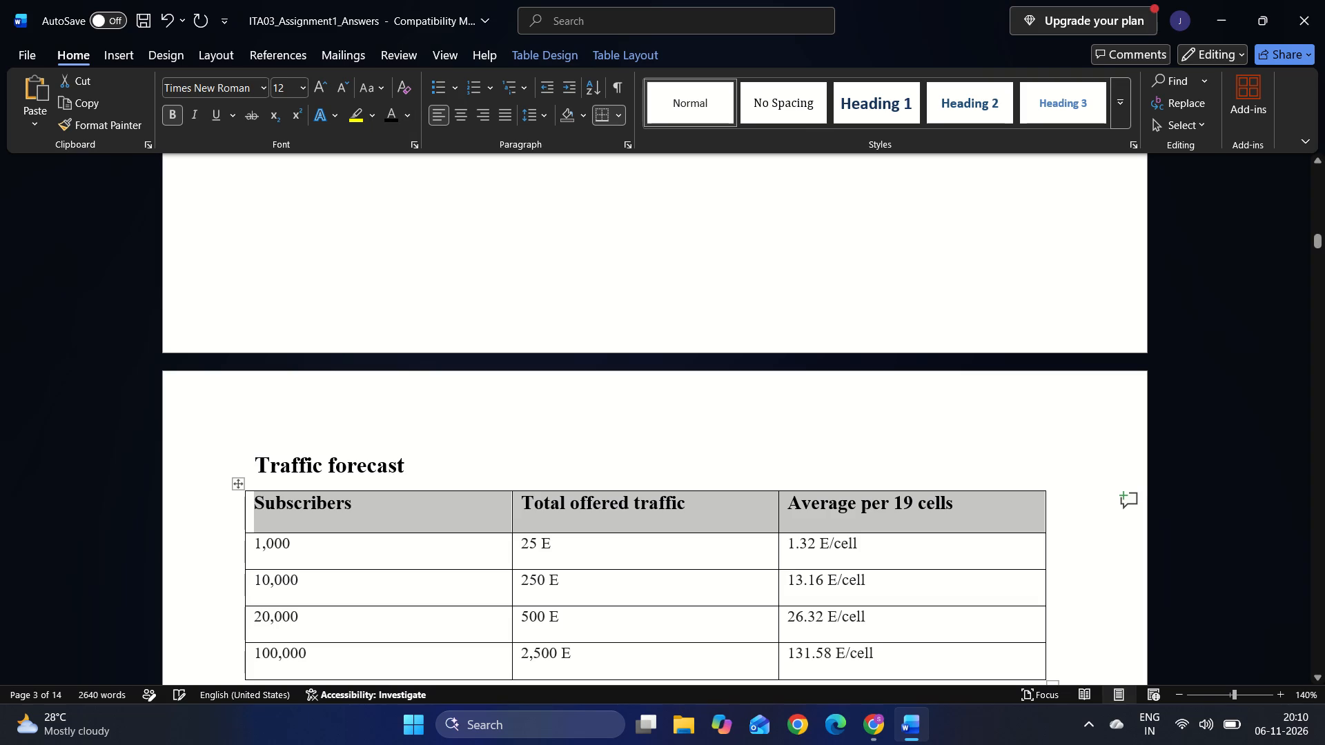
Set the font size of the entire Traffic forecast table, including its header row, to 11.
scroll(719, 453, down, 1)
drag(887, 403, 871, 404)
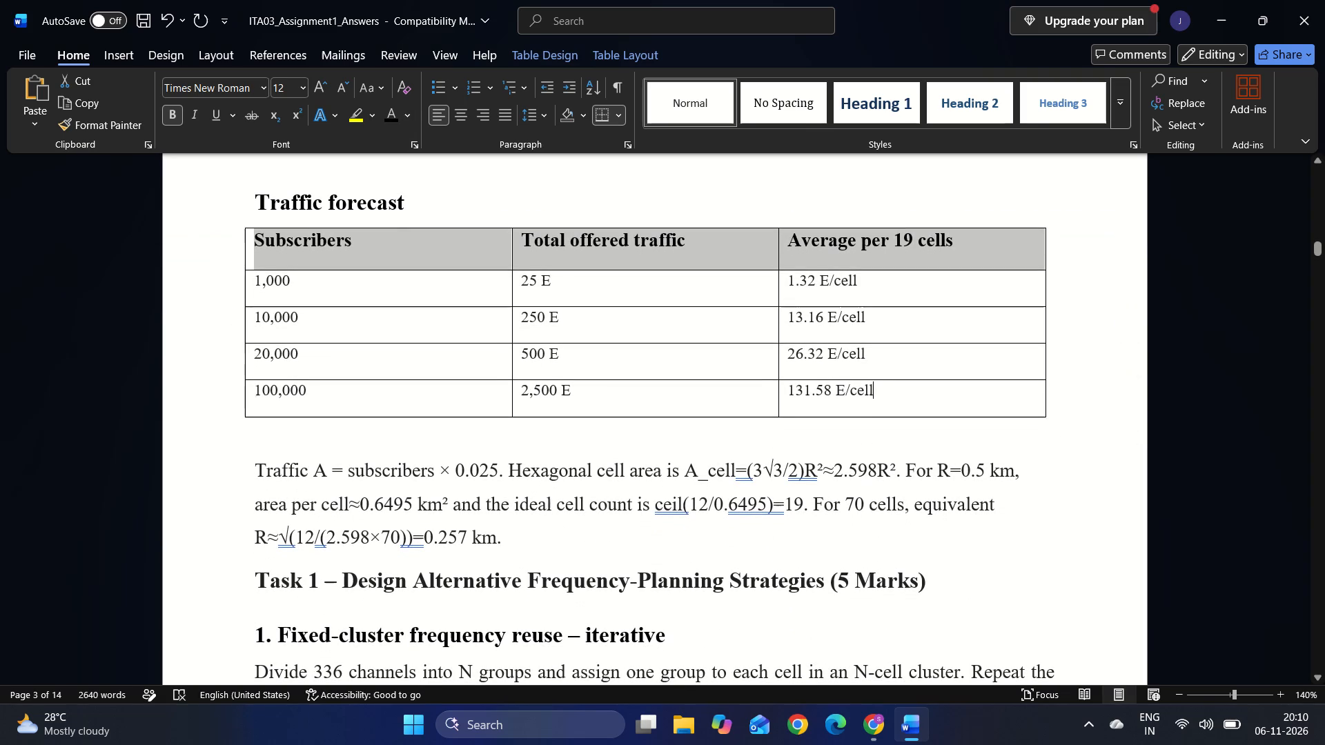
drag(871, 404, 336, 252)
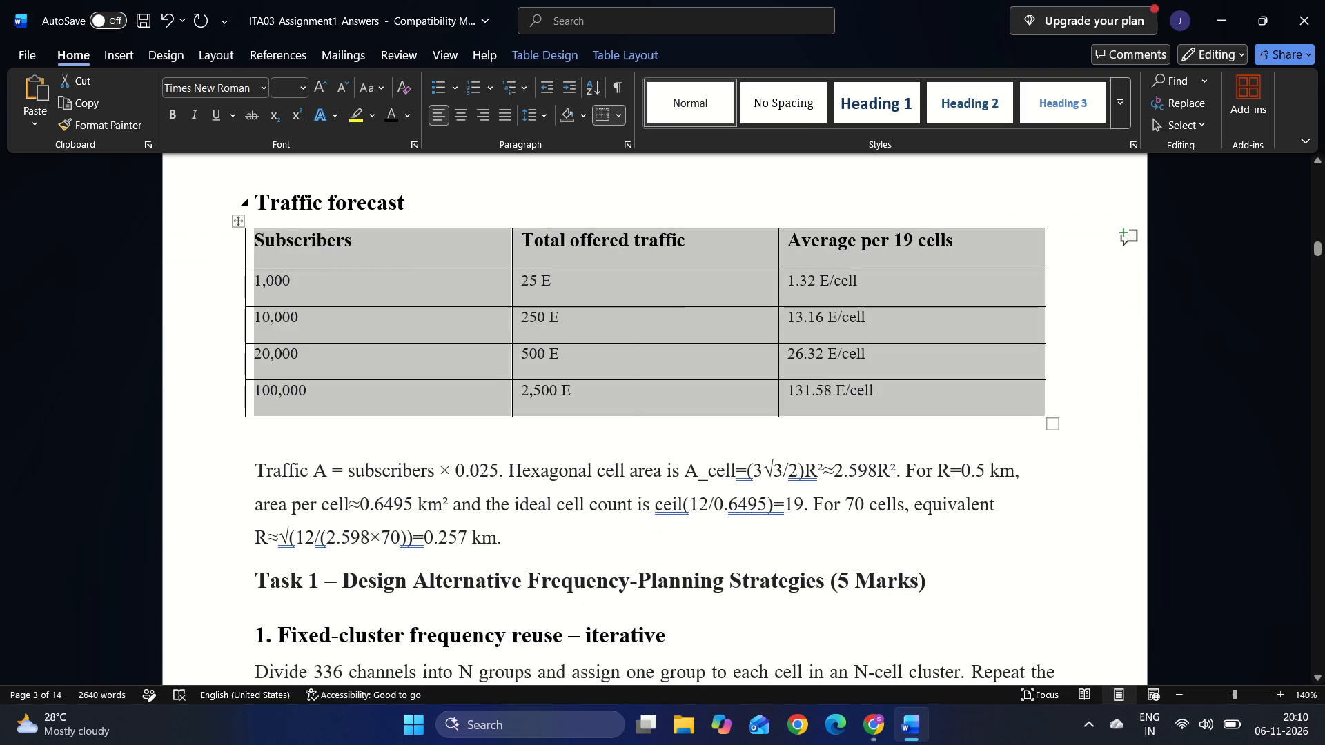
click(288, 89)
text(11)
key(Return)
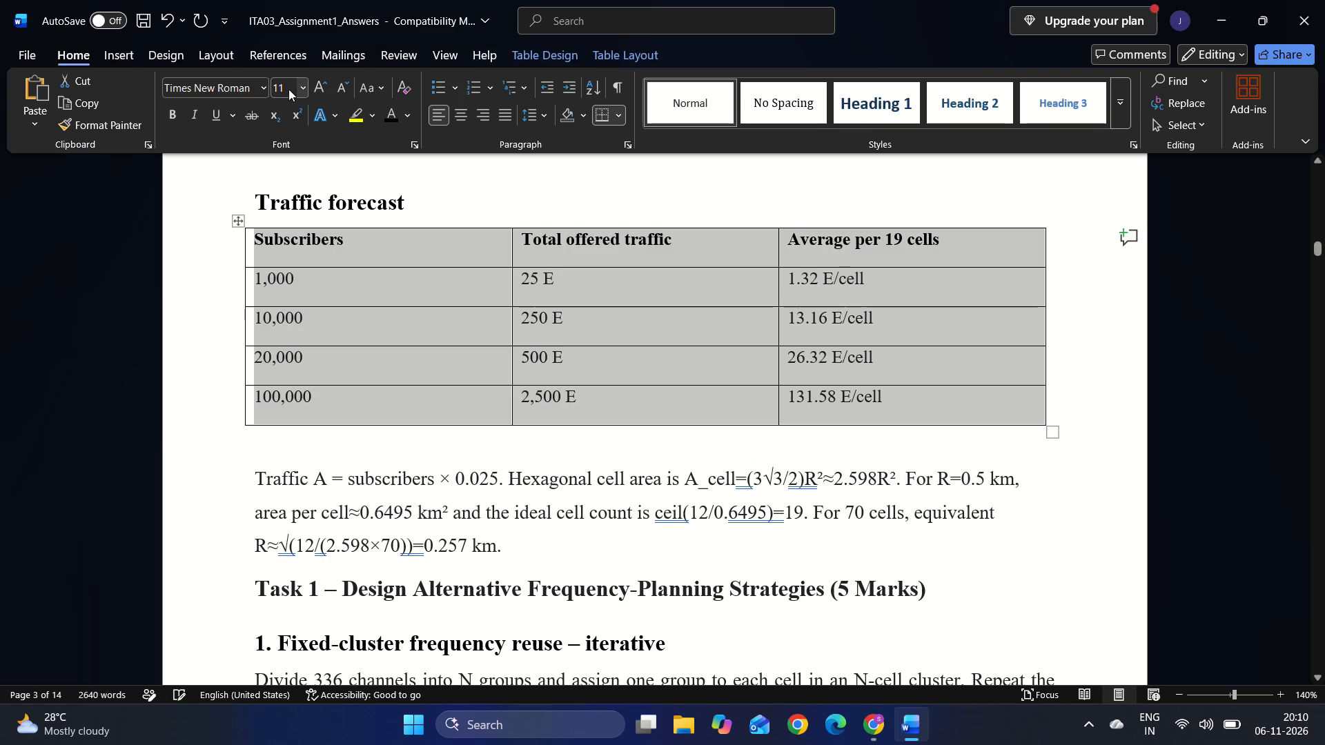
Insert a blank line between the traffic calculation paragraph and the Task 1 heading.
scroll(487, 425, down, 2)
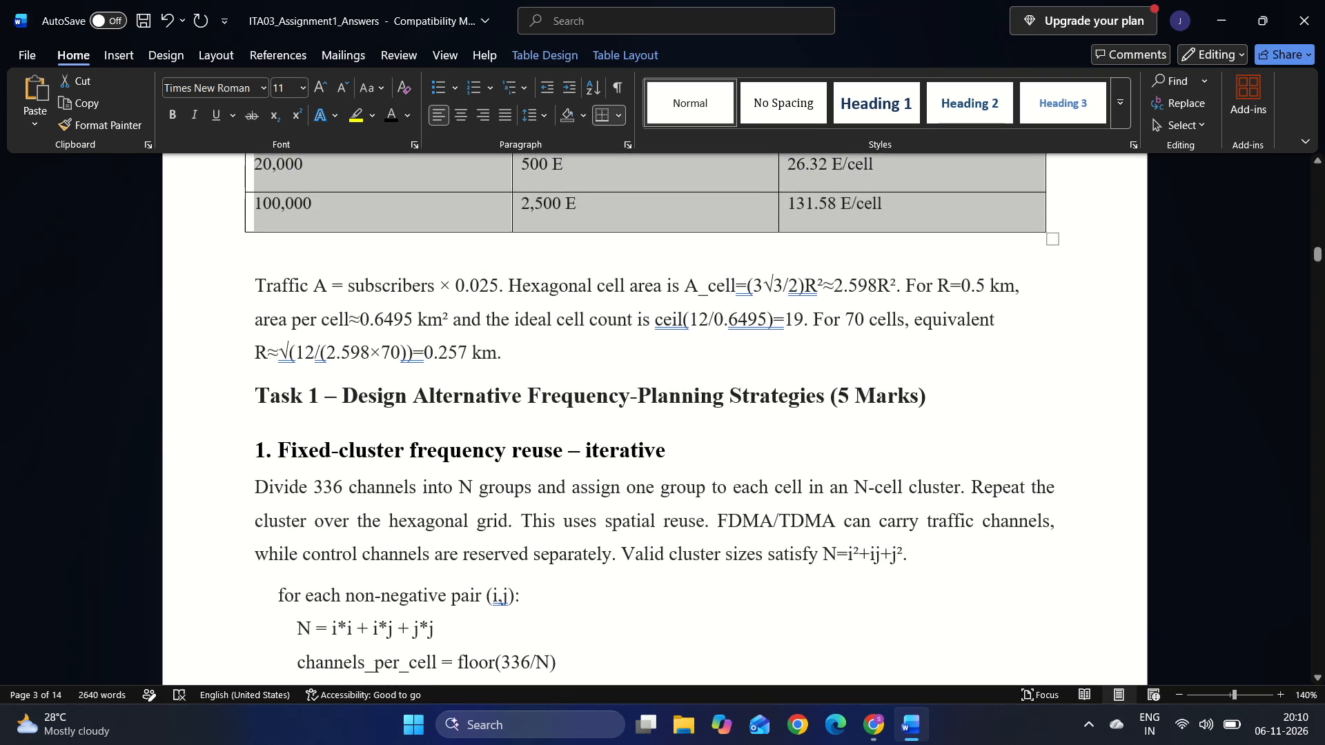
click(511, 366)
key(Return)
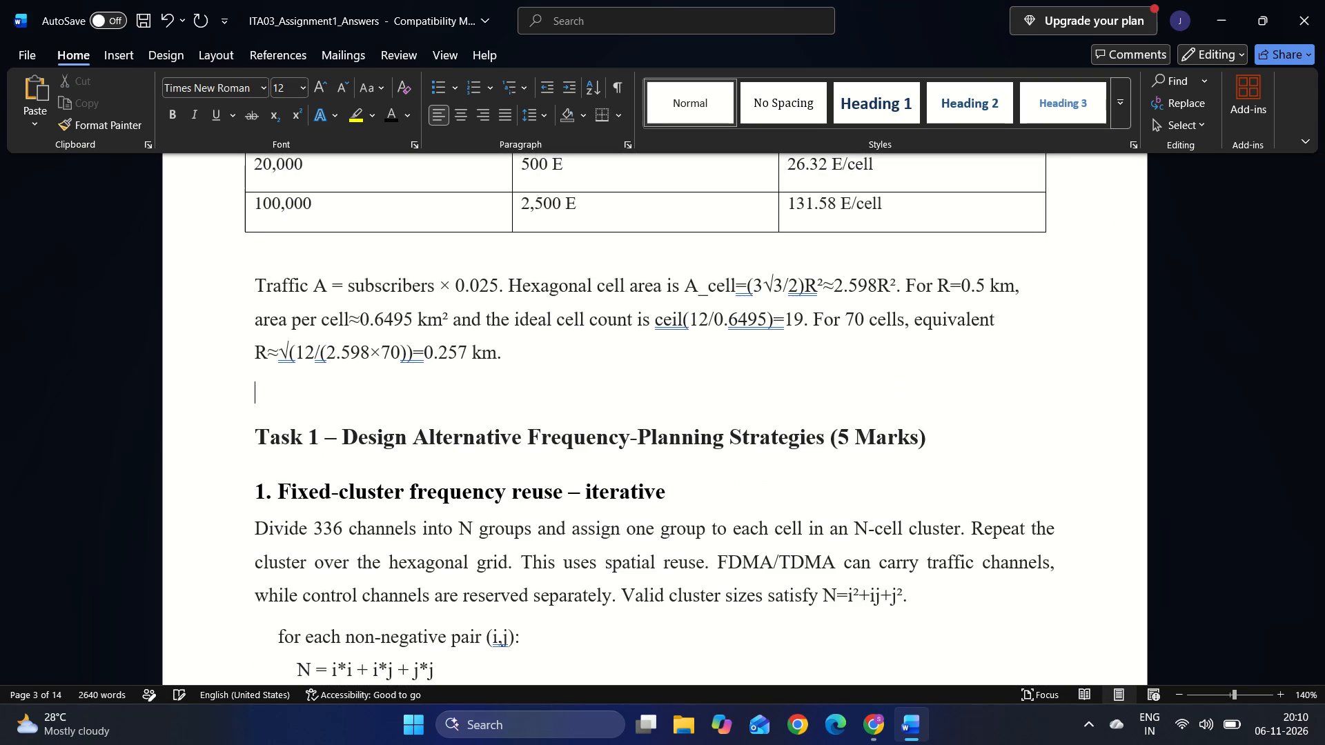
Delete the empty line above the strategy comparison table with the Strategy, Principle, Strength and Limitation columns.
scroll(511, 366, down, 4)
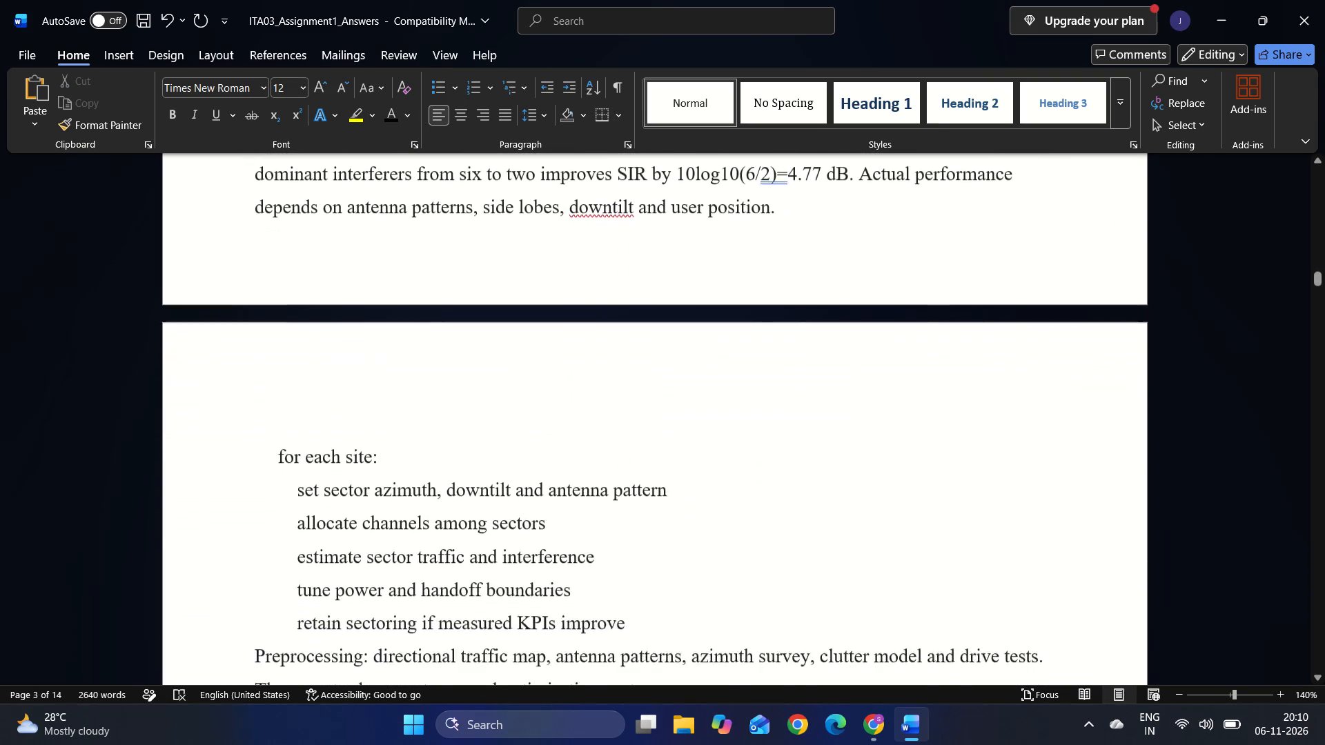
scroll(511, 366, down, 4)
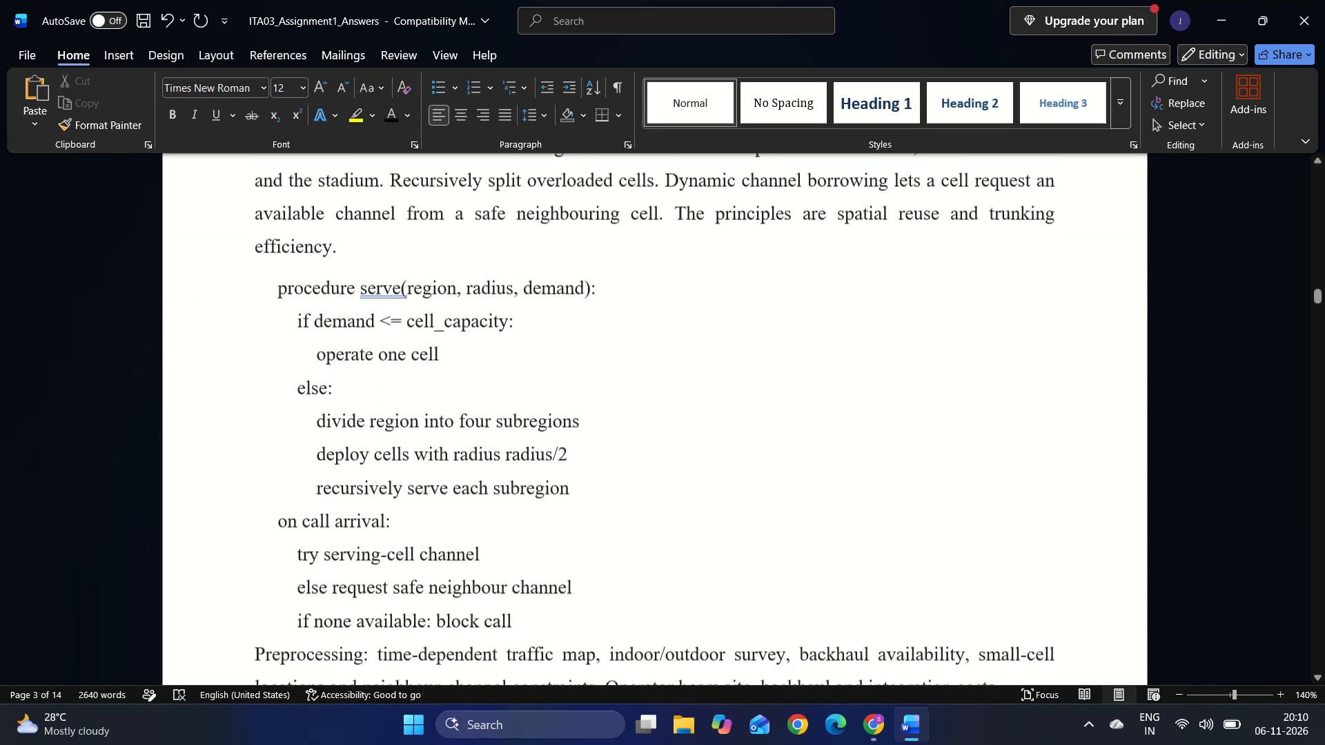
scroll(511, 366, down, 1)
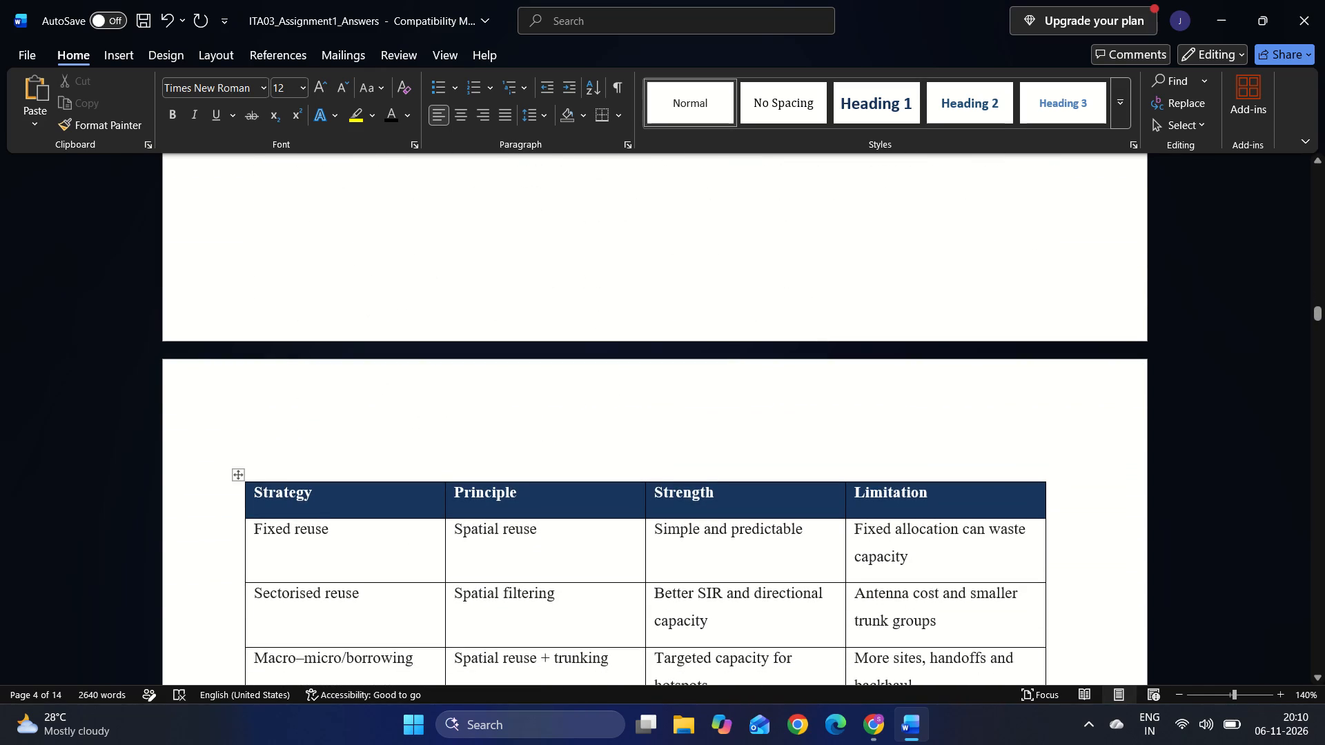
click(524, 470)
key(BackSpace)
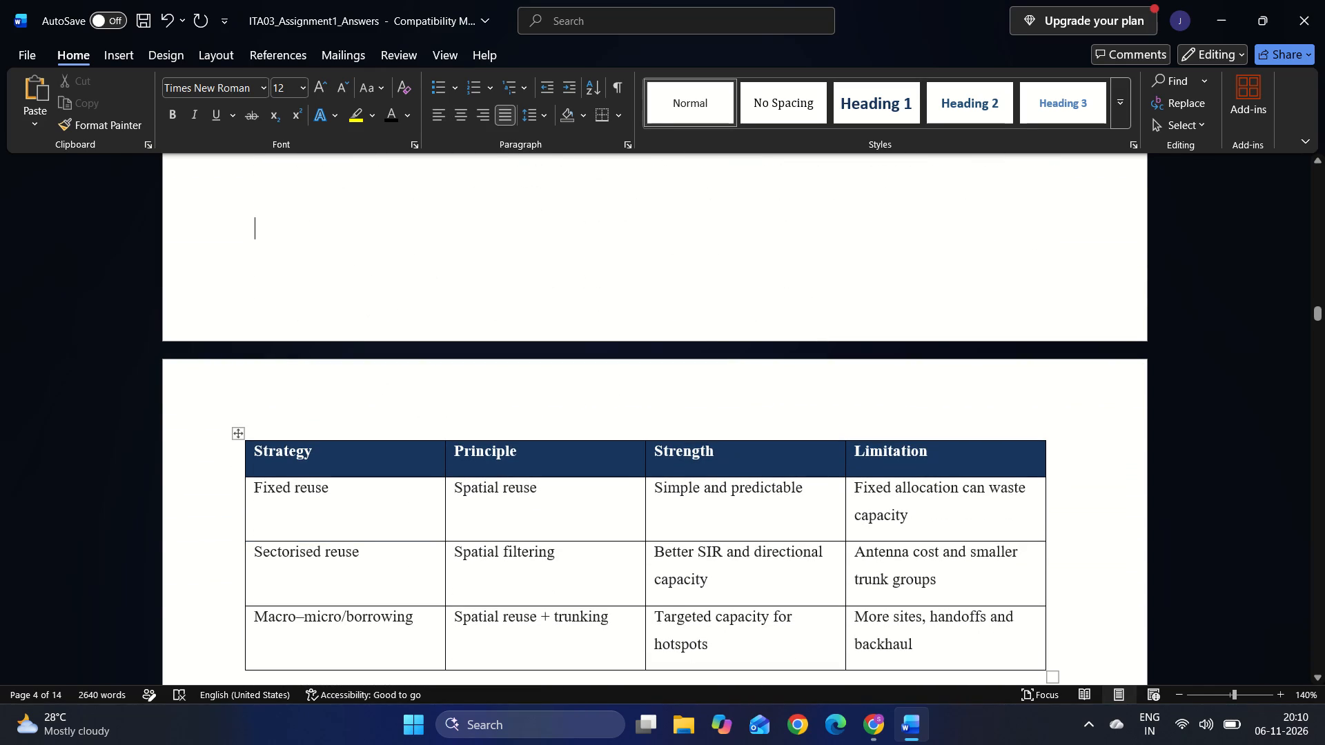
Set the strategy comparison table's header row shading to No Color and make its header text black.
drag(947, 462, 352, 445)
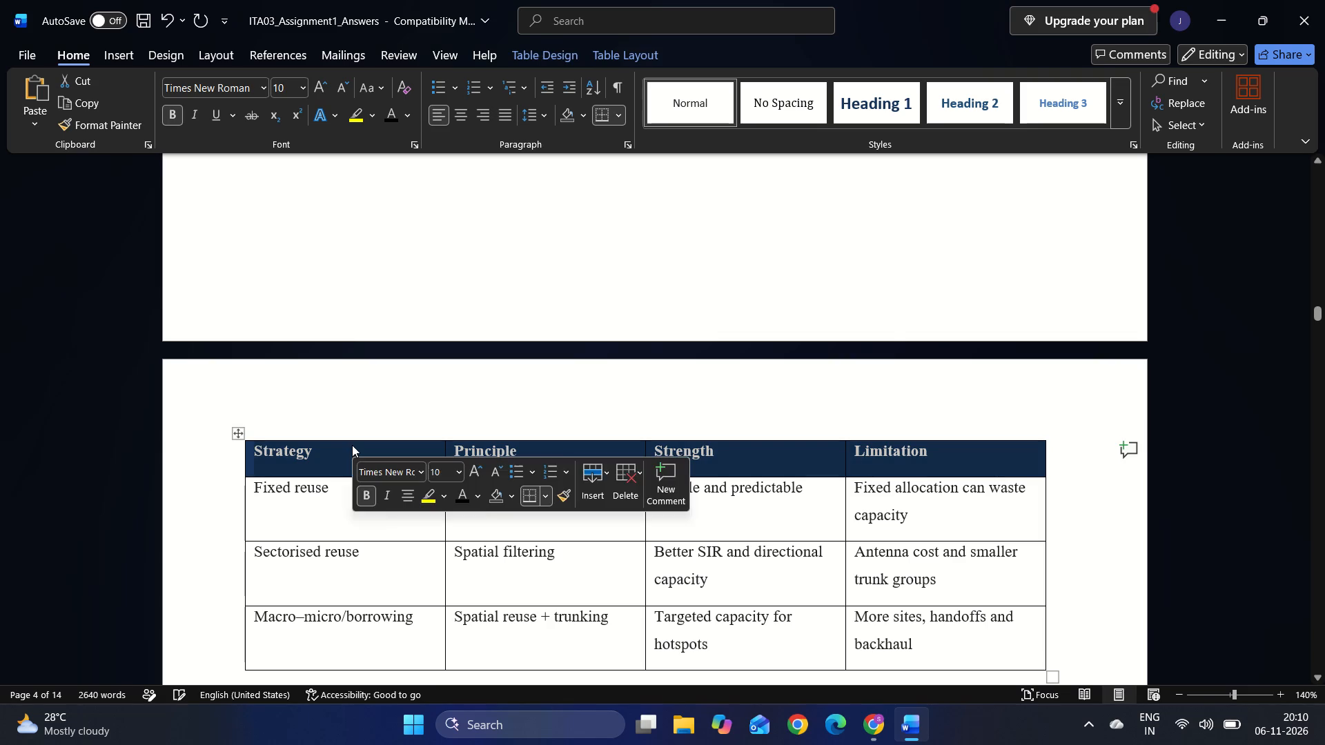
click(535, 56)
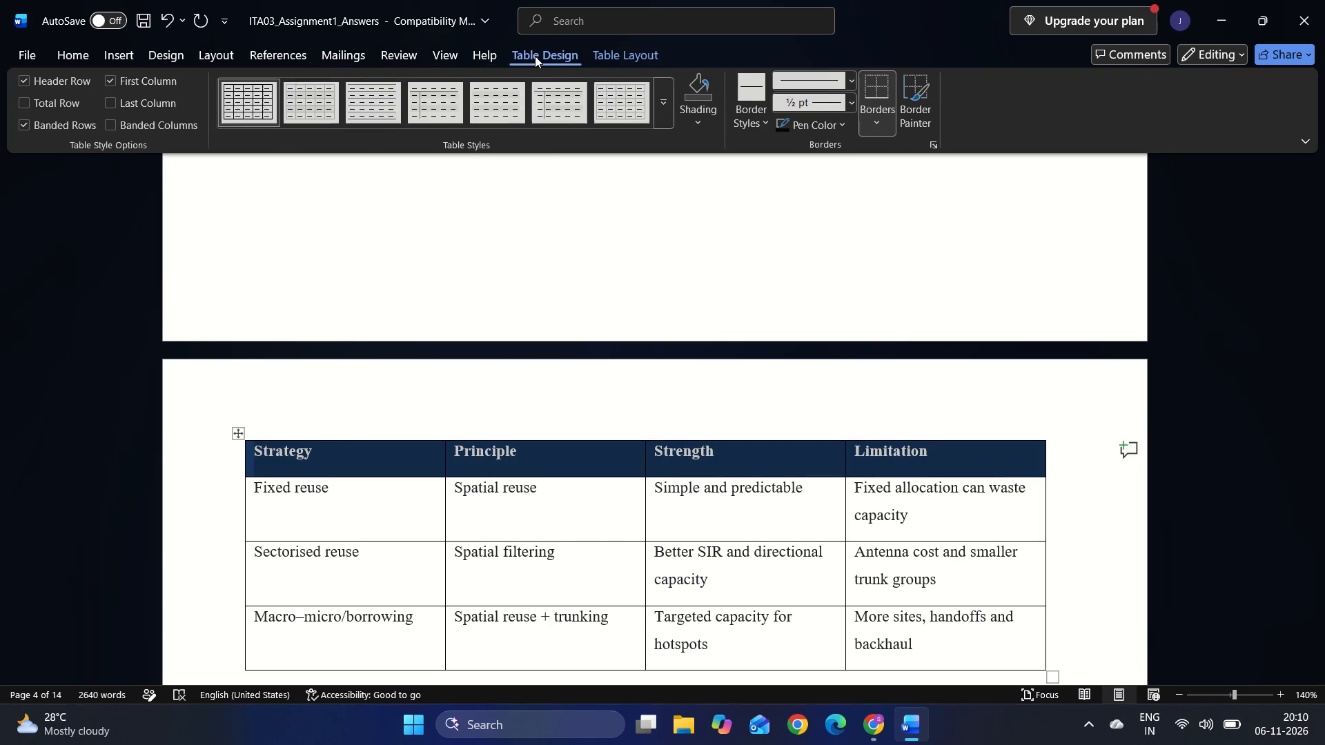
click(707, 121)
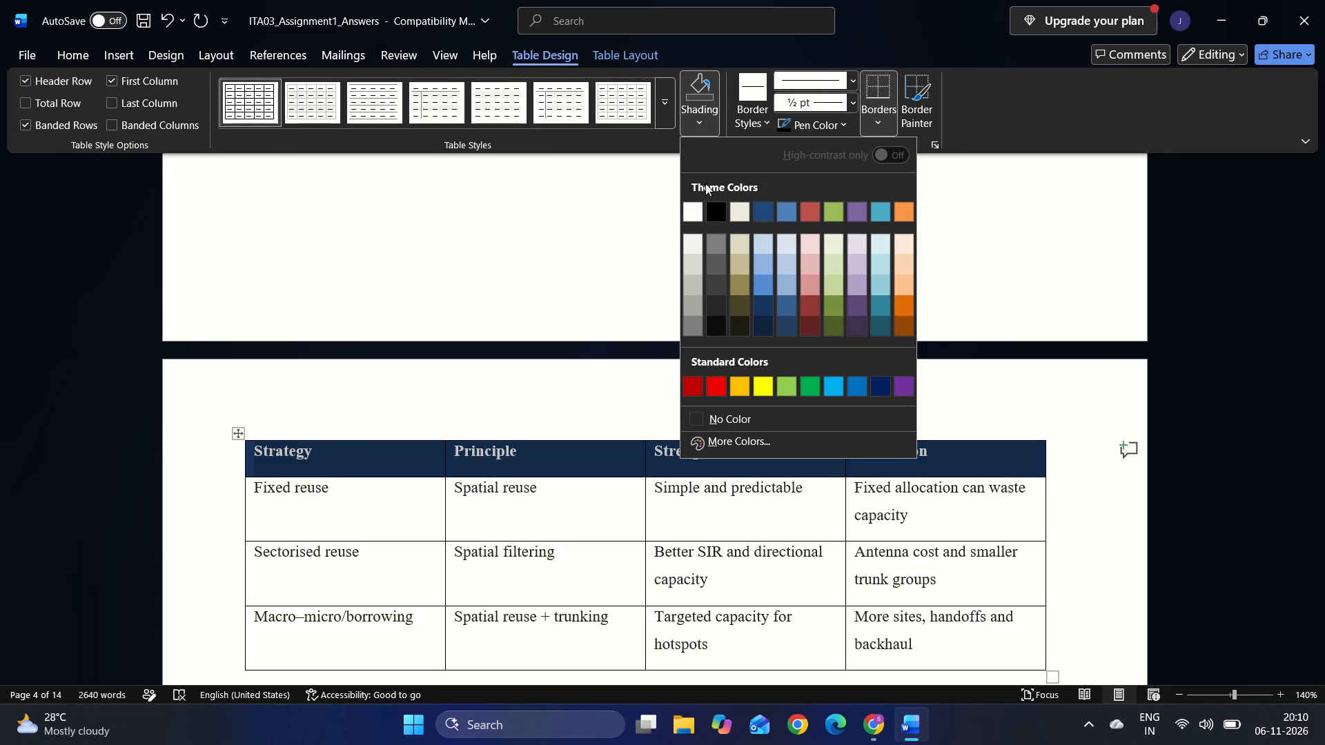
click(736, 416)
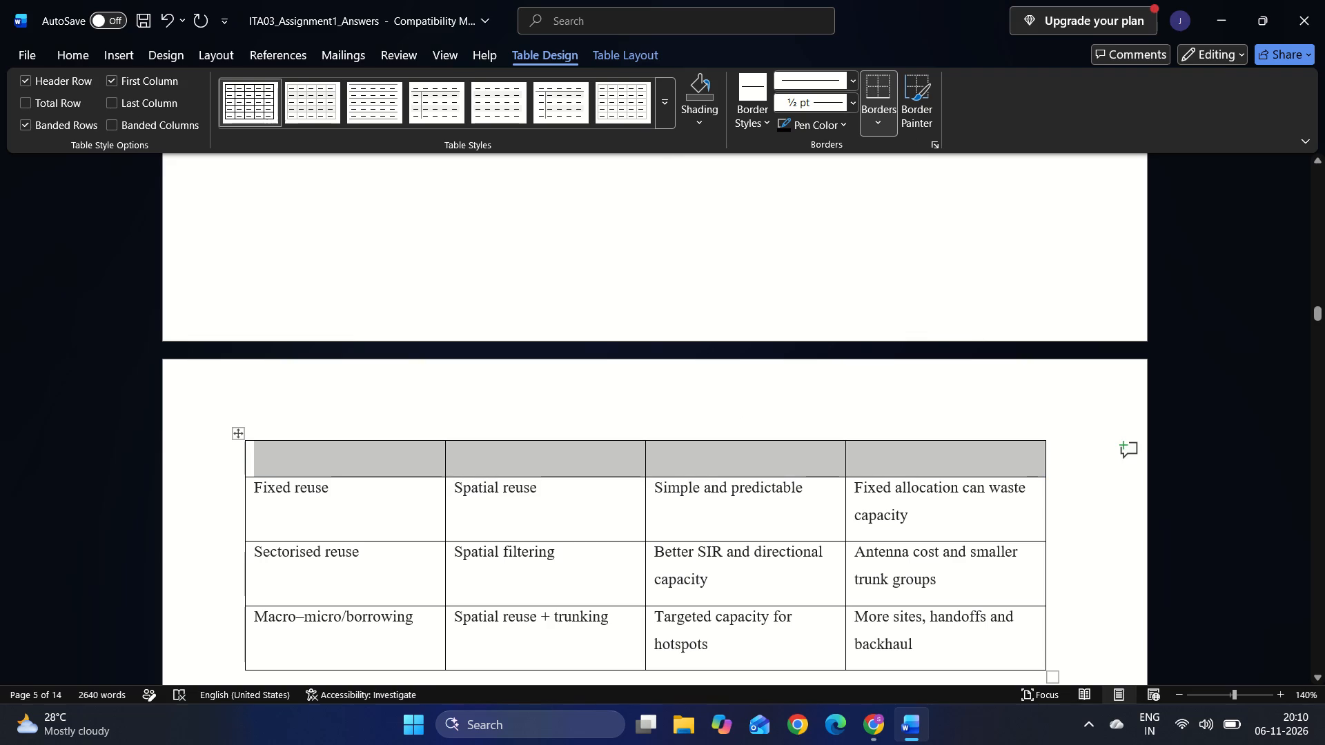
click(74, 50)
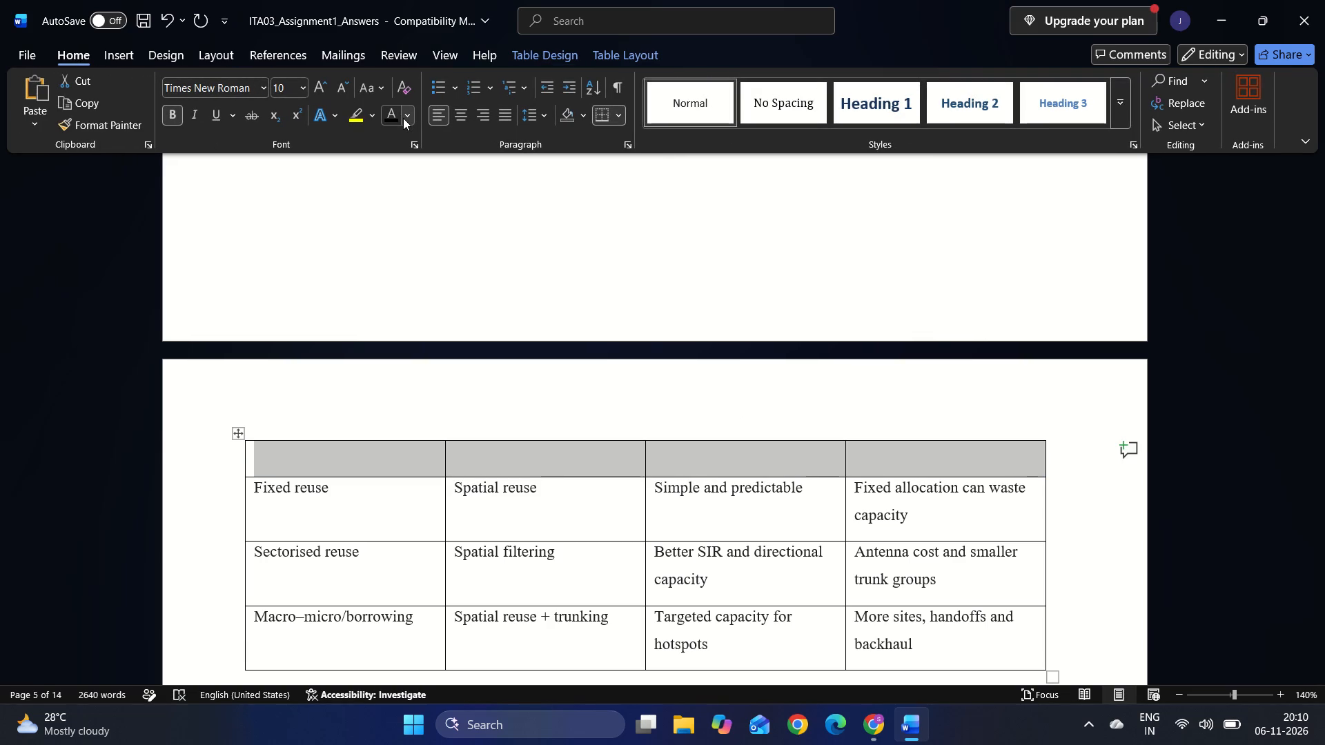
click(393, 115)
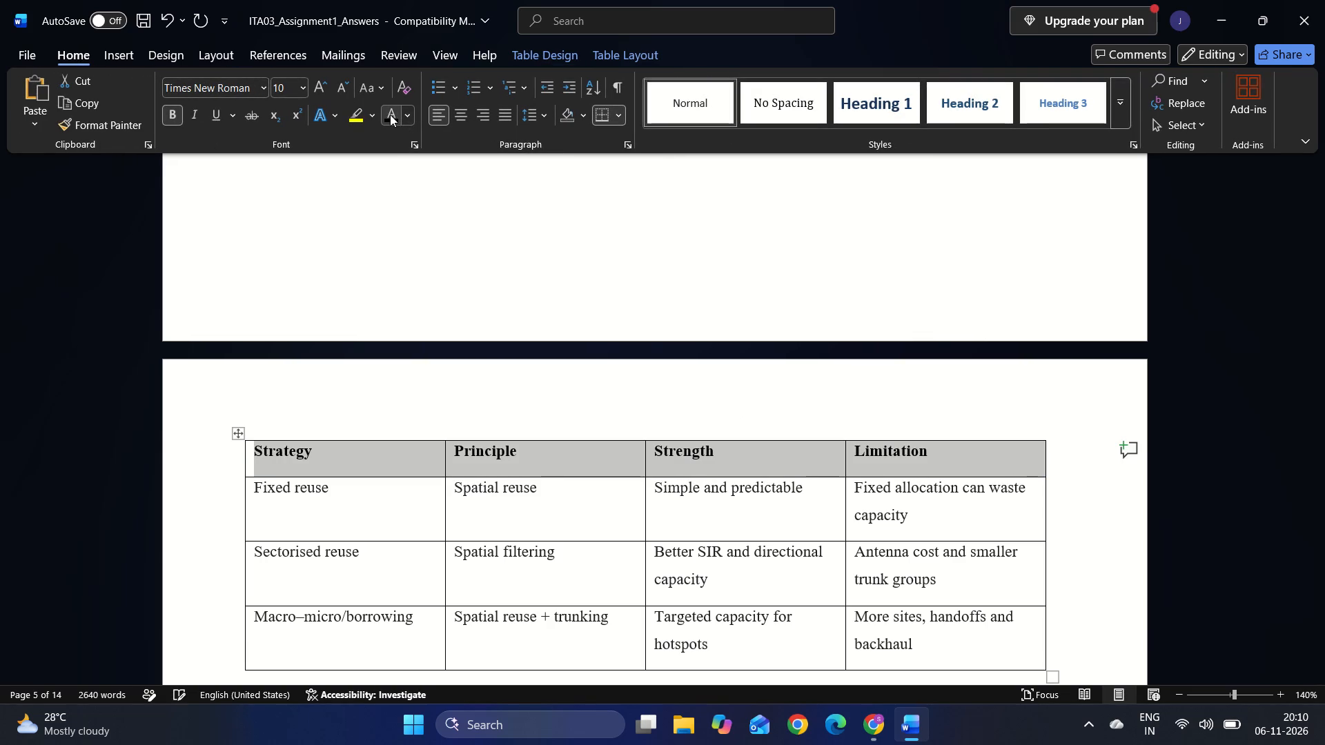
Set the font size of the entire strategy comparison table, including its header row, to 11.
scroll(575, 388, down, 1)
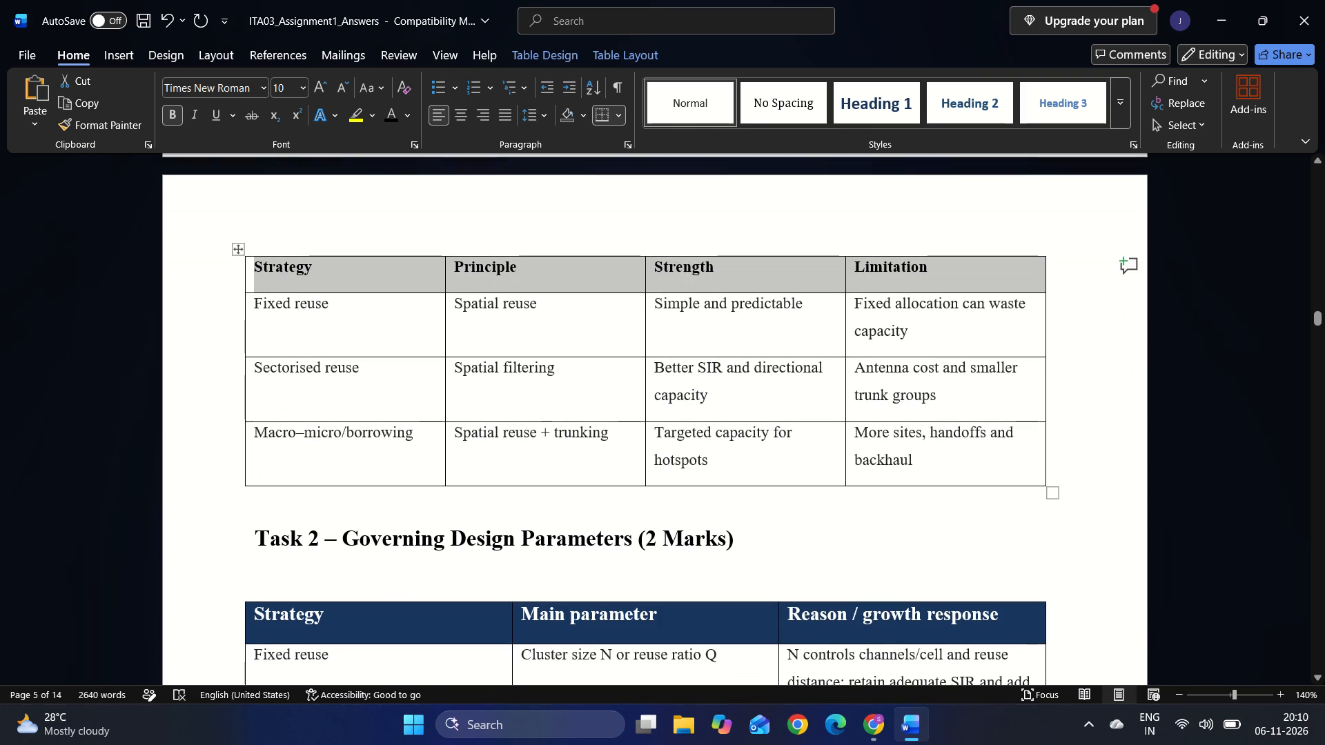
drag(922, 473, 292, 275)
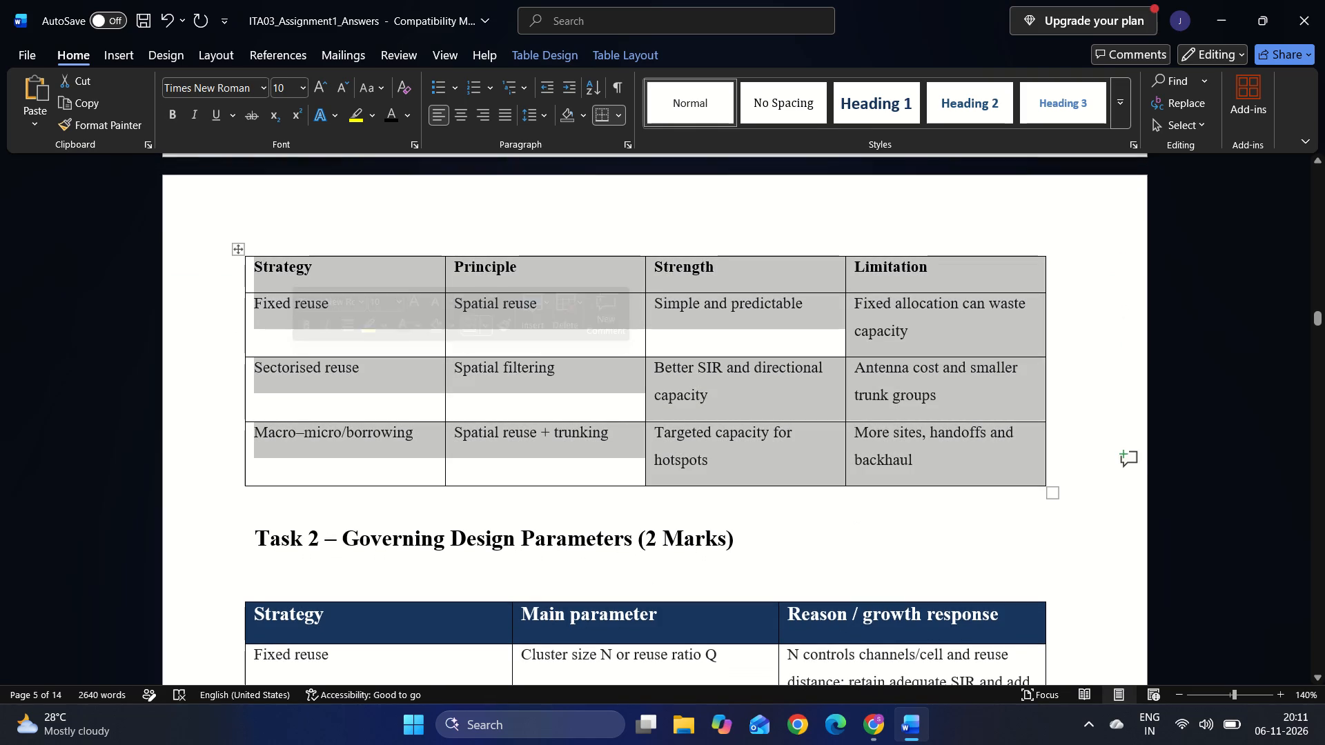
click(293, 90)
text(11)
key(Return)
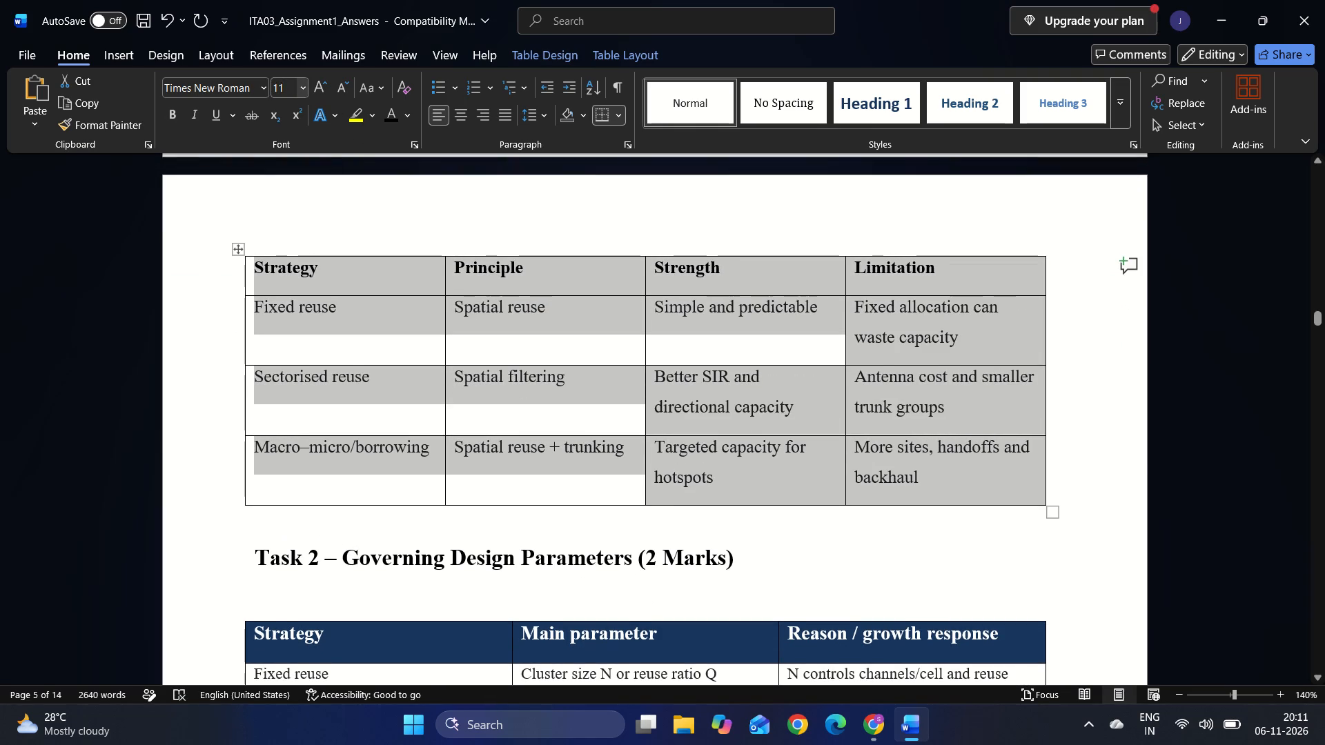
Narrow the strategy comparison table's Principle column to widen Strength, and slightly widen the Limitation column.
drag(644, 339, 602, 347)
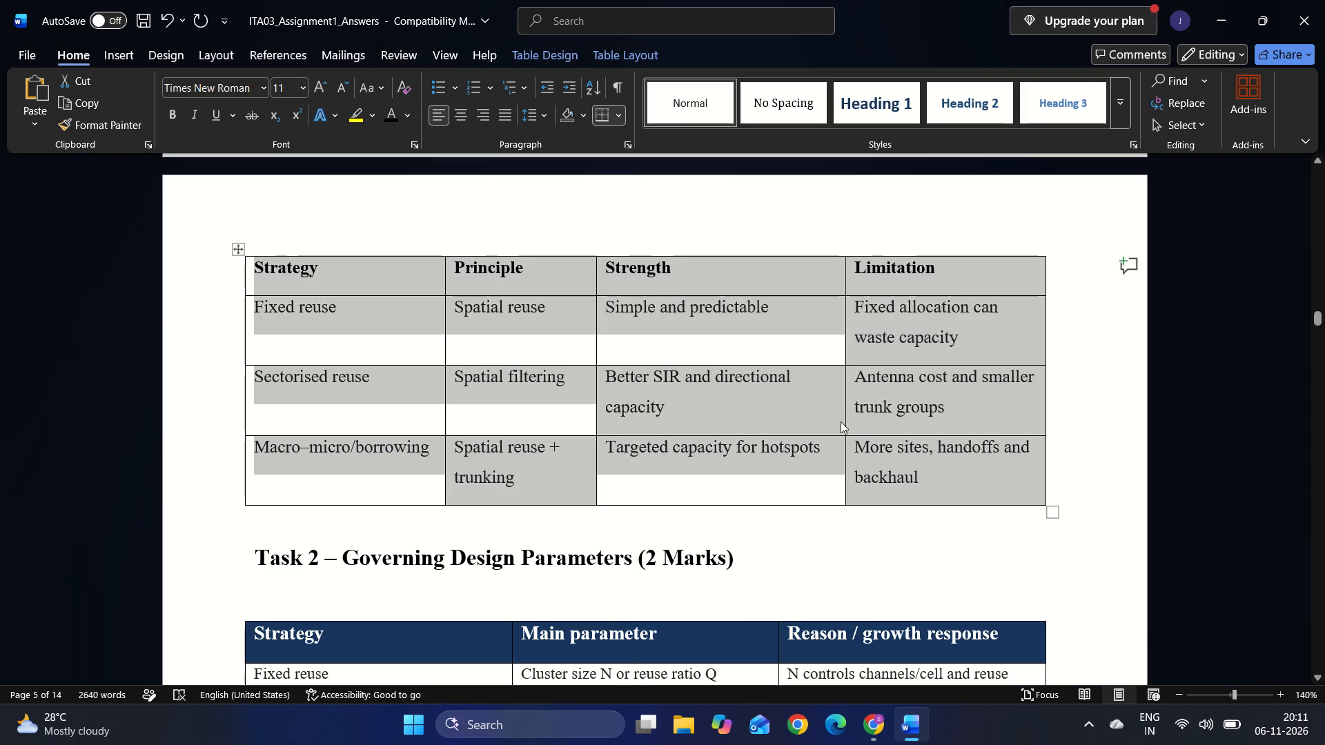
drag(845, 421, 832, 419)
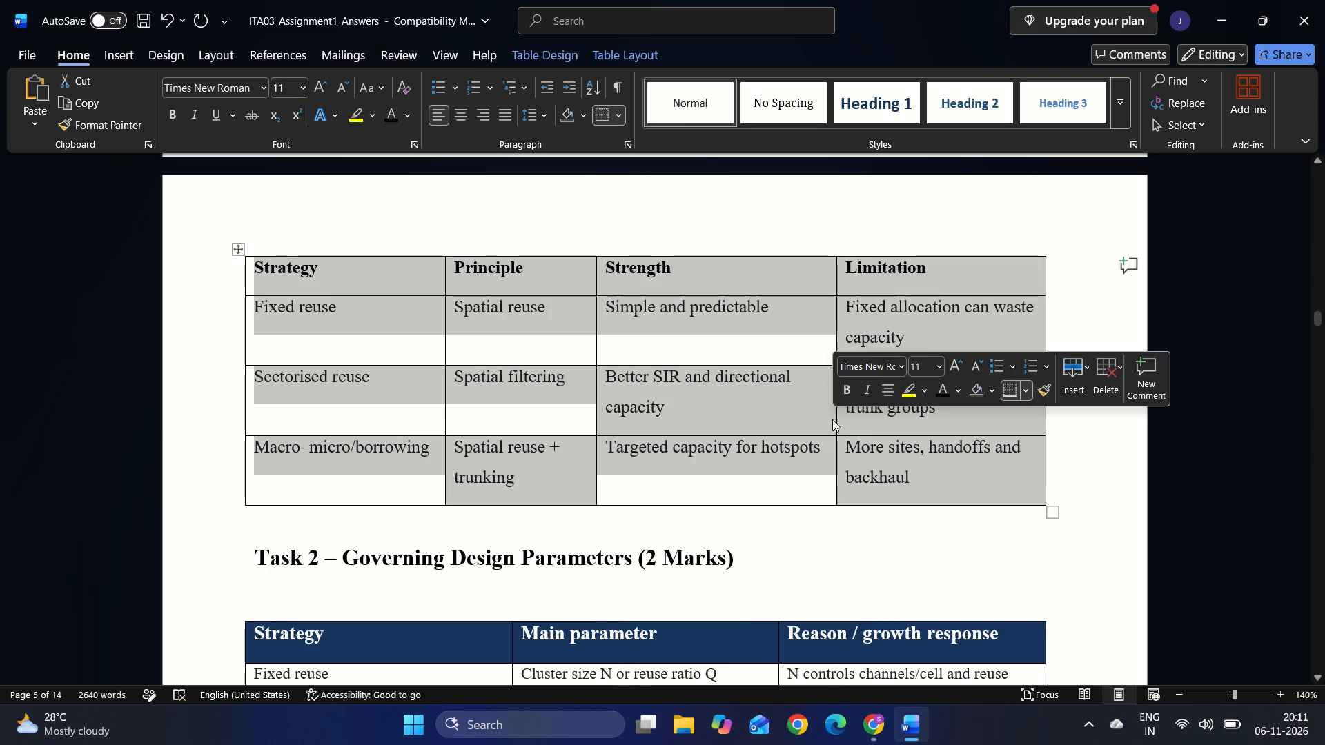
click(1167, 550)
Delete the empty line between the Task 2 – Governing Design Parameters heading and its table.
scroll(1167, 550, down, 1)
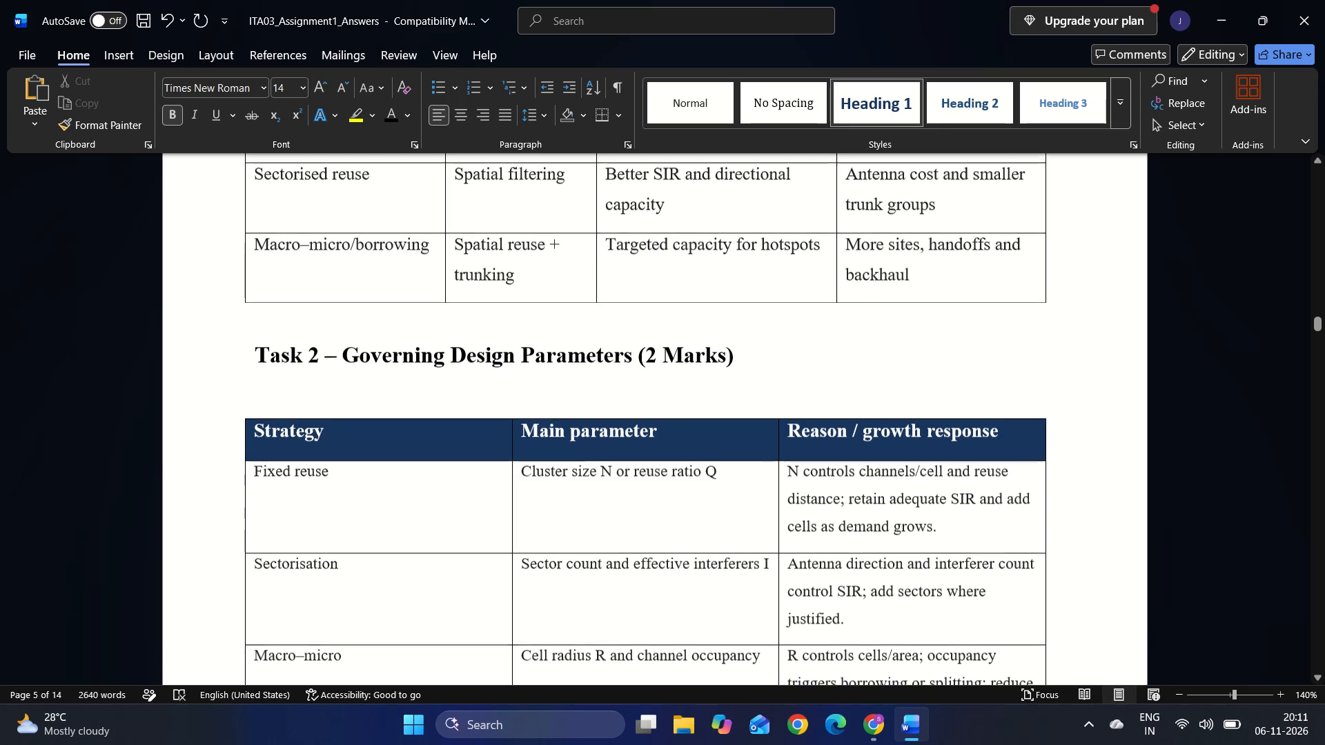
click(303, 398)
key(BackSpace)
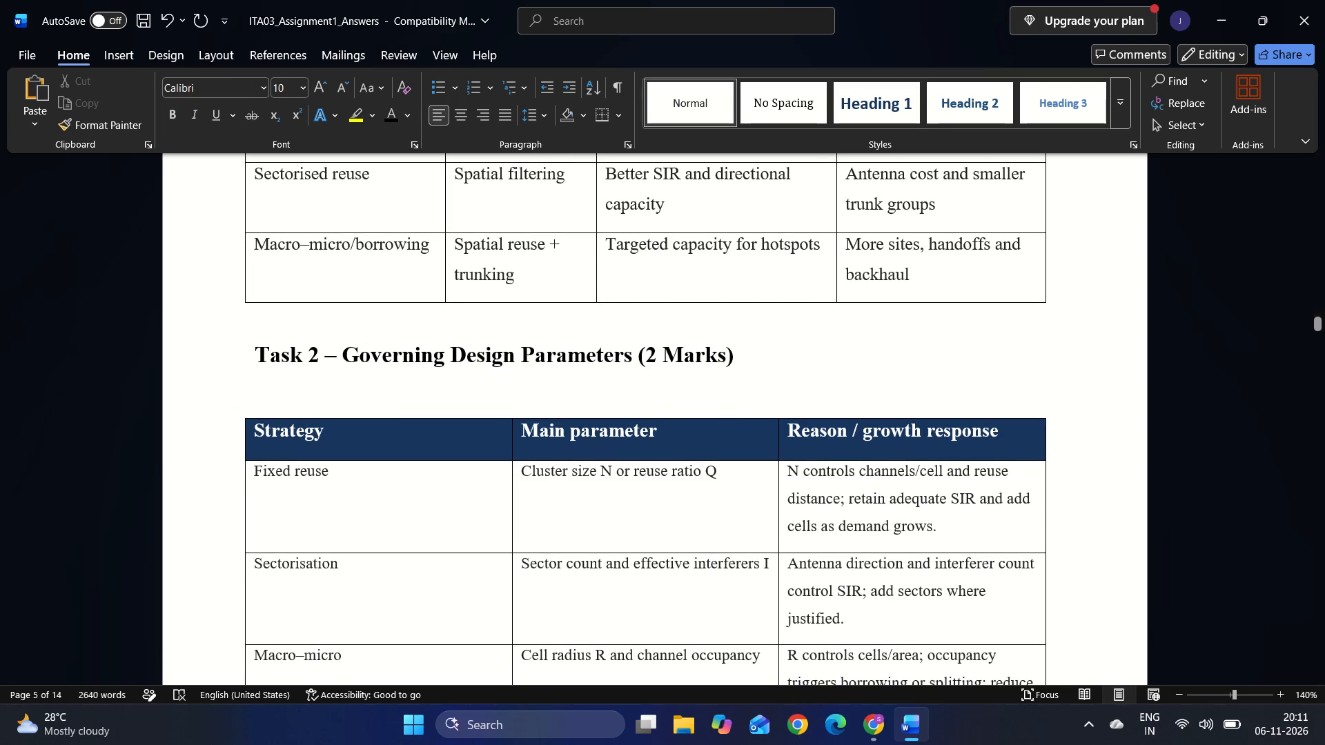
Review the formatting of the preceding pages, from the Traffic forecast table to the strategy comparison table.
scroll(303, 398, up, 2)
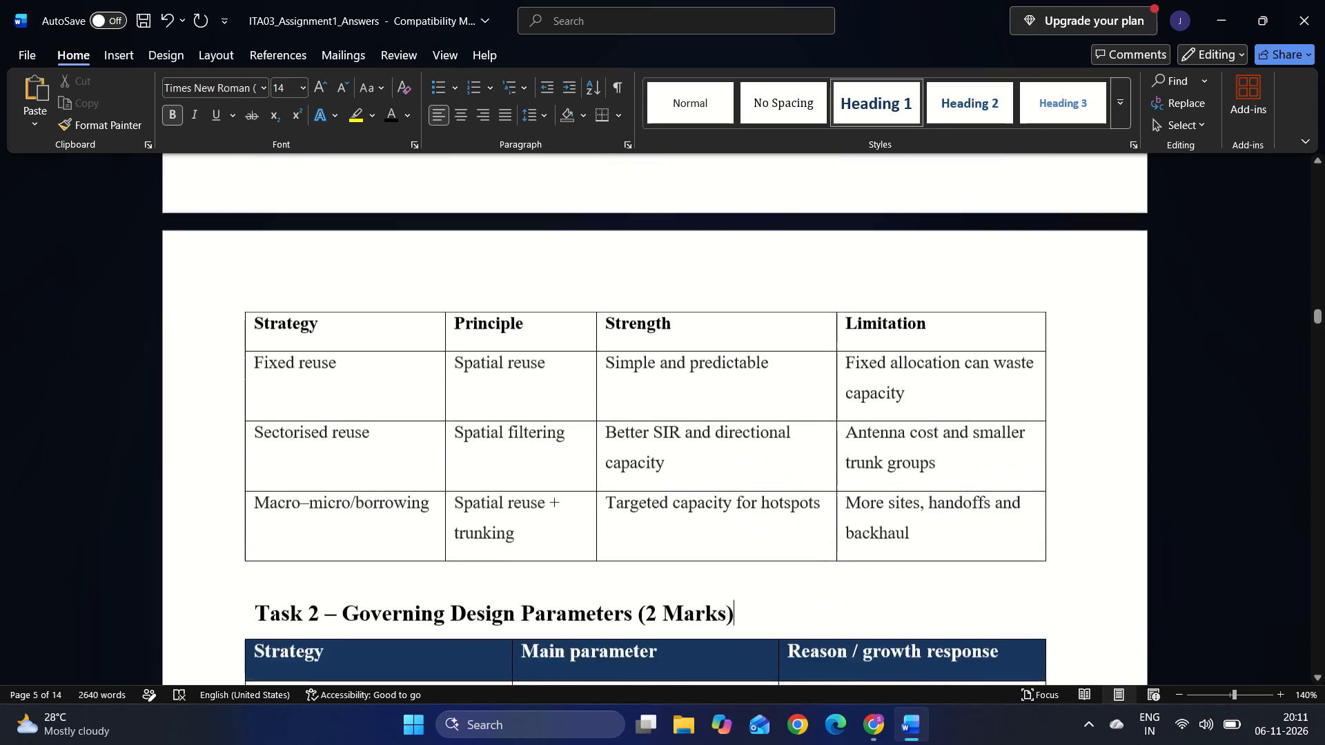
scroll(303, 398, up, 6)
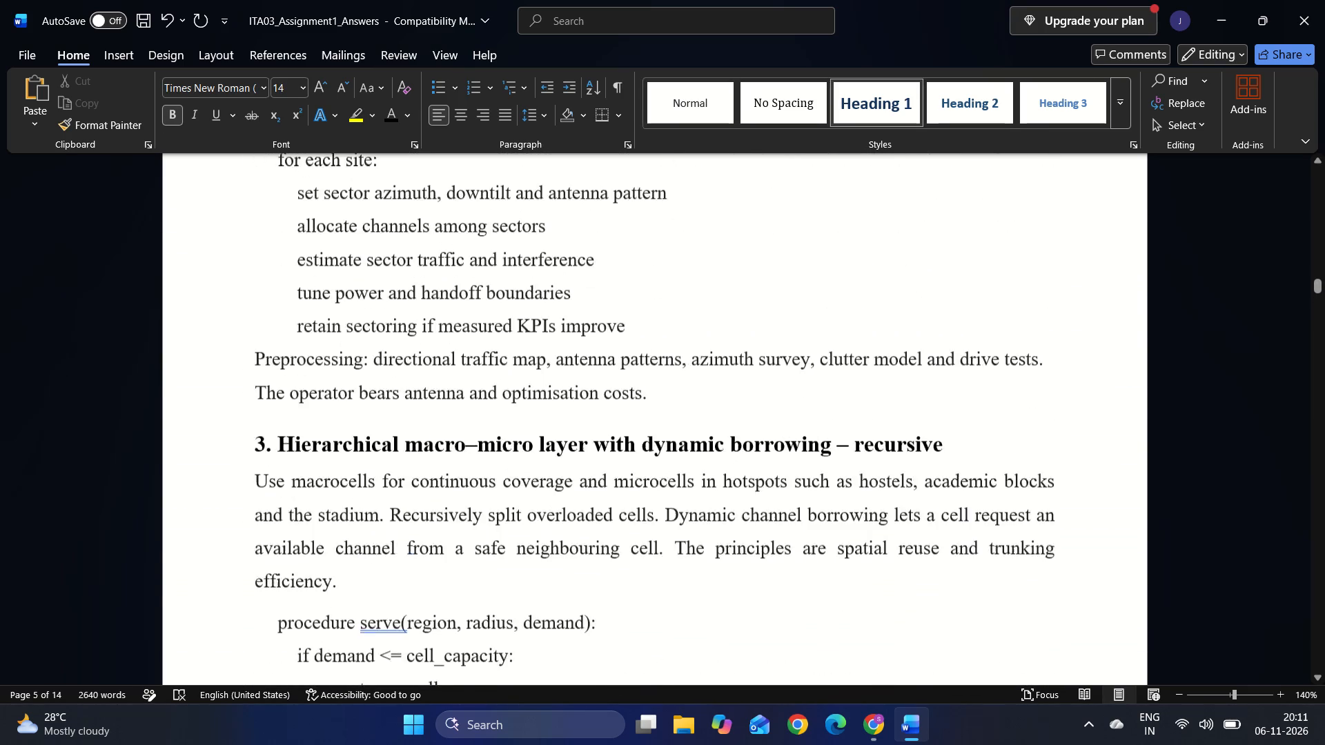
scroll(303, 398, up, 3)
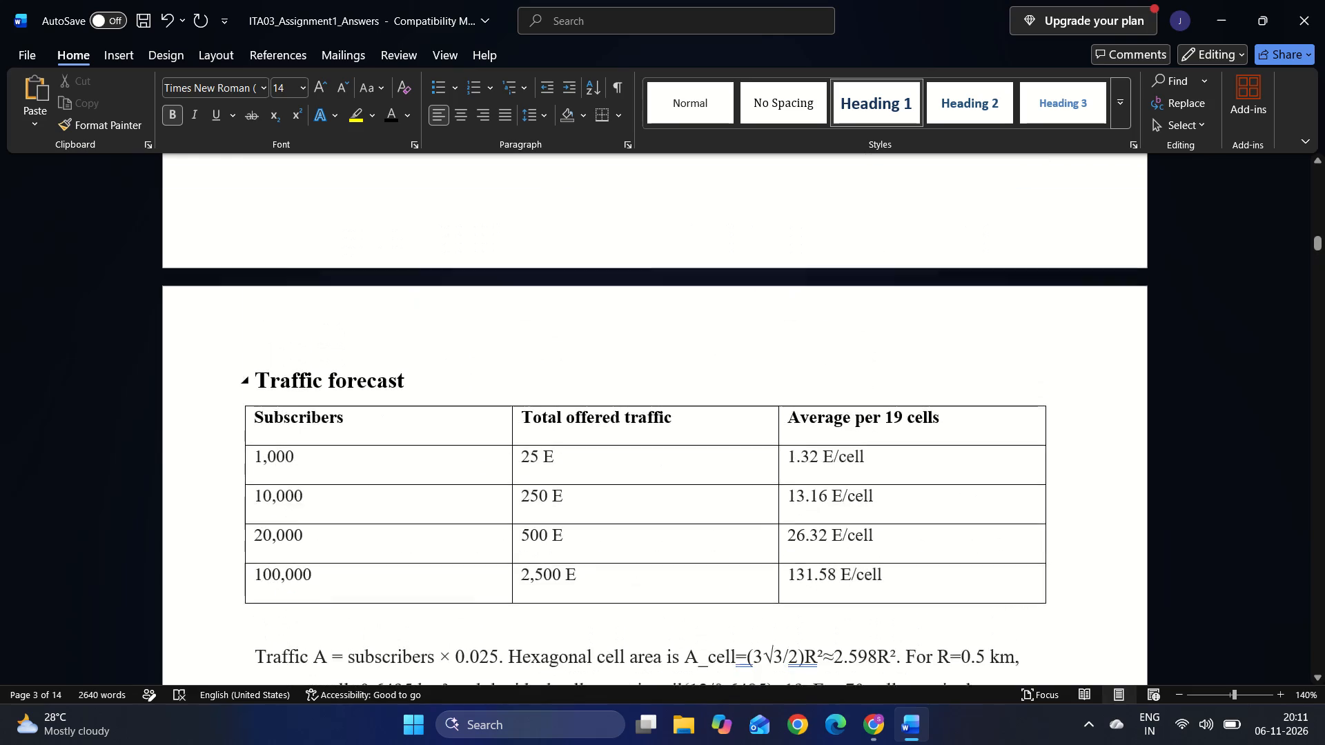
scroll(303, 398, down, 2)
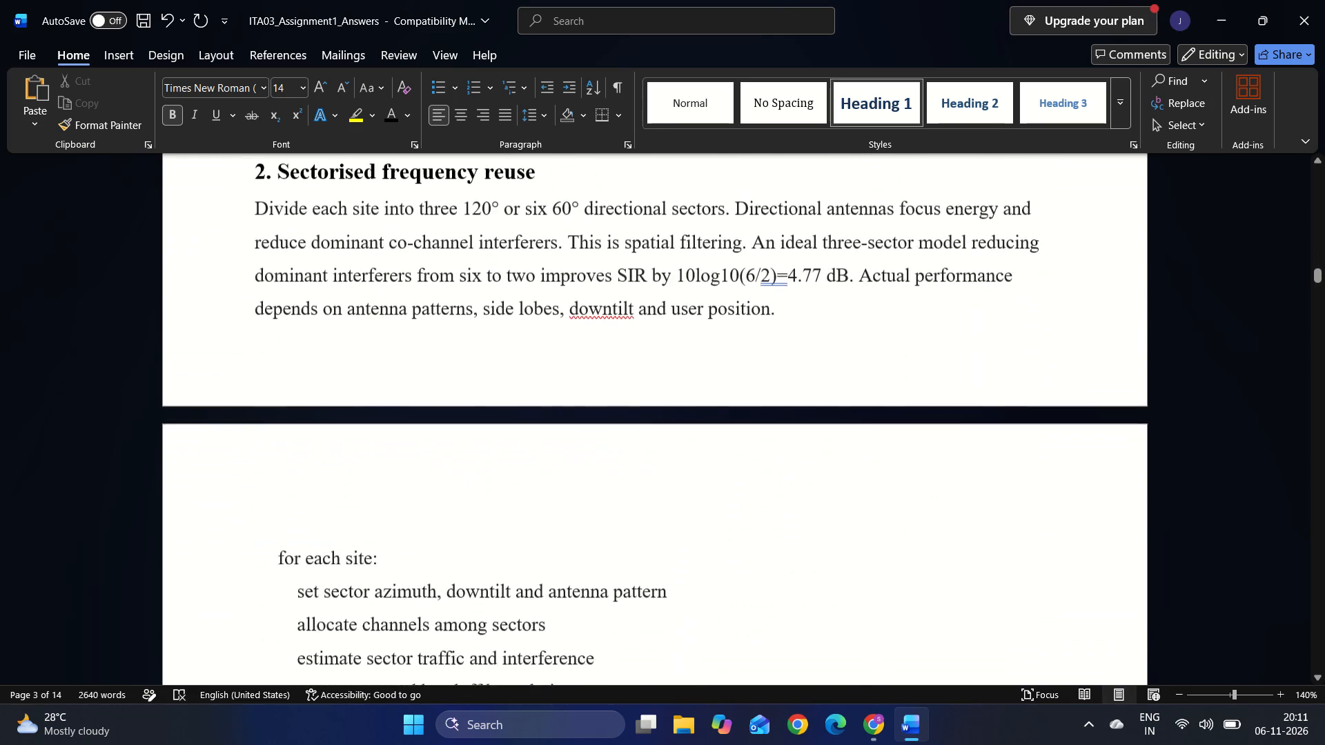
scroll(303, 398, down, 2)
scroll(303, 398, up, 5)
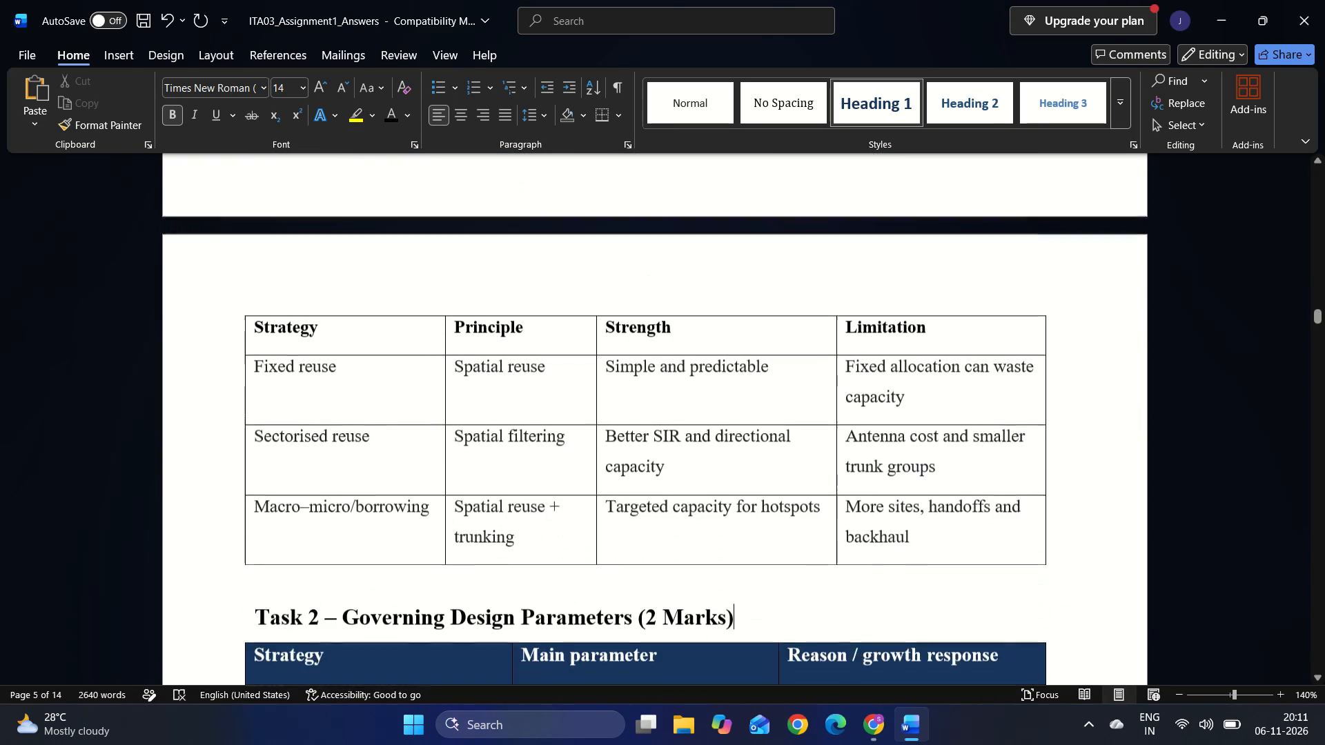
Set the Task 2 design parameters table's header row shading to No Color and make its header text black.
scroll(303, 398, down, 1)
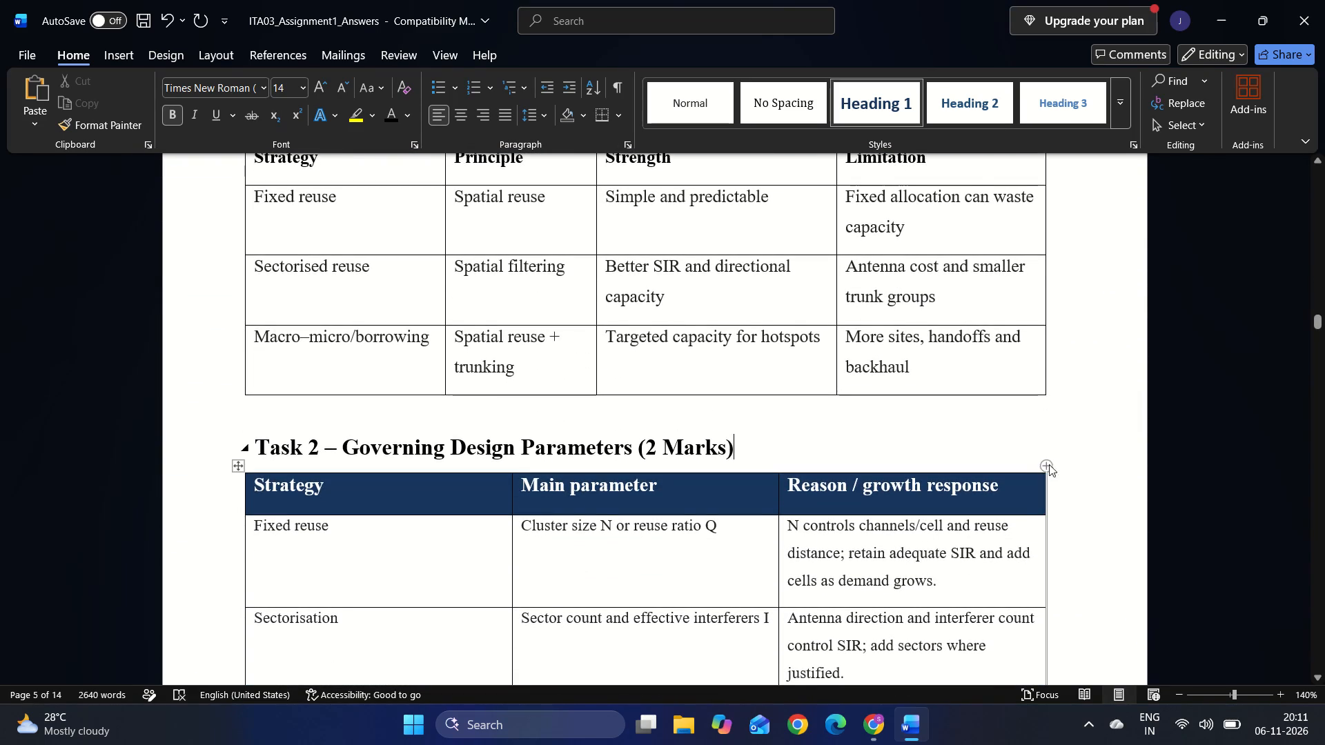
drag(1007, 490, 342, 486)
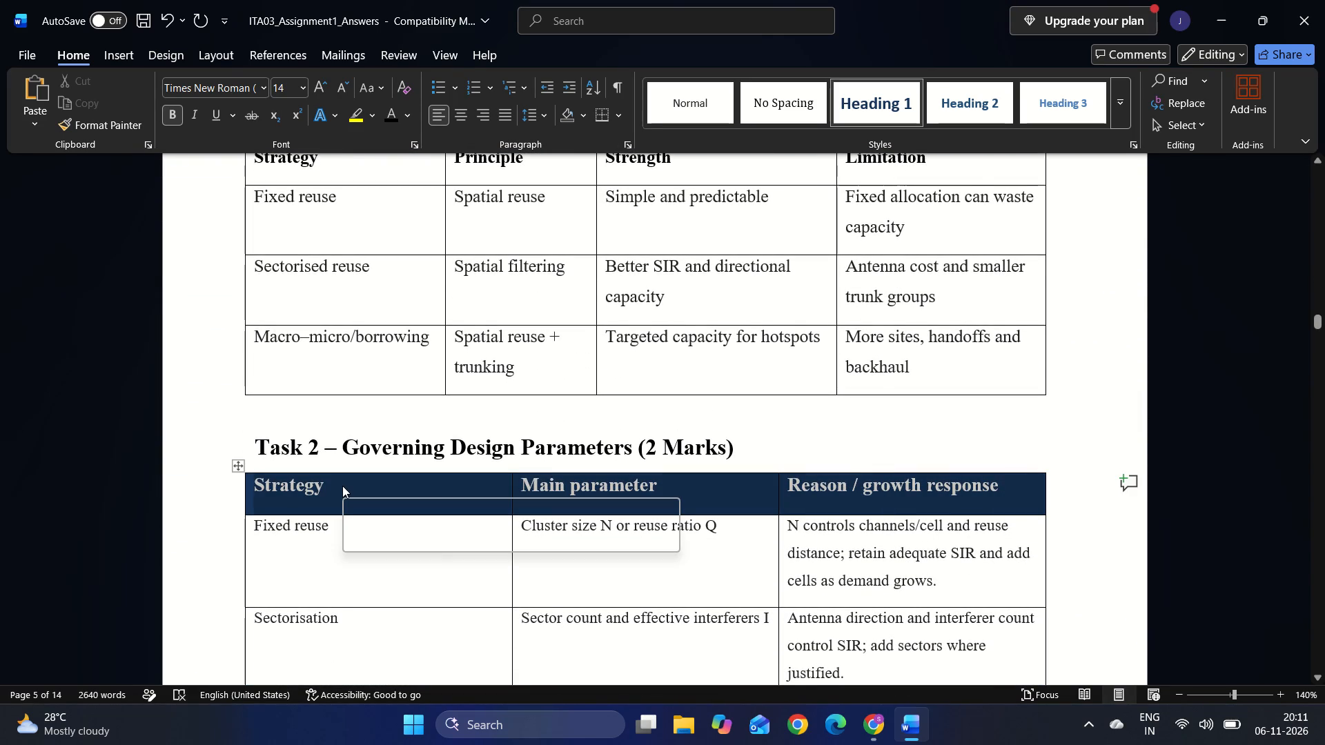
click(540, 61)
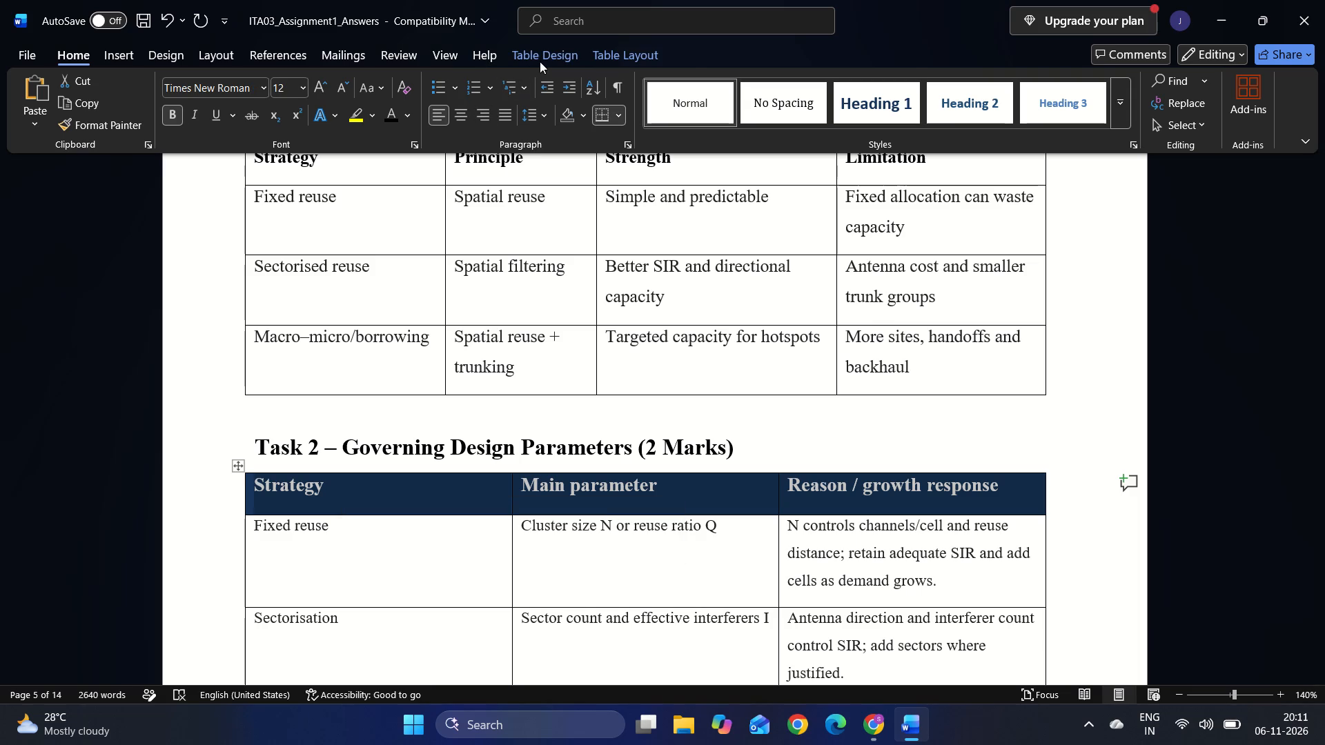
click(710, 117)
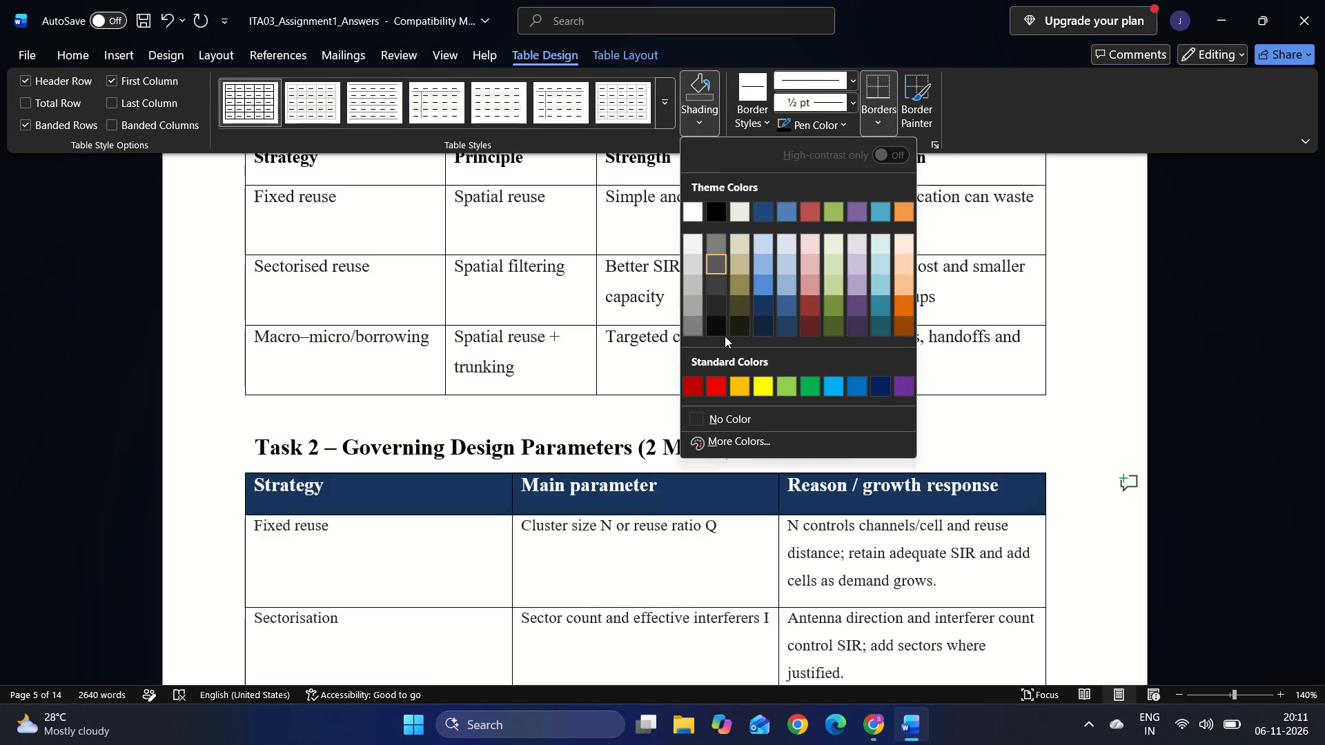
click(724, 416)
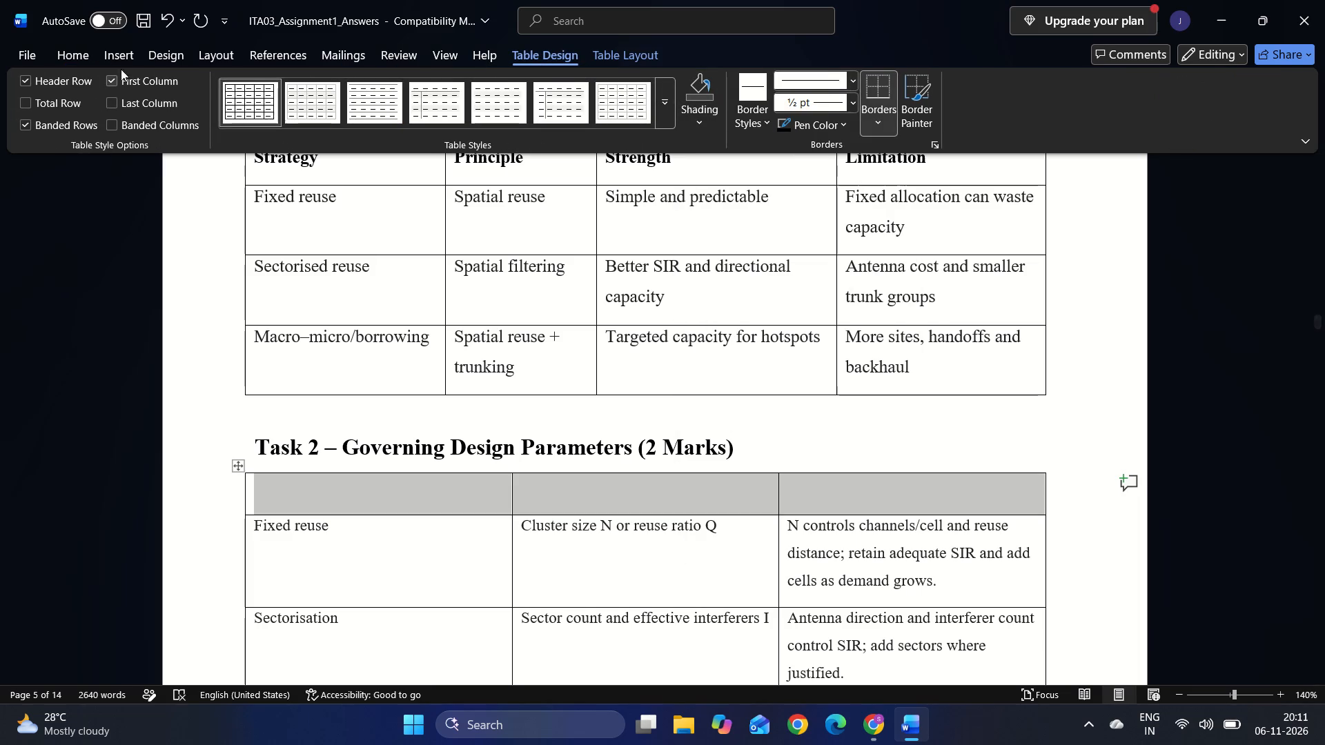
click(81, 50)
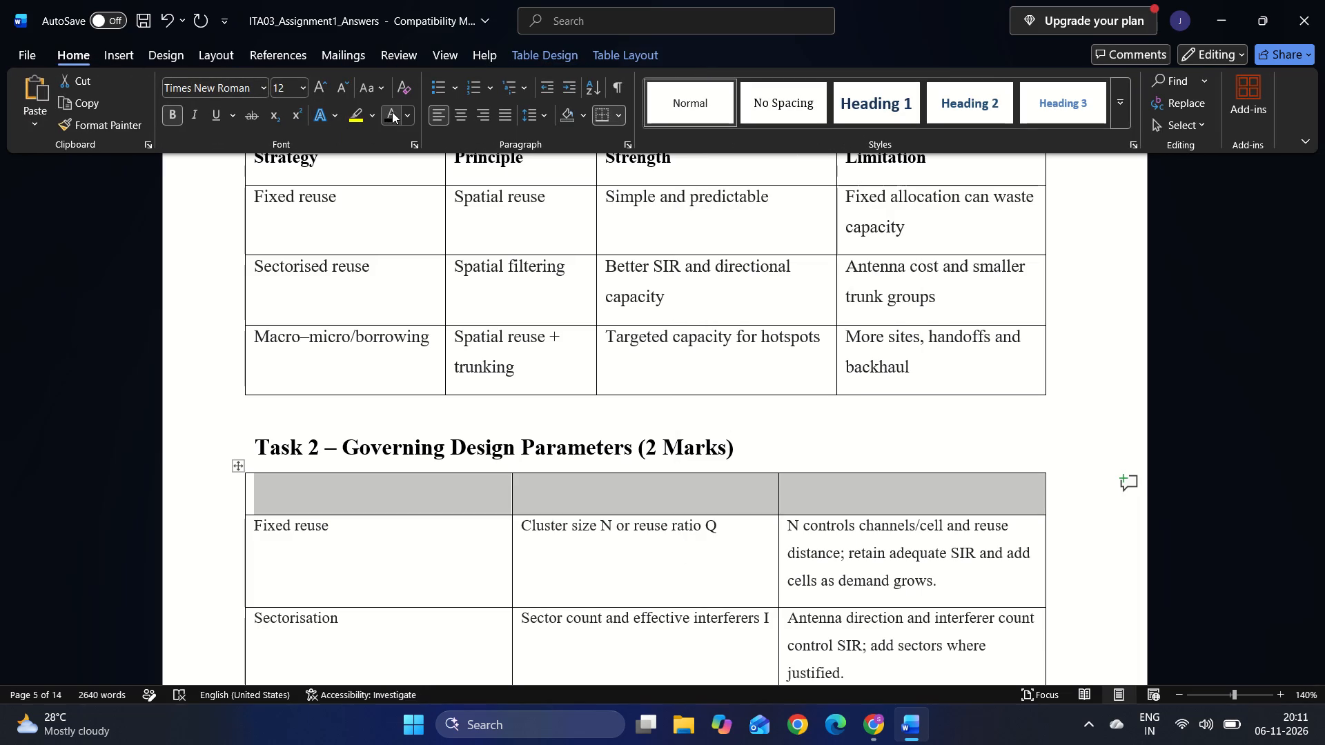
click(392, 112)
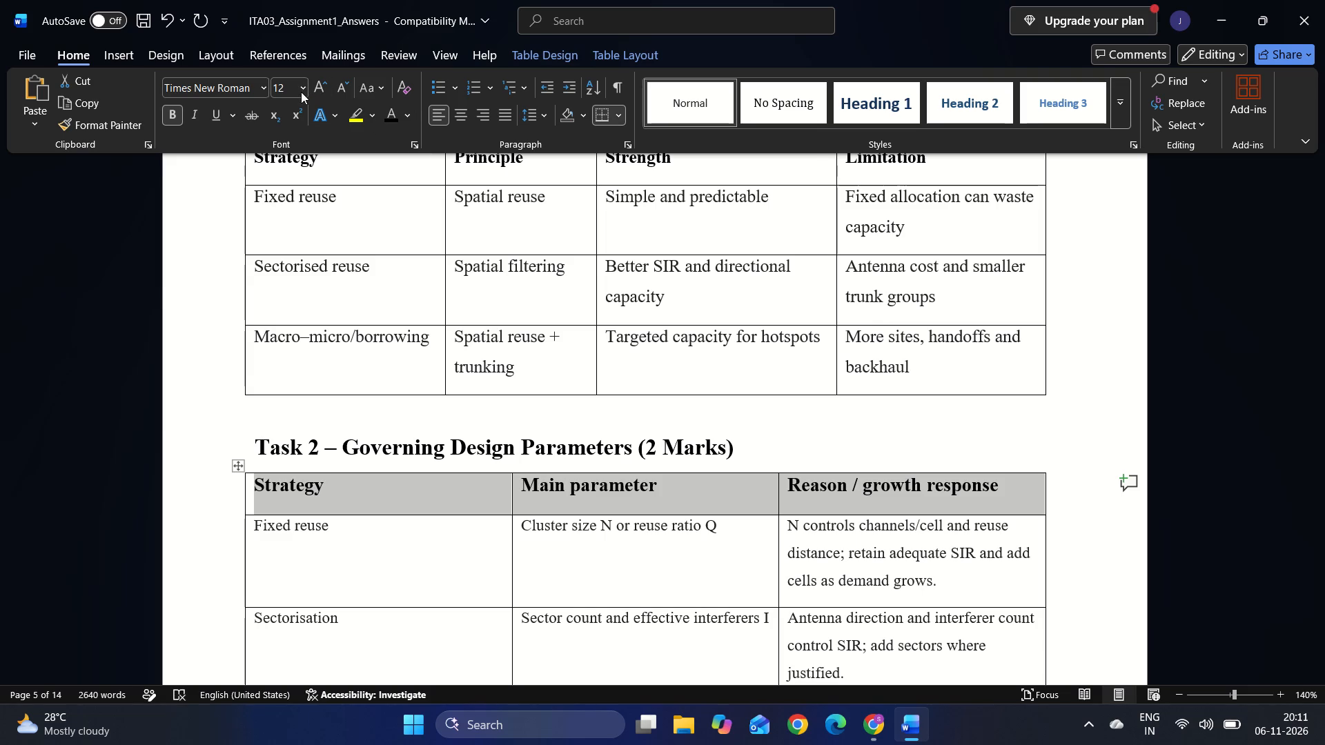
Set the font size of the entire Task 2 design parameters table, including its header row, to 11.
scroll(591, 495, down, 1)
drag(905, 606, 291, 327)
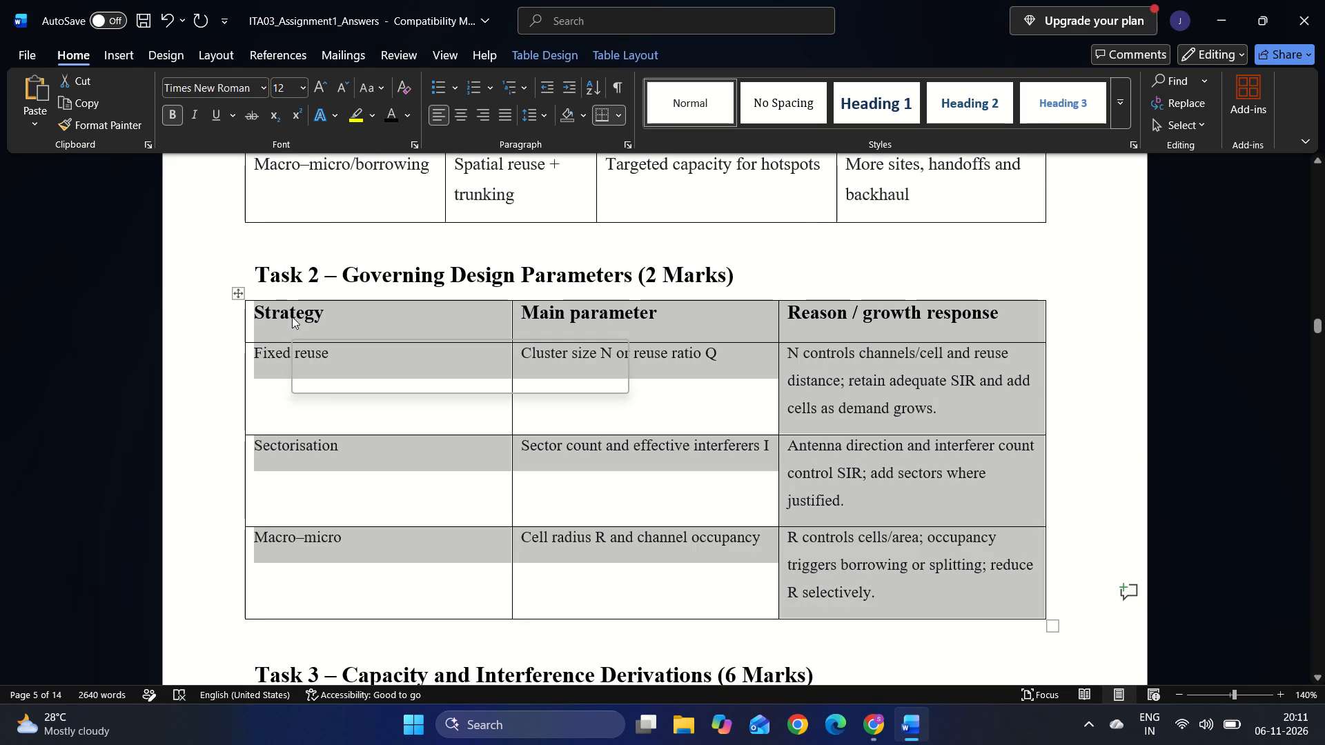
click(279, 90)
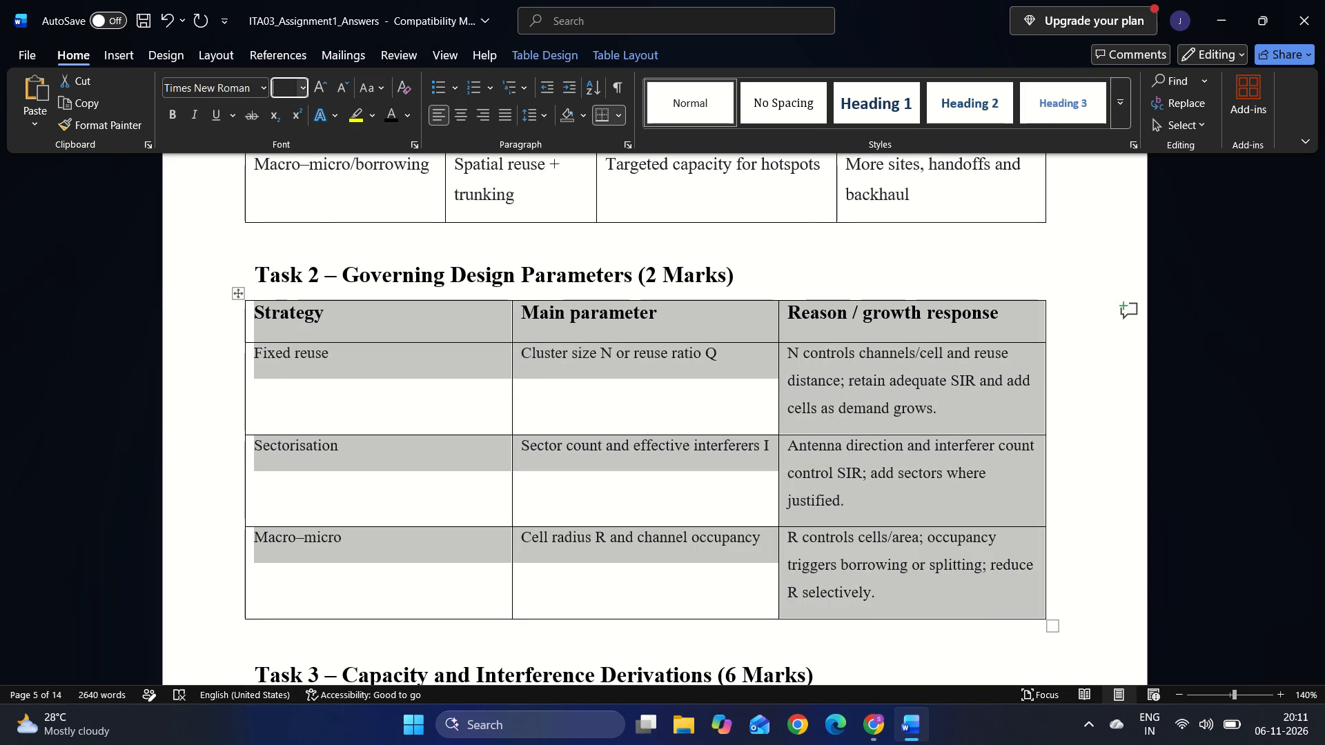
text(11)
key(Return)
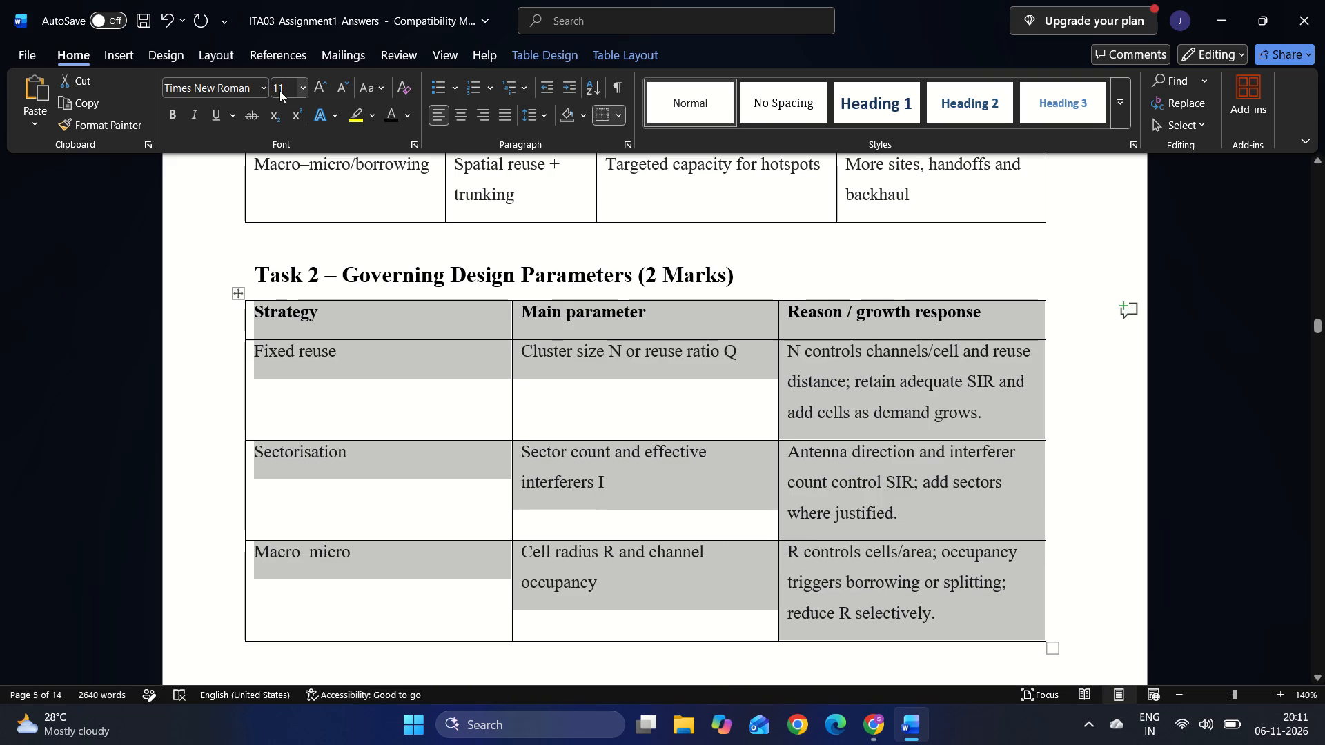
Narrow the Task 2 table's Strategy column and shift the Main parameter column's far border to widen Reason / growth response.
click(509, 359)
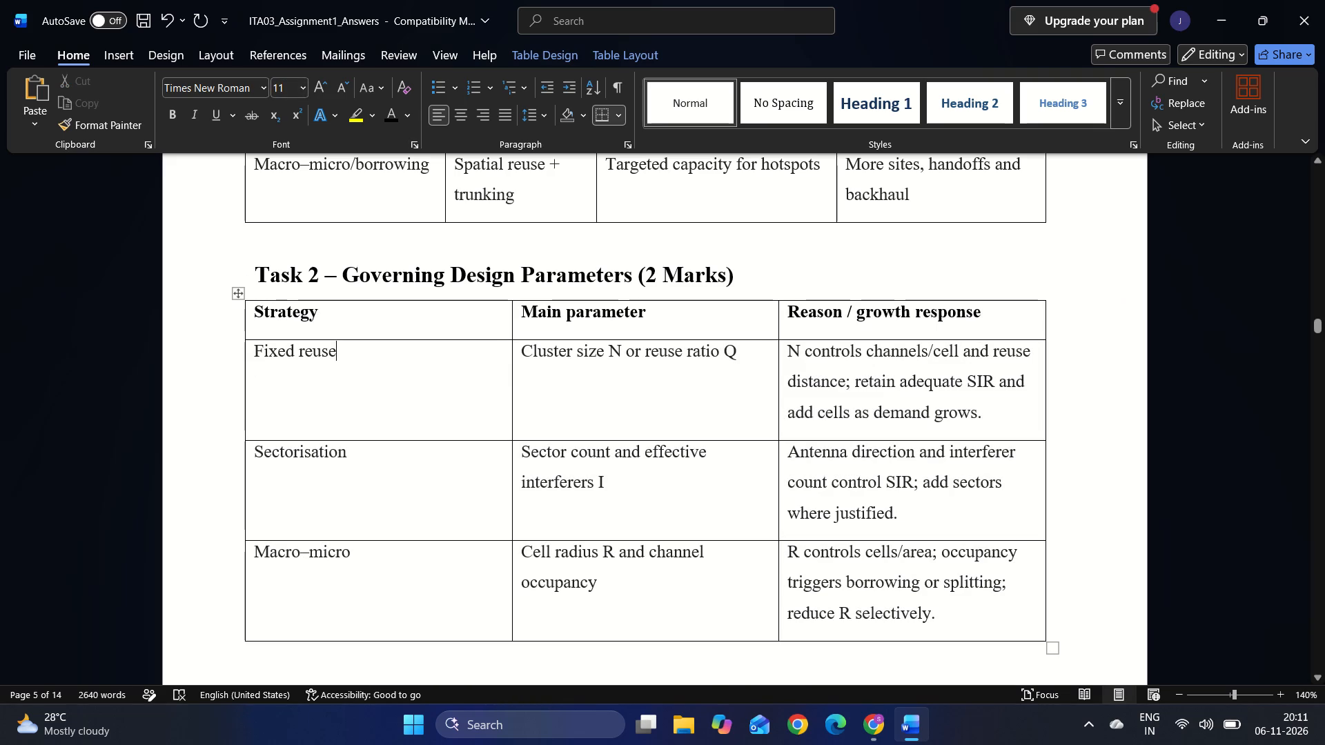
drag(512, 371, 400, 360)
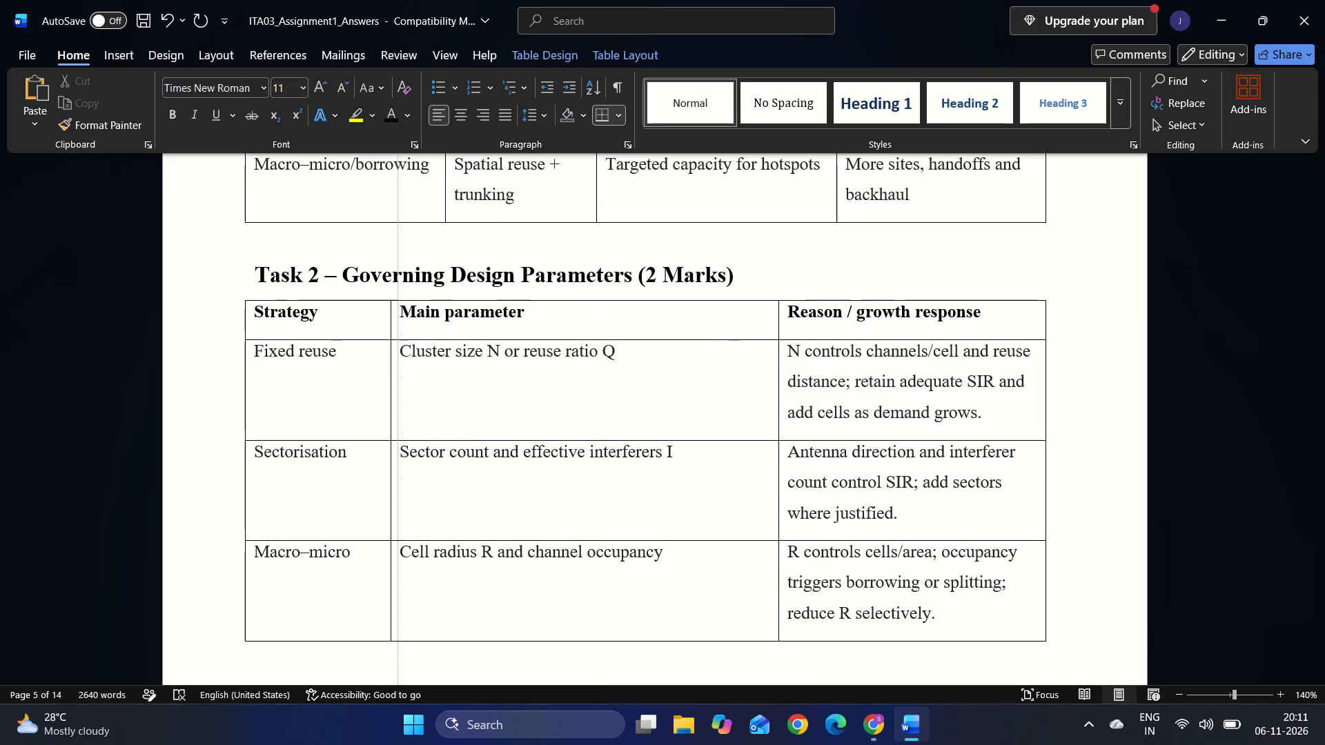
drag(400, 360, 402, 361)
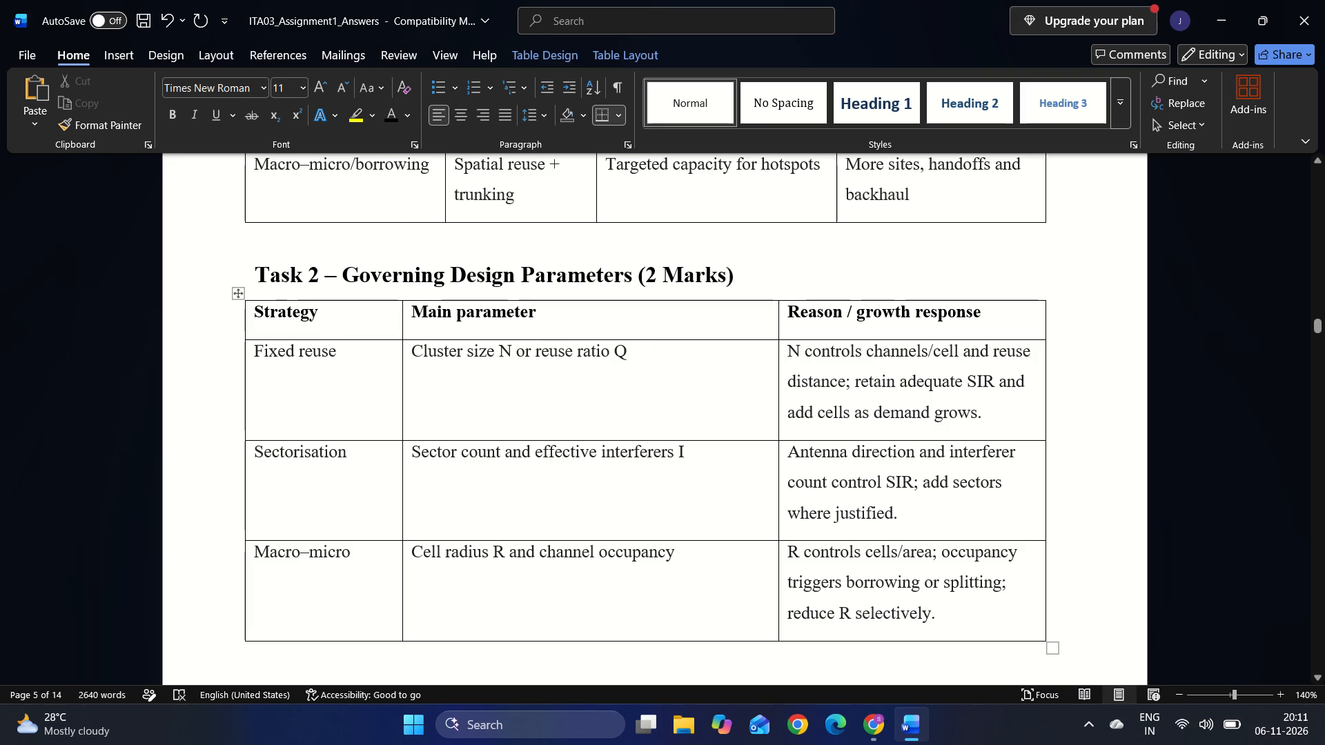
drag(776, 391, 725, 400)
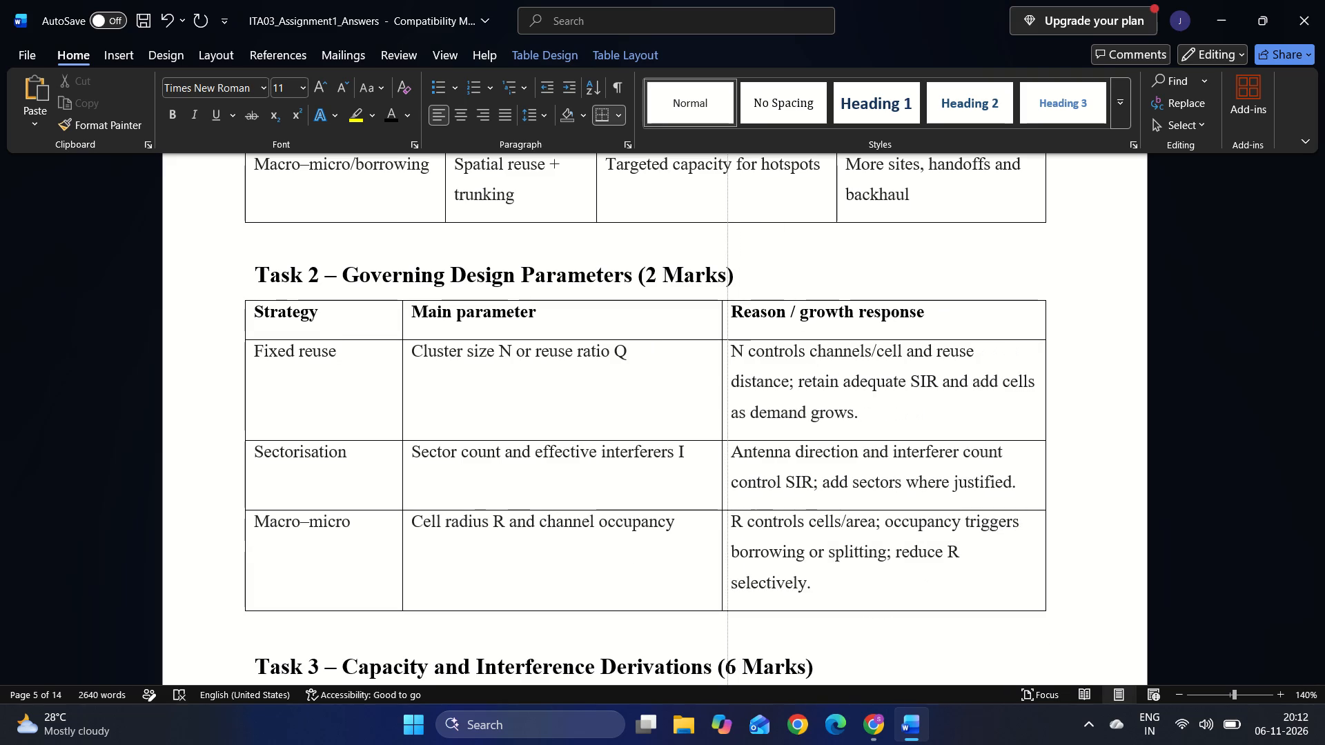
drag(725, 400, 708, 404)
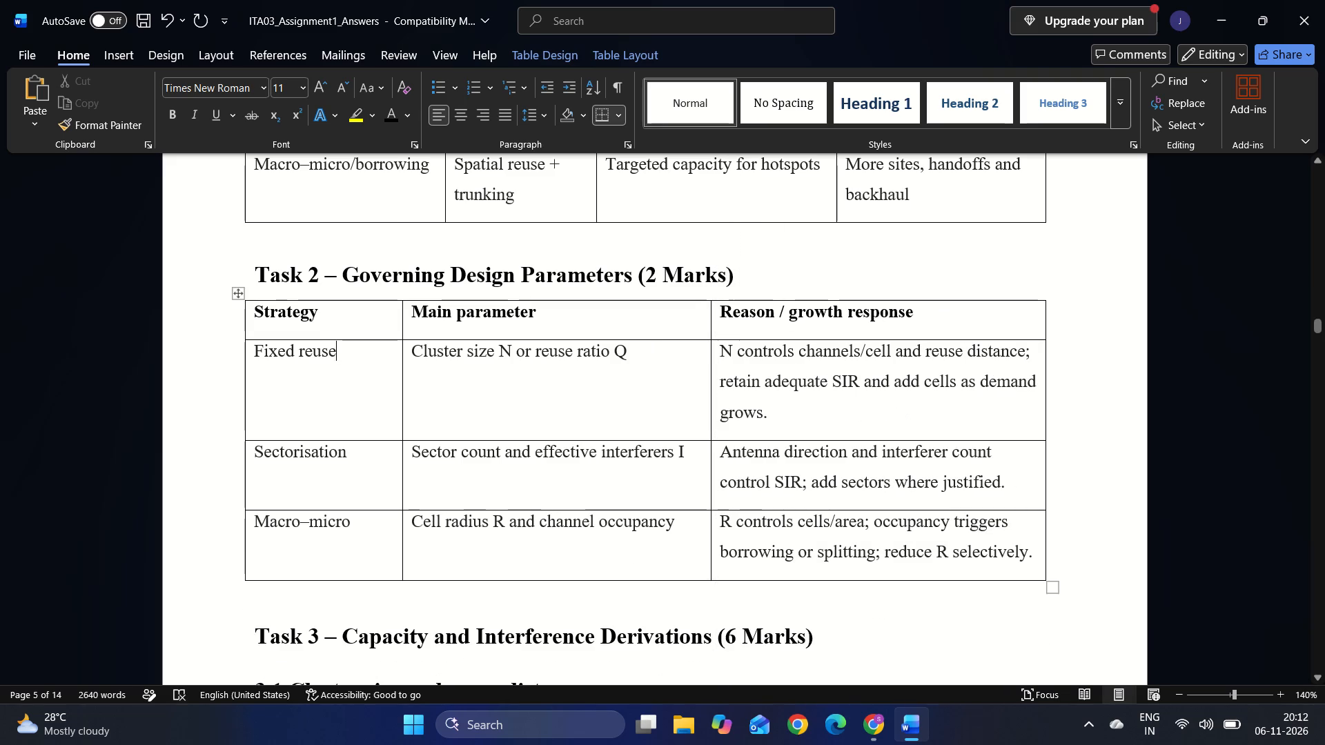
Insert an empty line after the 3.2 Cell area and cell count paragraph to push the 3.3 heading to the next page.
scroll(734, 510, down, 4)
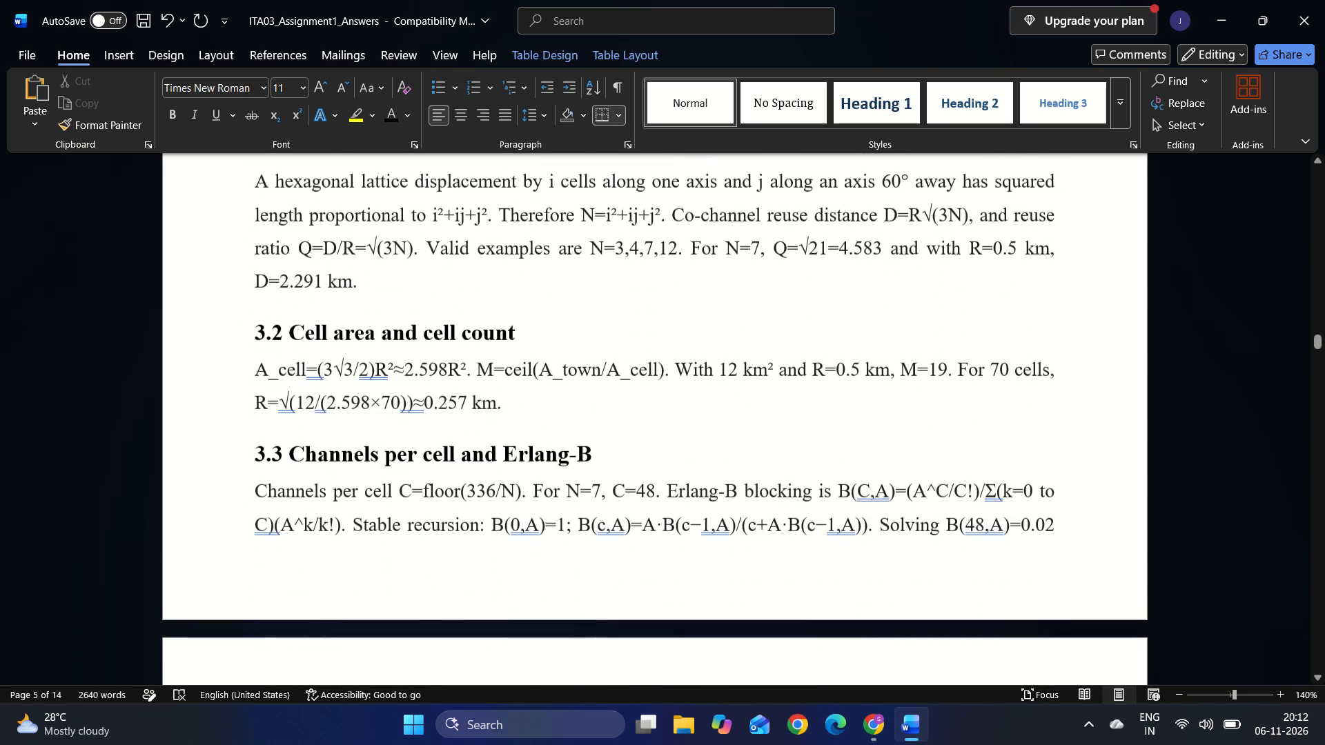
scroll(734, 510, down, 3)
scroll(734, 510, up, 3)
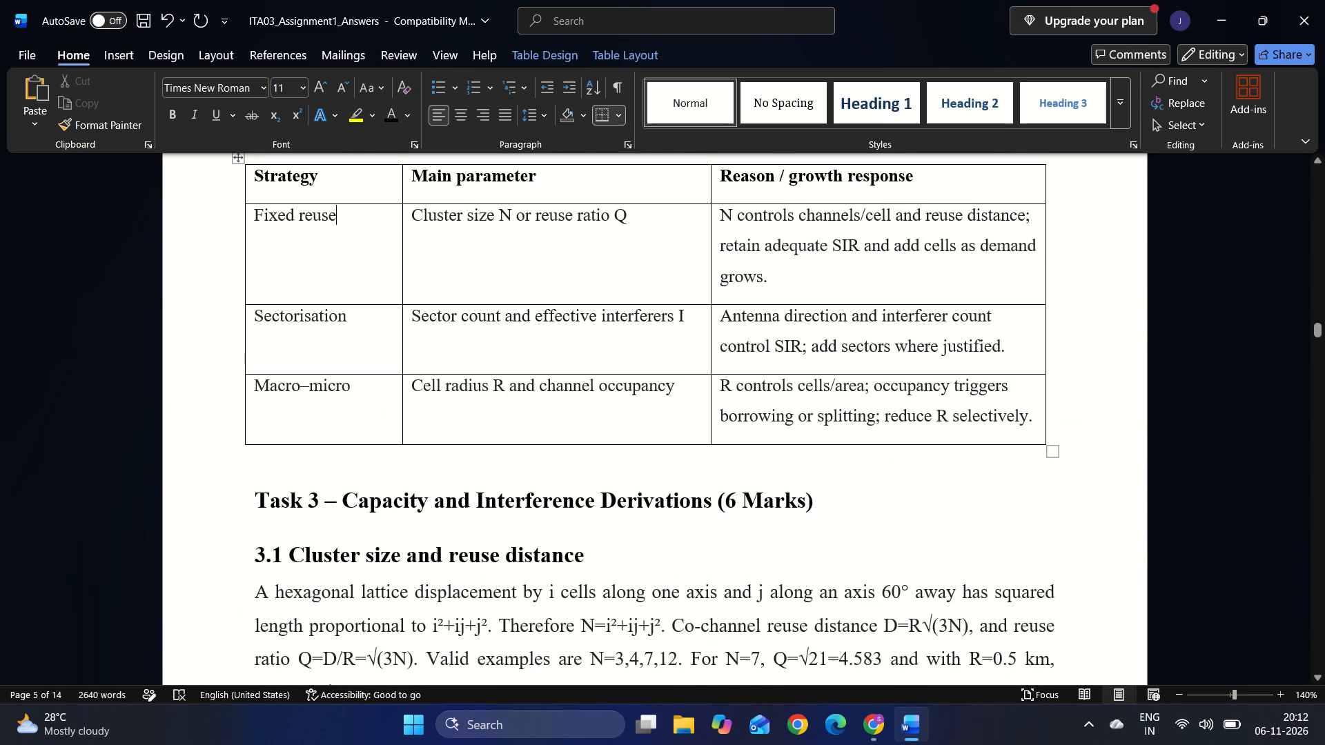
click(317, 526)
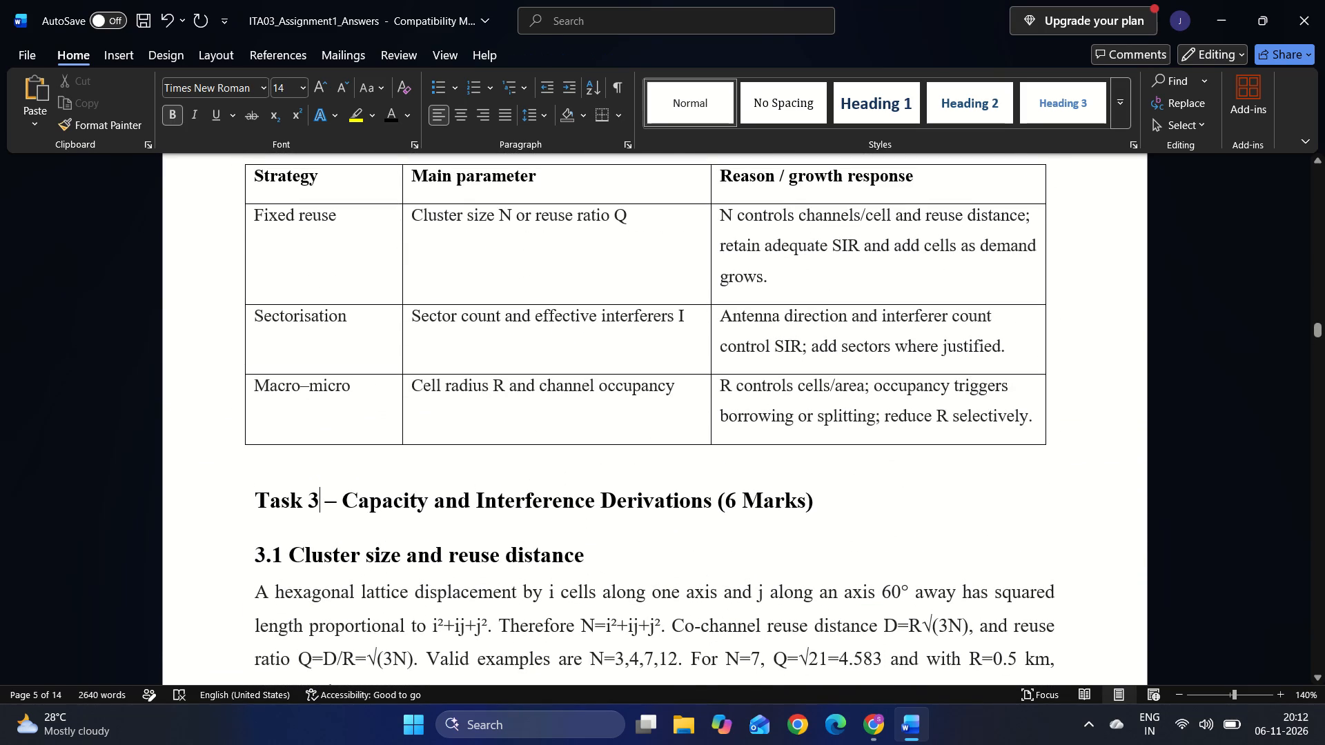
scroll(479, 549, down, 4)
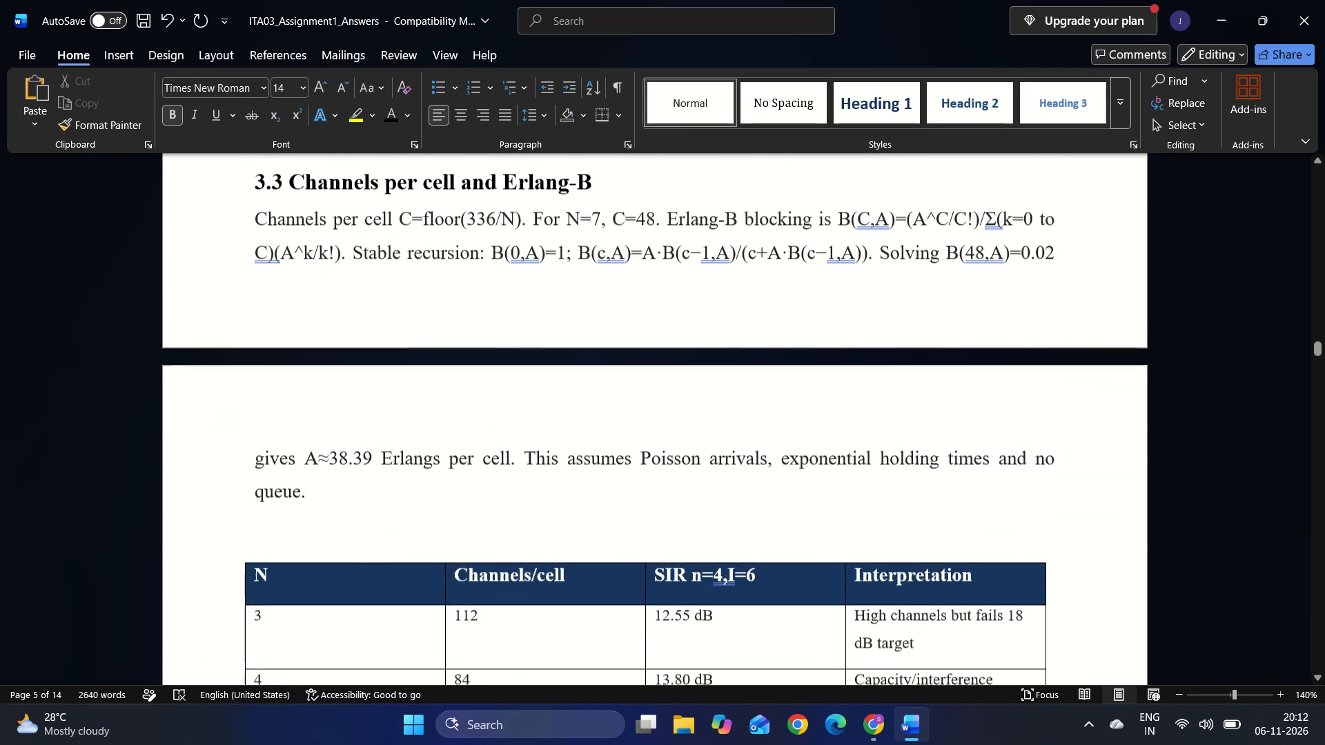
scroll(479, 549, up, 1)
click(535, 353)
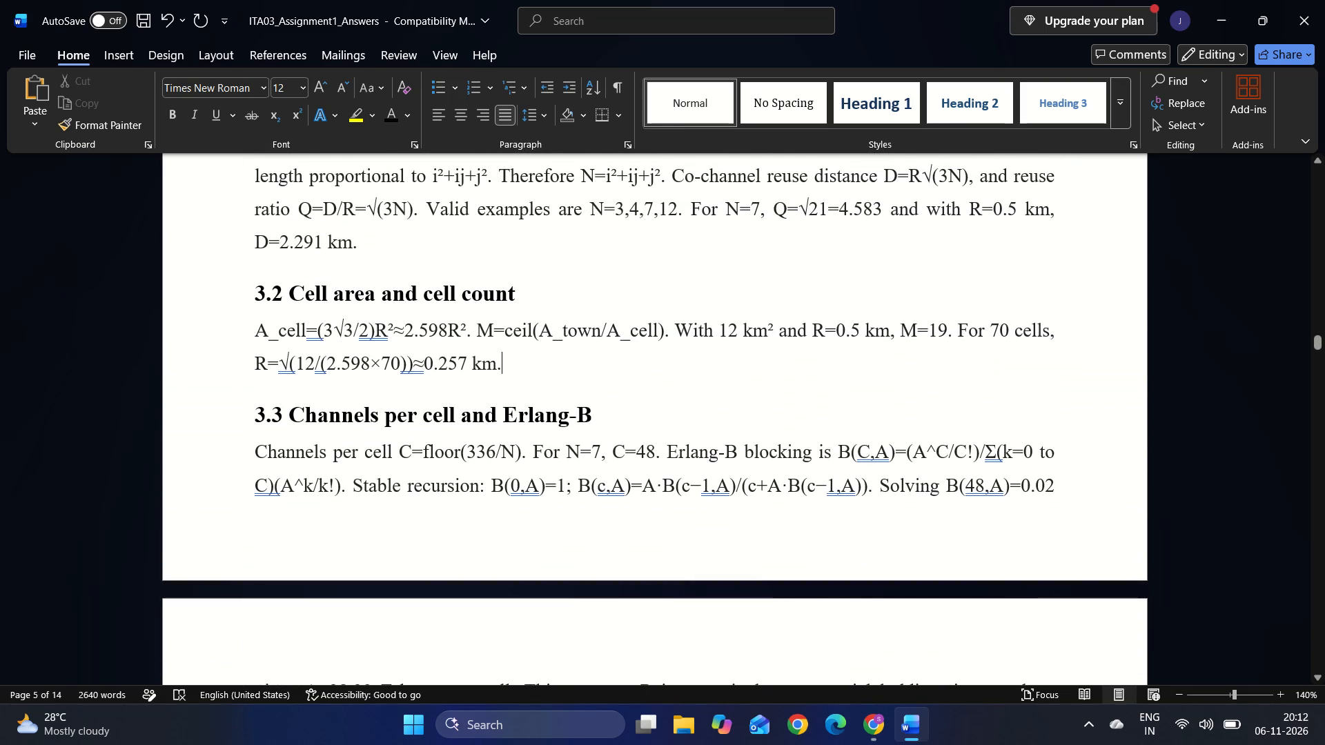
key(Return)
Delete the empty line between the section 3.3 paragraph and the N, Channels/cell, SIR and Interpretation table.
scroll(535, 353, down, 2)
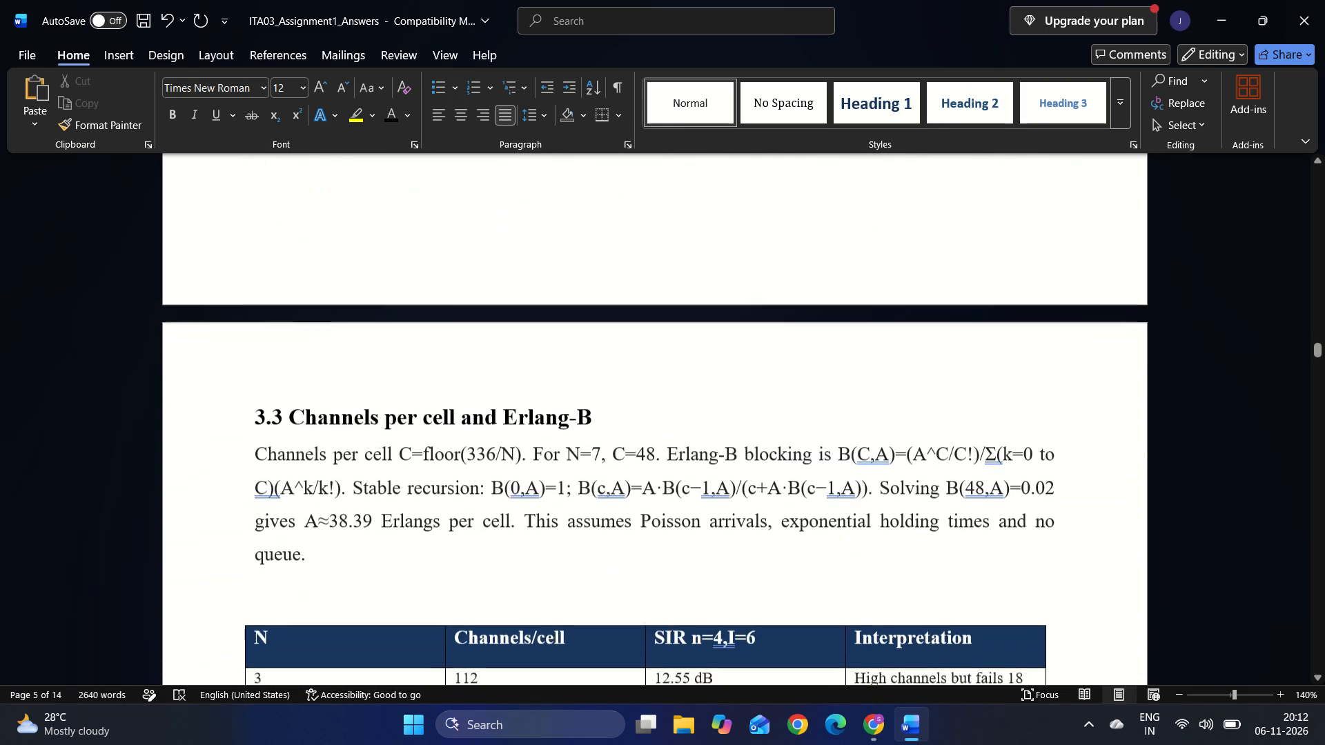
scroll(535, 353, down, 1)
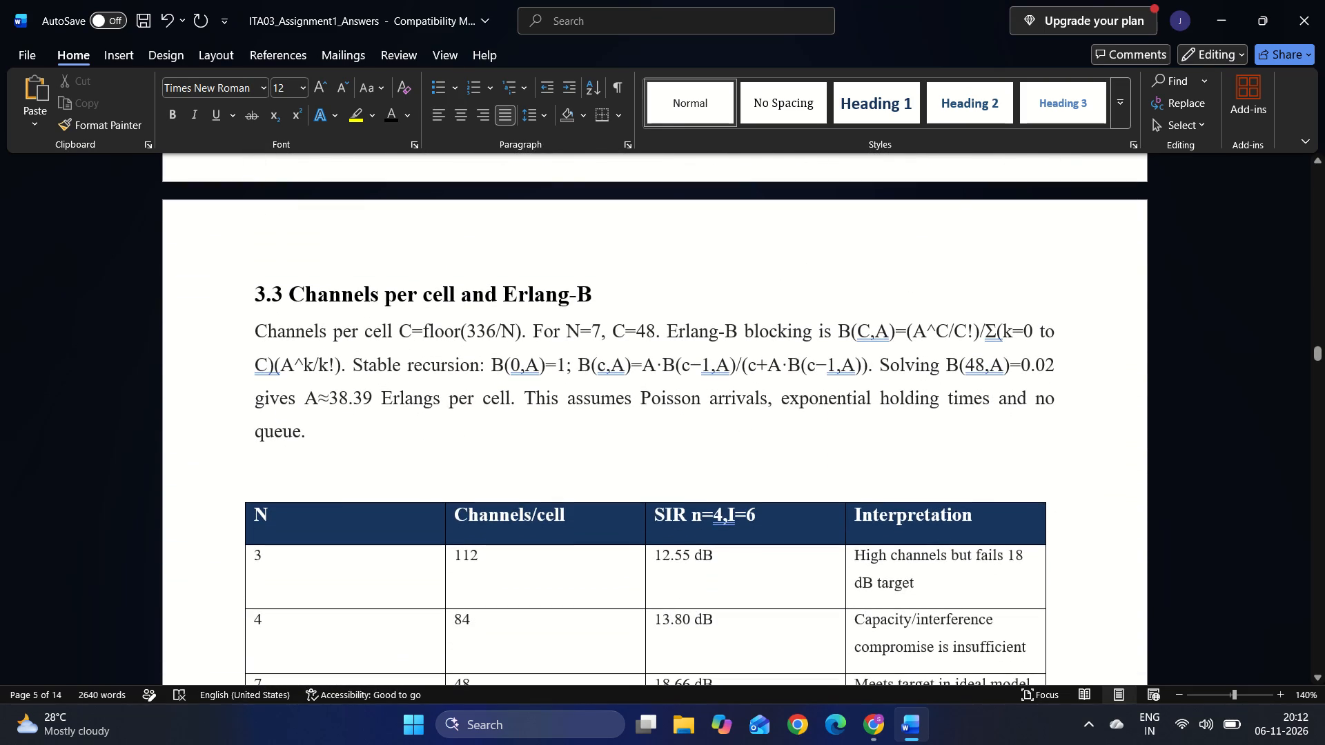
click(297, 471)
key(BackSpace)
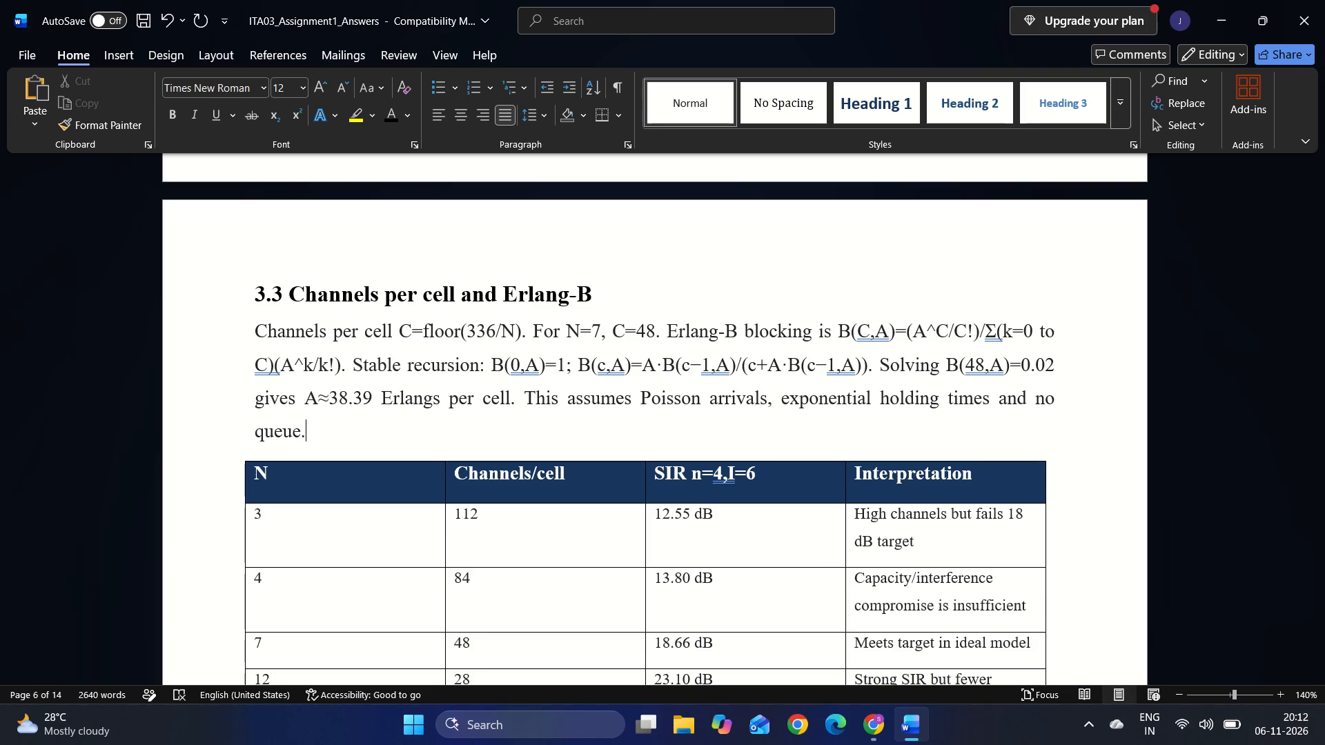
Set the font size of the entire section 3.3 channels and SIR table, including its header row, to 11.
scroll(1047, 542, down, 1)
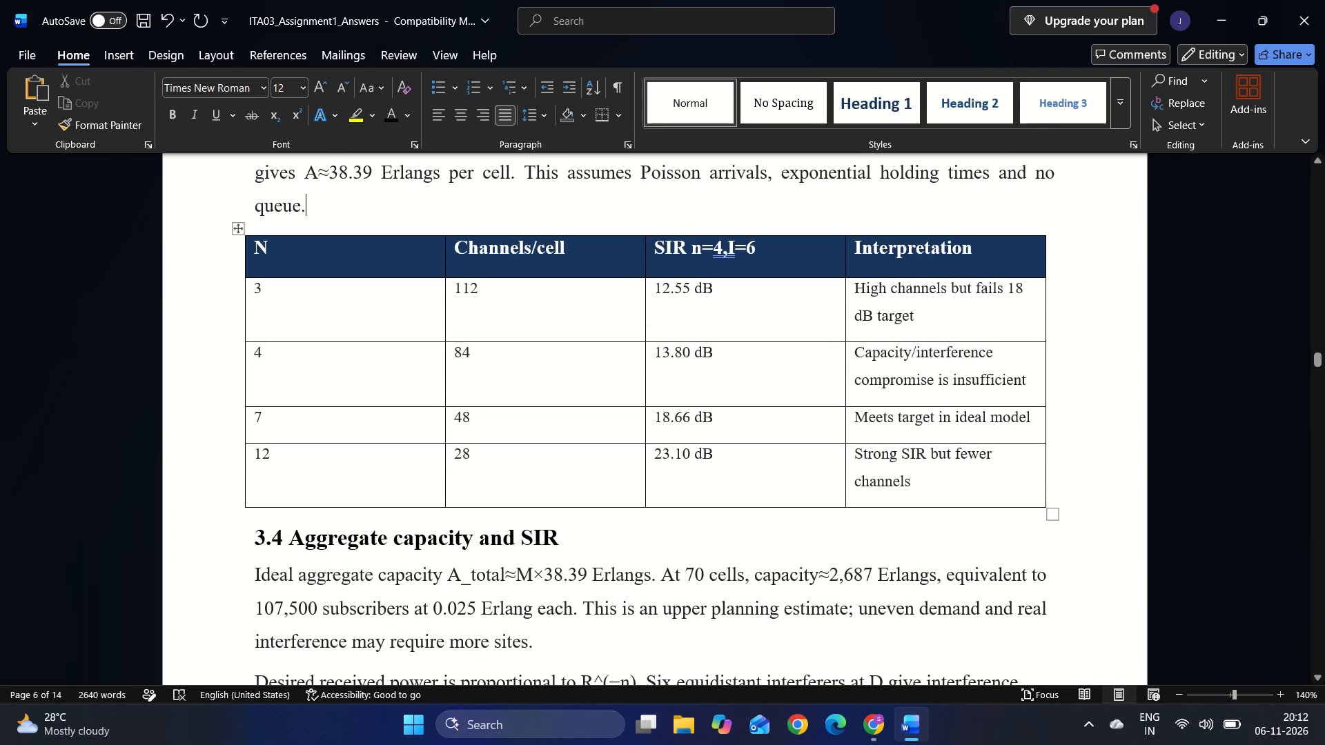
drag(971, 494, 302, 255)
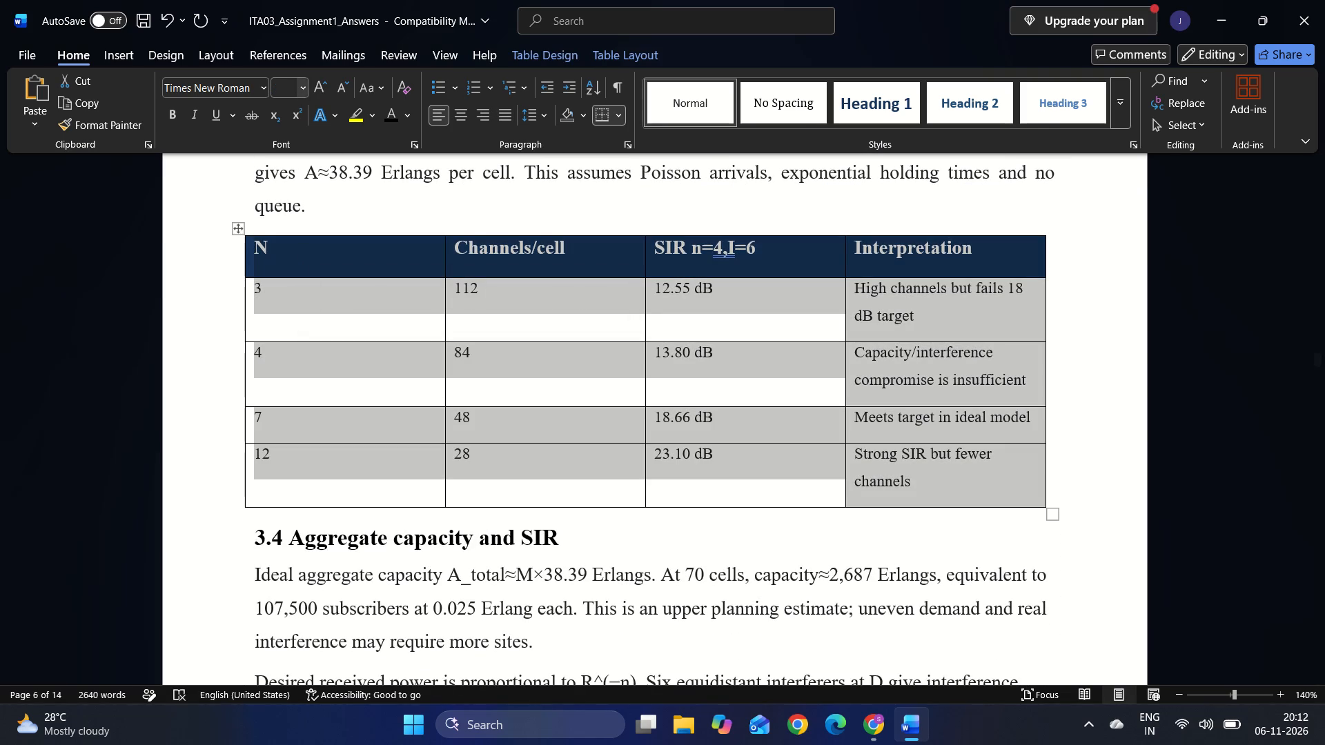
click(281, 87)
text(11)
key(Return)
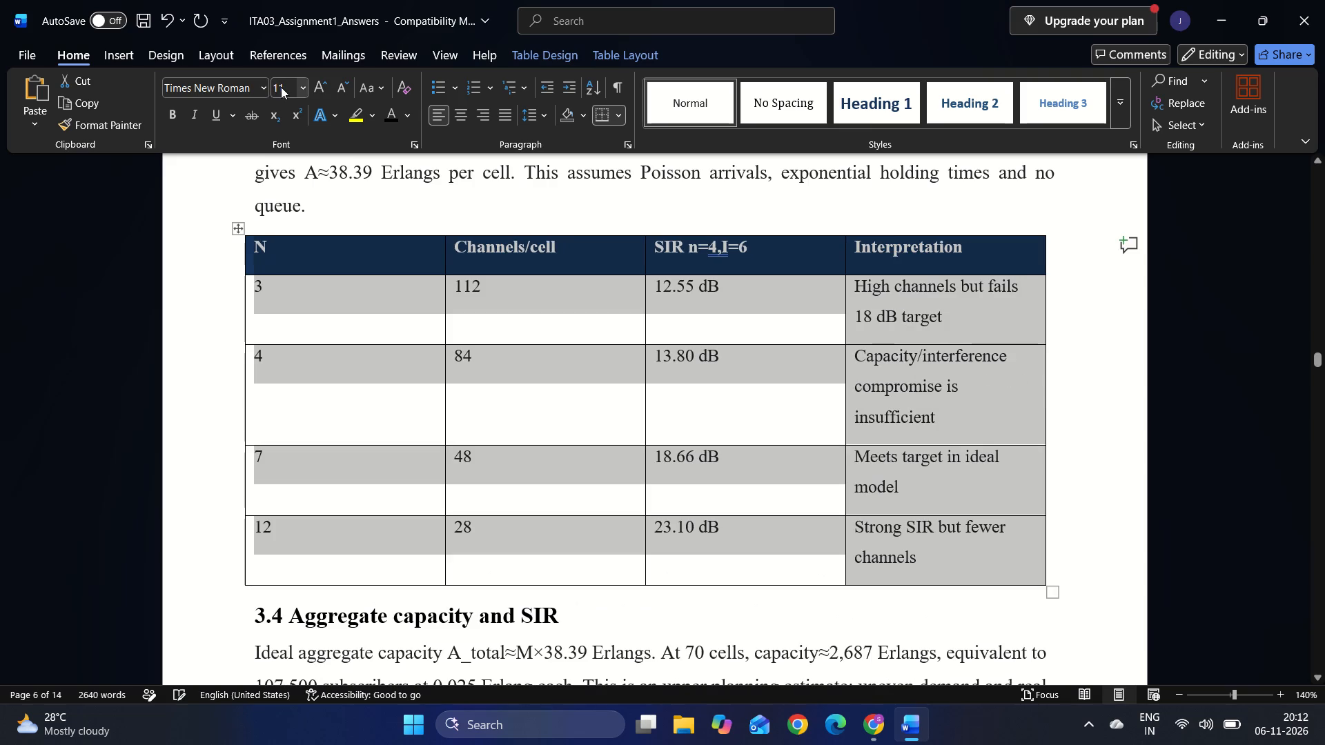
Make the section 3.3 channels and SIR table's text black and set its shading to No Color, header row included.
click(389, 121)
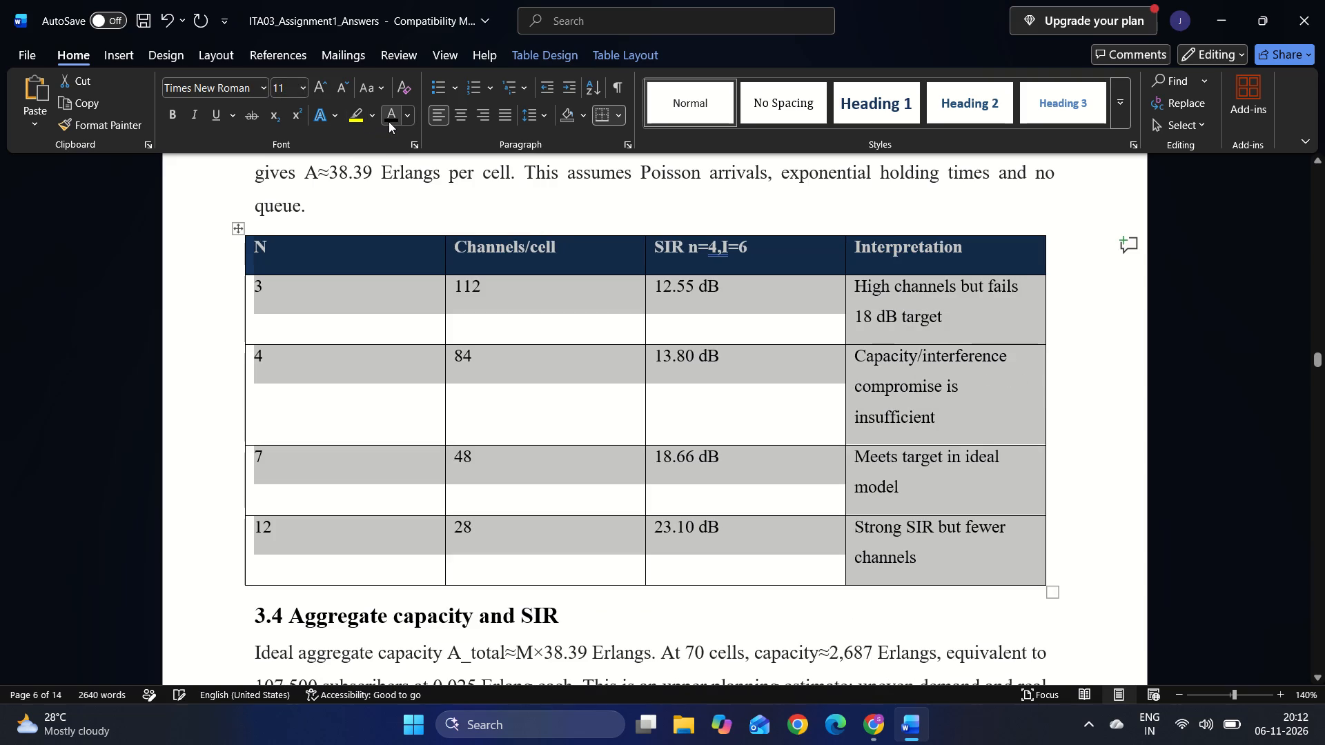
click(391, 112)
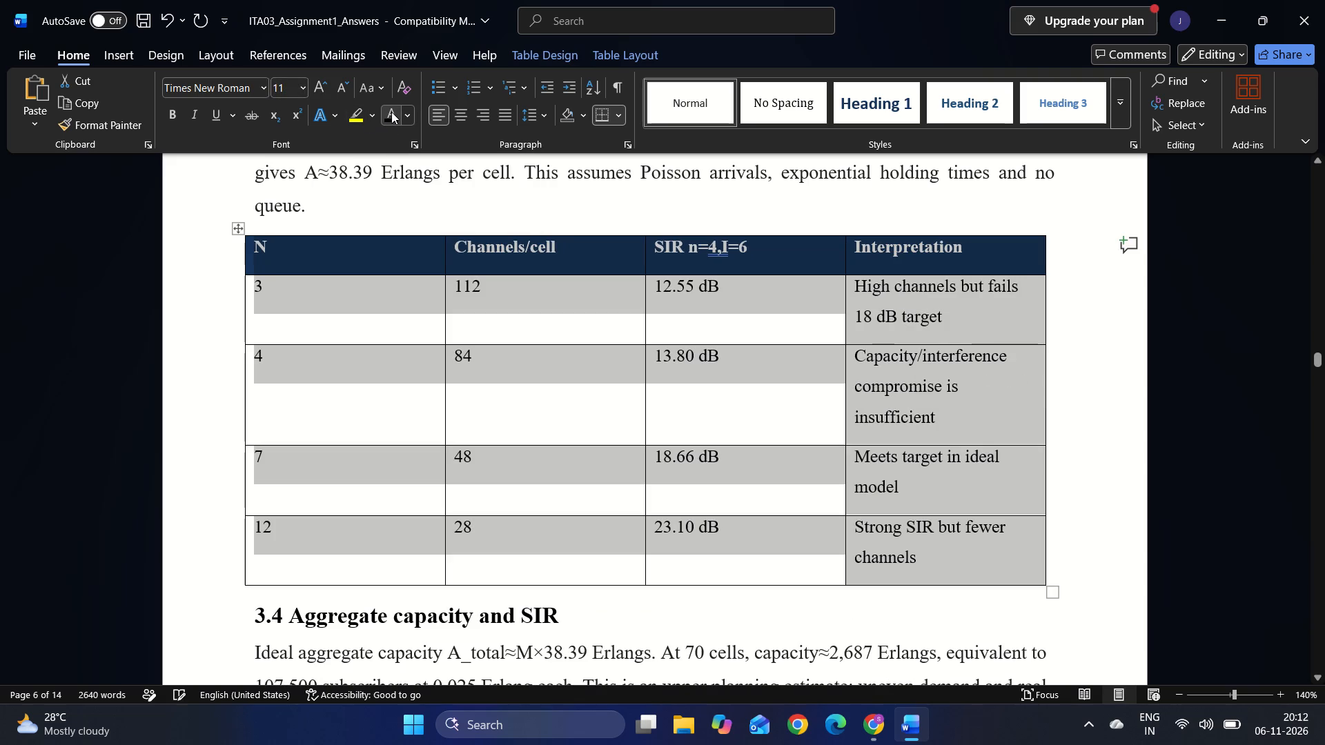
click(391, 112)
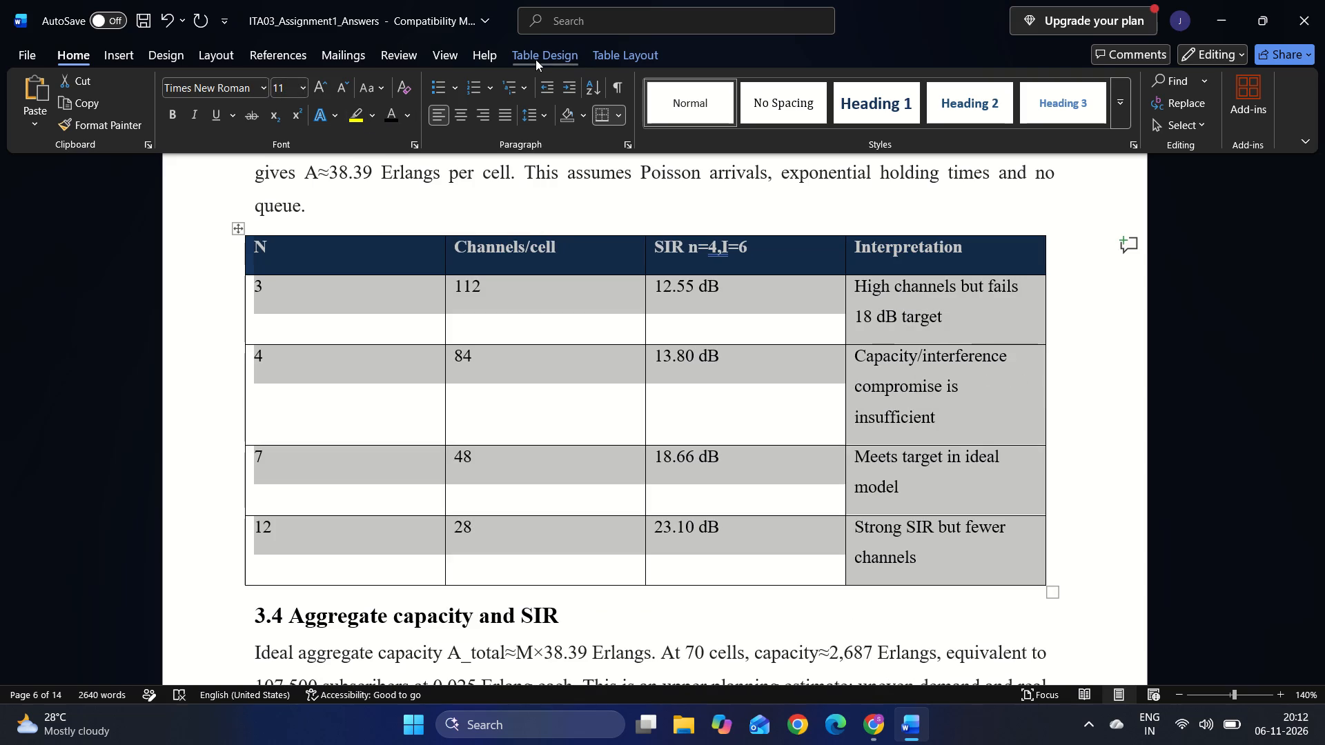
click(536, 59)
click(702, 126)
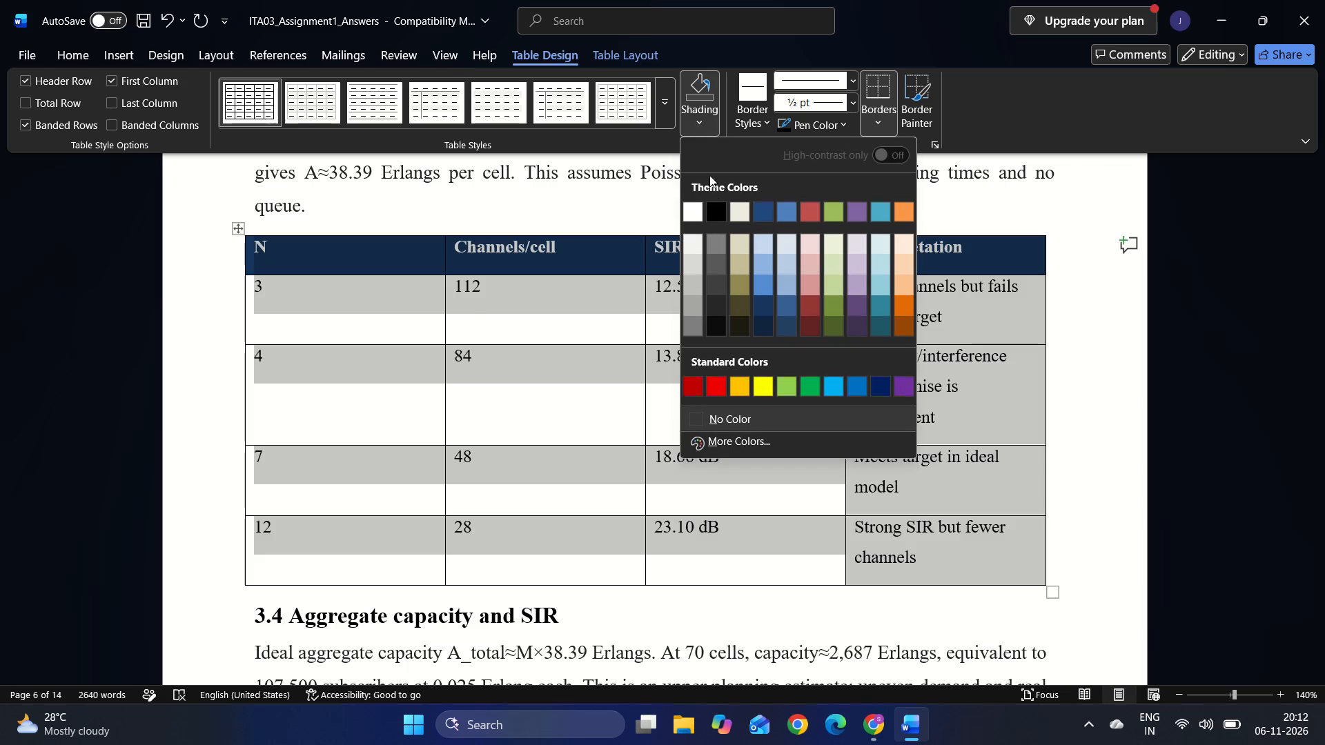
click(750, 421)
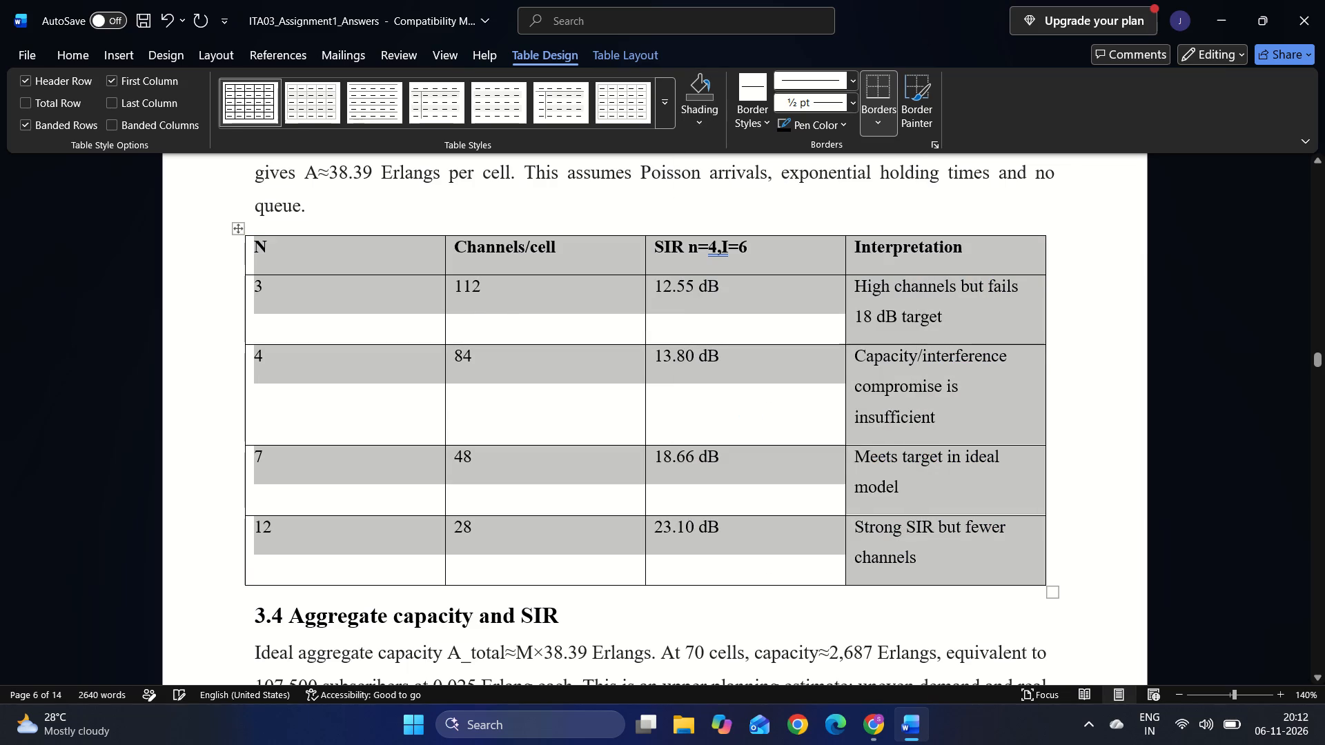
click(602, 478)
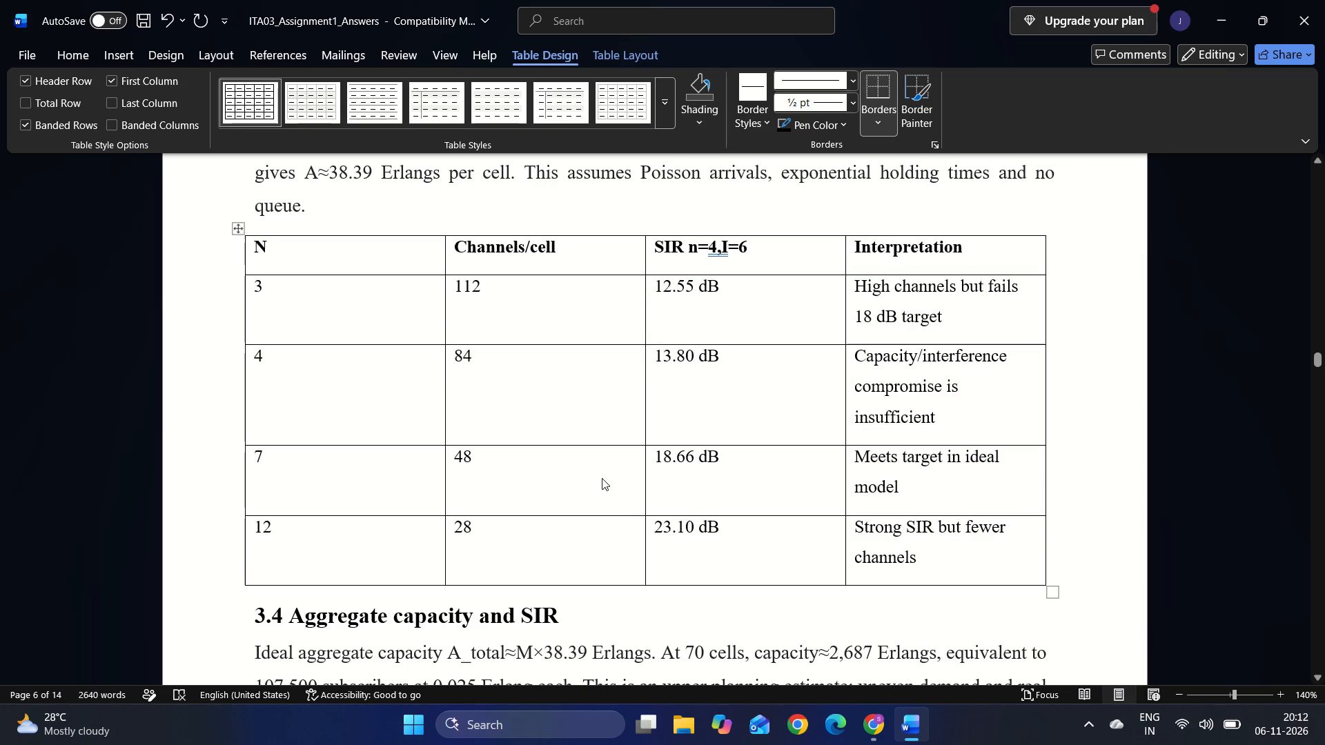
Narrow the N, Channels/cell and SIR columns of the section 3.3 table to widen the Interpretation column.
click(65, 52)
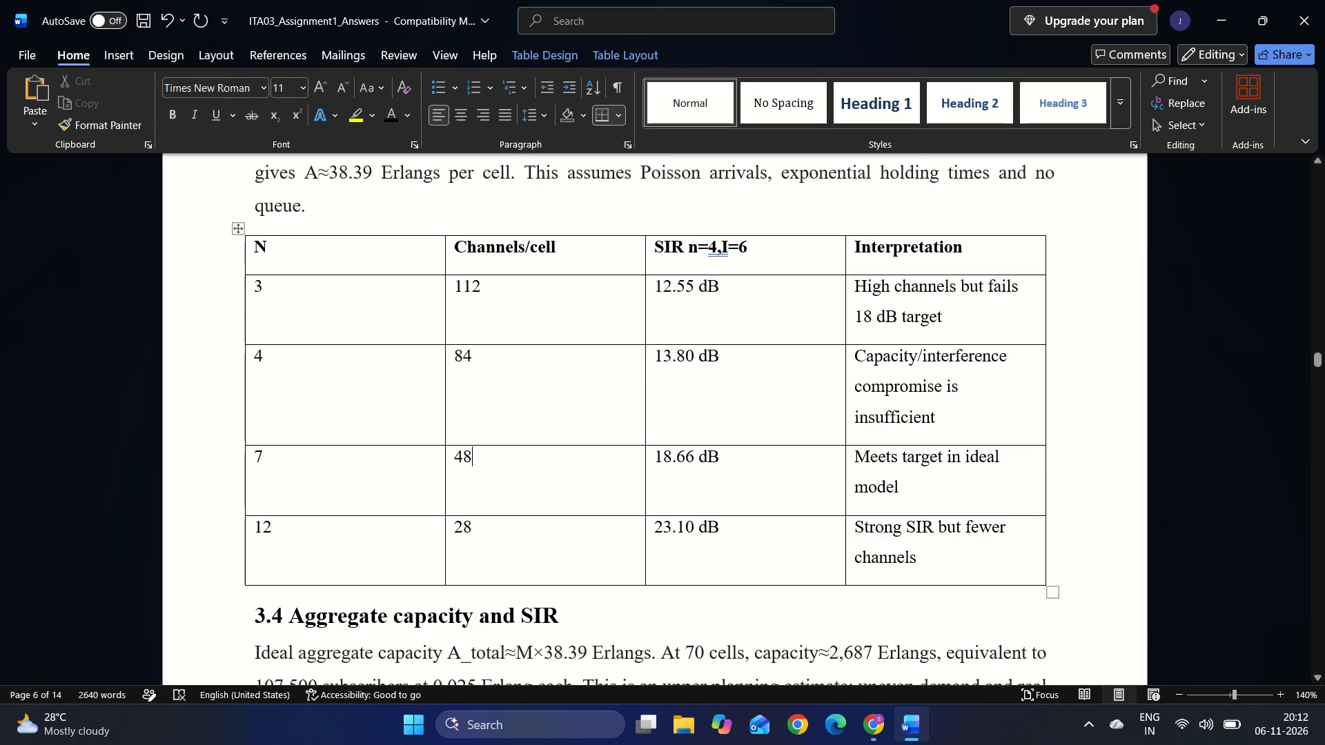
drag(445, 371, 370, 371)
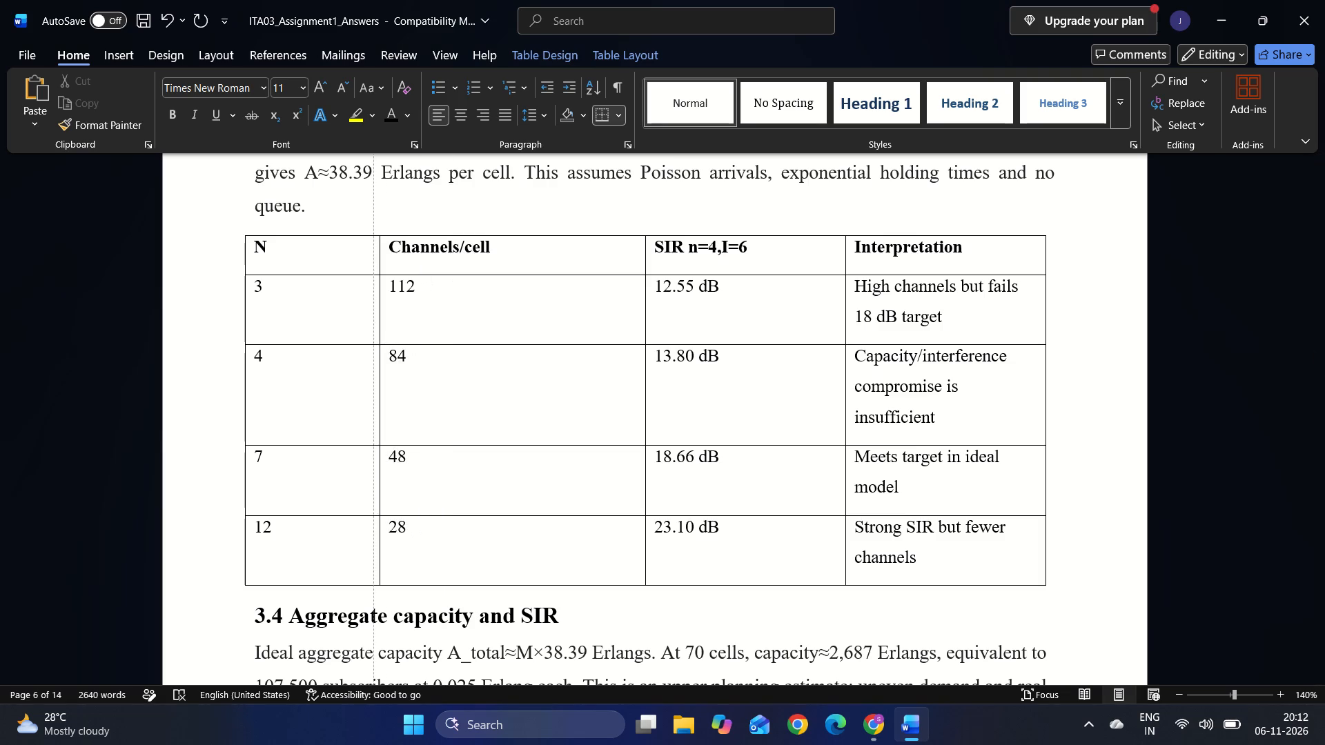
drag(370, 371, 366, 371)
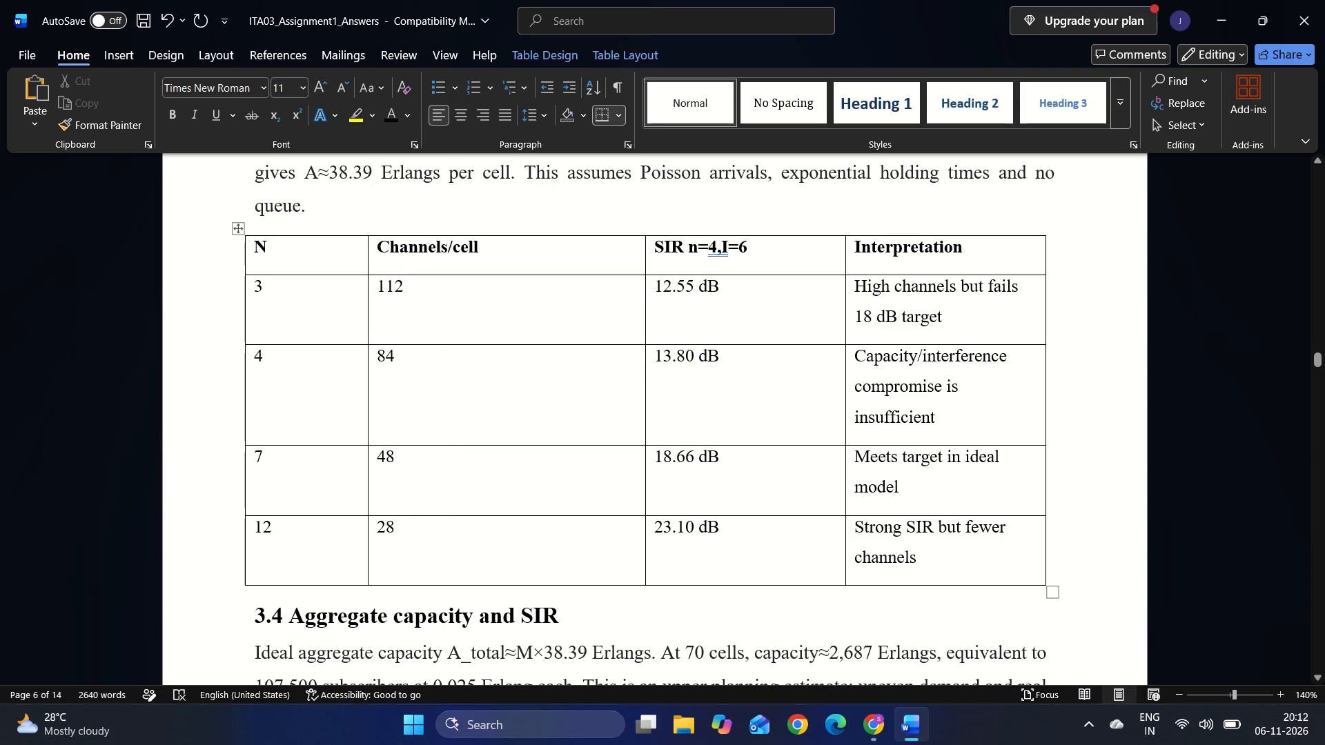
drag(645, 358, 571, 358)
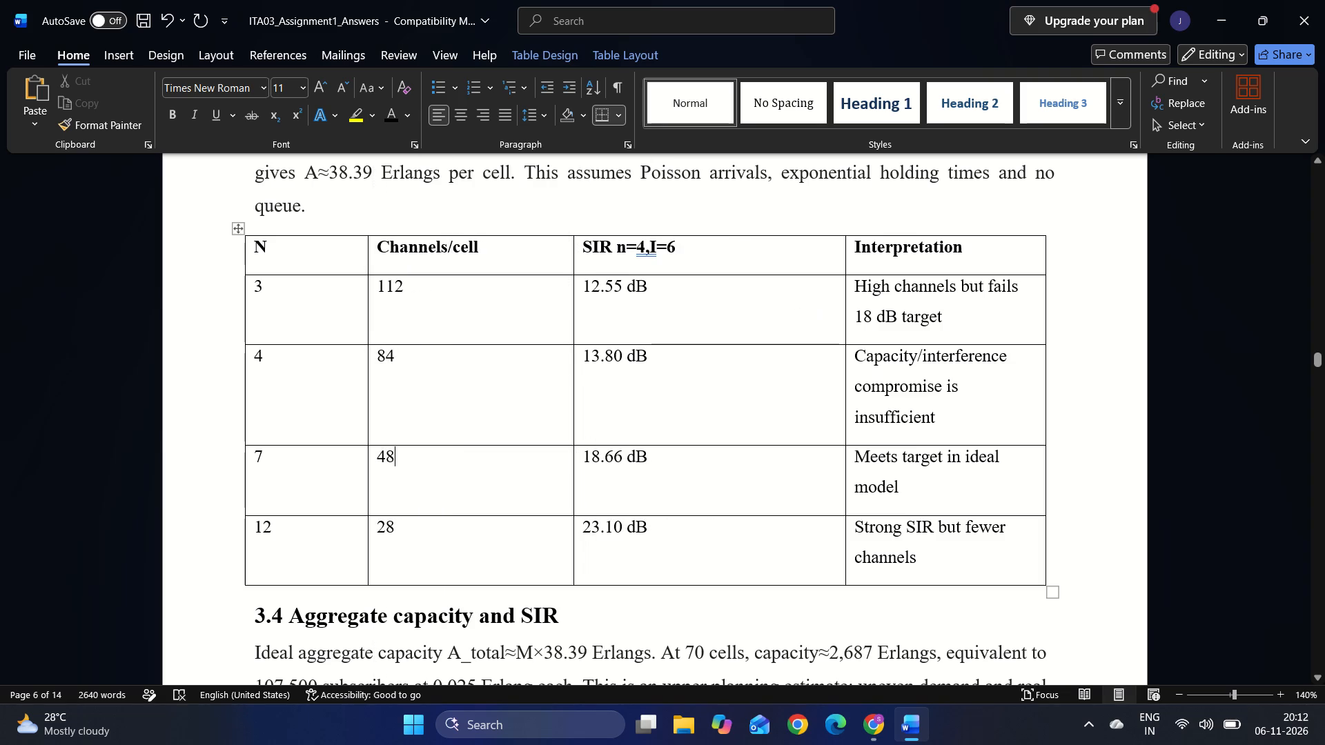
drag(845, 297, 753, 302)
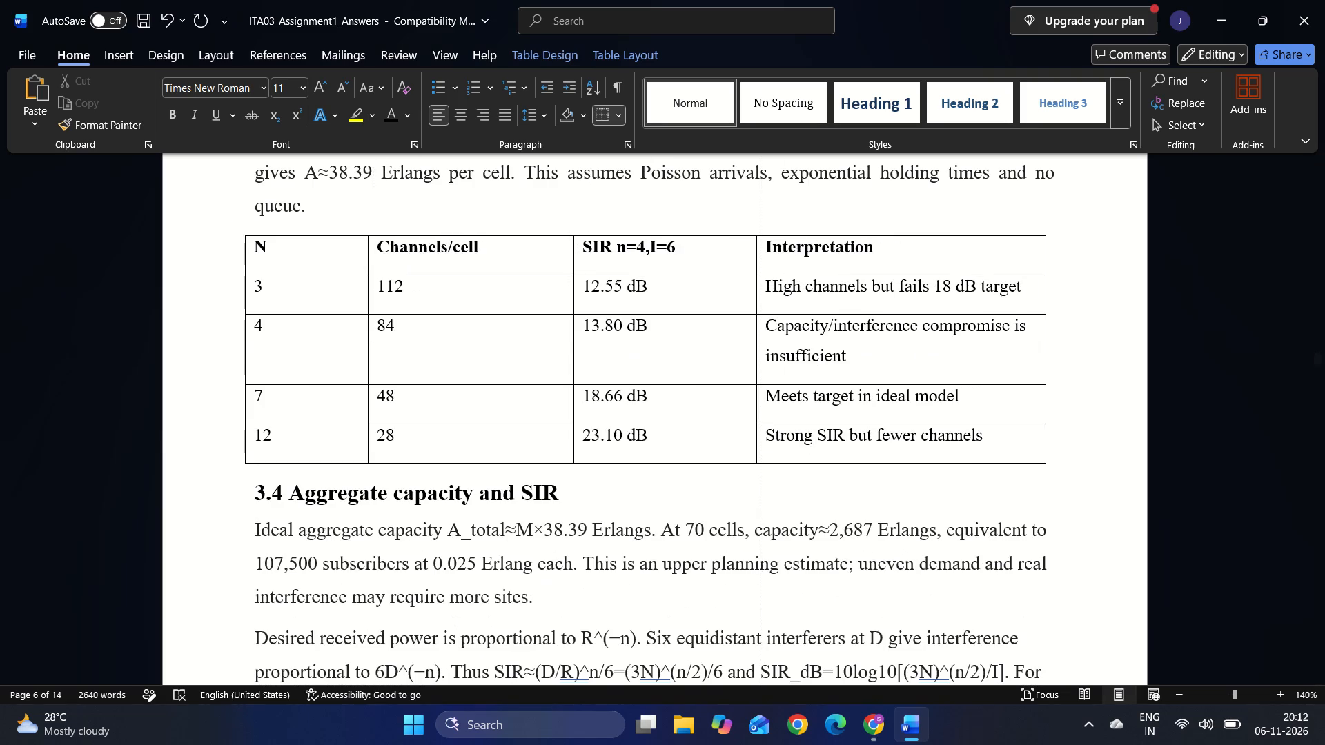
drag(753, 302, 751, 302)
Set the font size of the Best, Average and Worst rows in the Task 4 table to 11.
scroll(778, 396, down, 2)
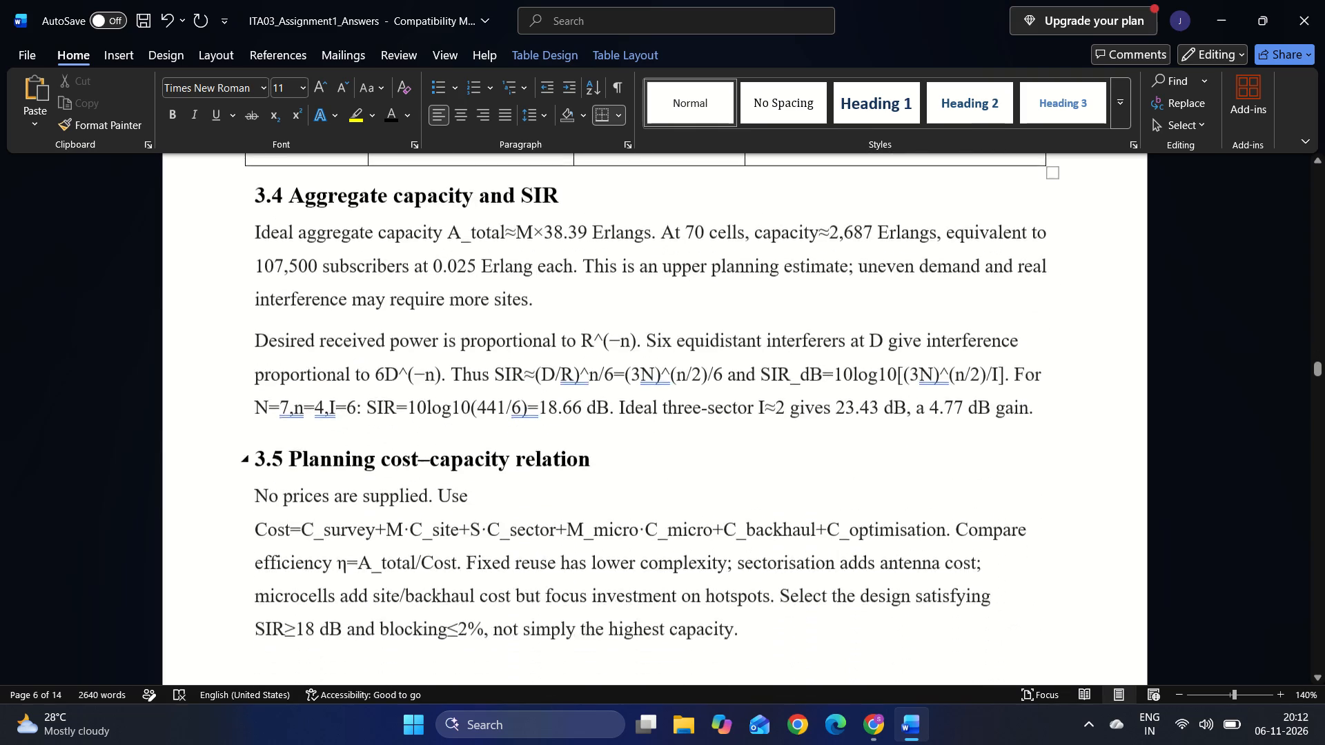
scroll(778, 396, down, 1)
scroll(738, 447, down, 3)
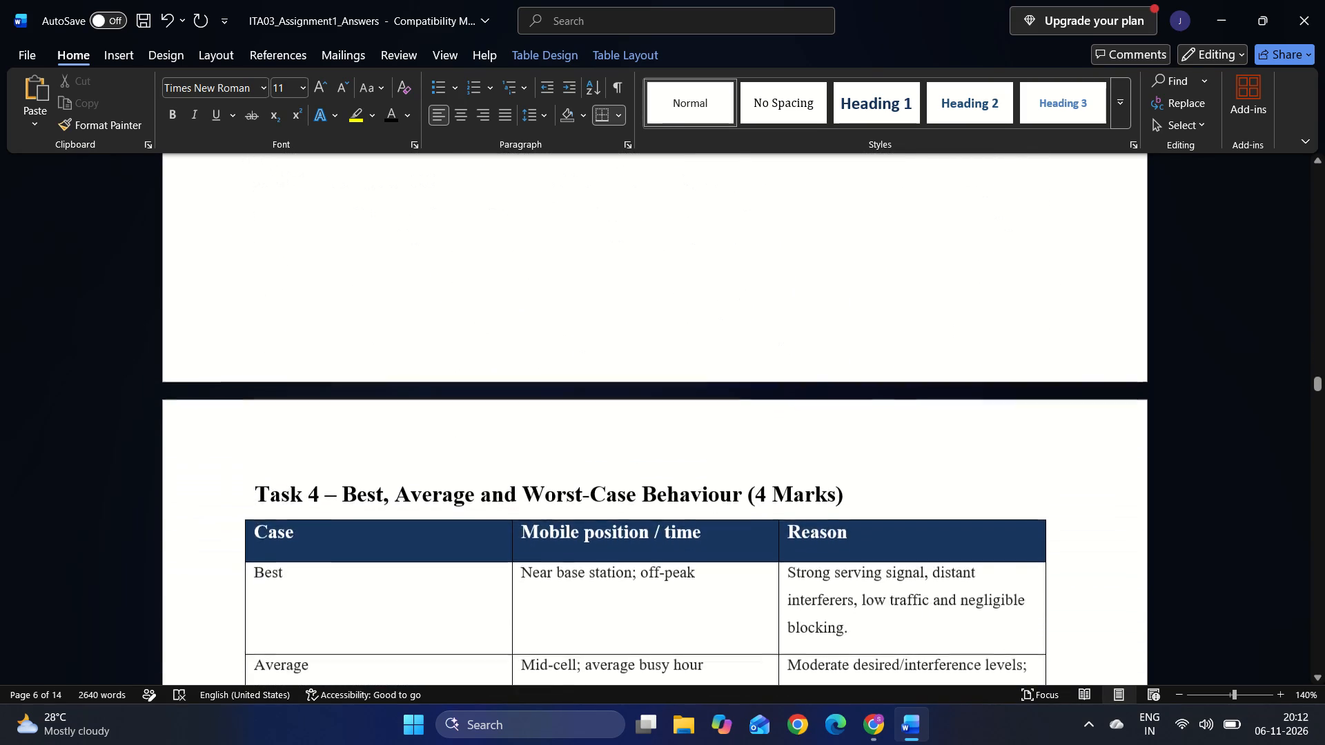
scroll(738, 447, down, 2)
drag(866, 555, 849, 547)
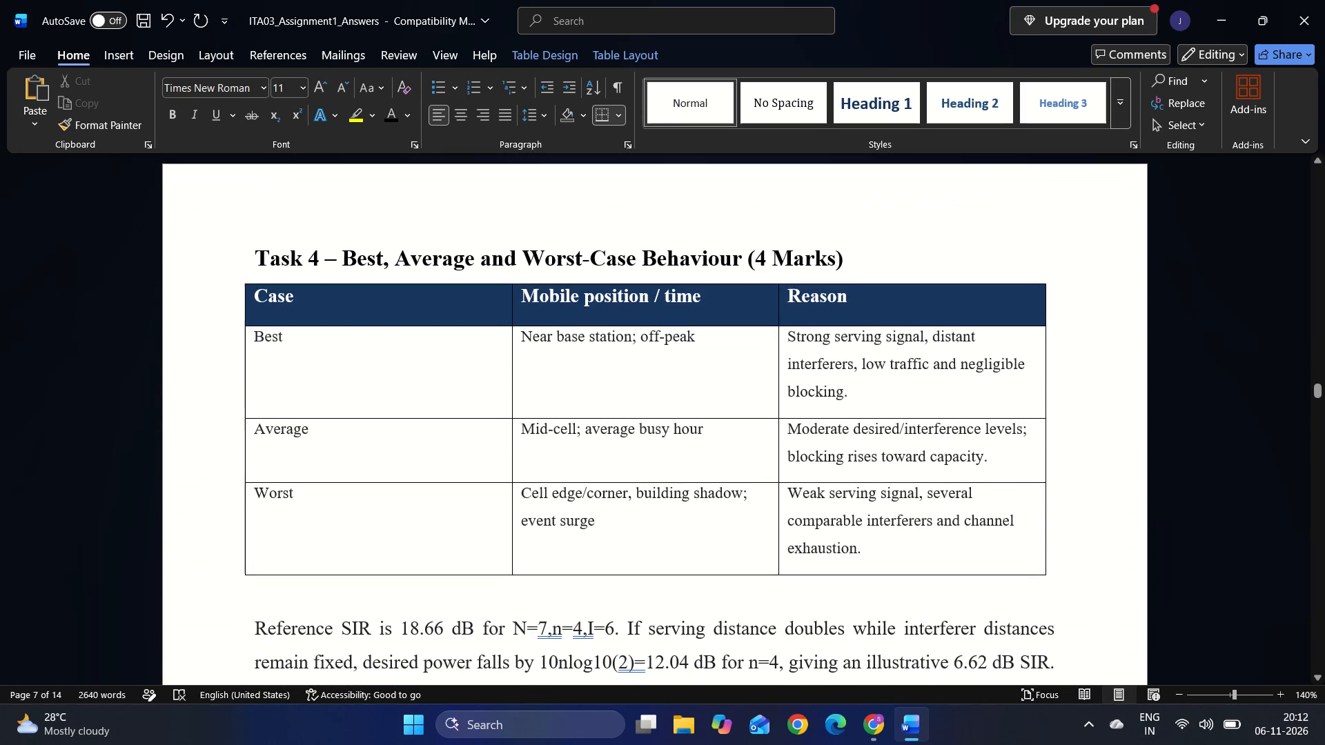
drag(849, 547, 350, 331)
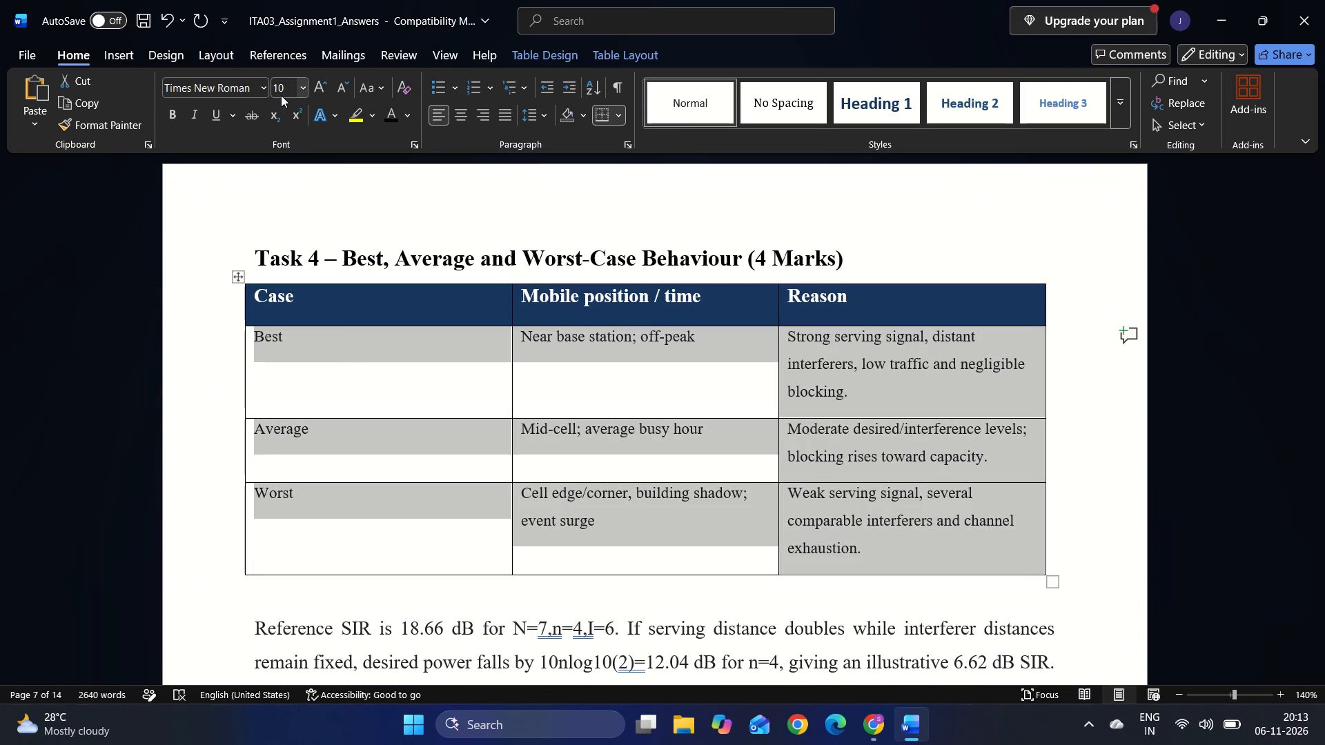
drag(281, 95, 284, 89)
click(284, 89)
text(11)
key(BackSpace)
key(BackSpace)
key(BackSpace)
key(BackSpace)
text(11)
key(Return)
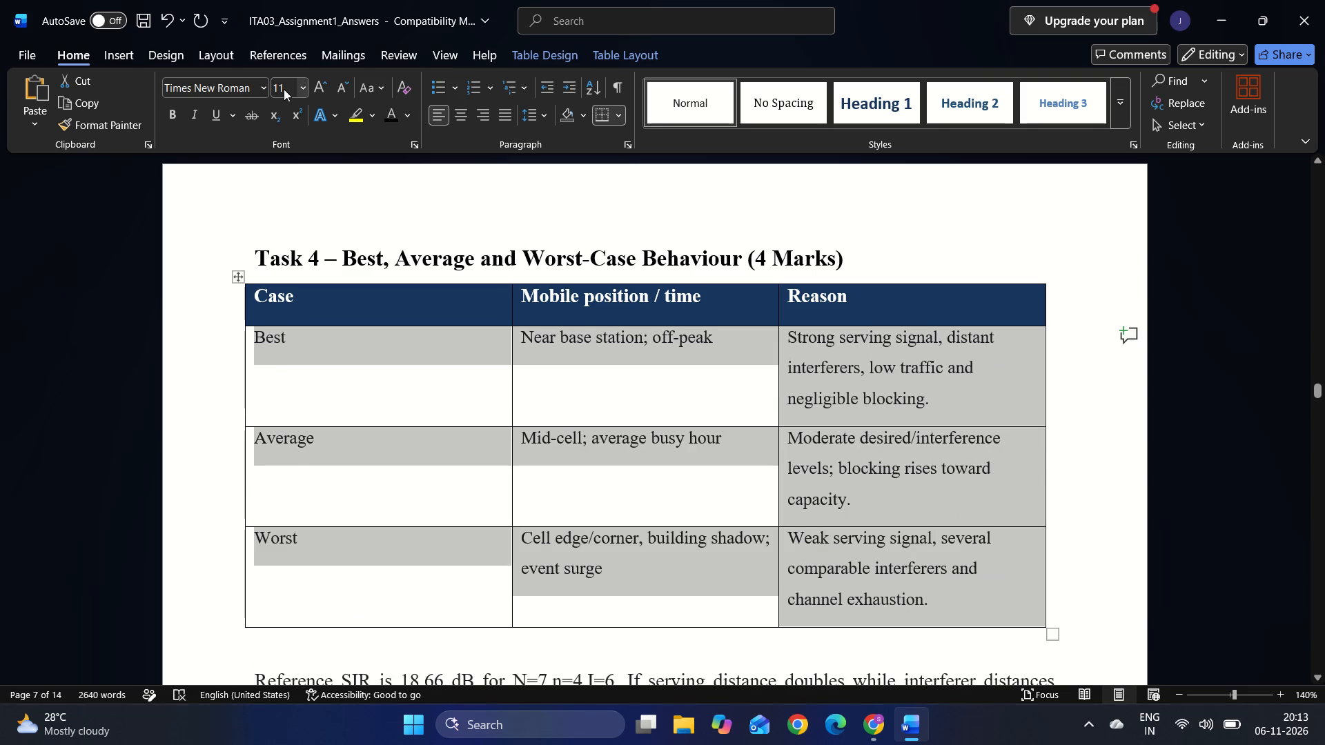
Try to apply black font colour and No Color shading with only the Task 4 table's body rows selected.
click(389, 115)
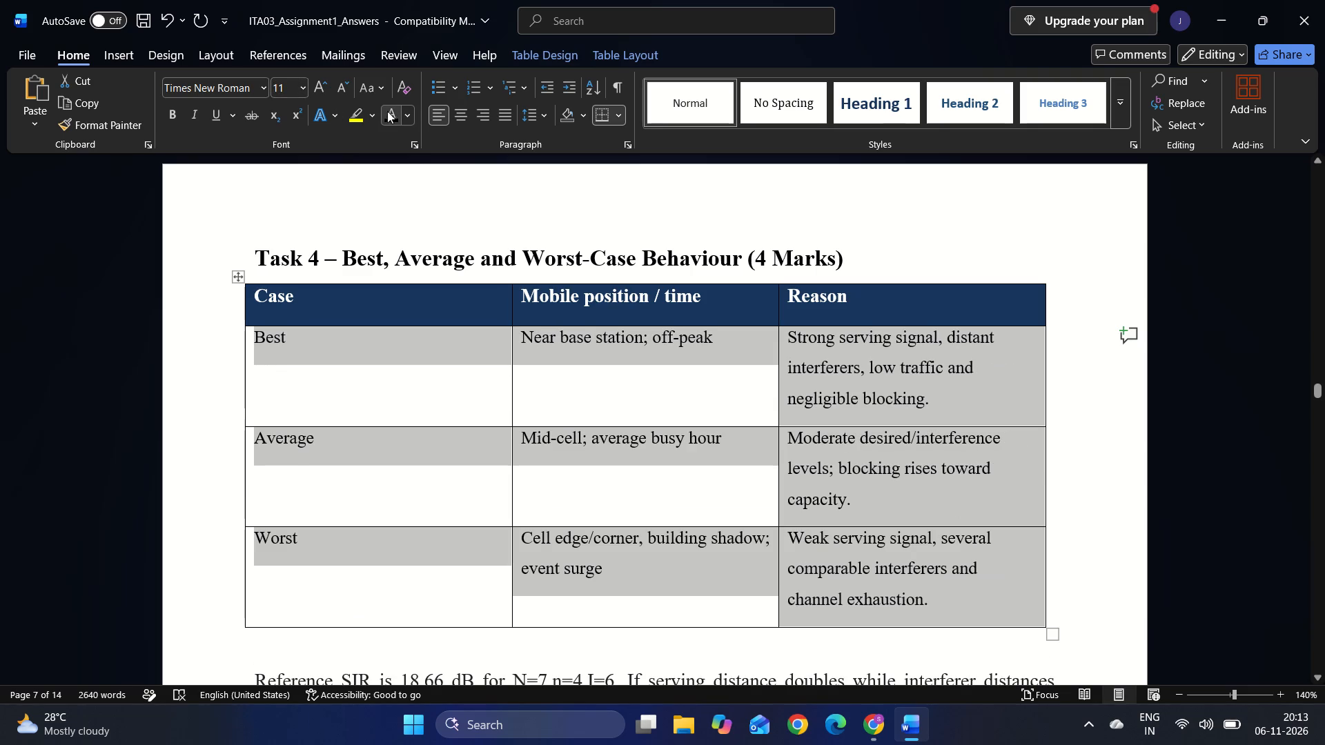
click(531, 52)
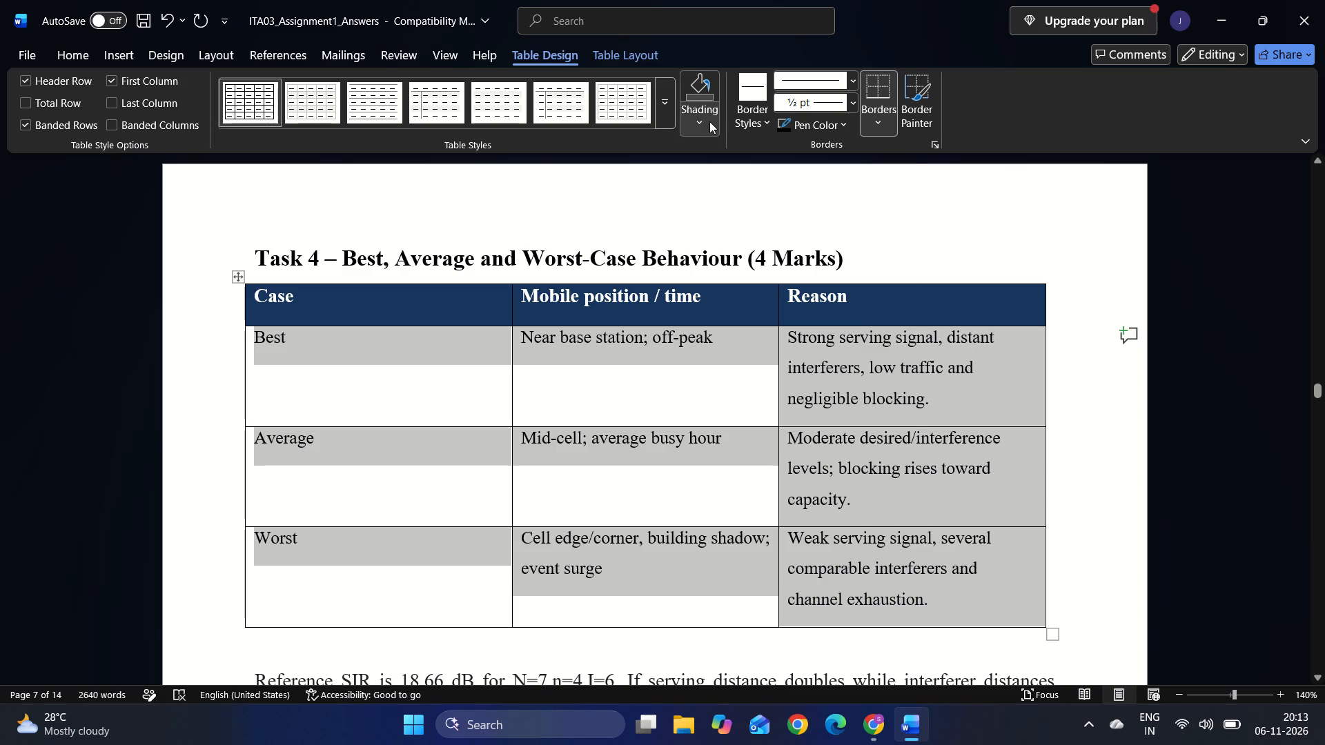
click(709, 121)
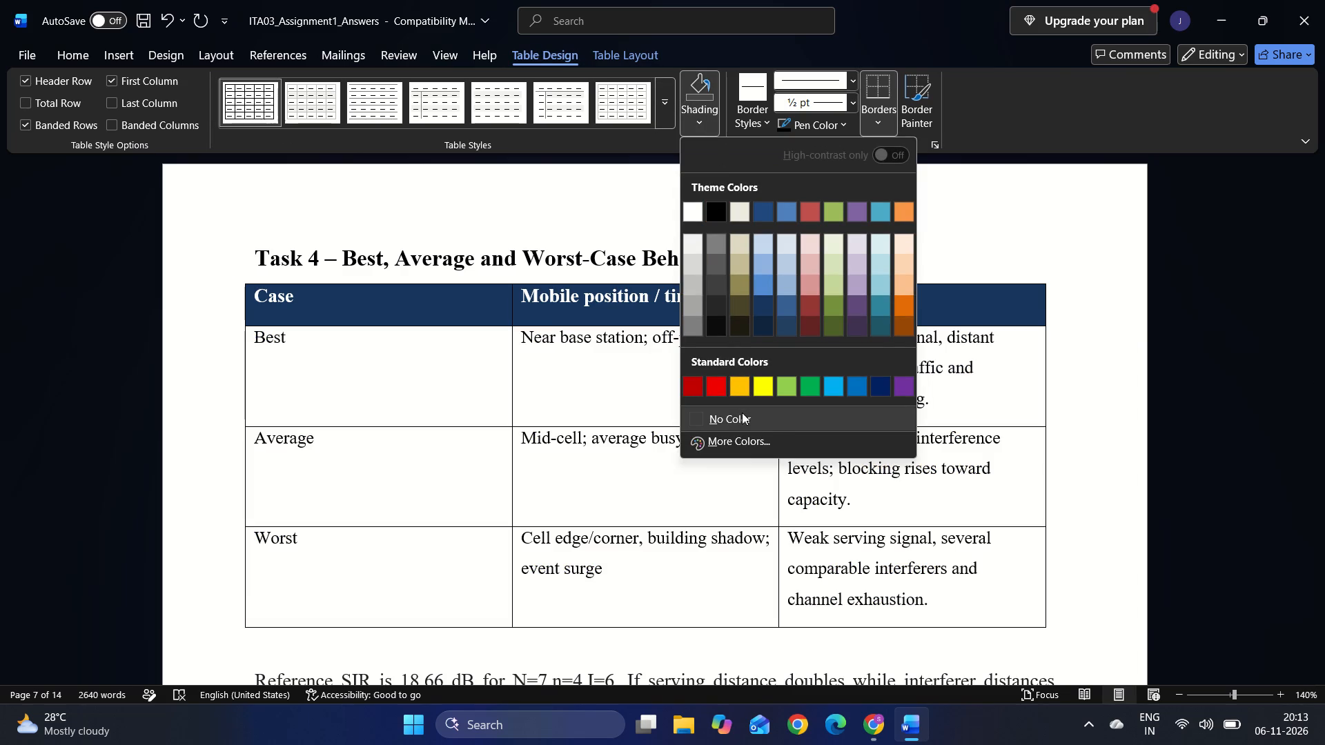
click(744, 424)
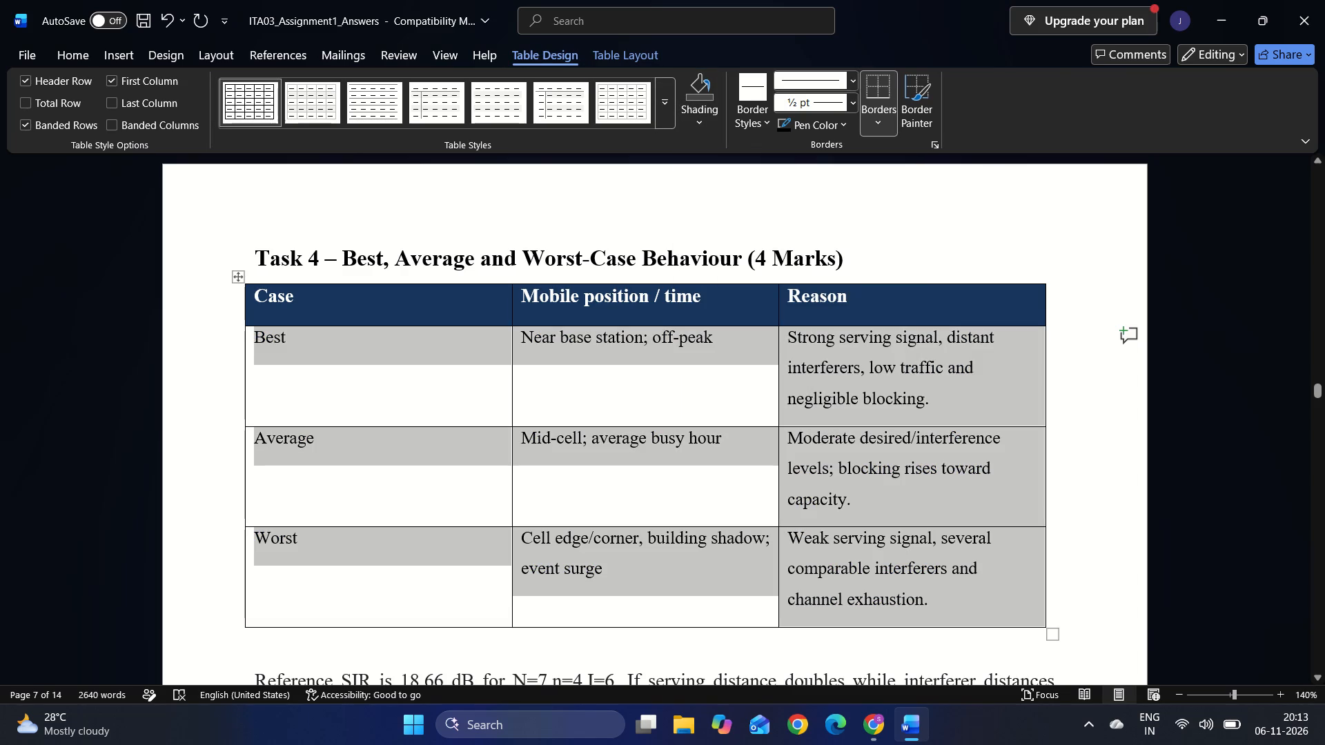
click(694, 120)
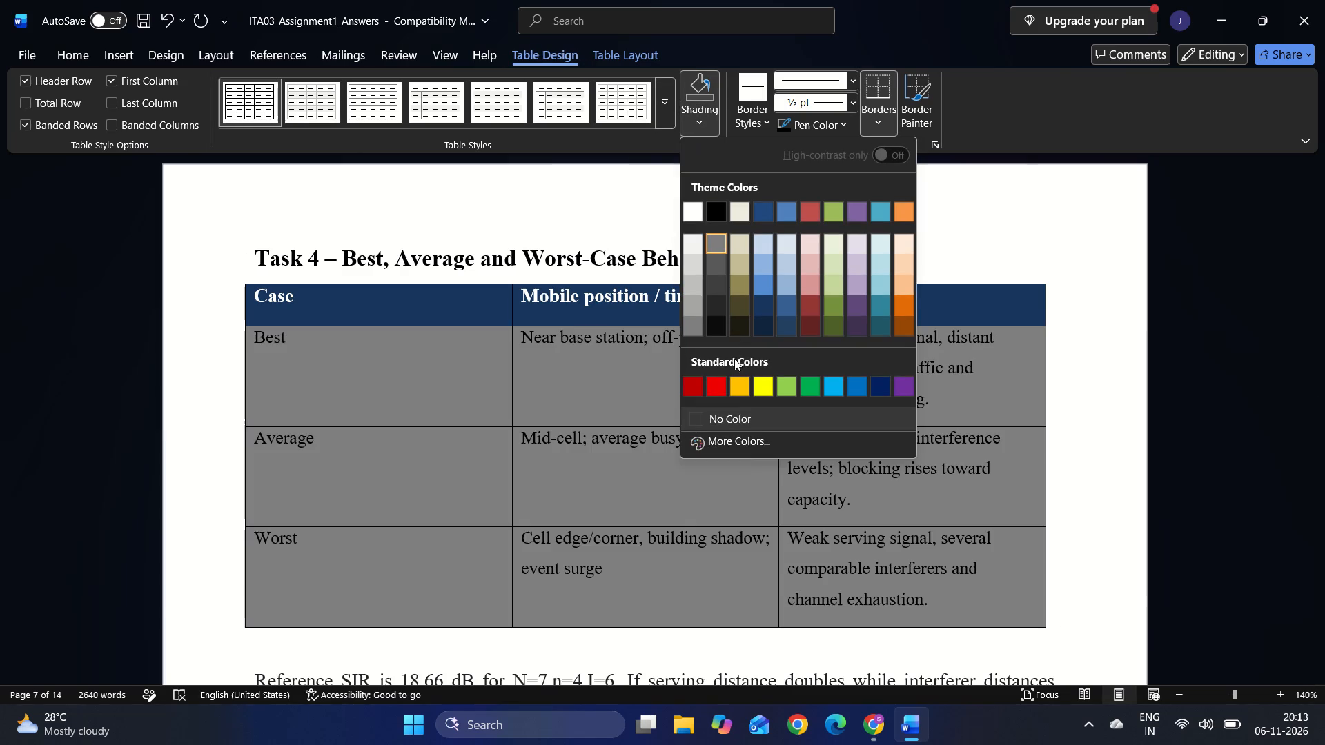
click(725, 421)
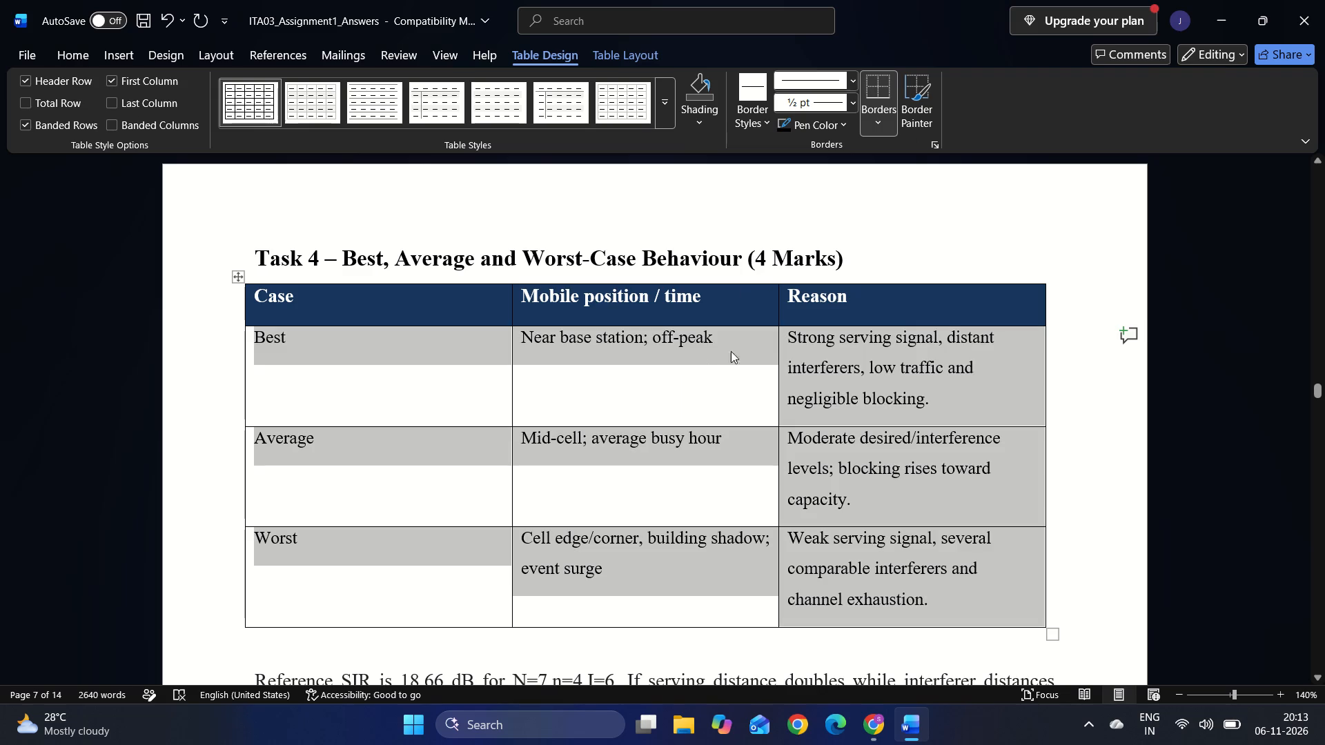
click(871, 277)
Remove the shading from the Task 4 table's header row and make its text black.
drag(880, 296, 810, 301)
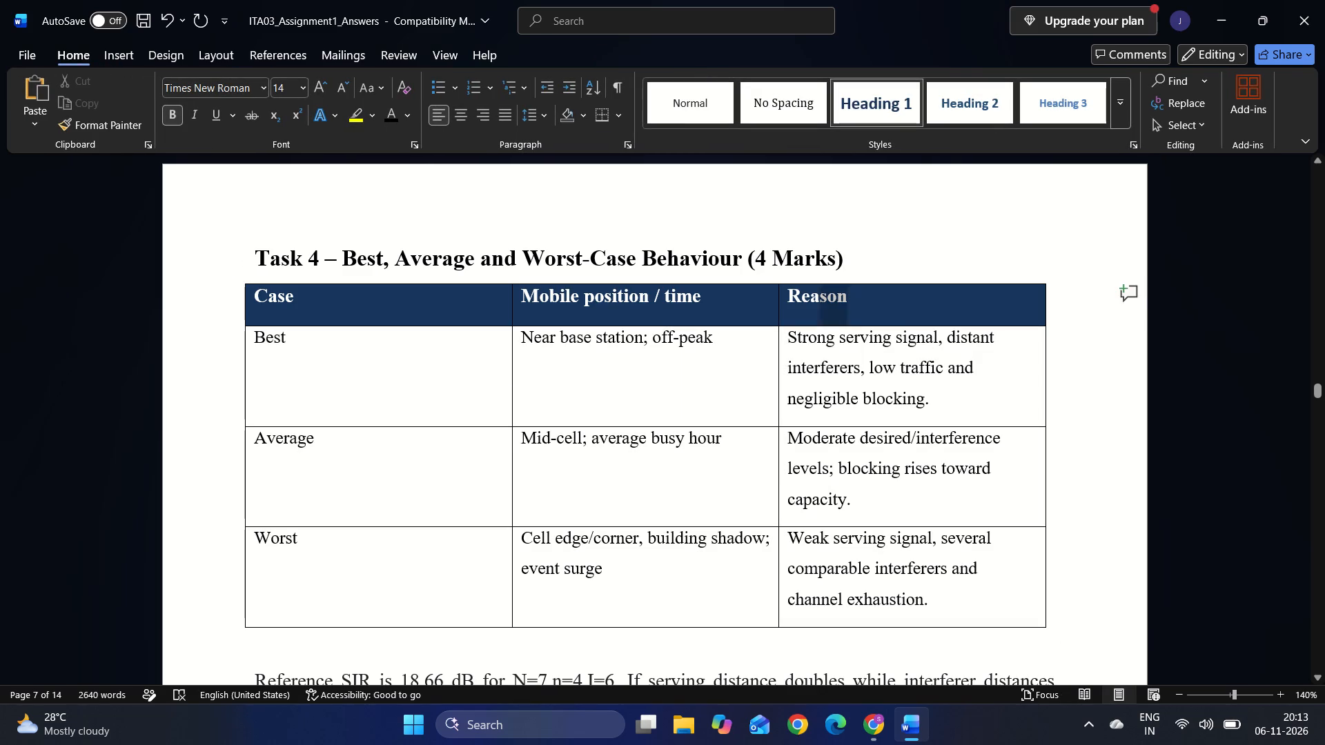
drag(810, 301, 328, 304)
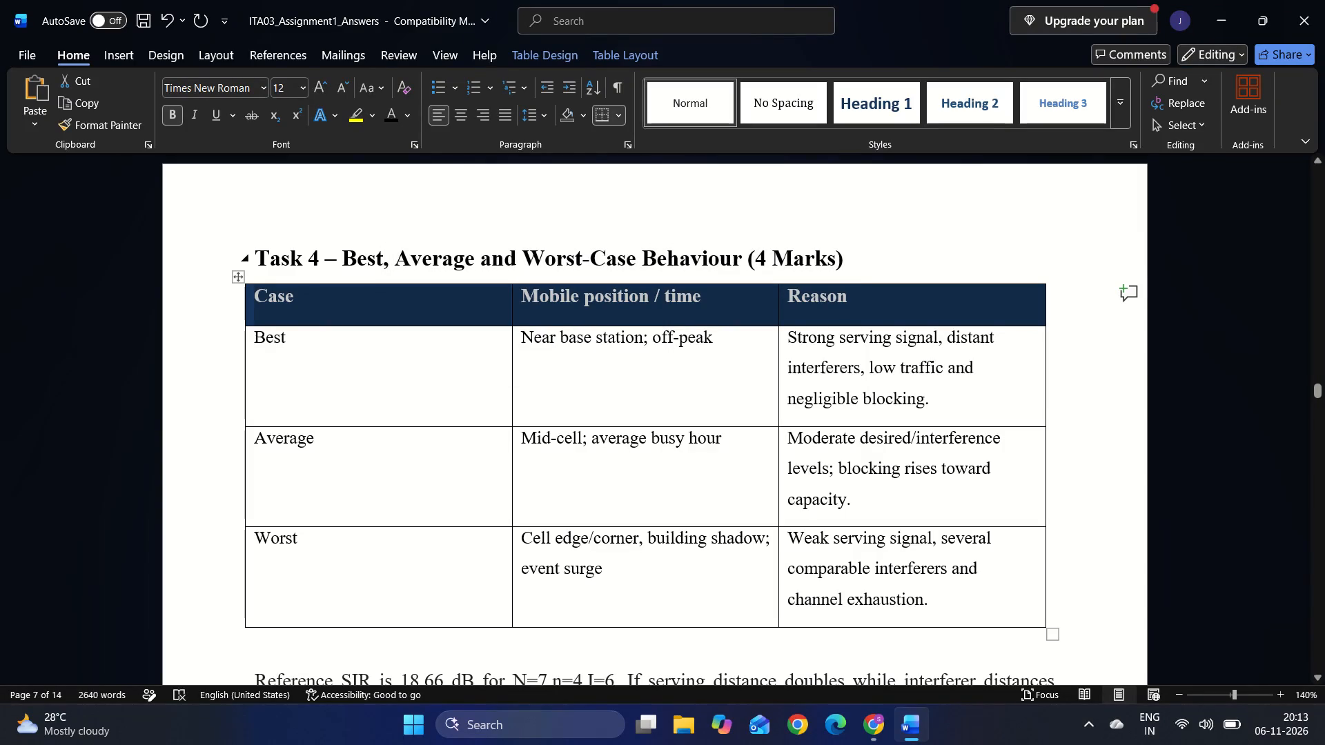
click(582, 118)
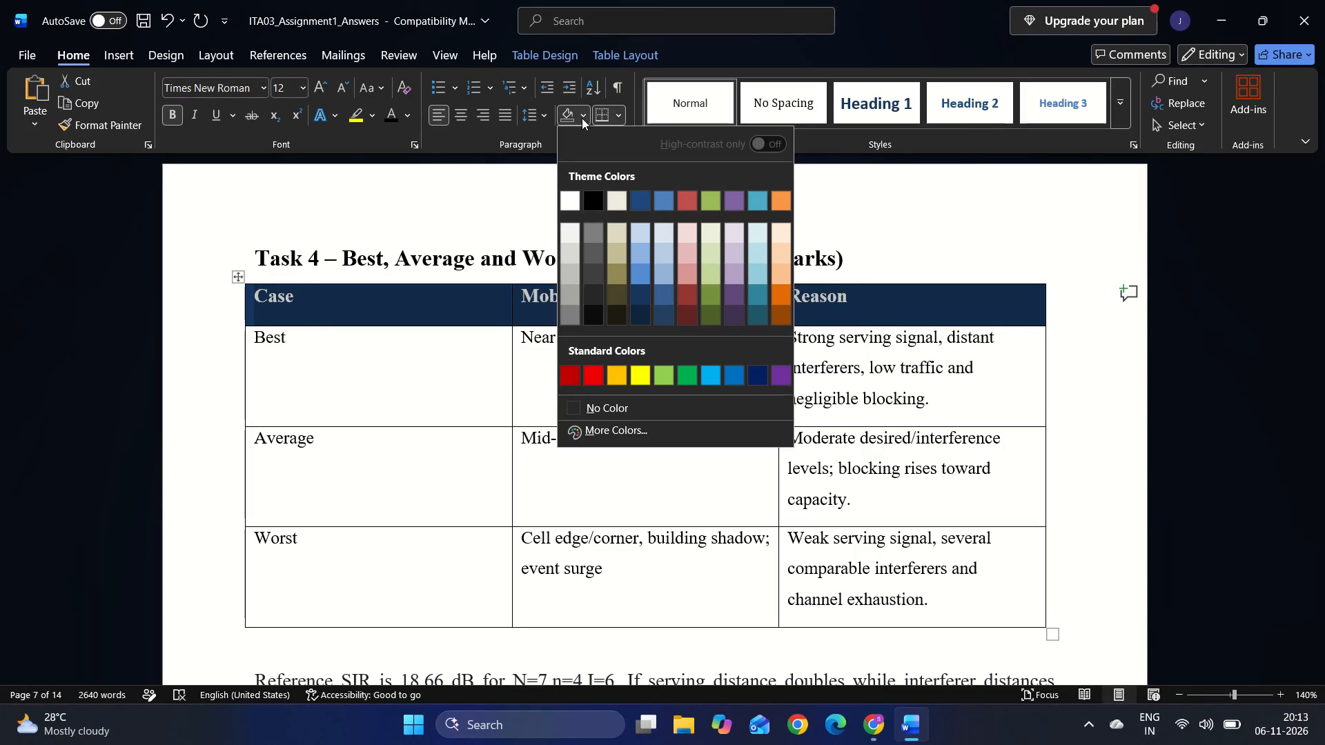
click(613, 408)
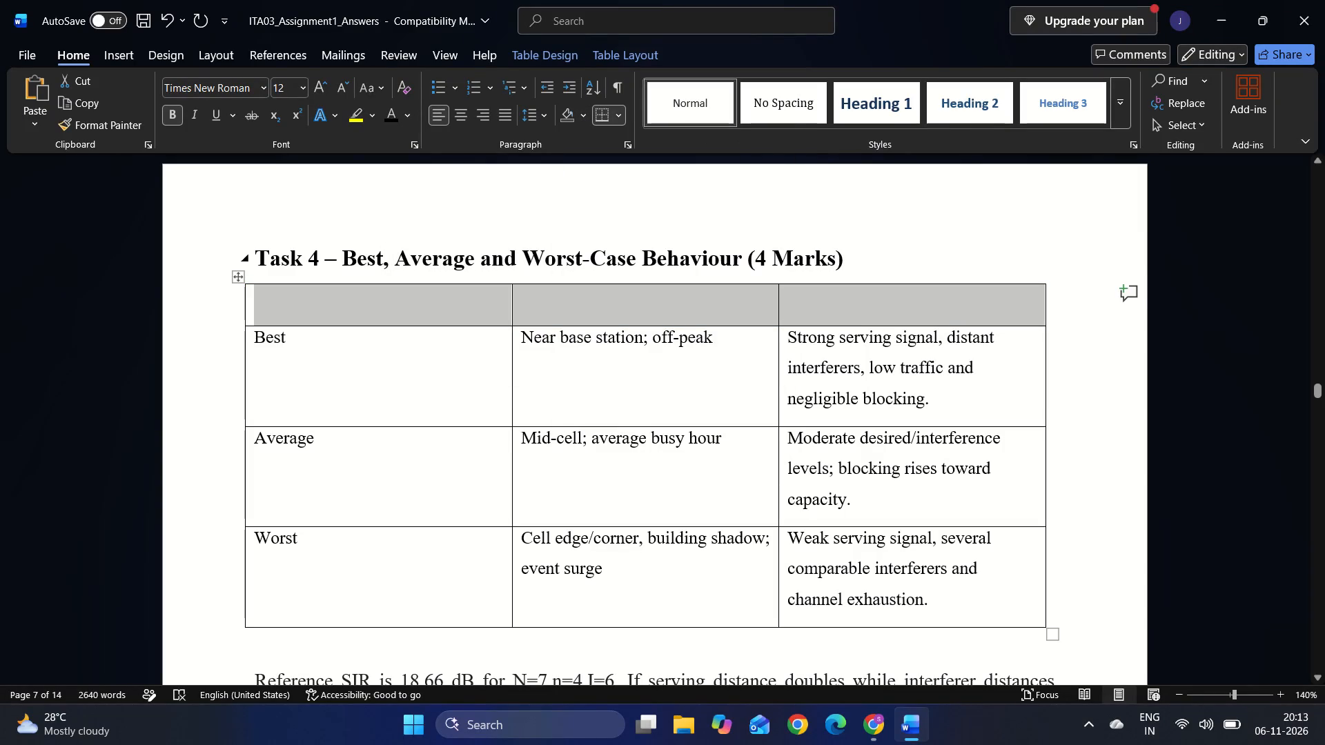
click(393, 112)
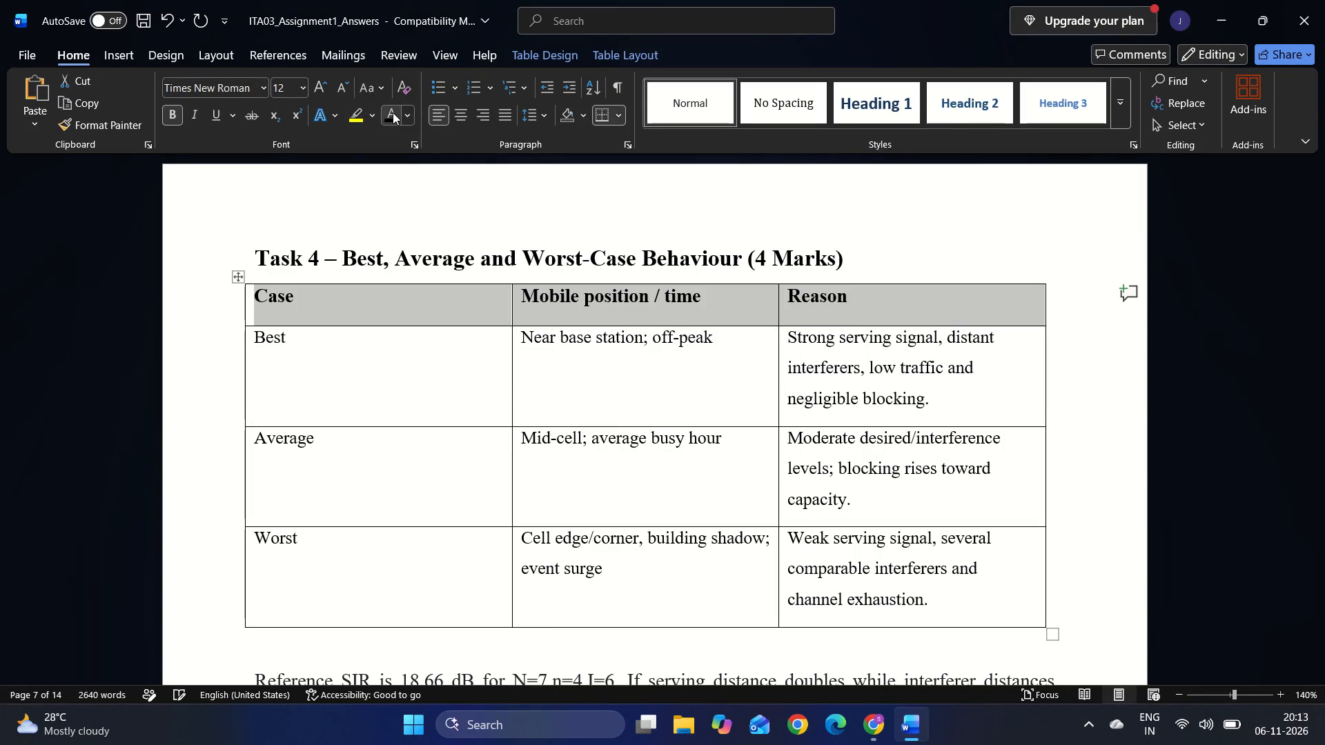
Set the font size of the entire Task 4 table, including its header row, to 11.
click(952, 600)
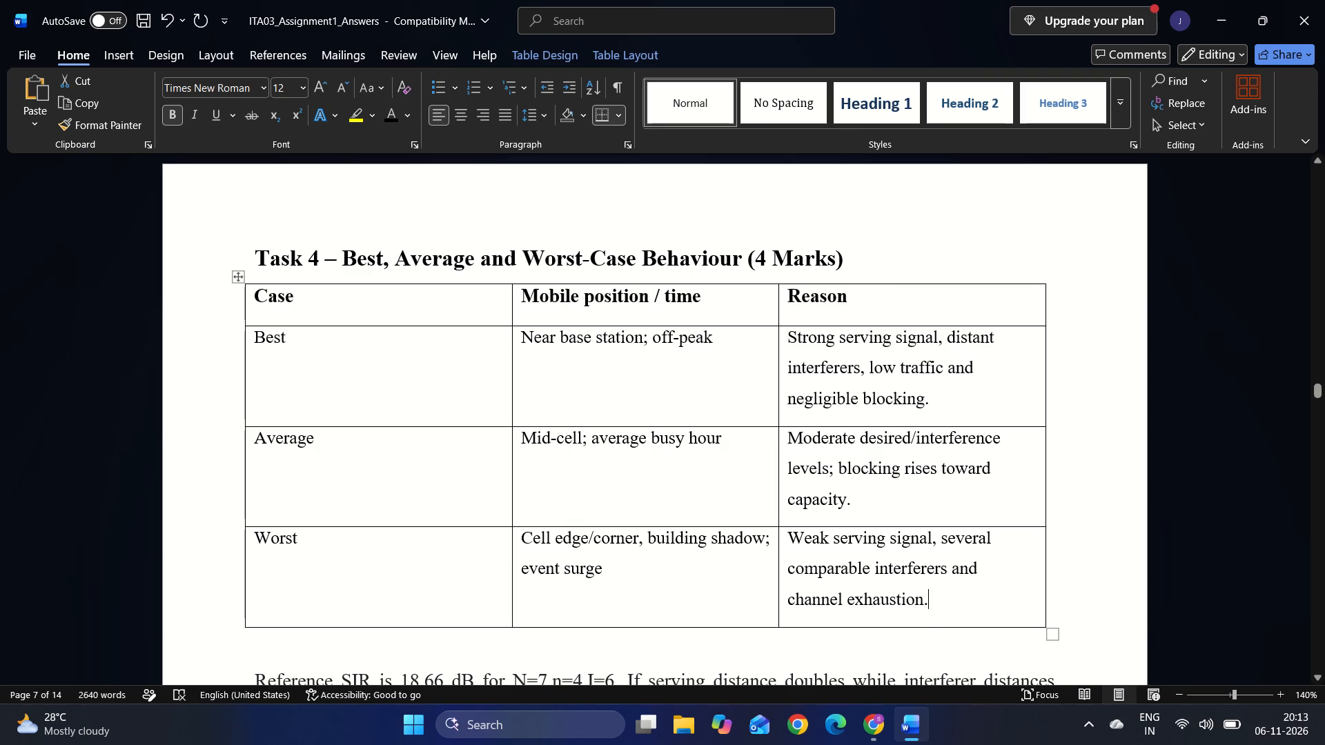
drag(952, 600, 354, 298)
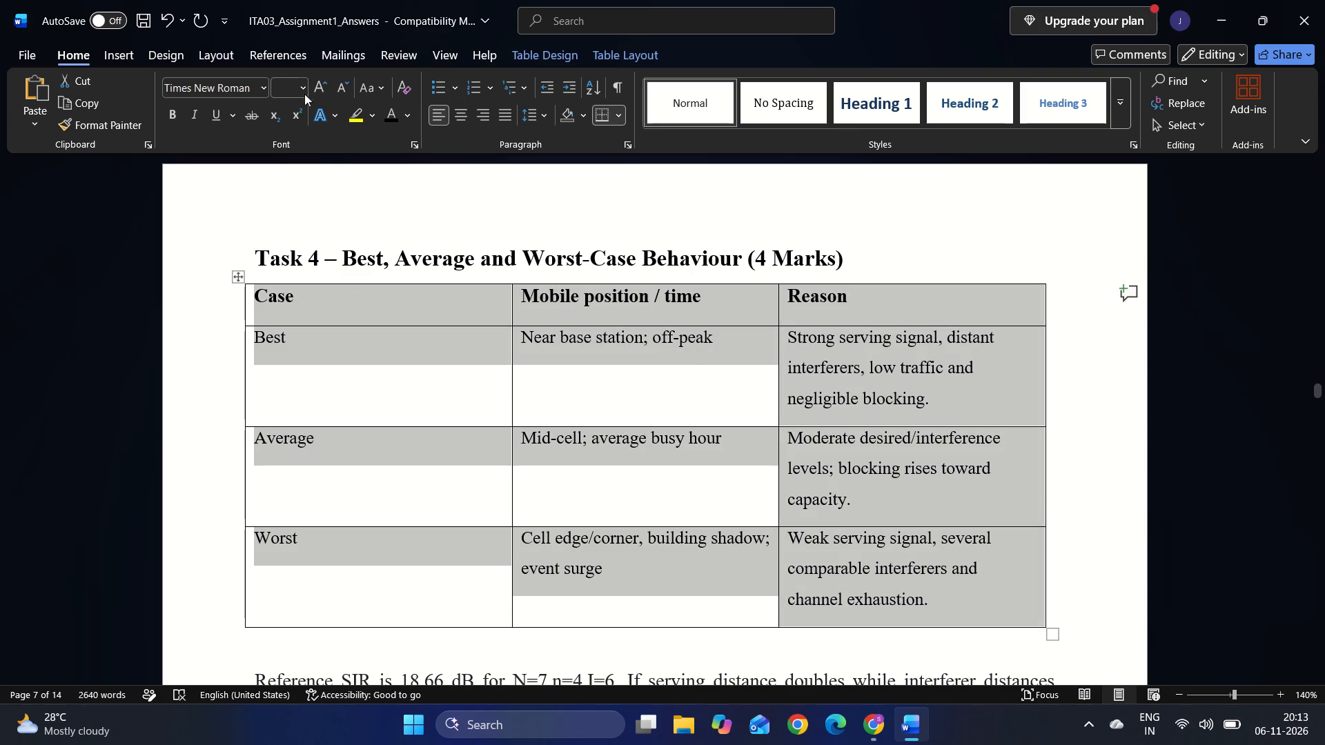
click(292, 88)
text(11)
key(Return)
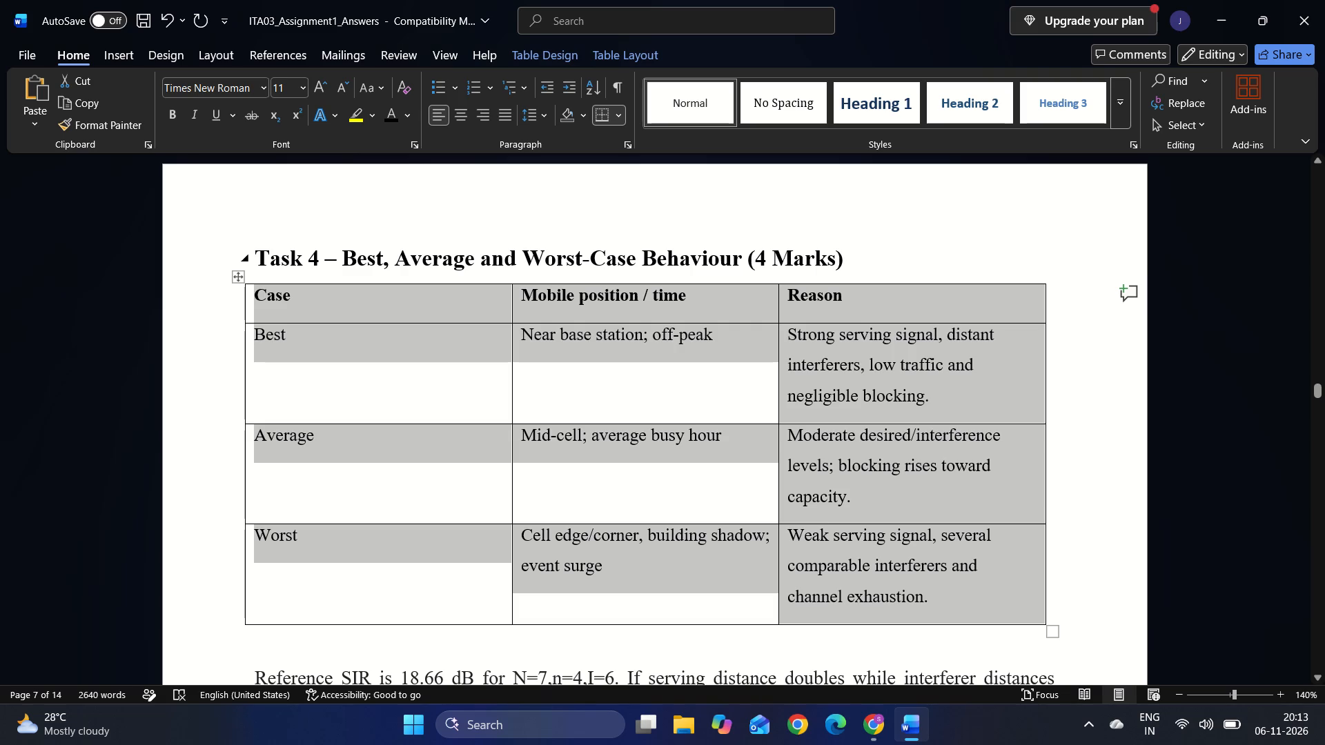
Narrow the Task 4 table's Case column and widen its Reason column so the cell text wraps onto fewer lines.
drag(511, 413, 509, 413)
drag(509, 413, 405, 411)
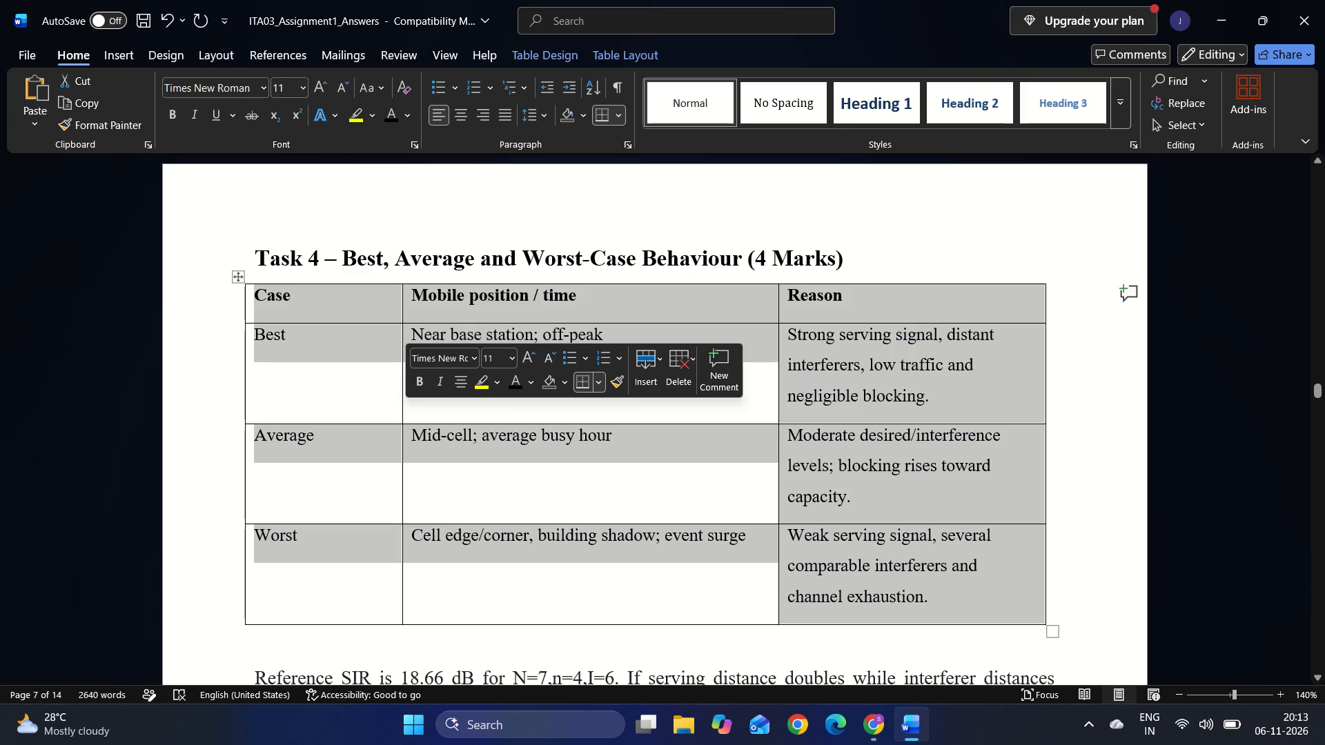
drag(778, 395, 760, 397)
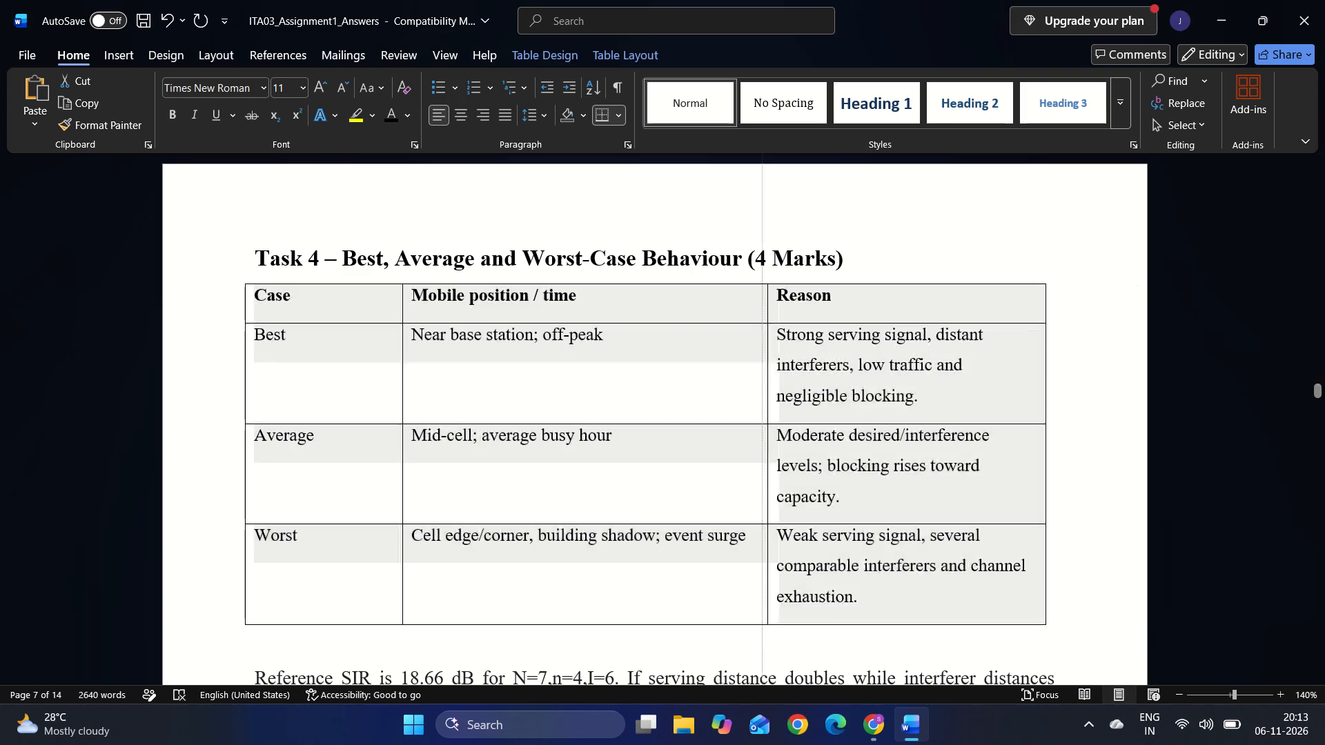
drag(760, 397, 725, 399)
Remove the shading from the Task 5 table's header row (Quantity, Relationship, Interpretation) and make its text black.
scroll(852, 542, down, 1)
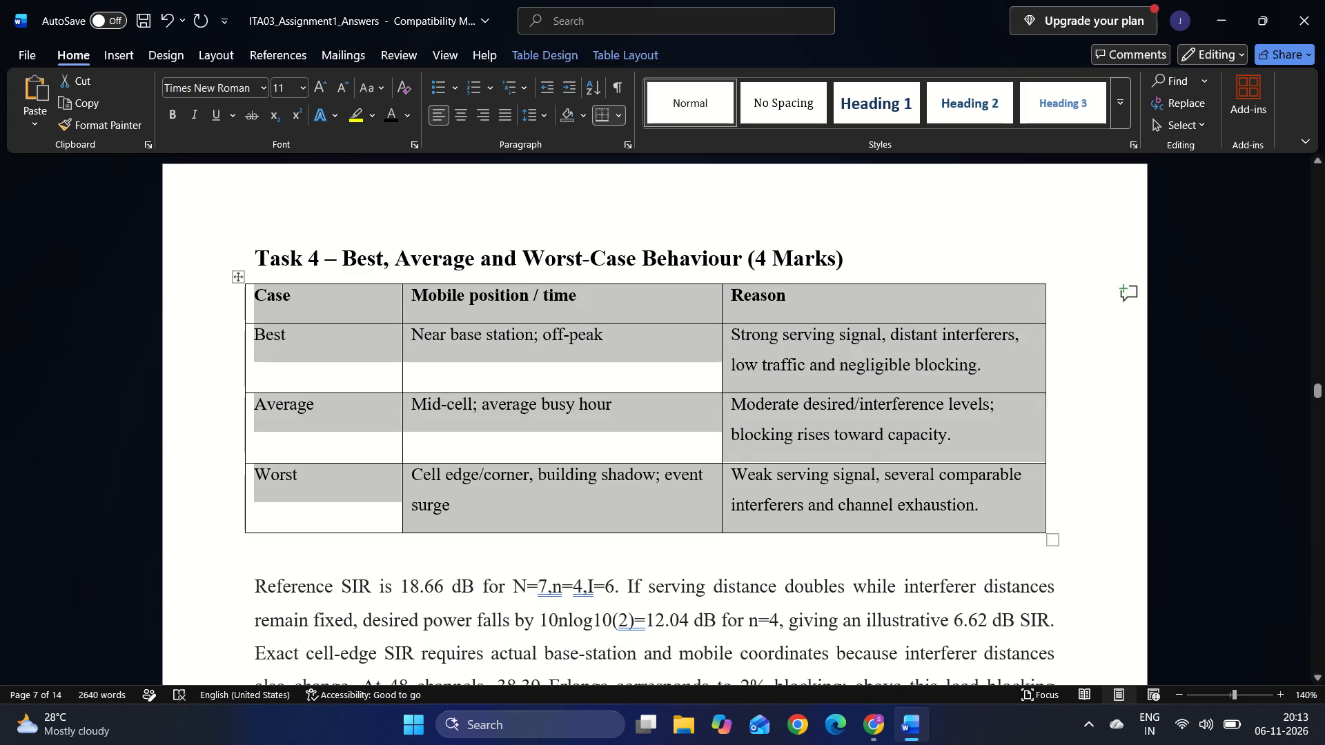
scroll(852, 542, down, 1)
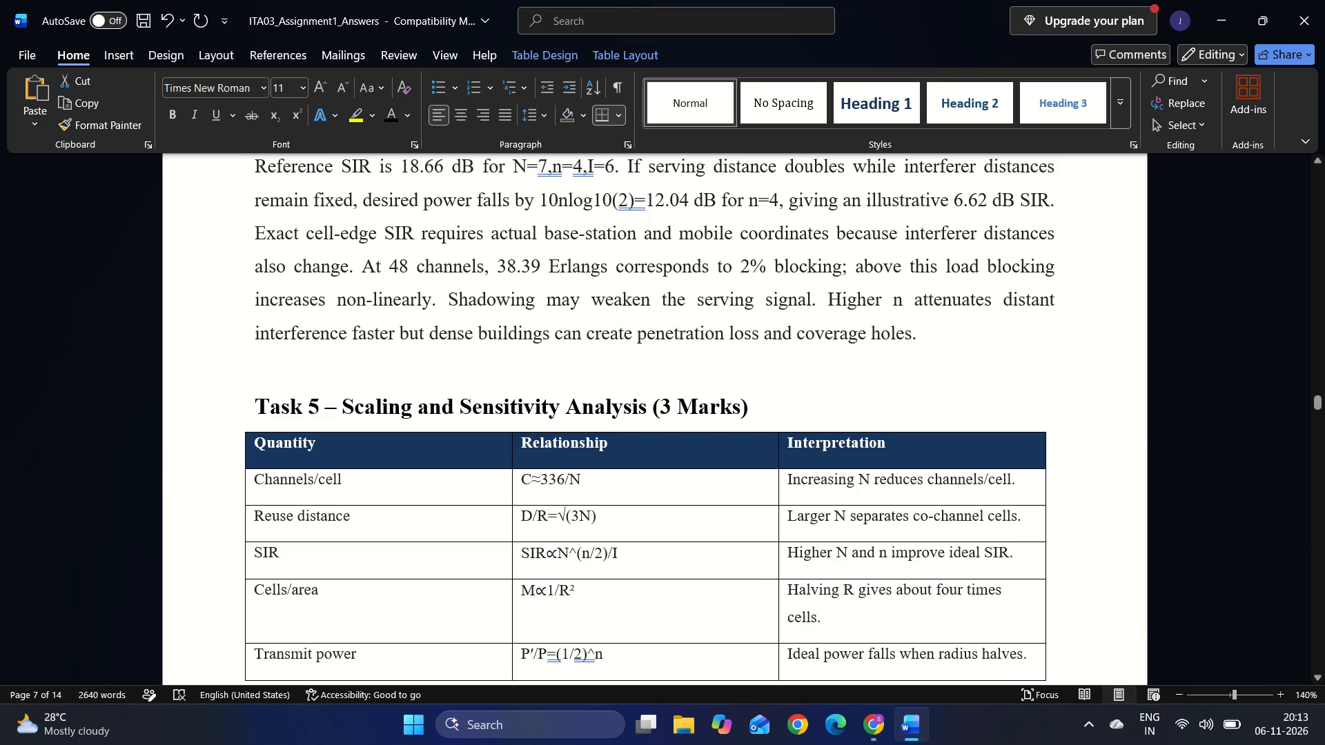
drag(943, 452, 413, 446)
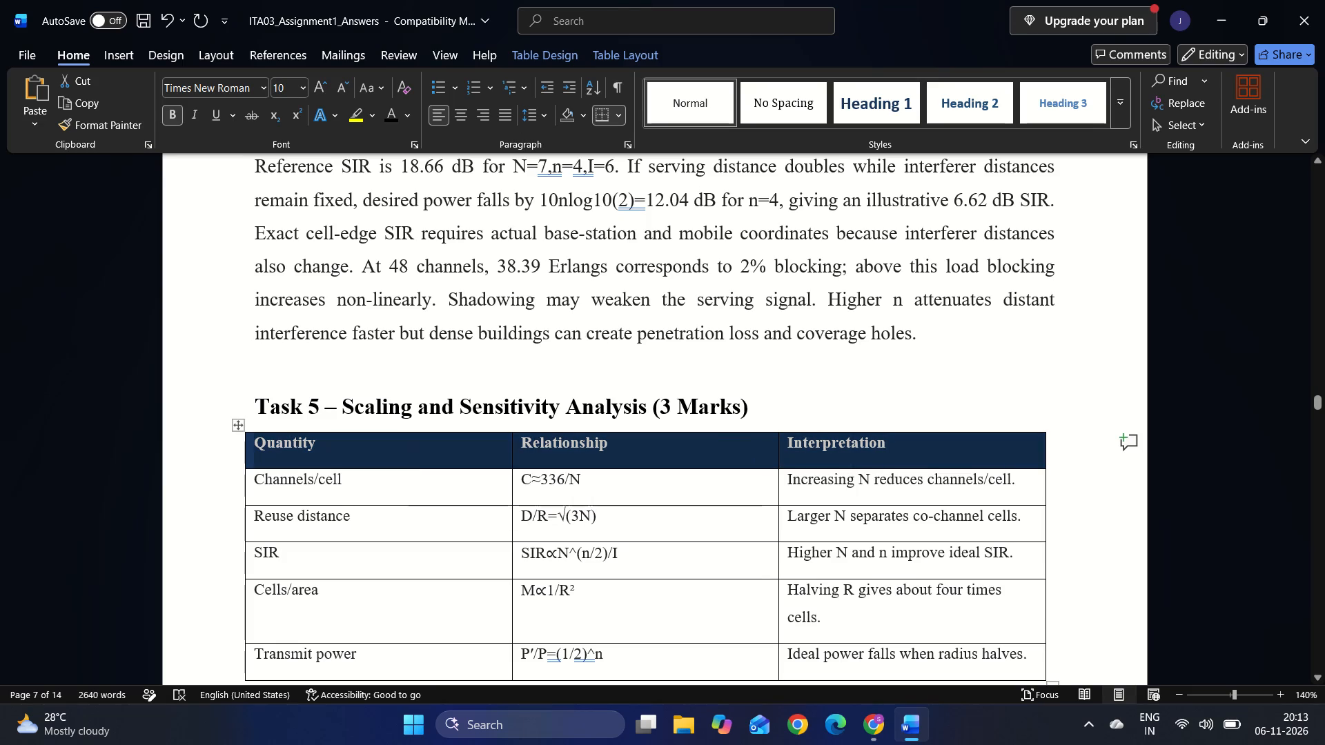
click(580, 120)
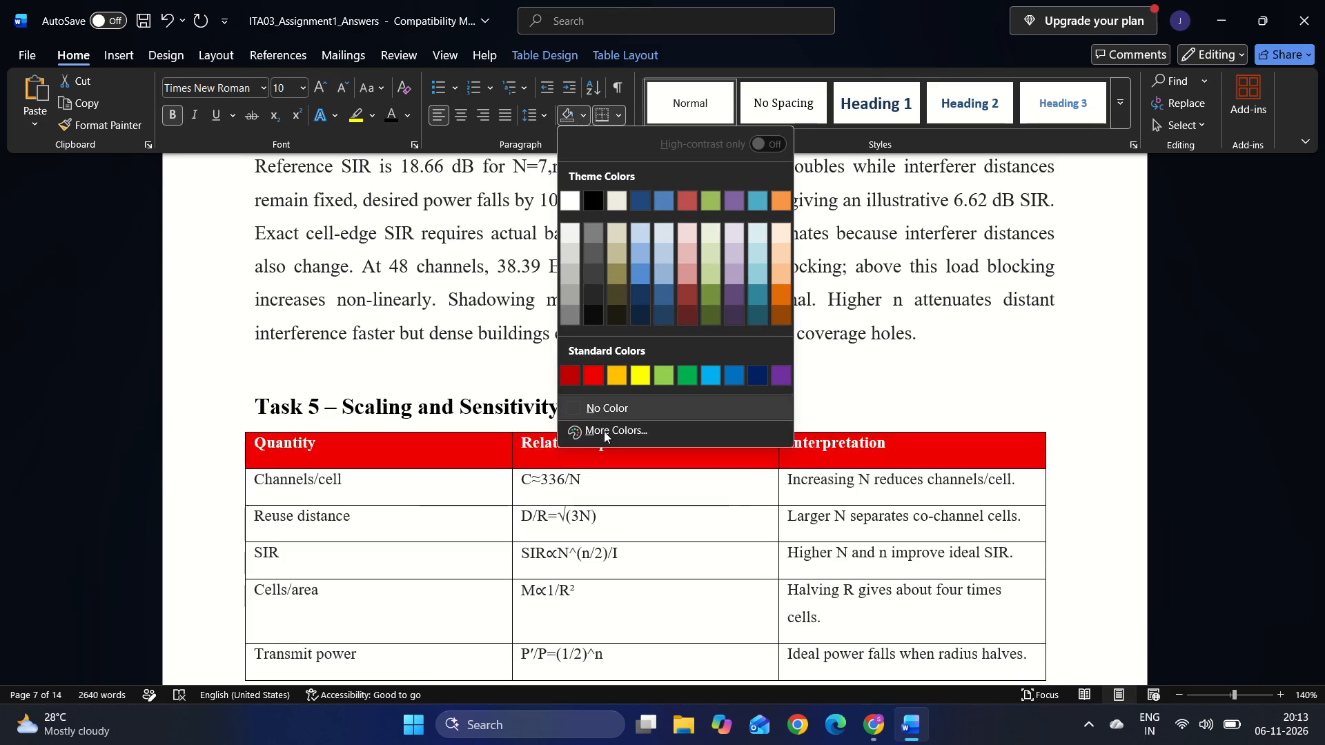
click(612, 404)
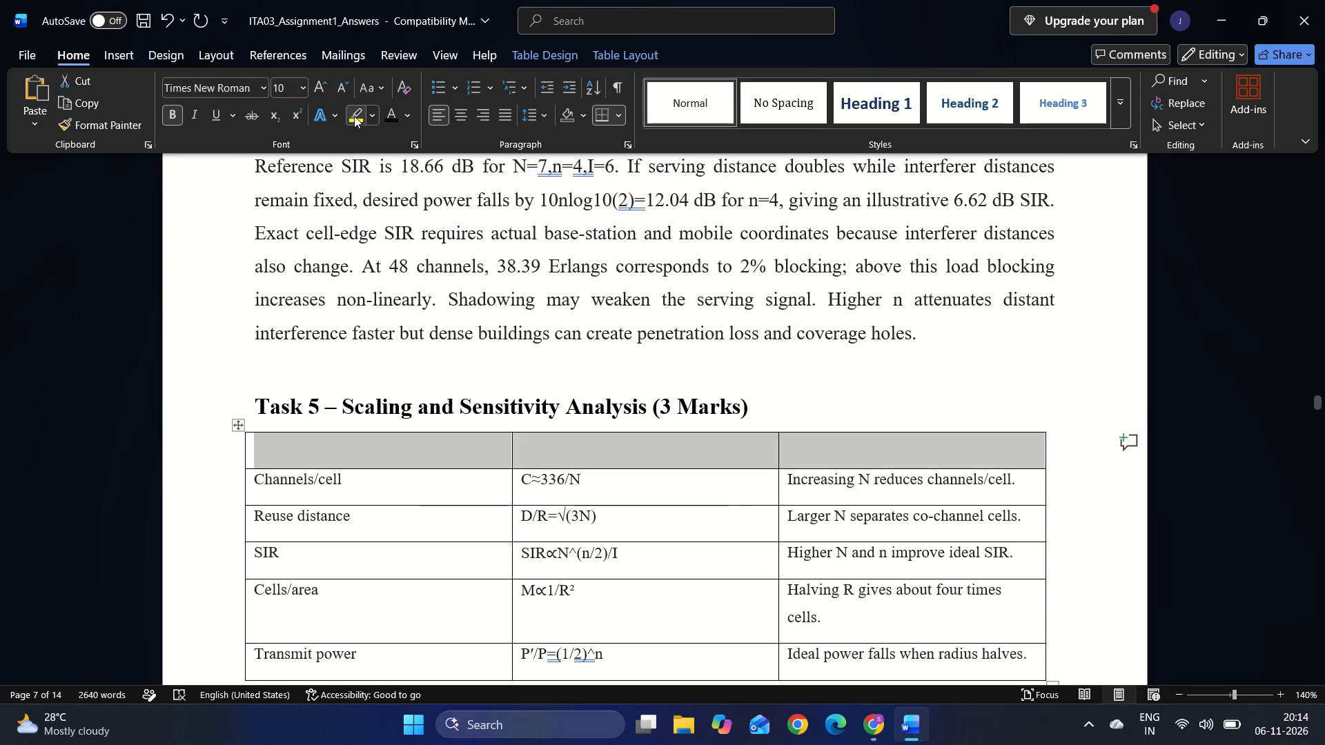
click(393, 120)
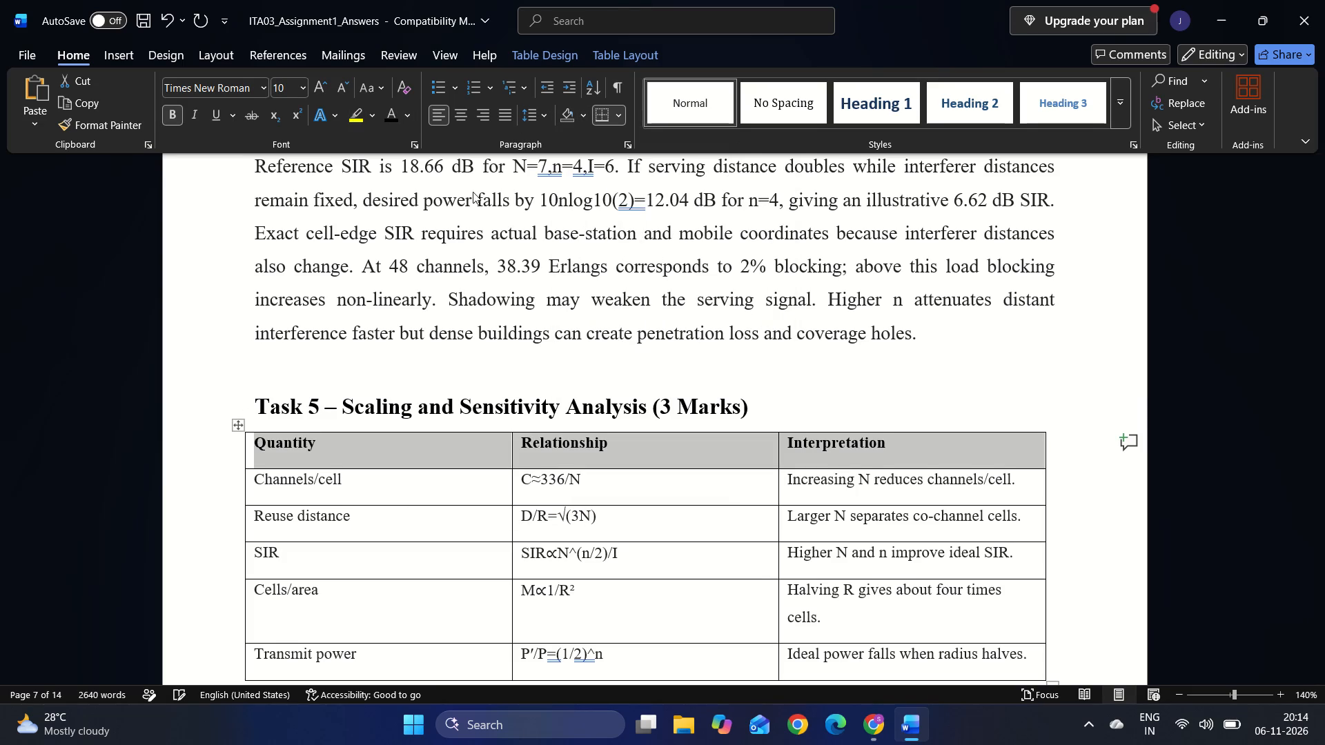
Set the font size of the entire Task 5 table, including its header row, to 11.
scroll(676, 406, down, 1)
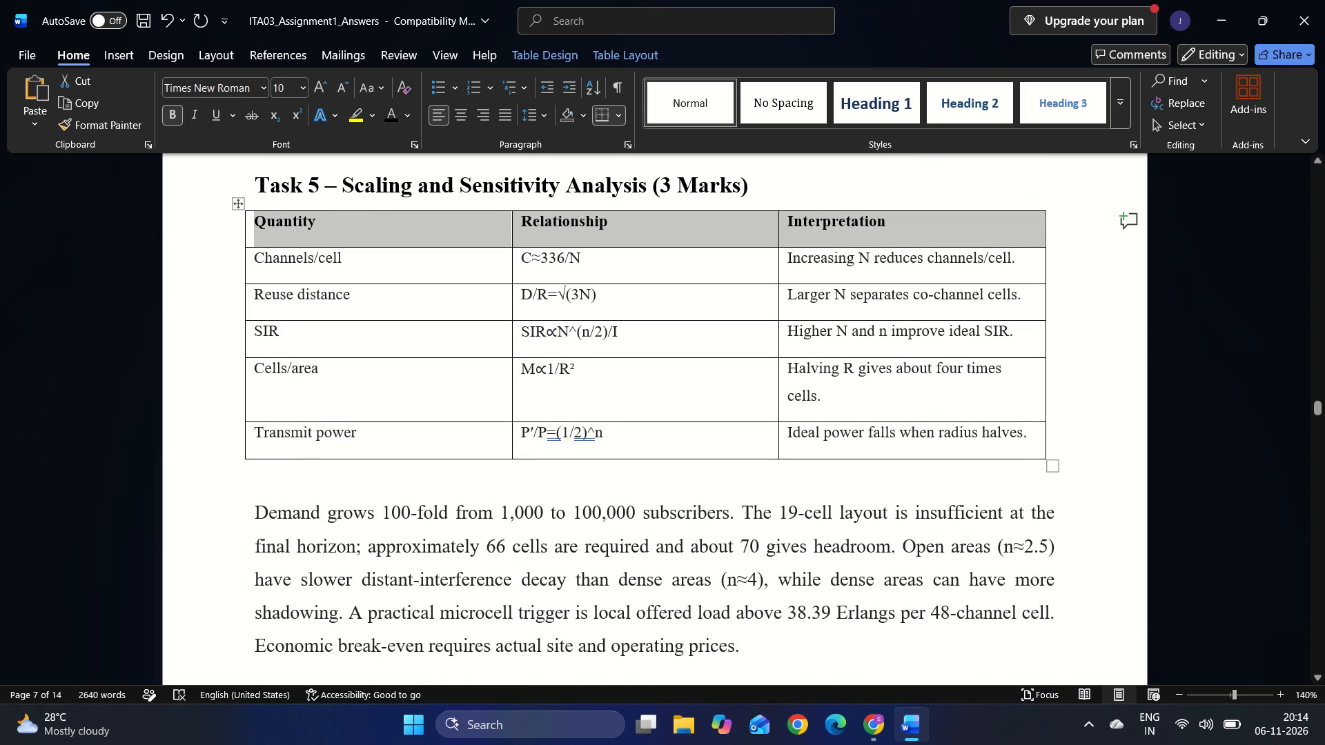
drag(1031, 437, 388, 222)
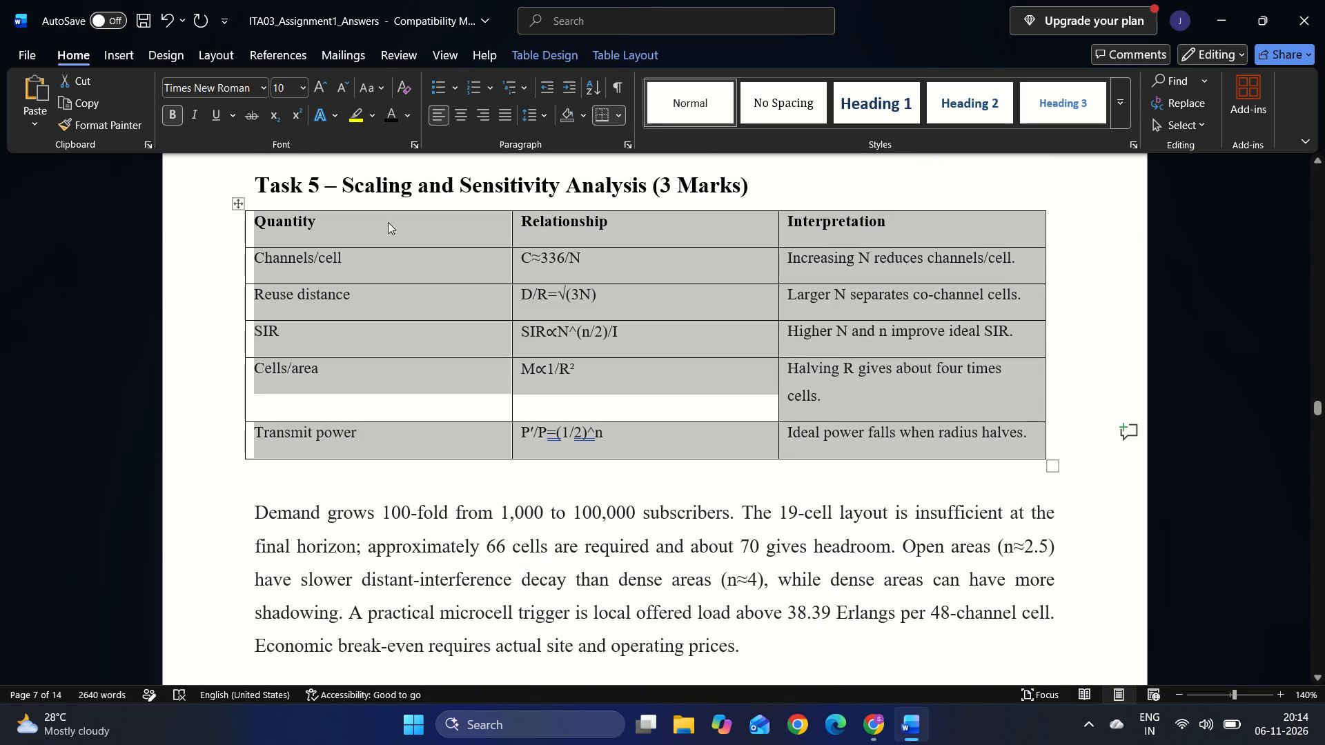
click(284, 88)
text(11)
key(Return)
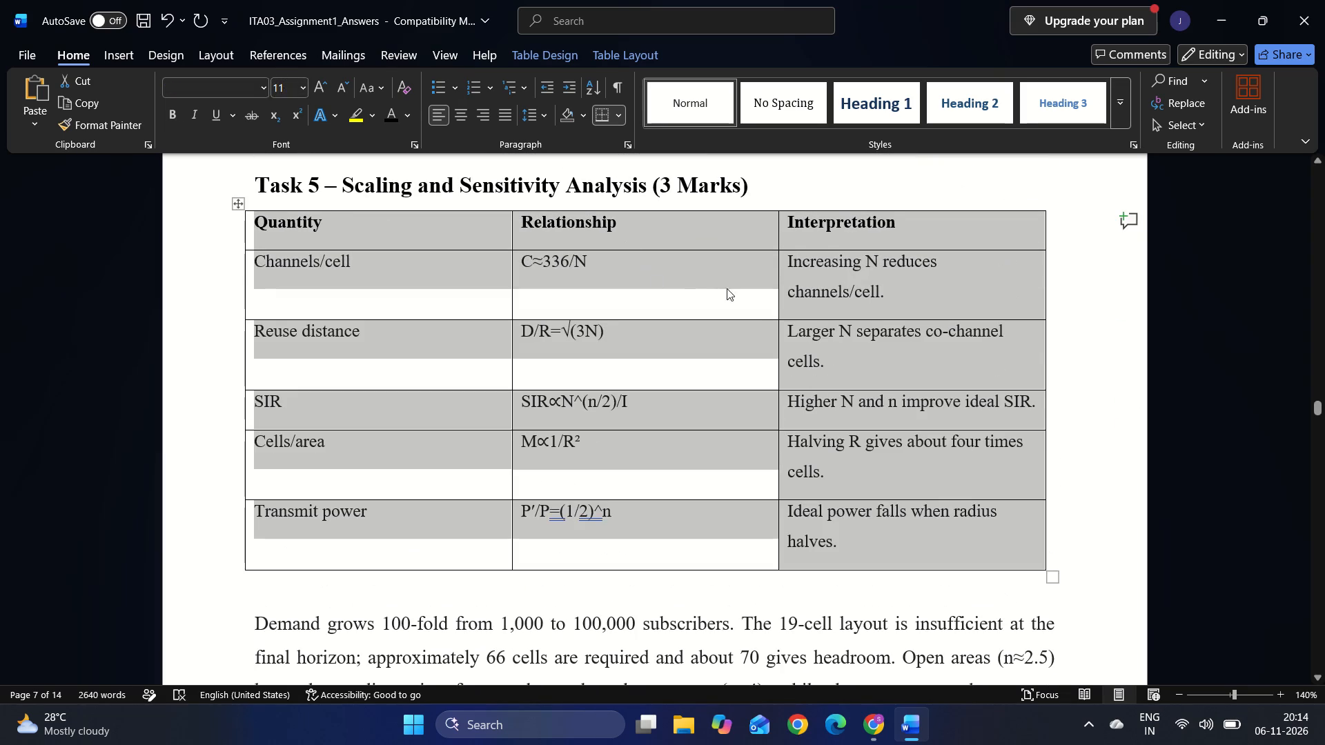
Widen the Task 5 table's Interpretation column by narrowing the Relationship column so each entry fits on one line.
drag(778, 300, 720, 293)
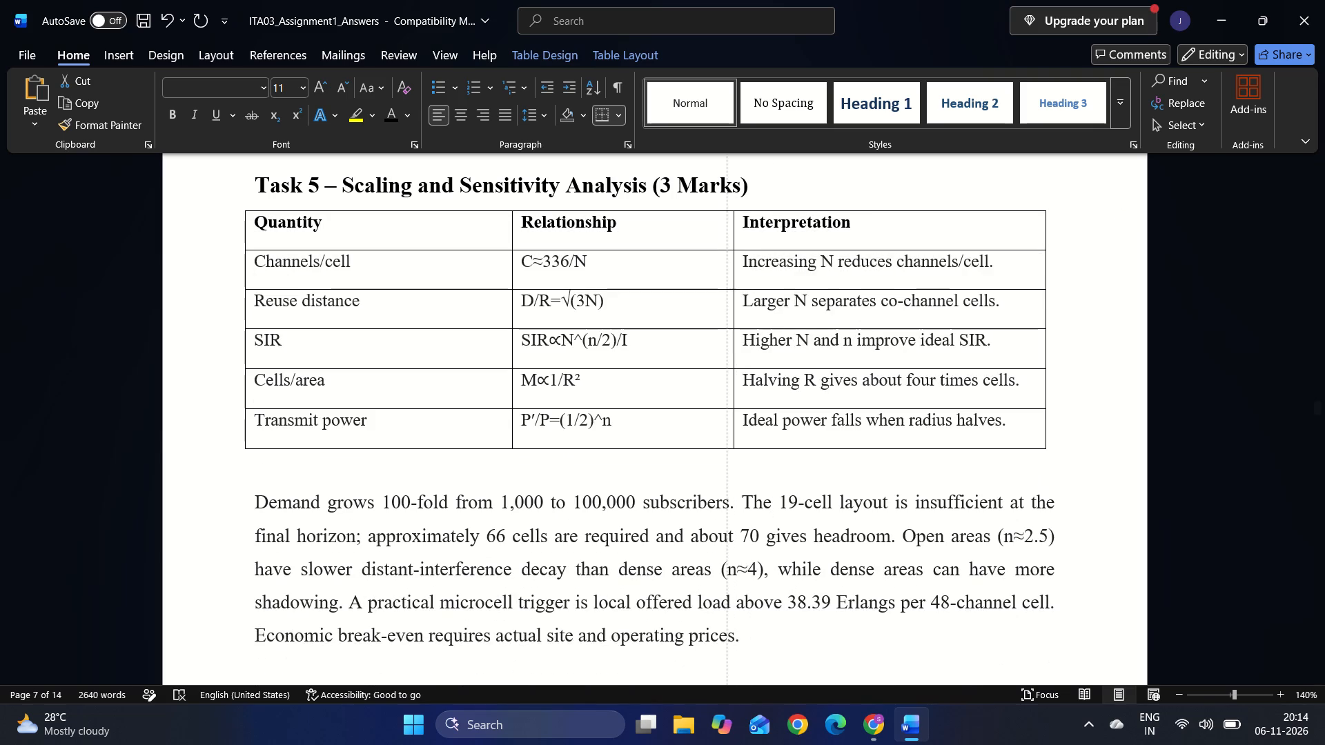
drag(720, 293, 703, 299)
click(1150, 437)
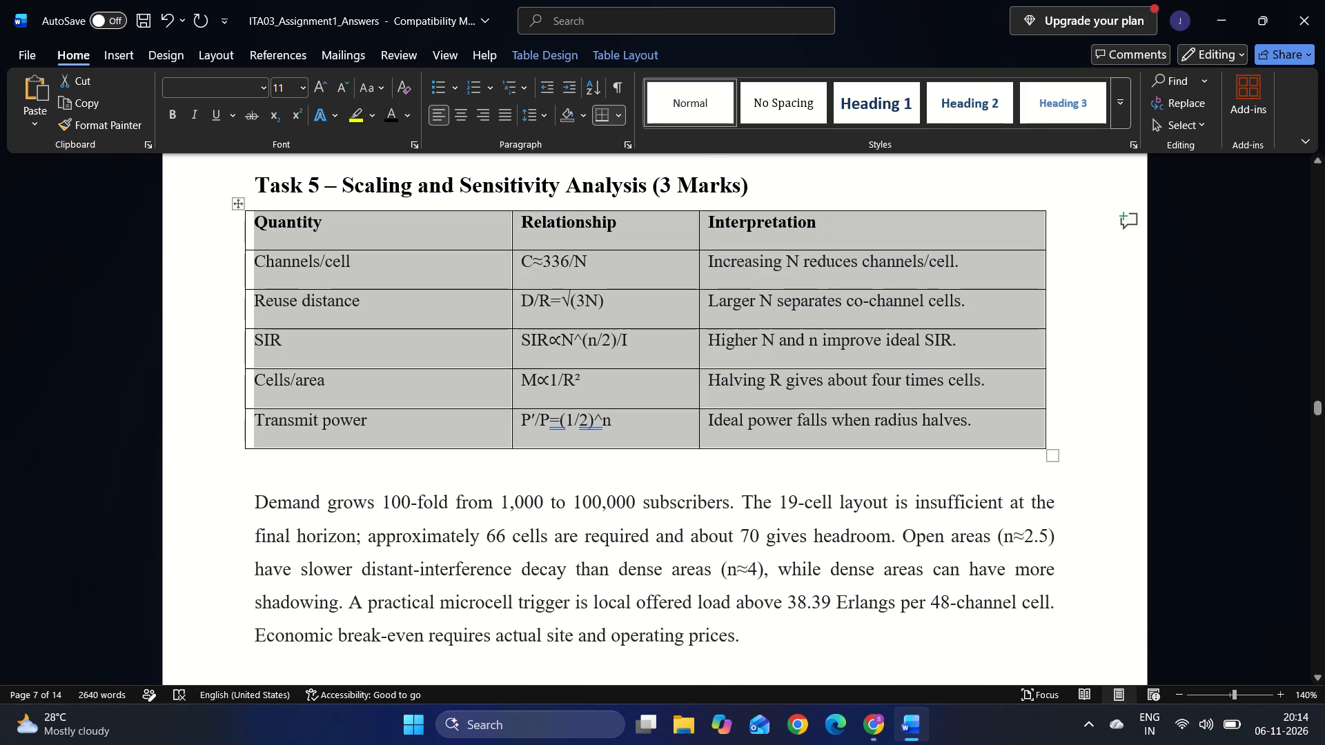
Remove the shading from the Task 8 test table's header row (Test, Input, Expected result) and make its text black.
scroll(1150, 437, down, 4)
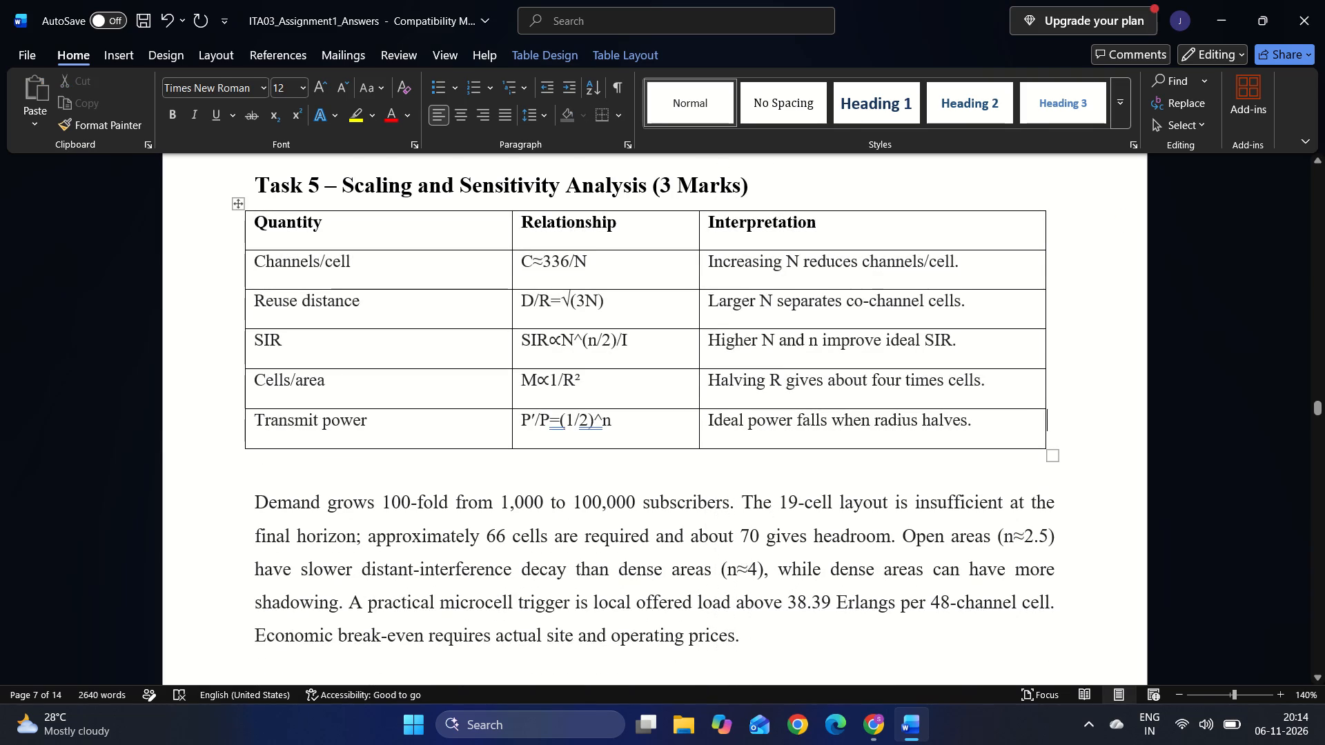
scroll(1041, 526, down, 5)
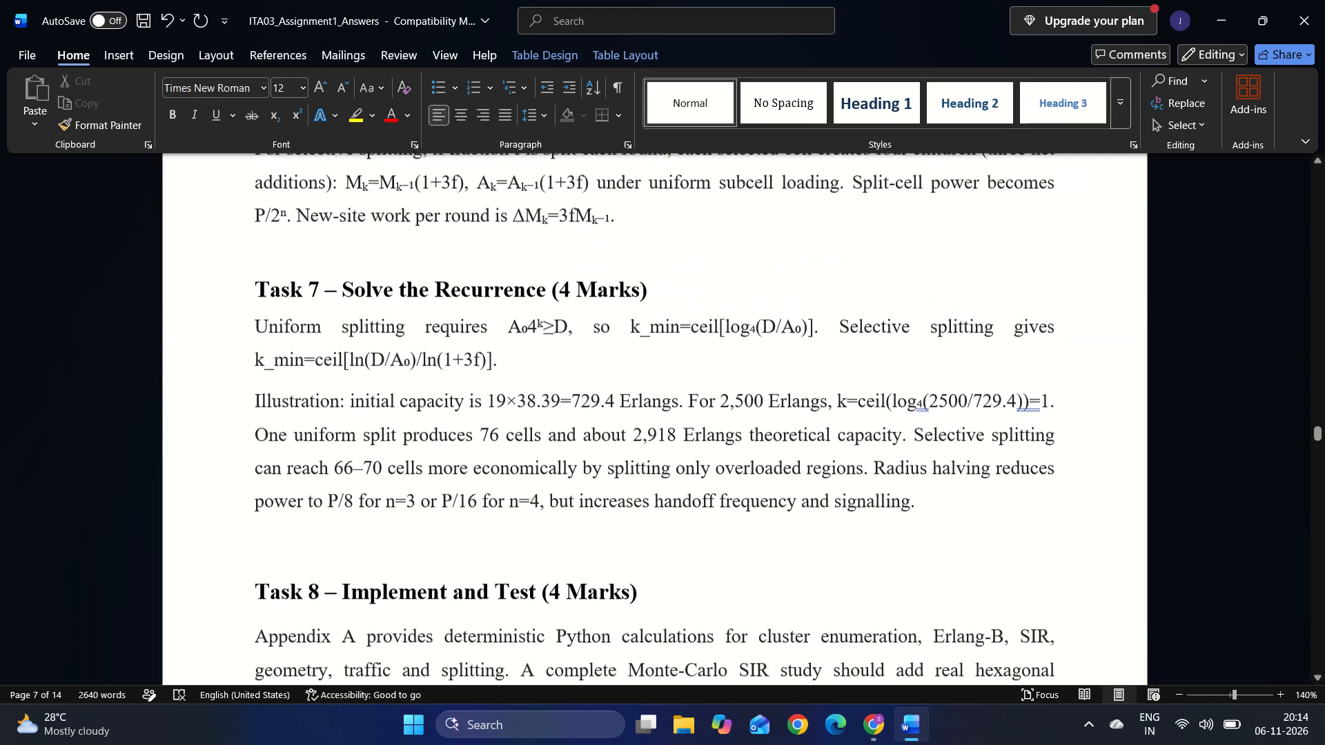
scroll(1041, 526, down, 2)
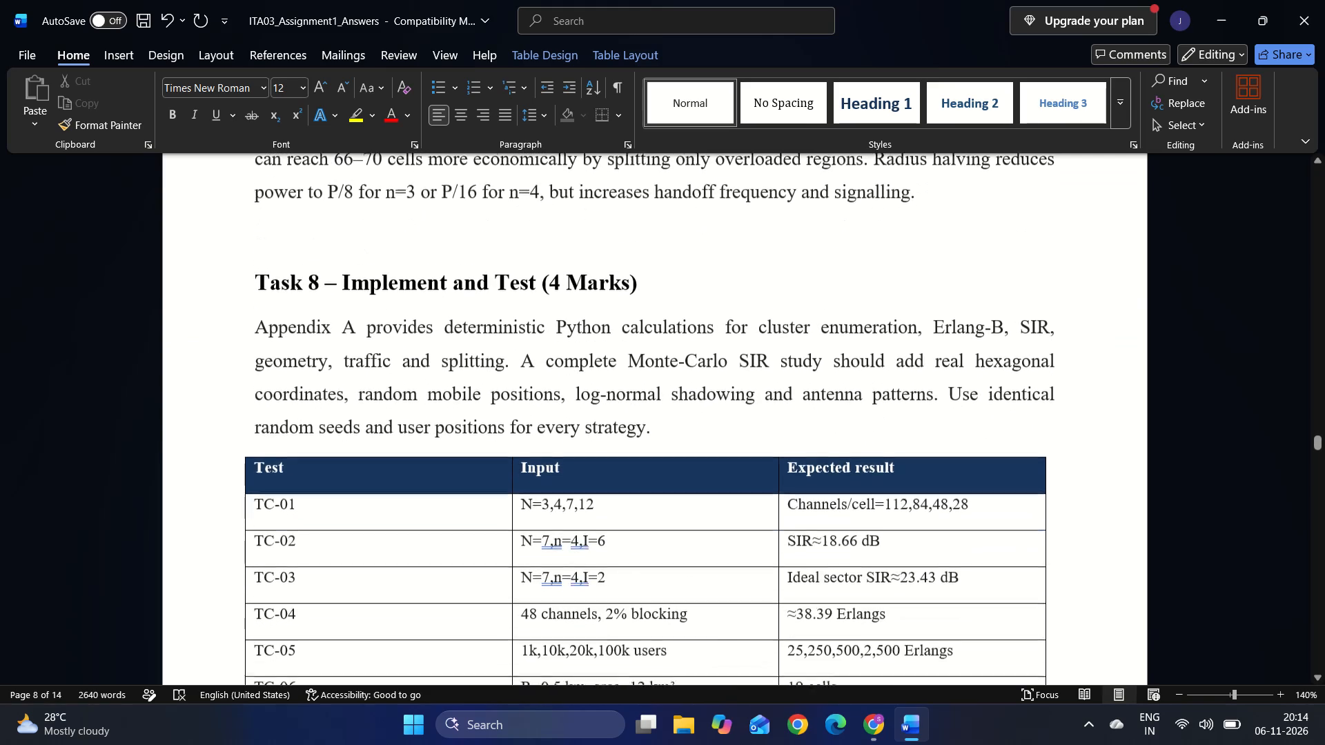
scroll(1041, 526, down, 1)
drag(976, 411, 389, 402)
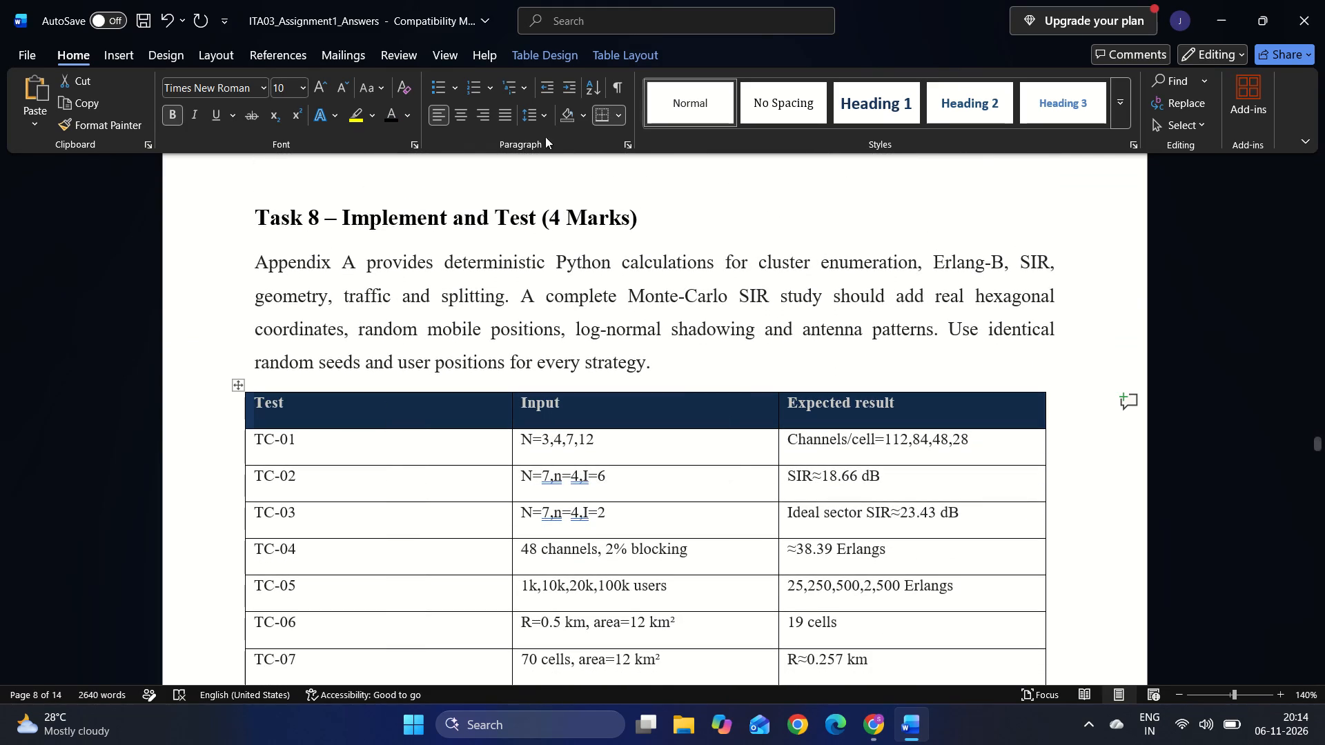
click(582, 107)
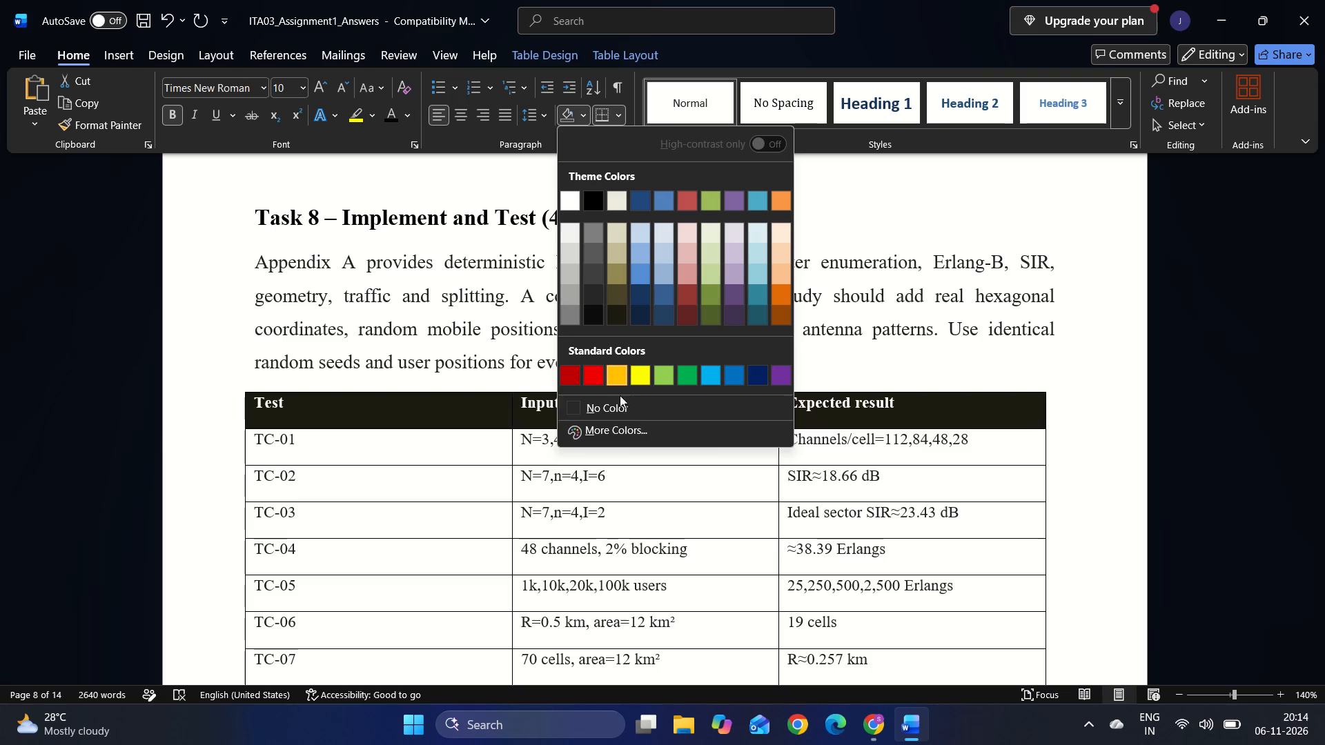
click(614, 402)
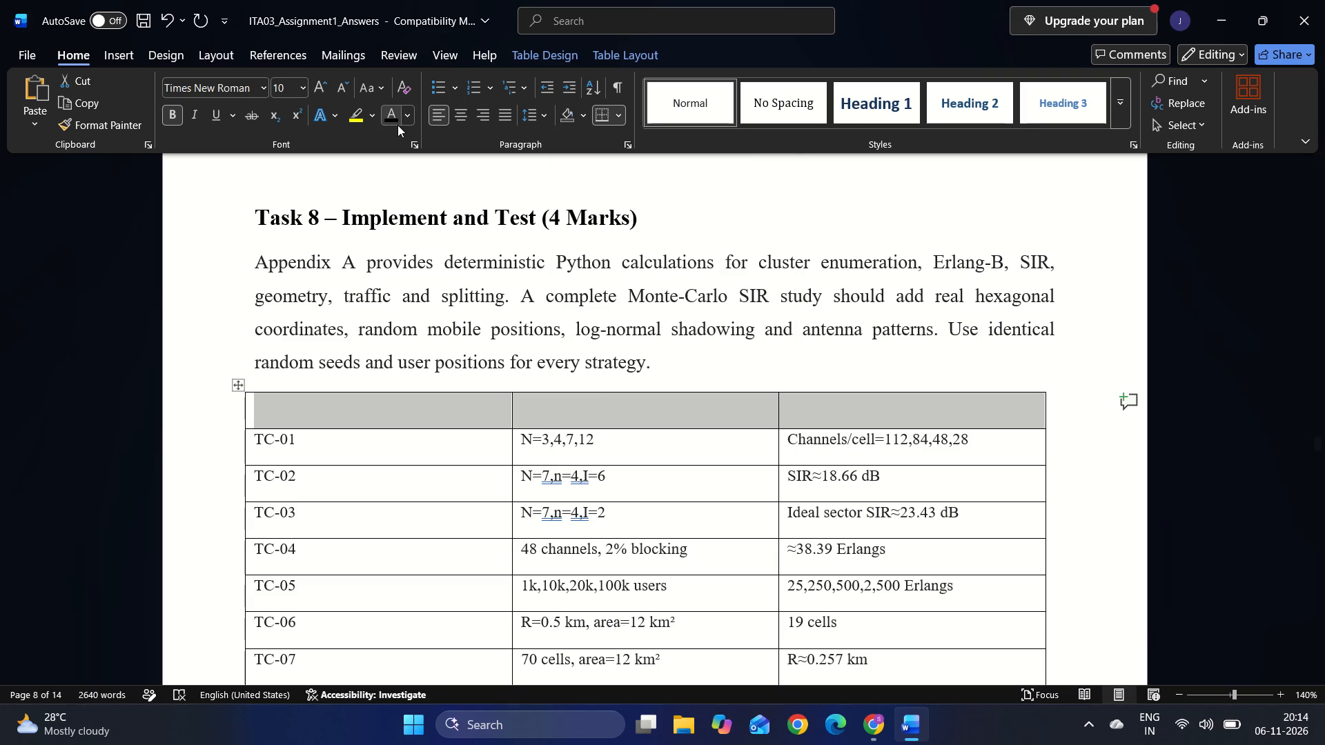
click(397, 125)
Set the font size of the entire Task 8 test table, from the header row through TC-07, to 11.
scroll(612, 446, down, 1)
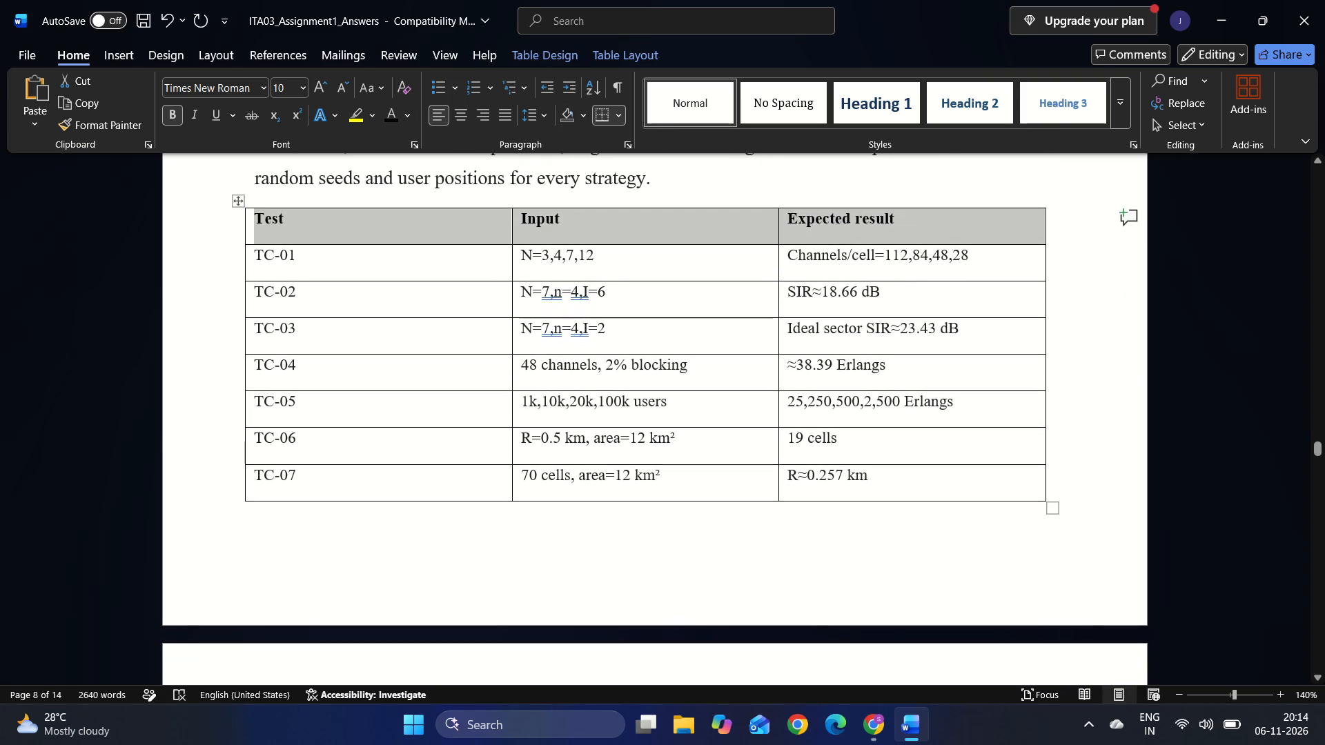
drag(883, 486, 323, 235)
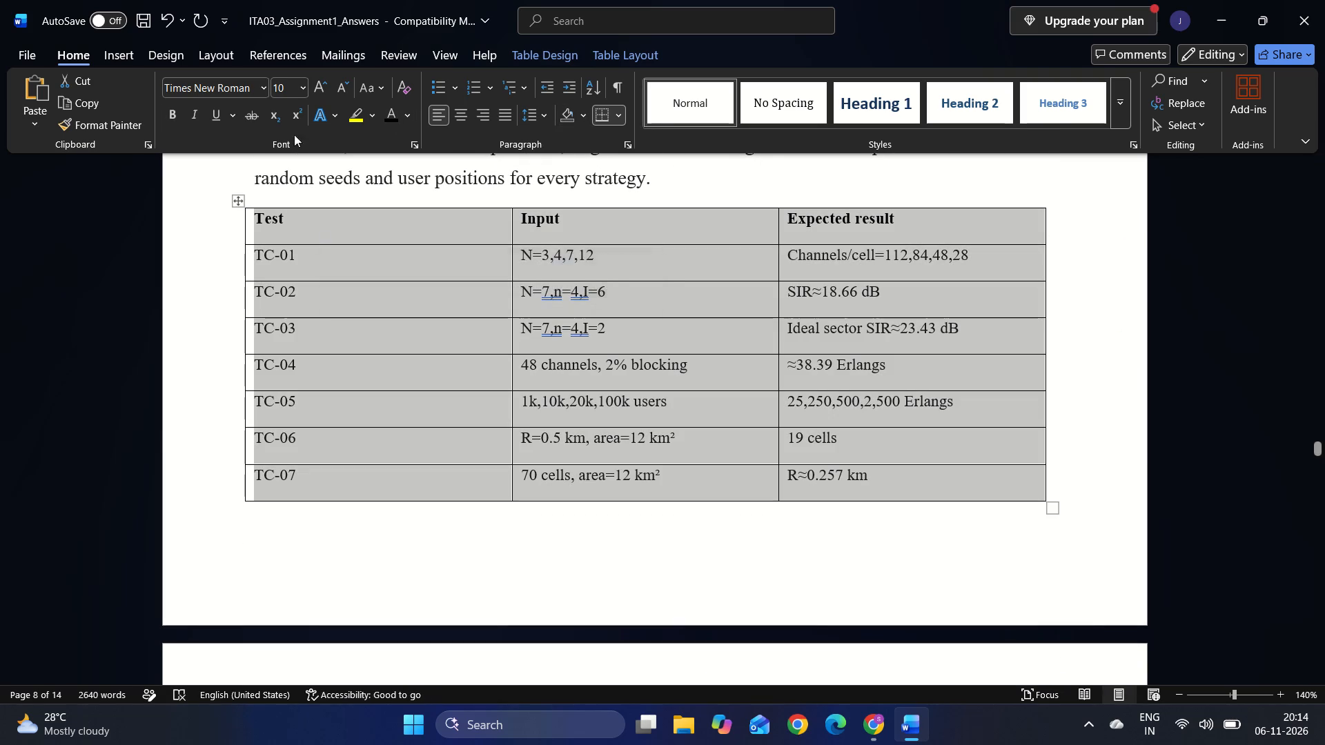
click(286, 90)
text(11)
key(Return)
Delete the blank space above the Task 9 – Experimental Performance heading so it starts at the top of its page.
scroll(572, 297, down, 3)
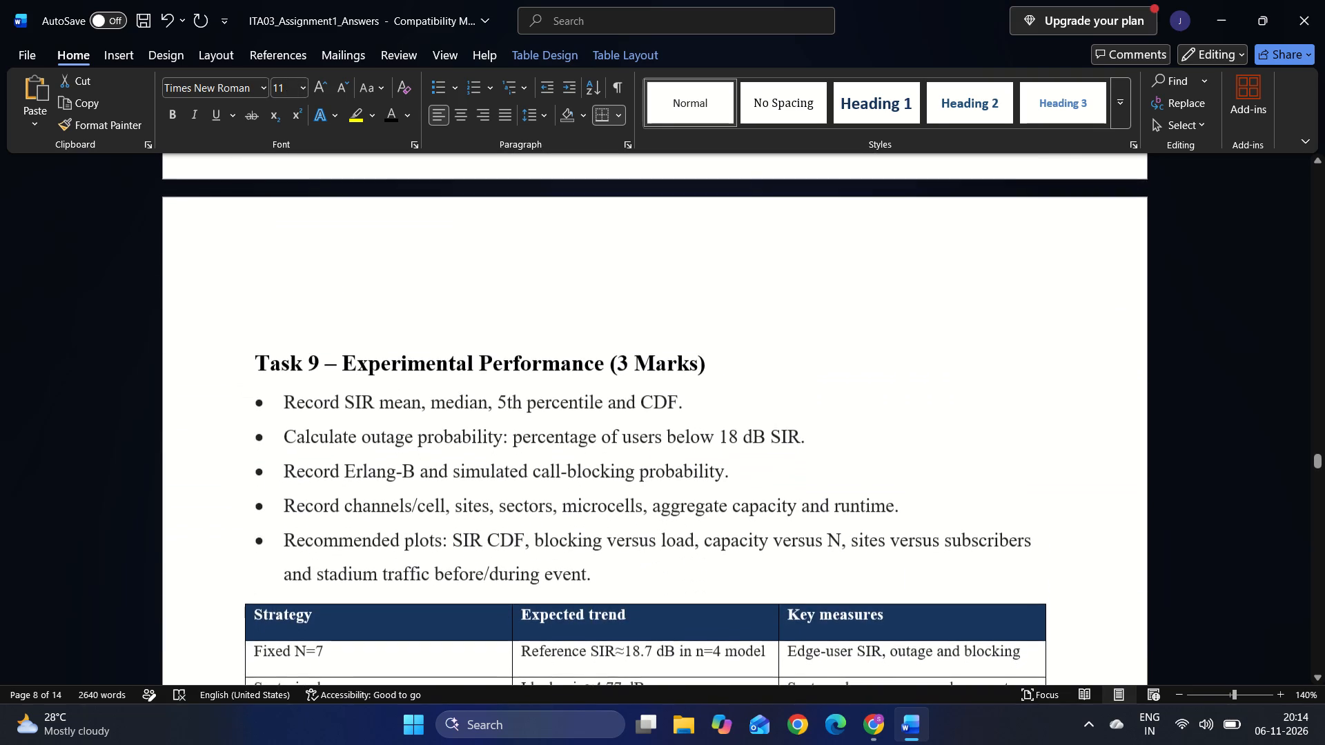
click(441, 322)
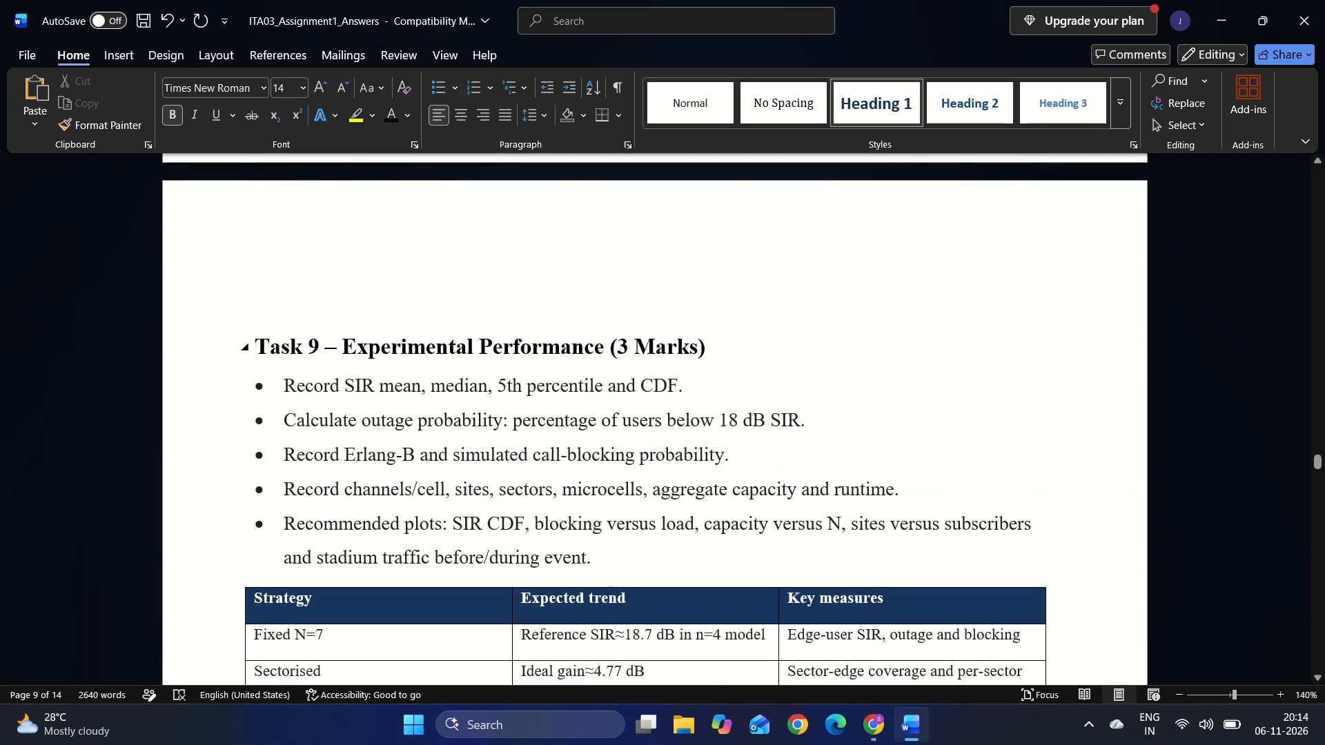
click(267, 314)
key(Left)
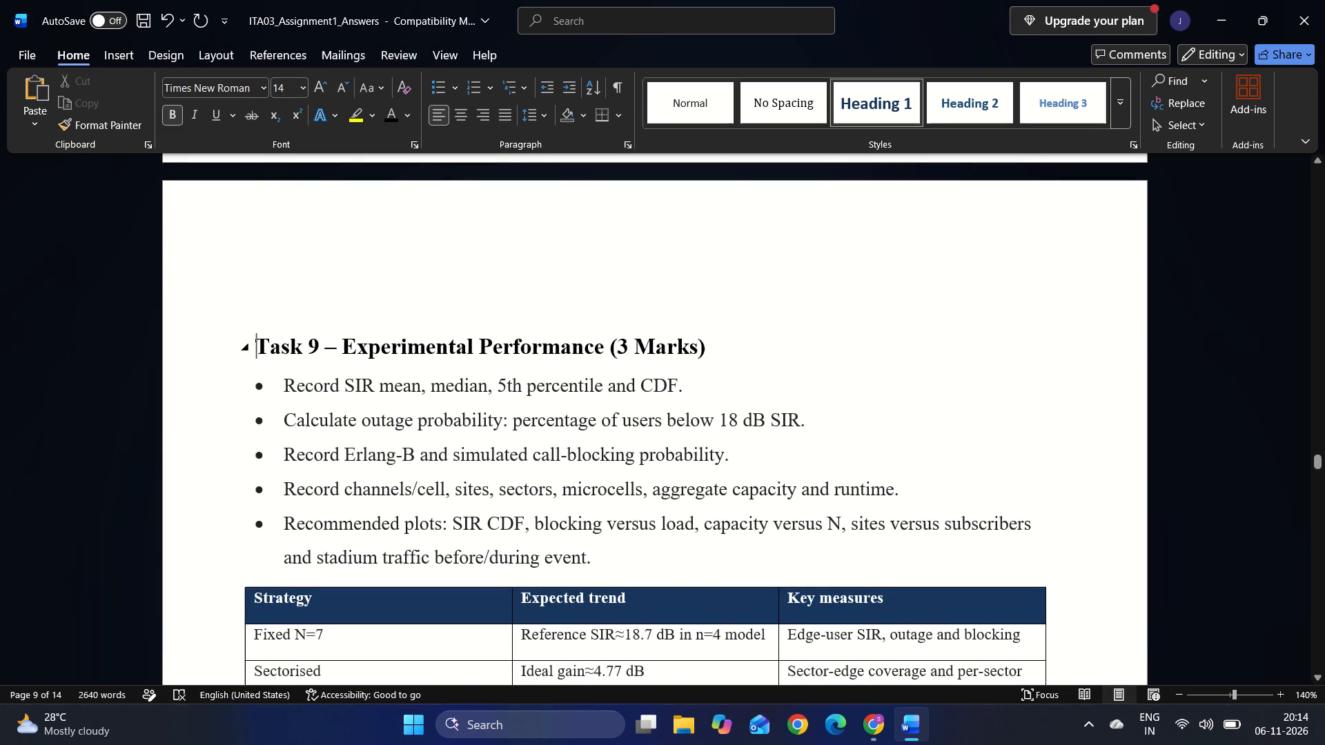
key(Left)
key(Down)
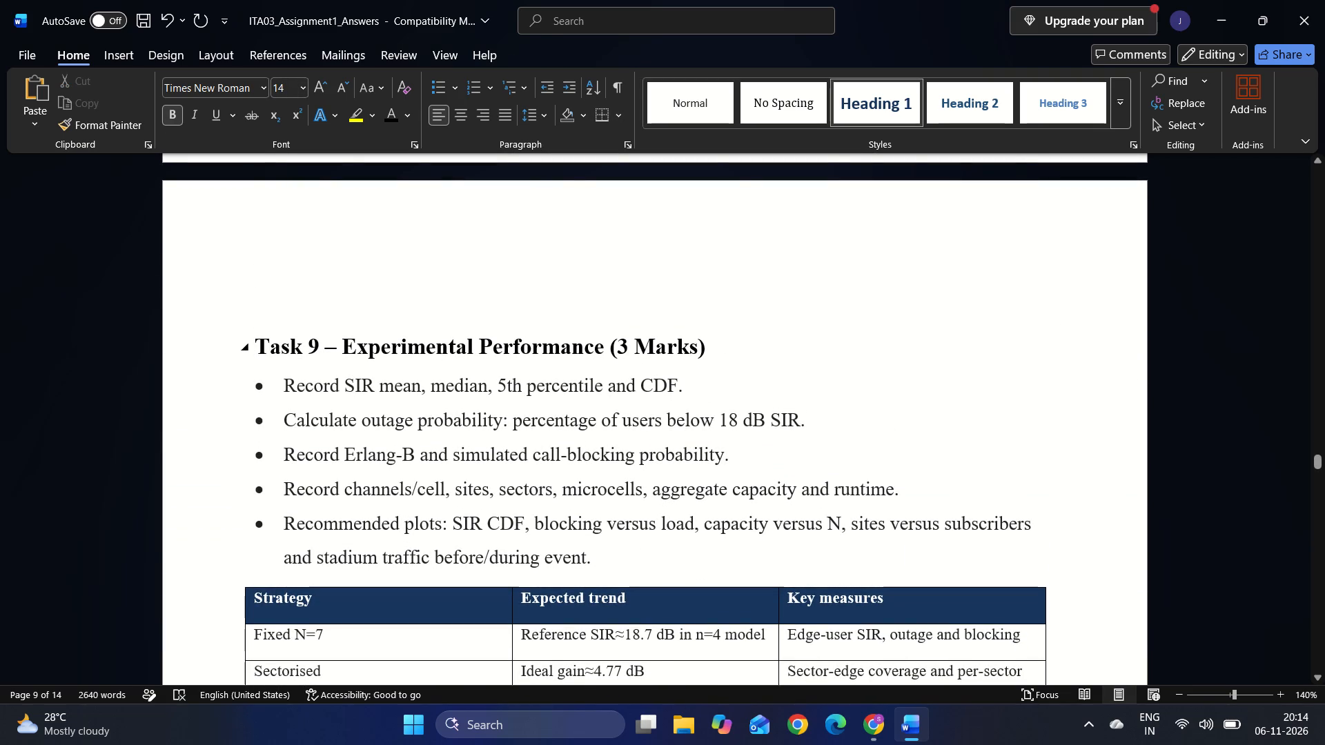
key(BackSpace)
key(BackSpace)
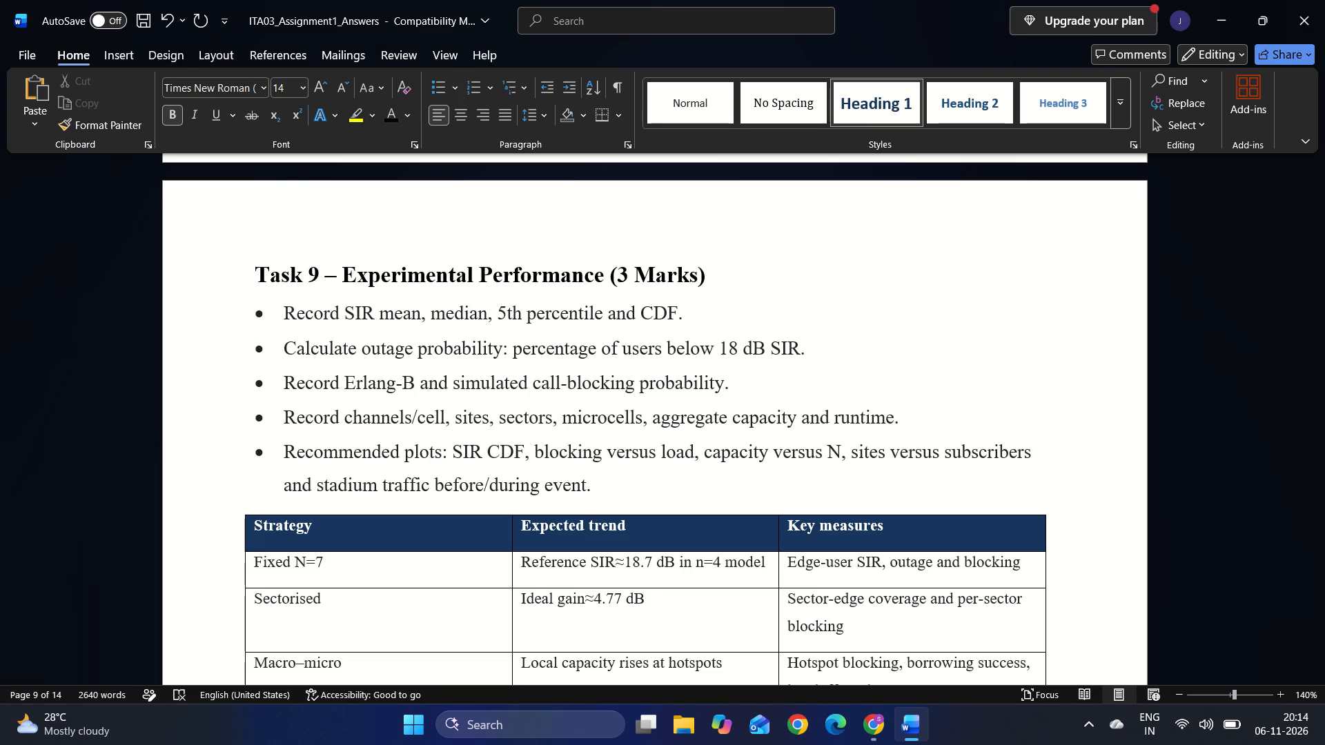
Make the Task 9 table's header row text (Strategy, Expected trend, Key measures) black and remove the row's shading.
scroll(267, 314, down, 2)
drag(916, 311, 357, 295)
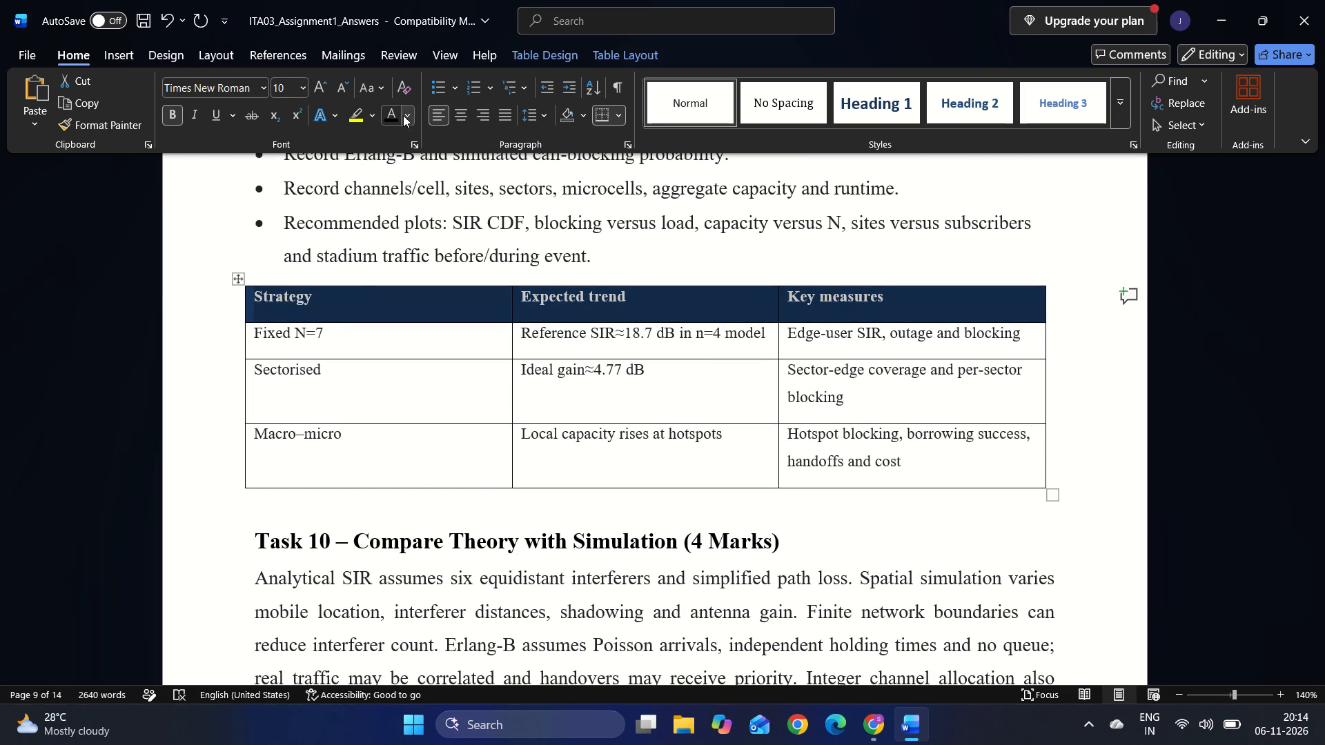
click(390, 115)
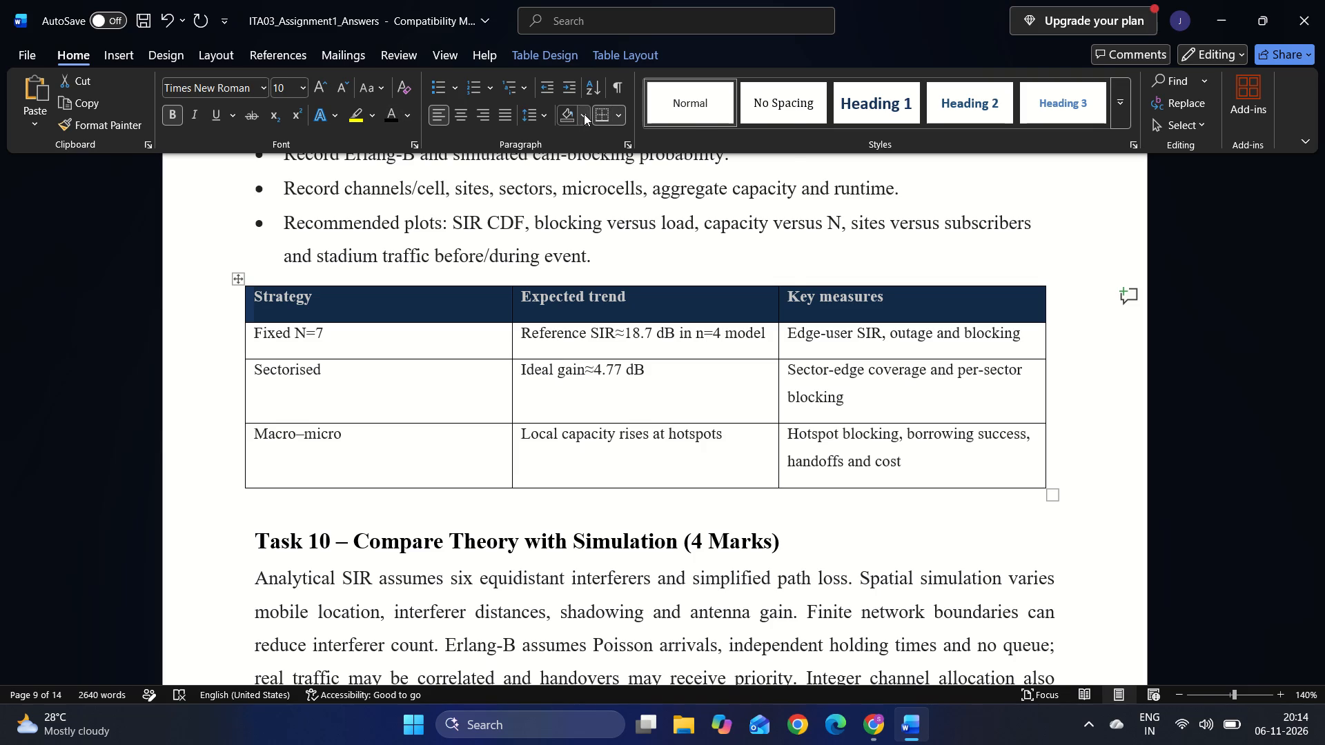
click(584, 114)
click(624, 403)
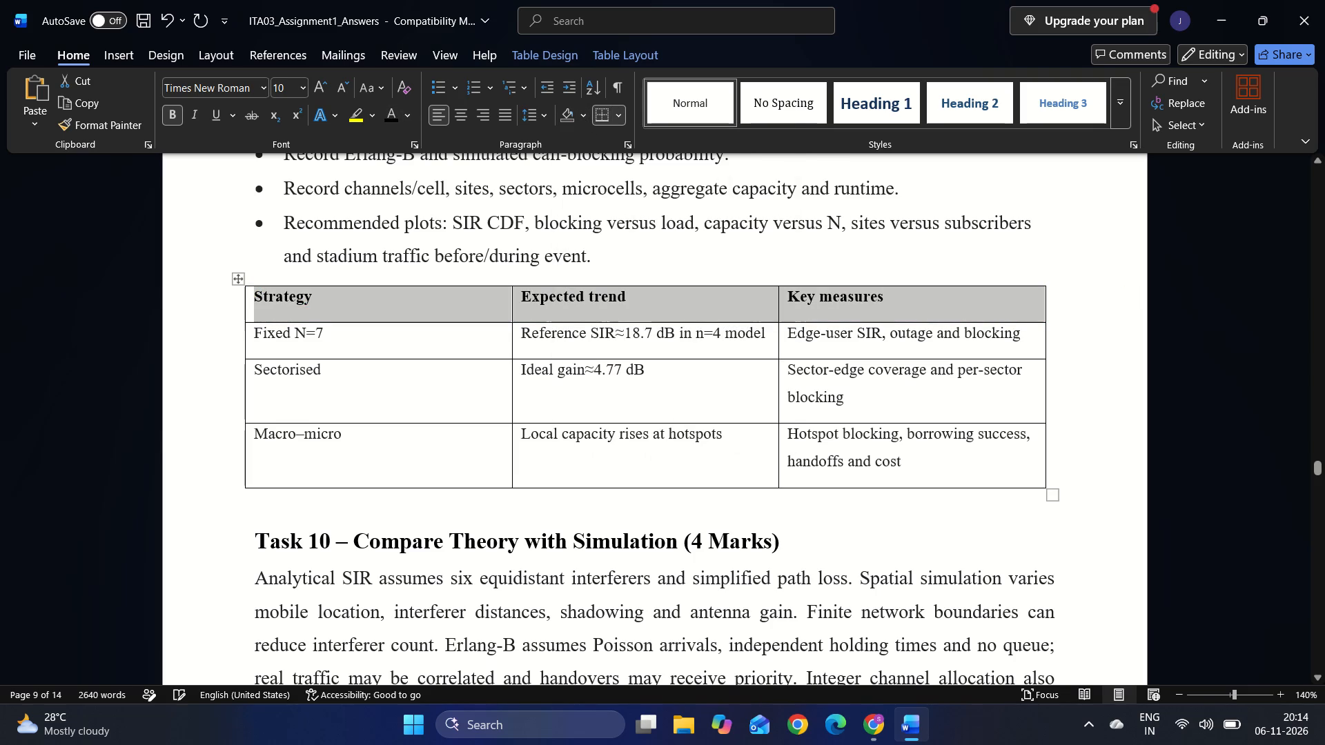
Set the font size of the entire Task 9 table, including its header row, to 11.
drag(916, 464, 421, 324)
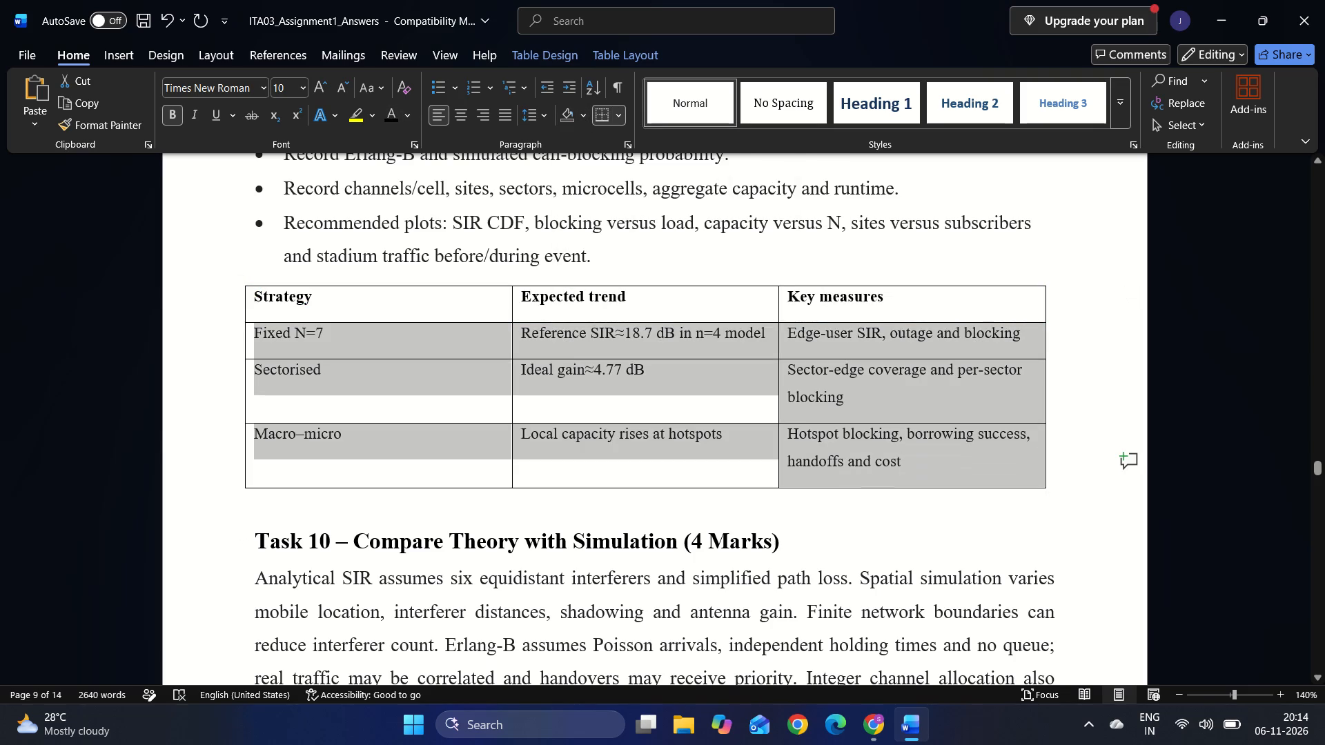
drag(421, 324, 366, 297)
click(284, 93)
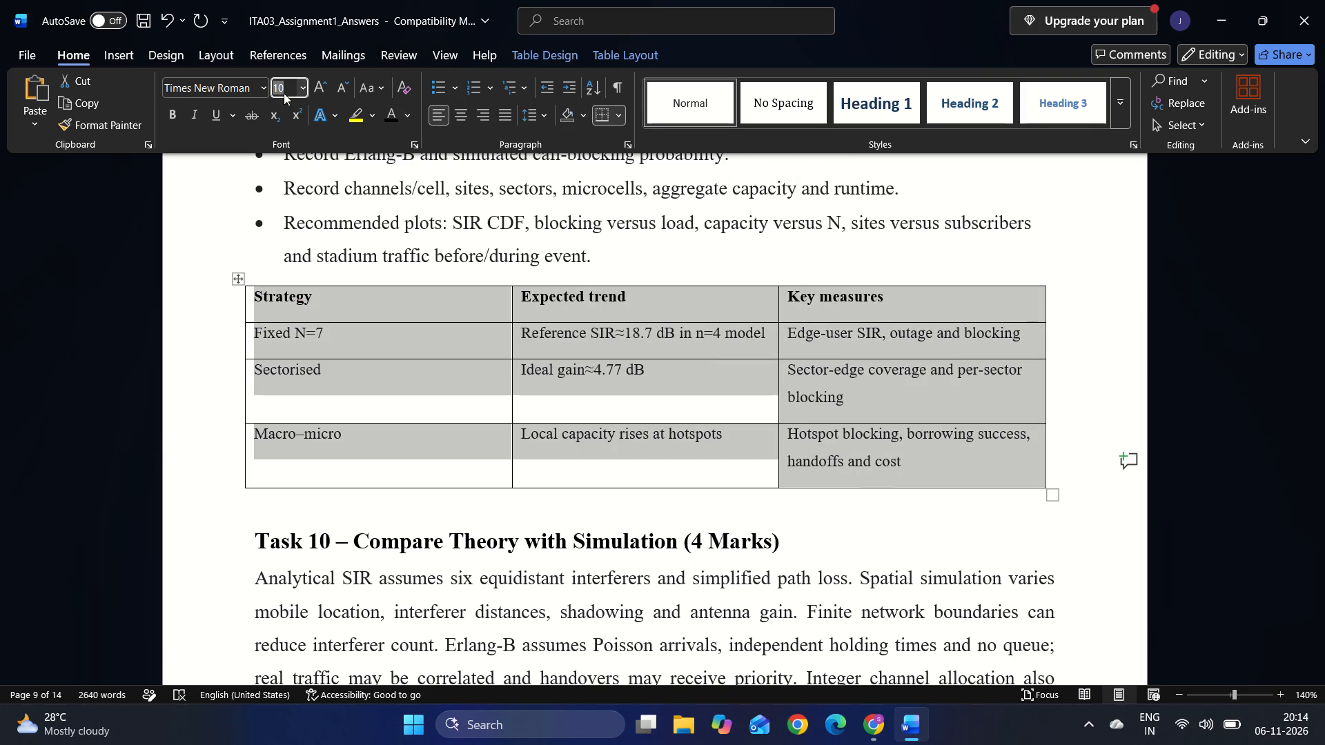
text(11)
key(Return)
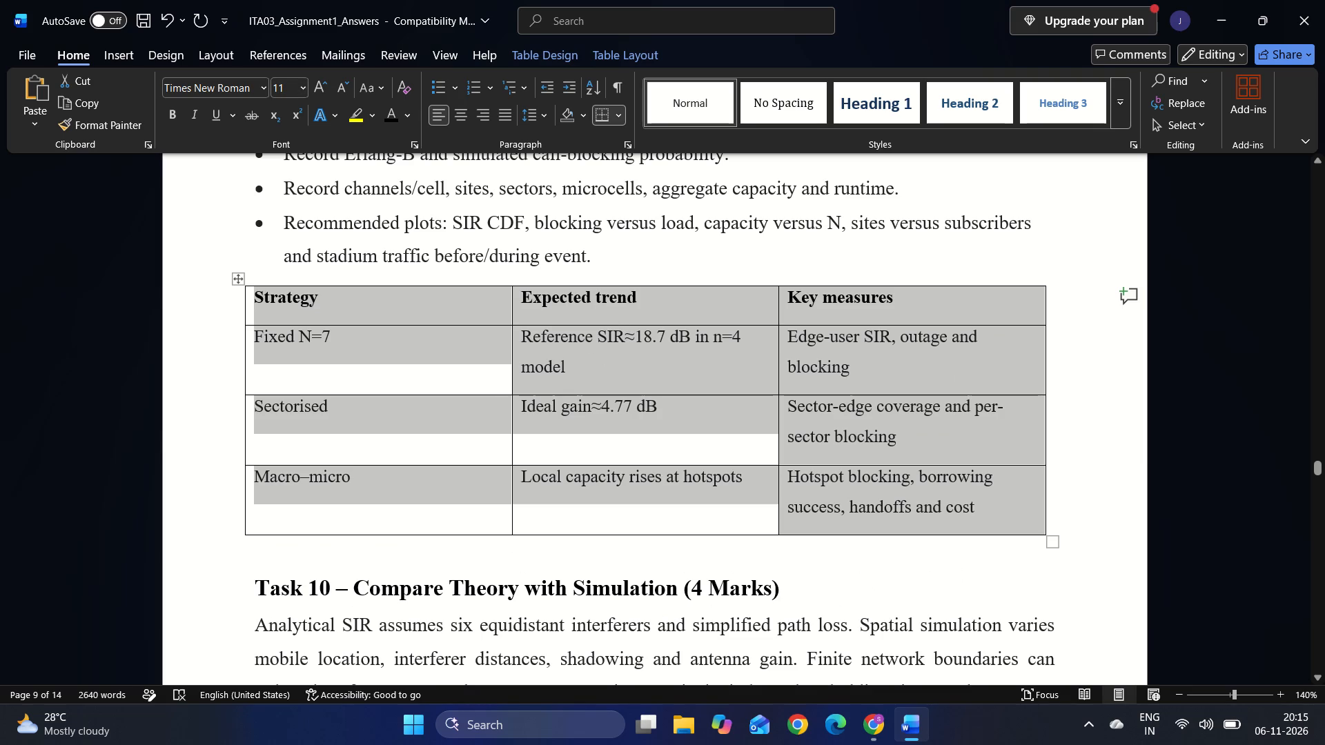
Narrow the Strategy and Expected trend columns of the Task 9 table, giving the freed width to the Key measures column.
drag(512, 355, 420, 356)
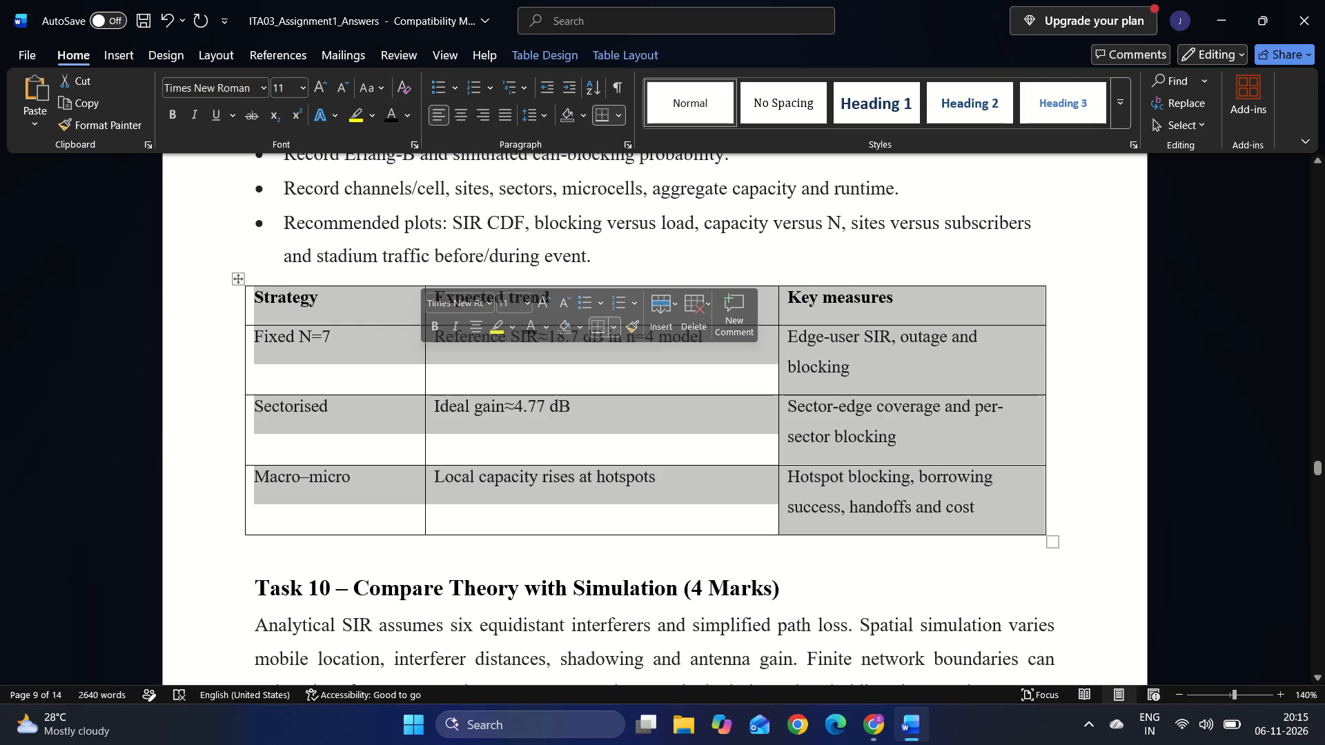
drag(778, 375, 713, 381)
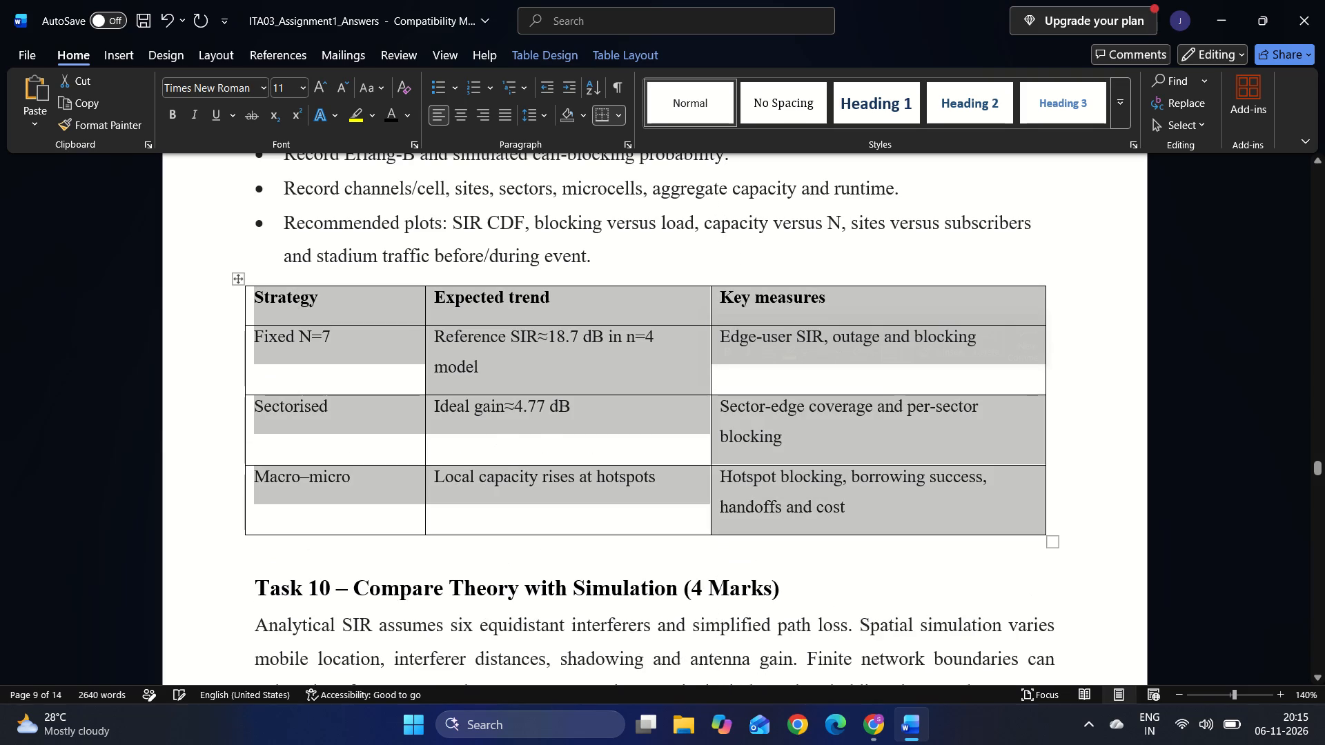
click(1190, 469)
Remove the shading from the Task 10 table's header row (Measure, Theory, Likely simulation difference) and make its text black.
scroll(1190, 469, down, 3)
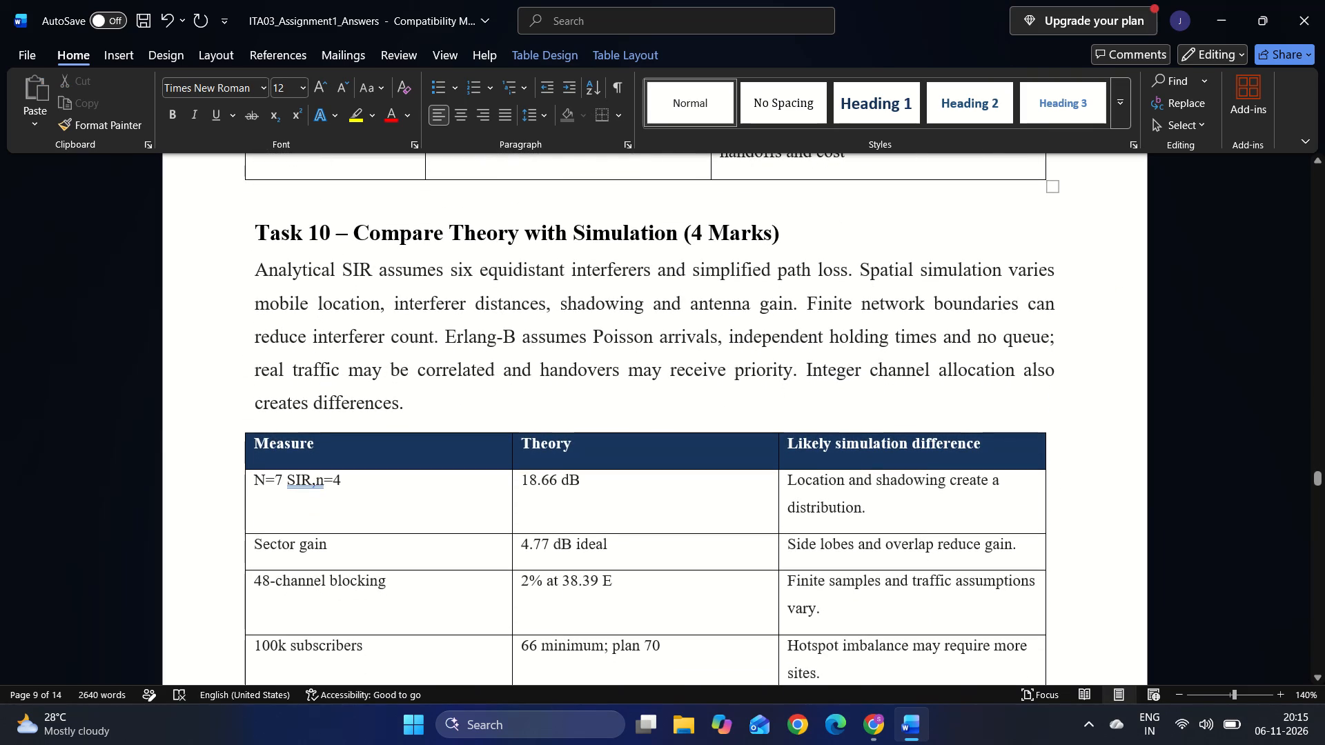
drag(997, 451, 458, 449)
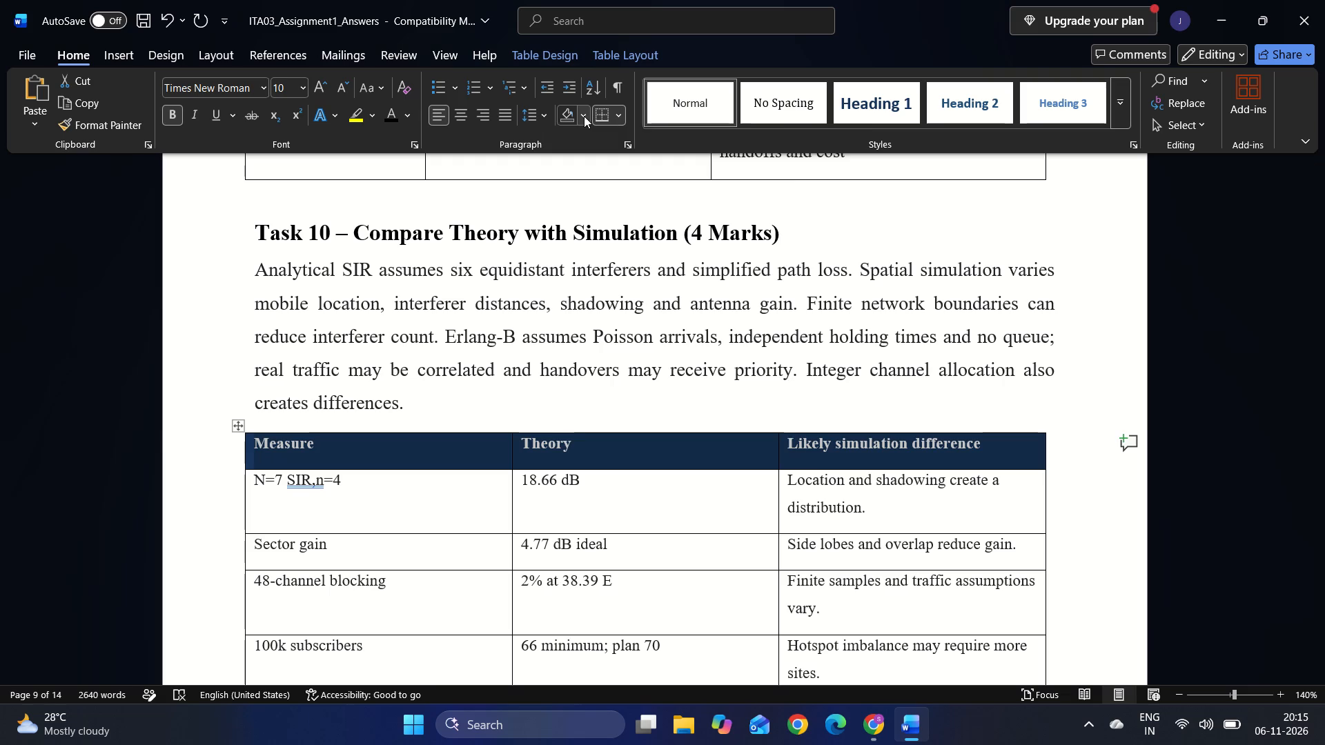
click(584, 116)
click(605, 413)
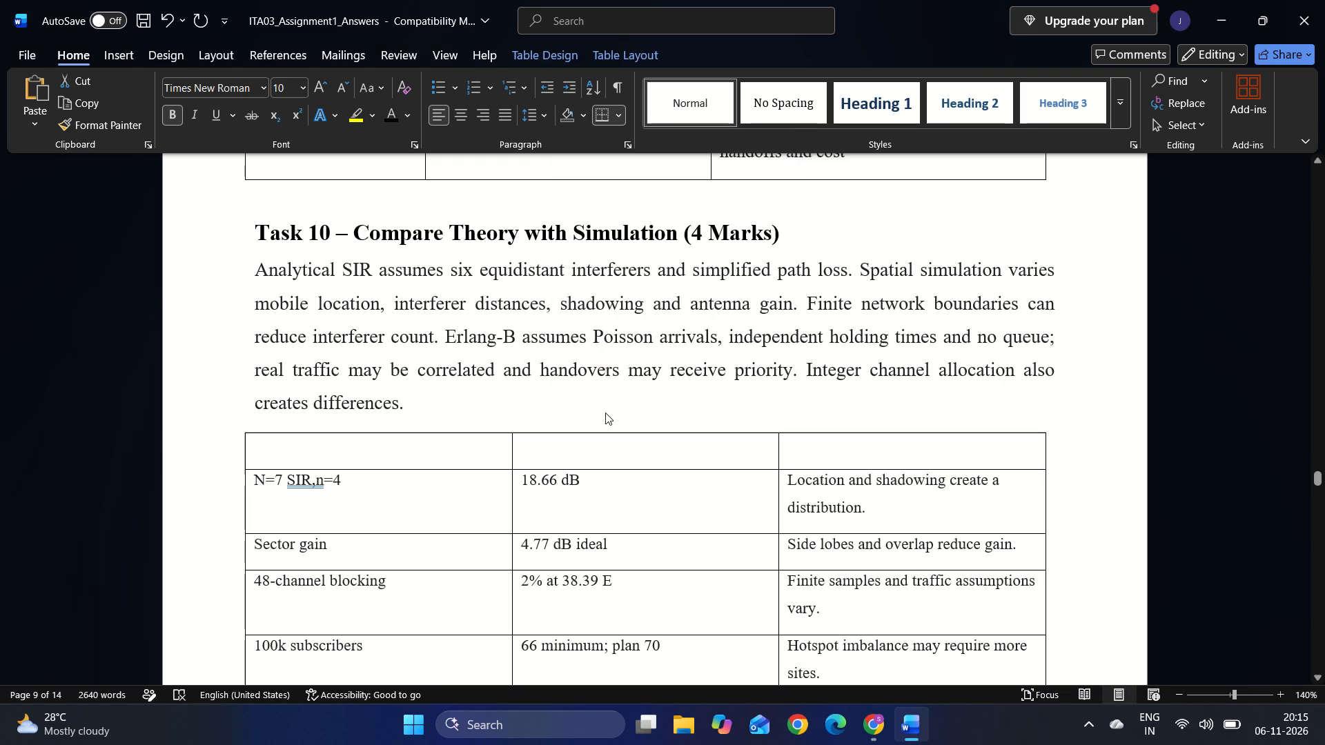
click(397, 119)
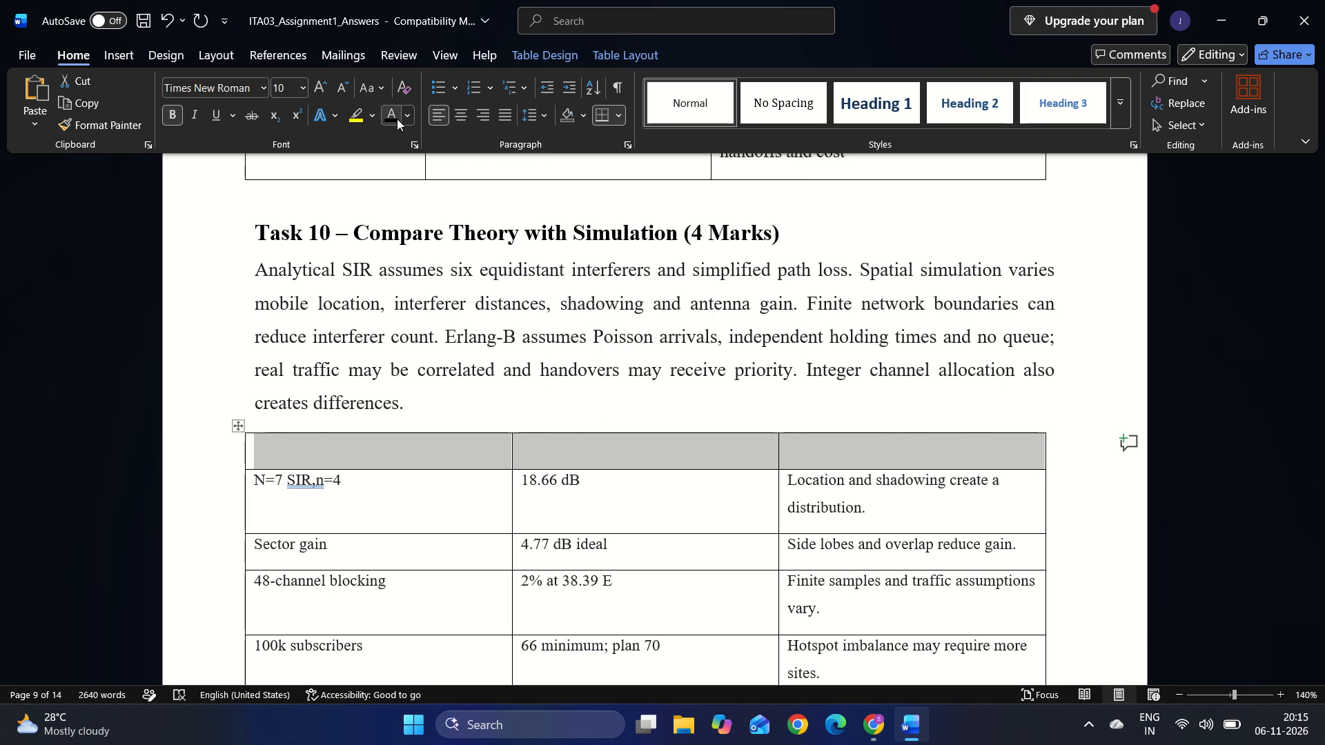
Set the font size of the entire Task 10 table, including its header row, to 11.
scroll(647, 399, down, 1)
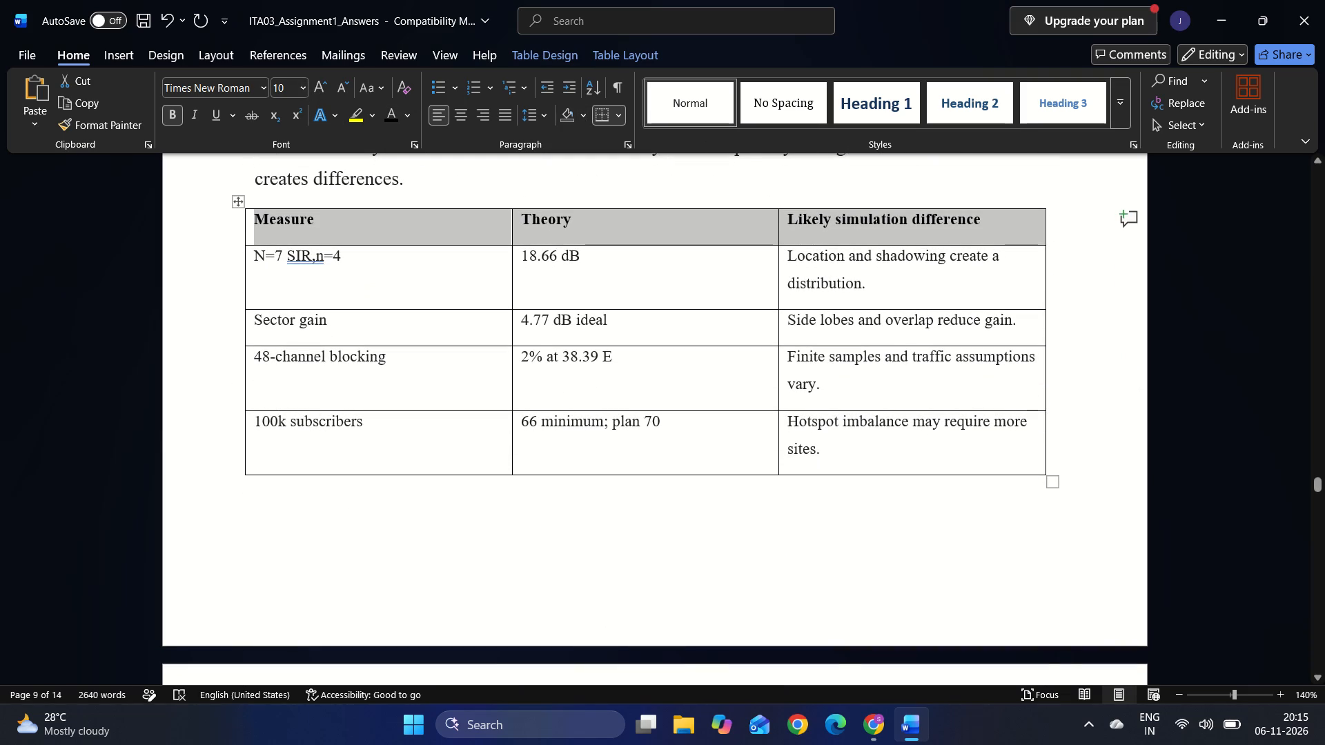
drag(836, 453, 327, 232)
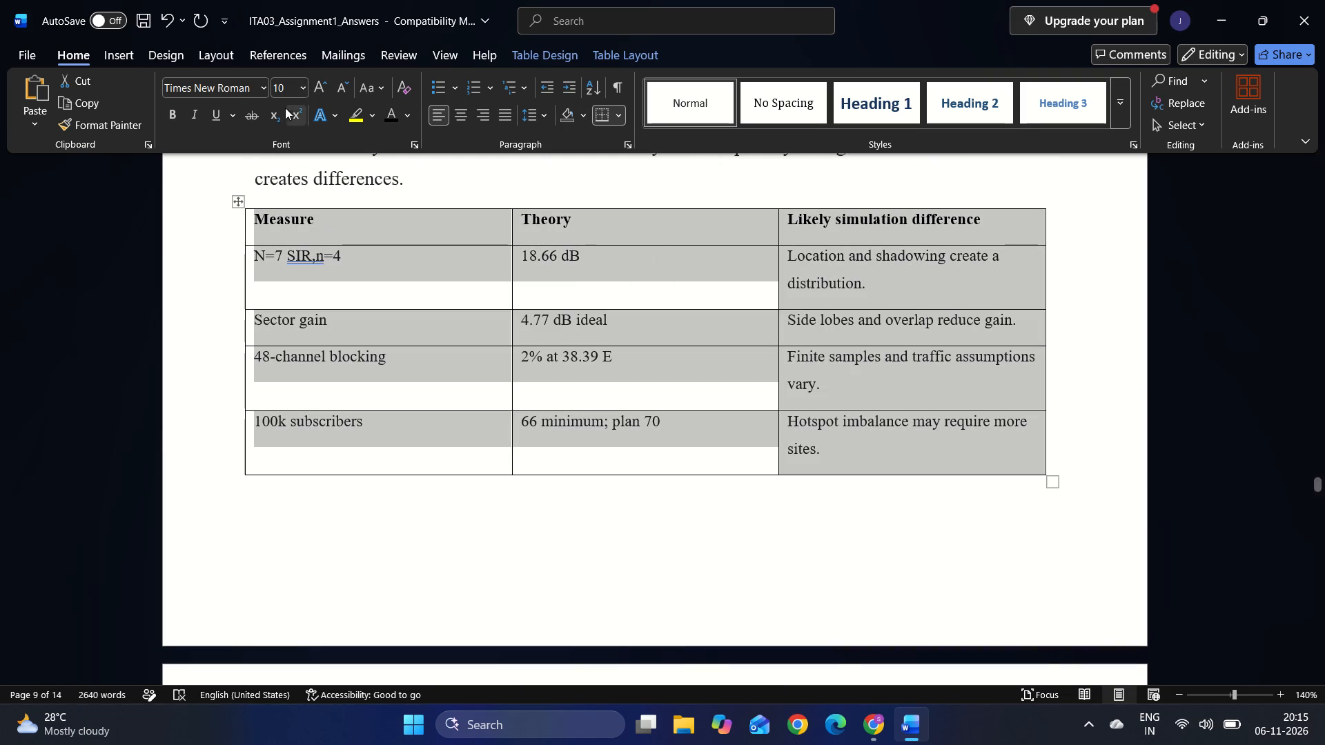
click(290, 91)
text(11)
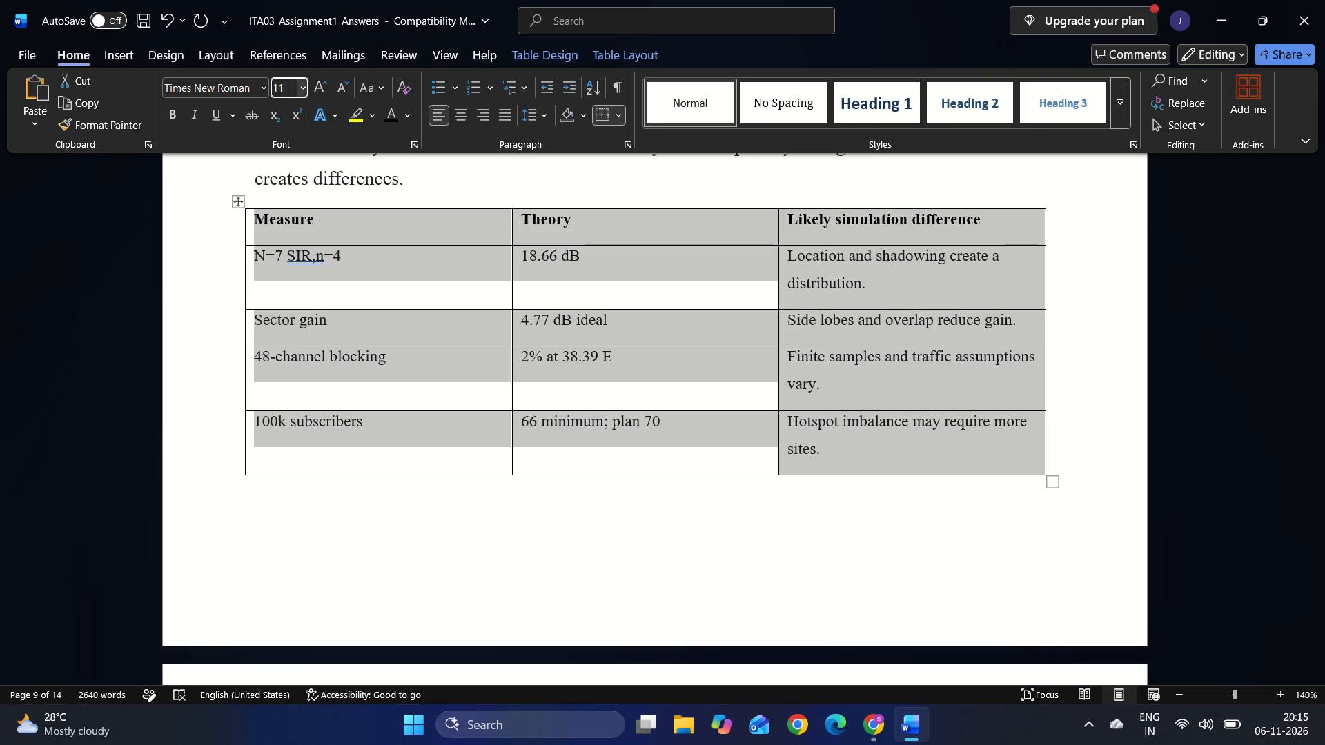
key(Return)
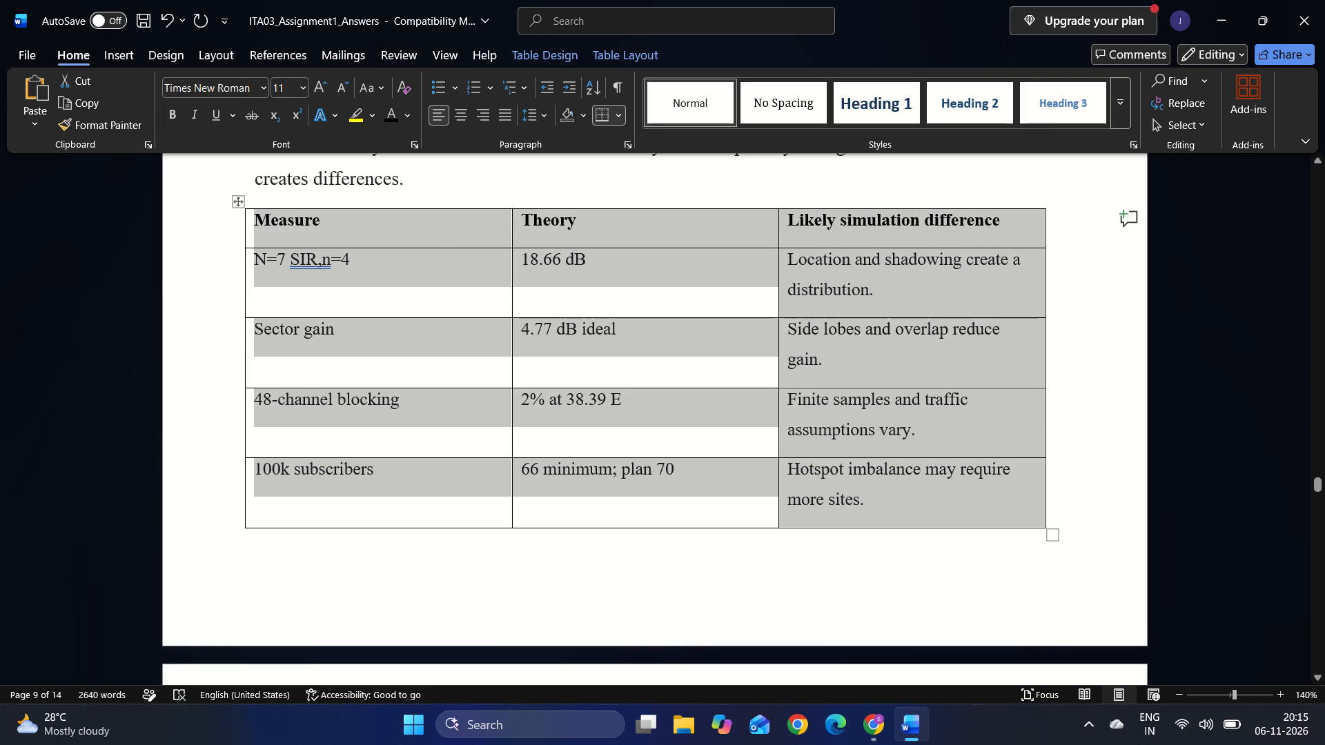
Narrow the Measure and Theory columns of the Task 10 table, giving the freed width to the Likely simulation difference column.
drag(511, 304, 486, 304)
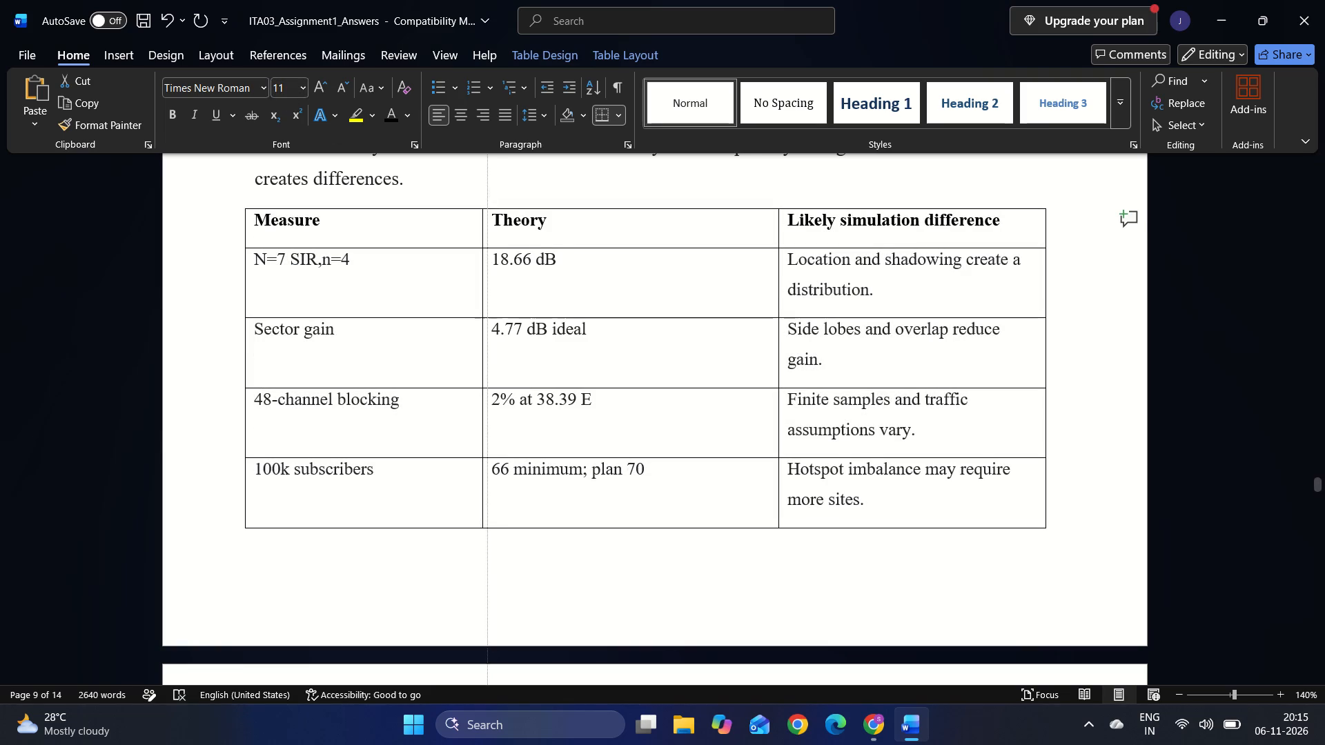
drag(486, 304, 462, 306)
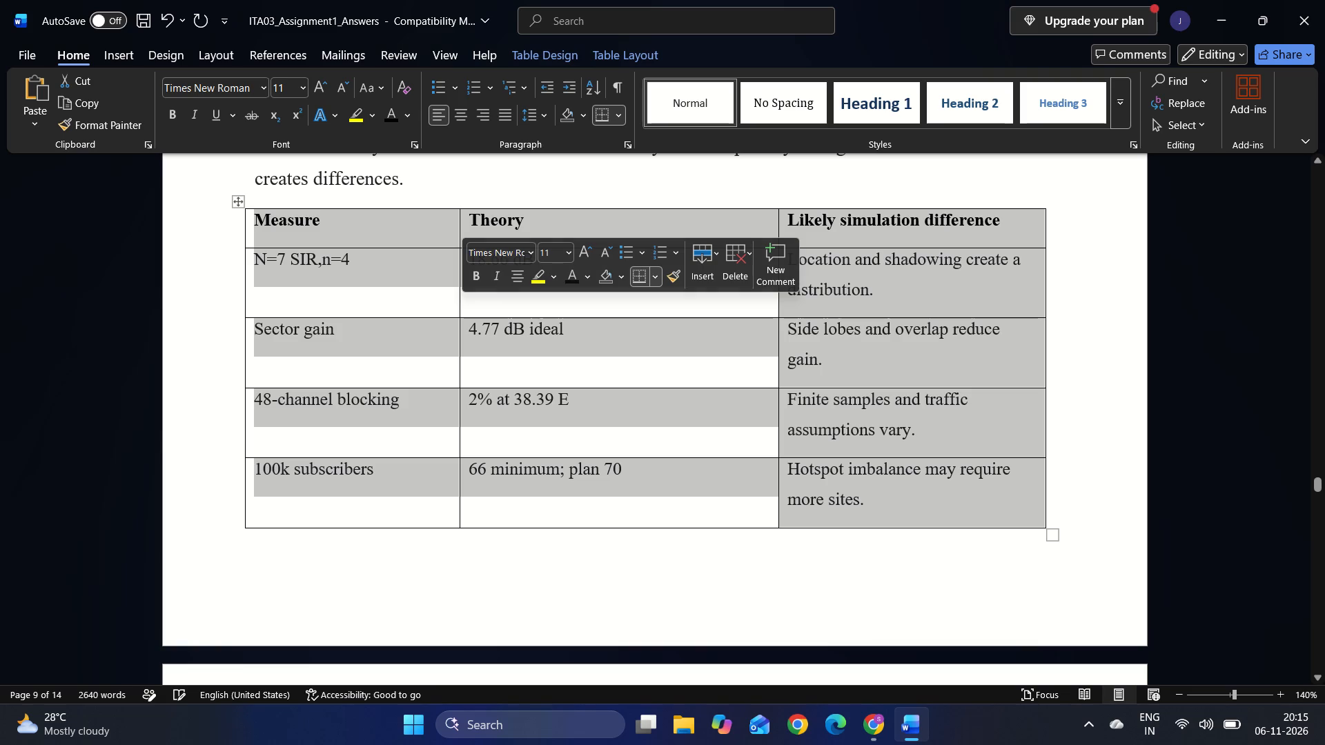
drag(776, 309, 750, 312)
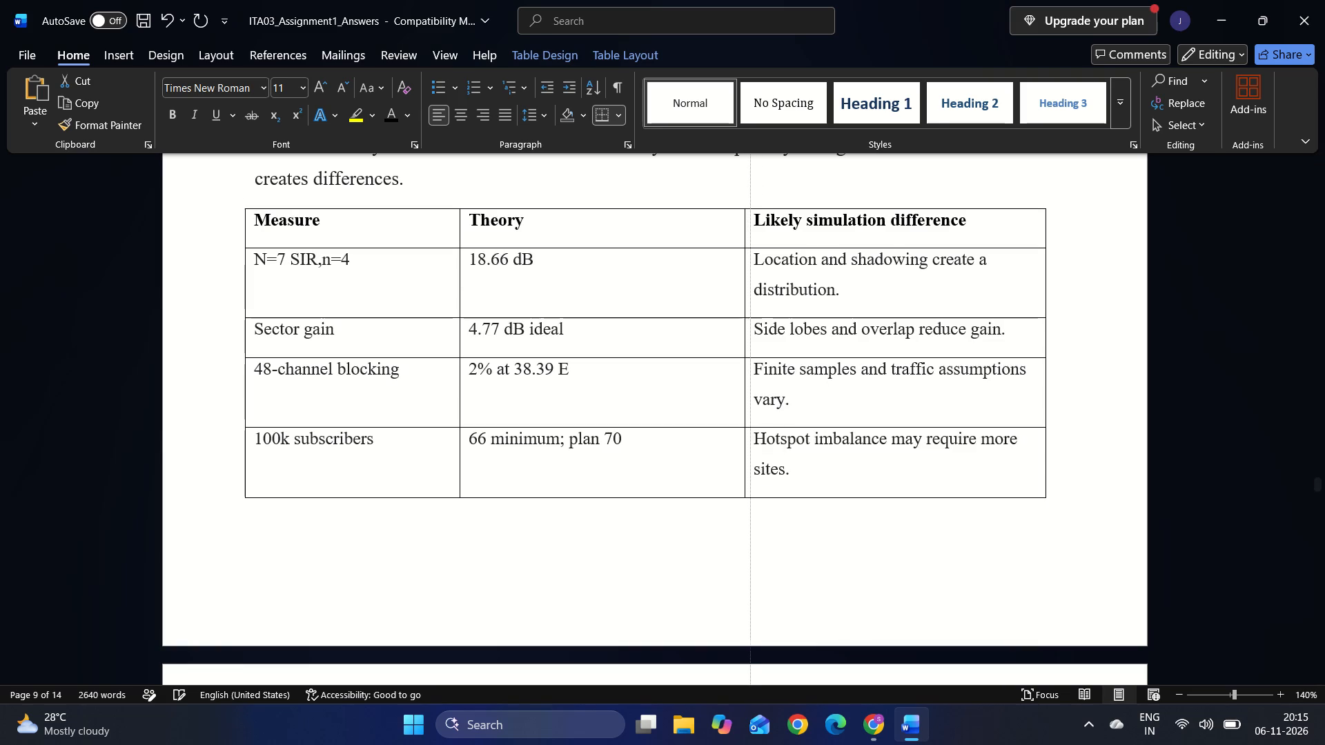
drag(750, 312, 716, 318)
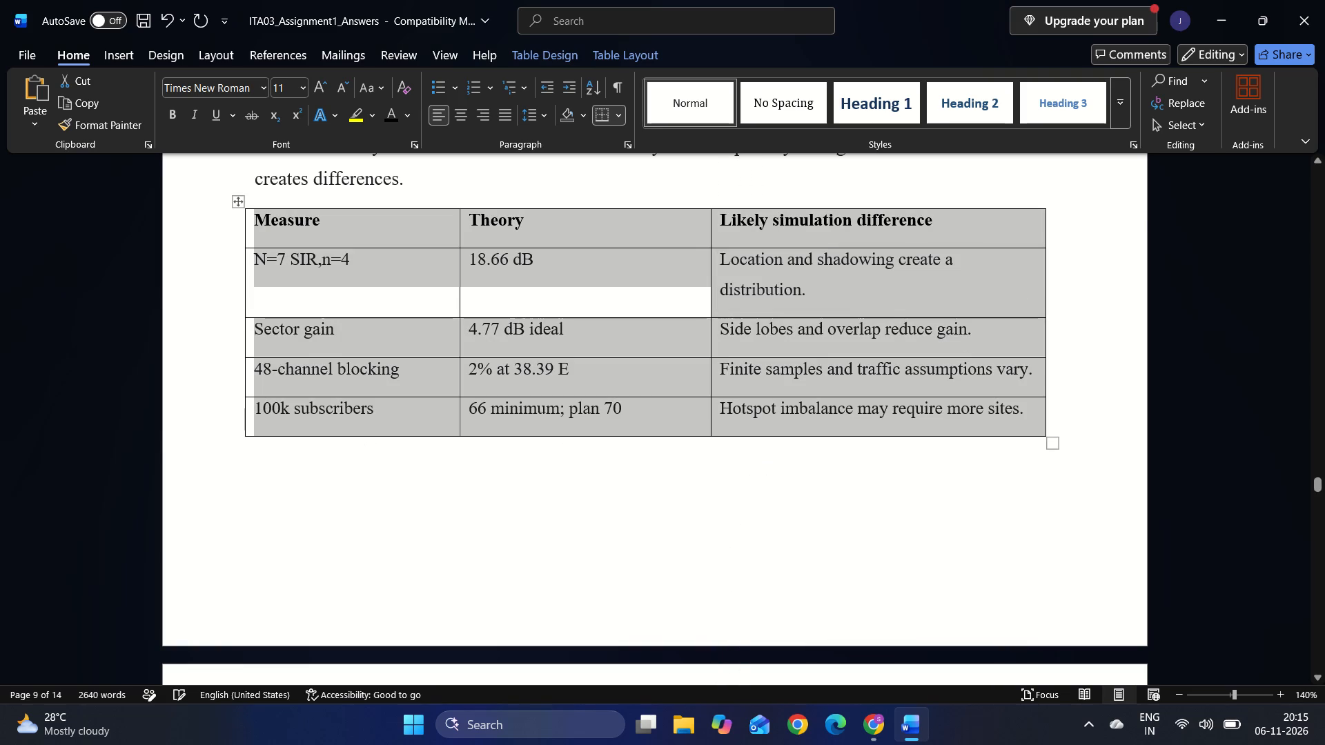
click(1253, 438)
Make the text of the Task 11 table's header row (Design item, Recommendation) black and remove the row's shading.
scroll(1253, 438, down, 3)
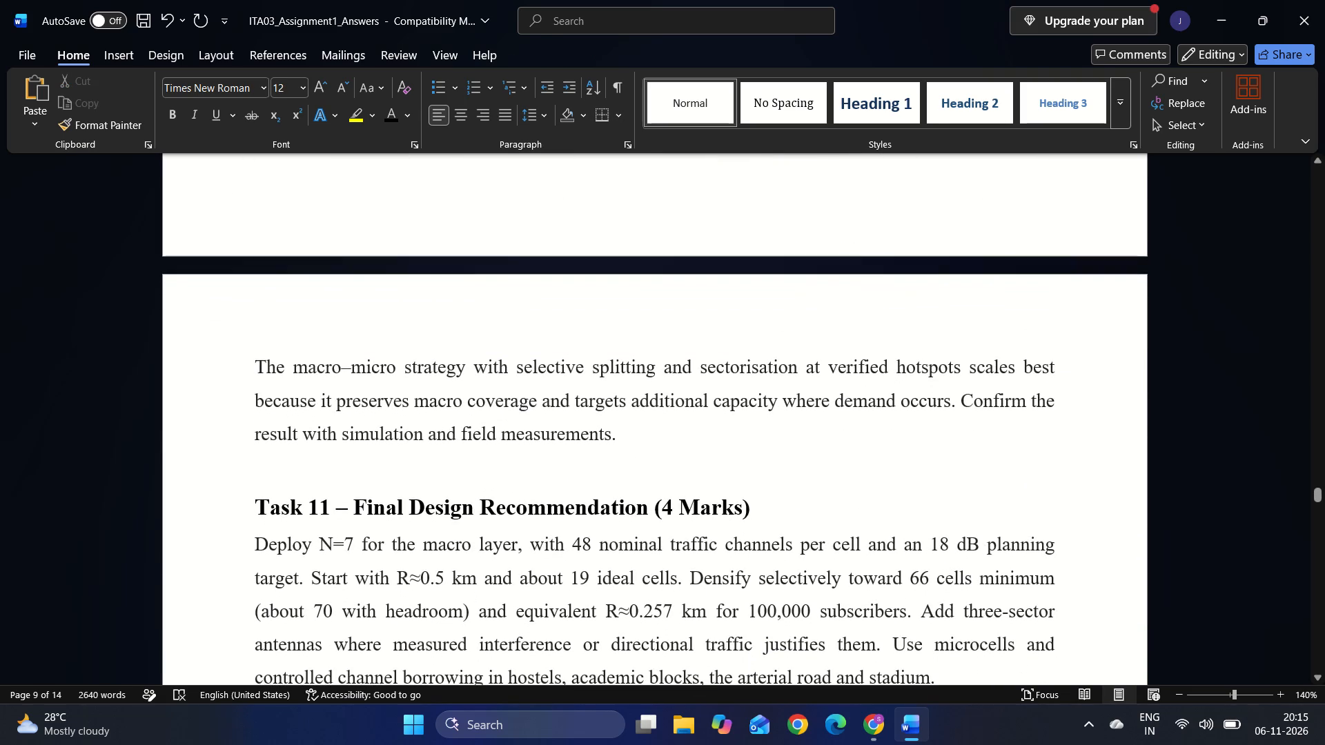
scroll(948, 467, up, 4)
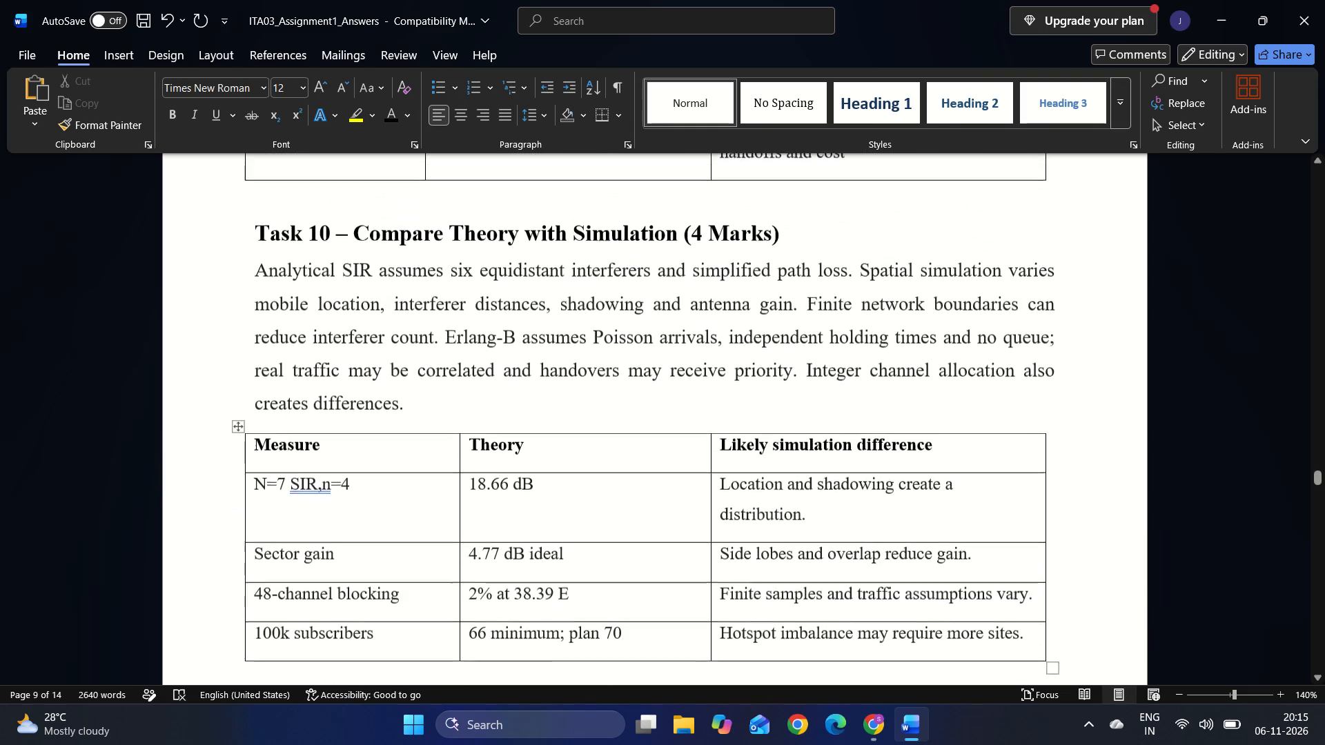
scroll(948, 467, down, 4)
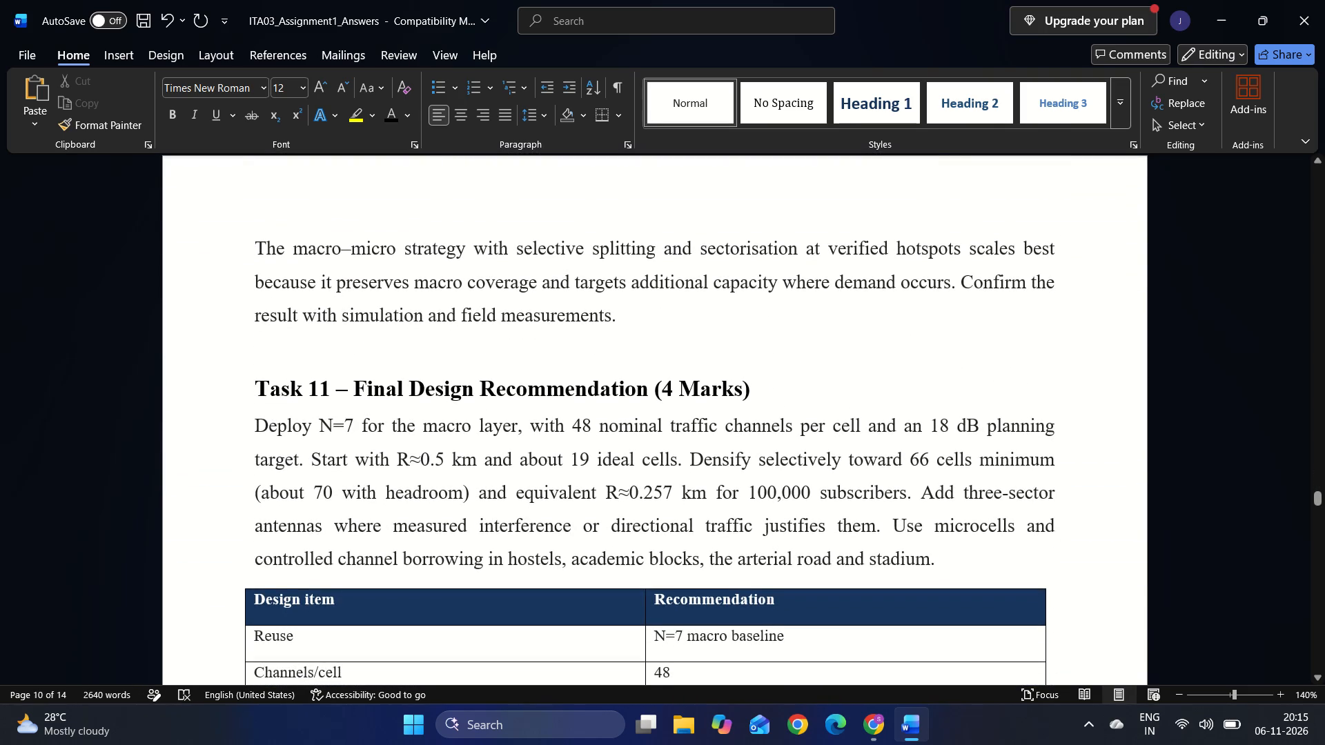
scroll(827, 430, down, 2)
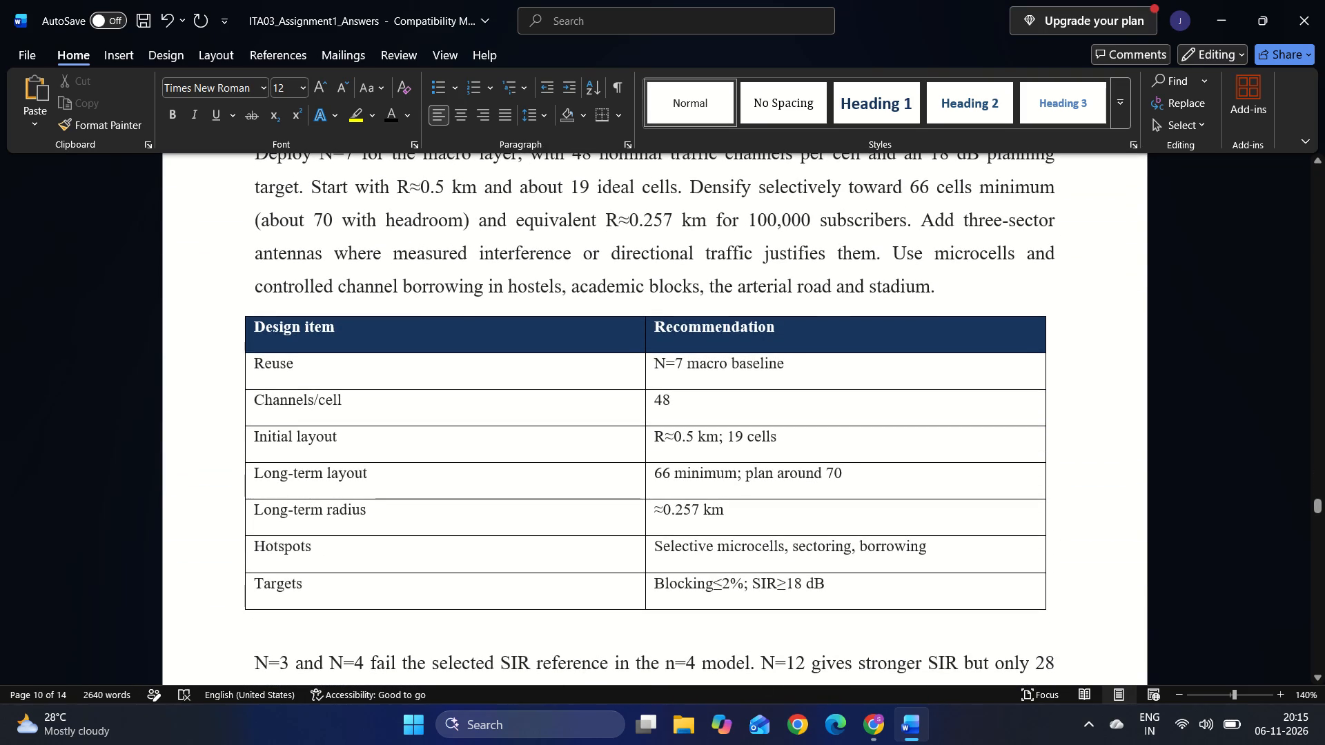
drag(919, 337, 414, 332)
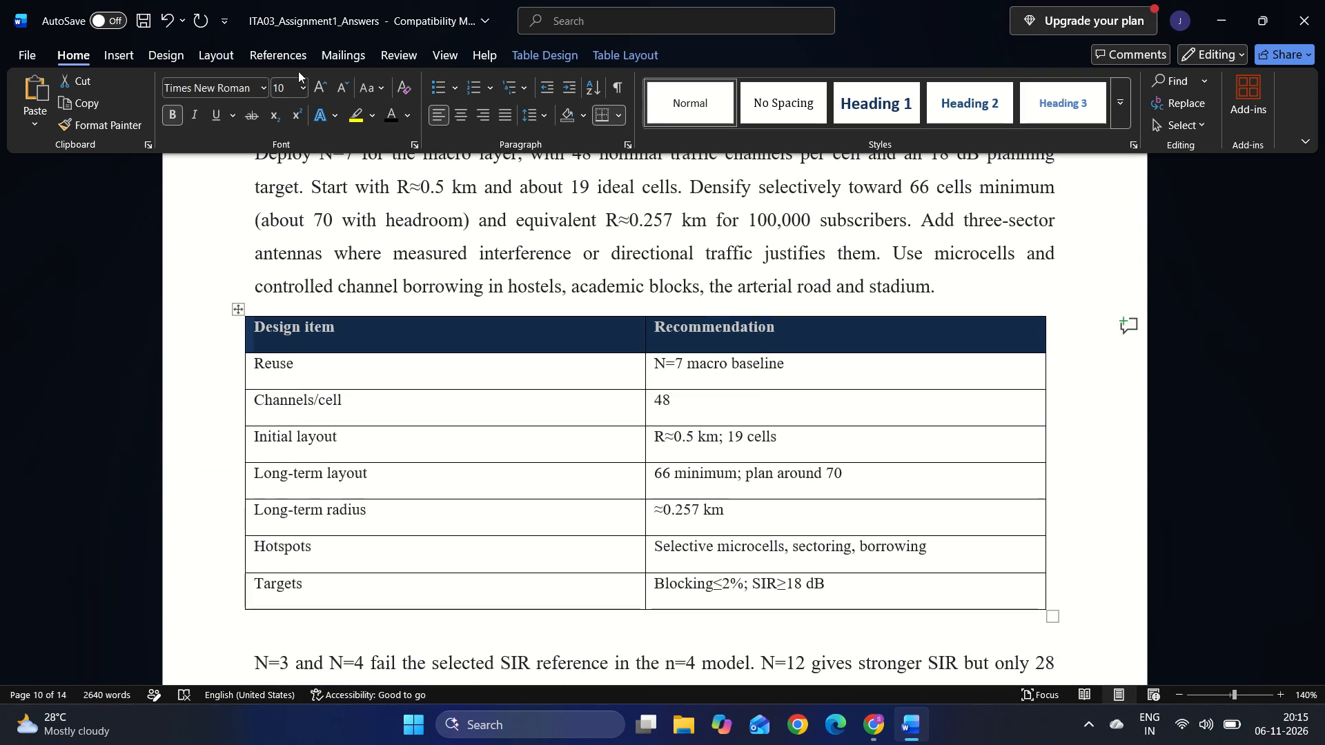
click(390, 116)
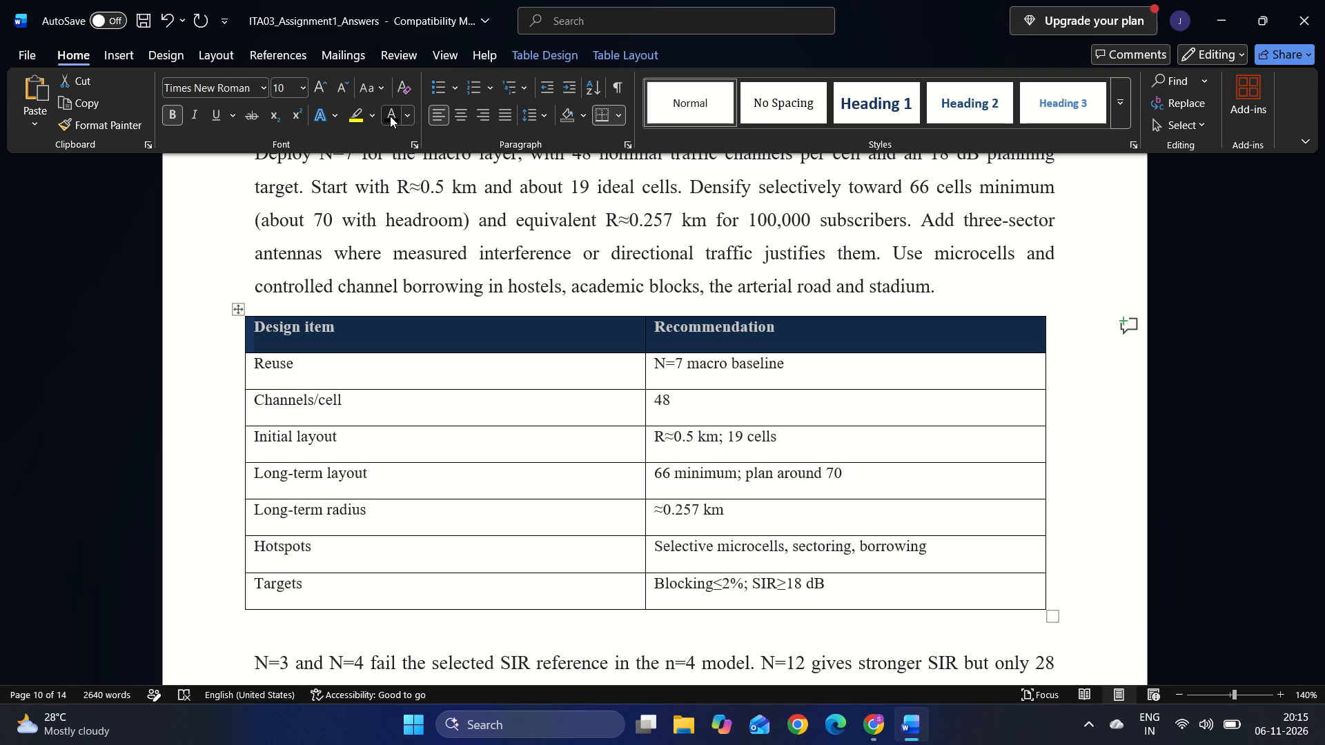
click(574, 115)
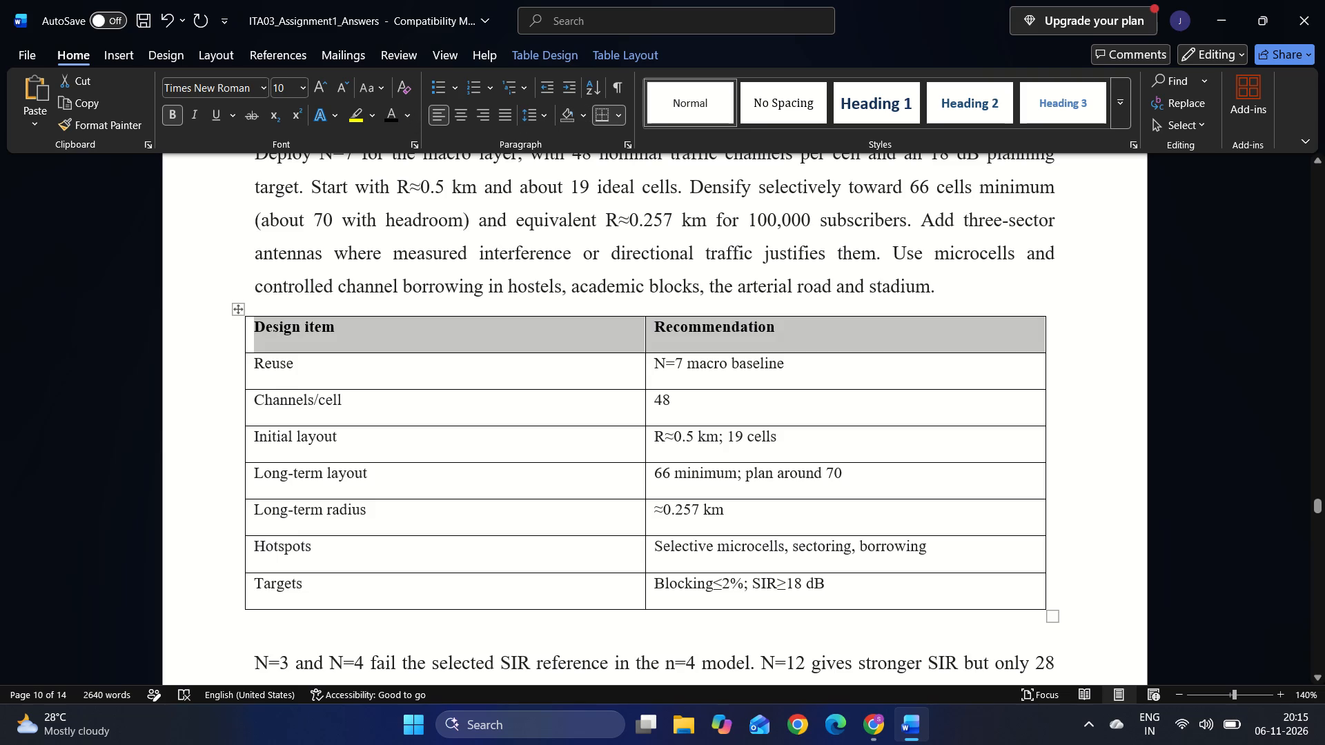
Set the font size of the entire Task 11 table, including its header row, to 11.
scroll(605, 477, down, 1)
drag(847, 484, 320, 234)
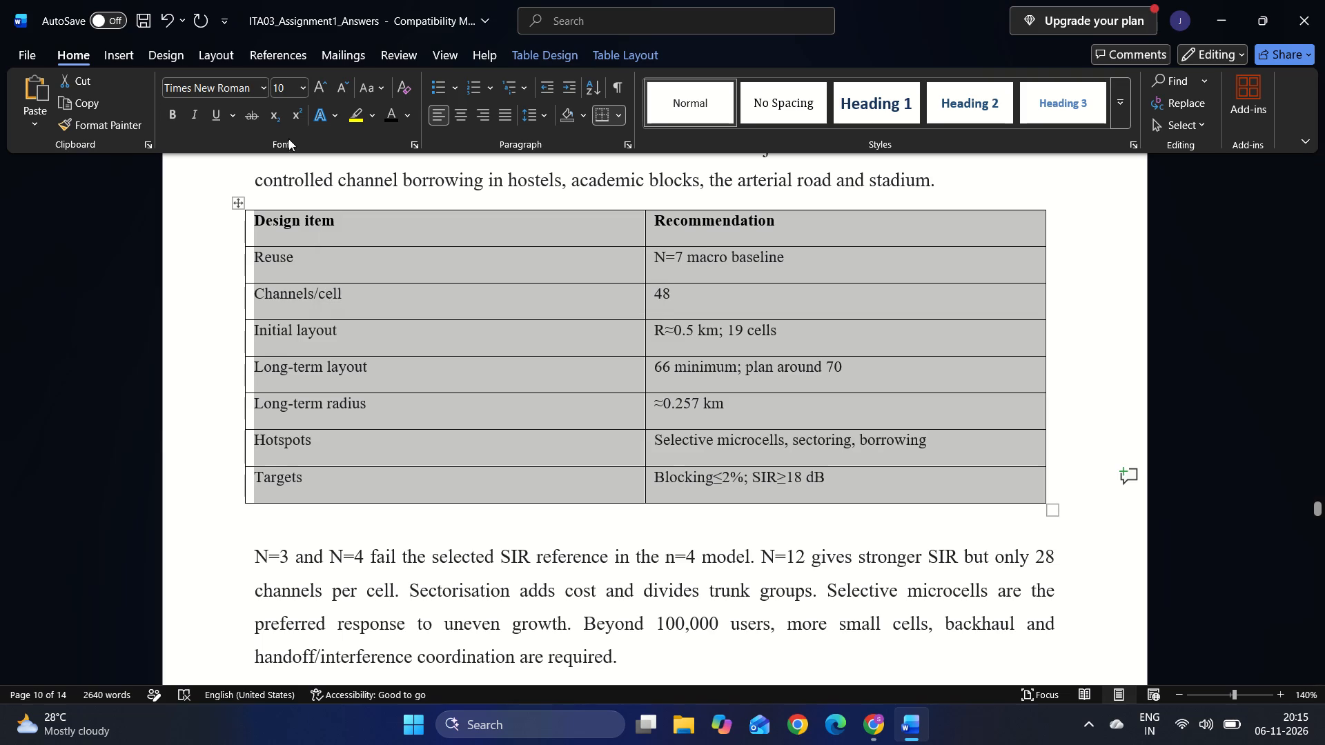
click(284, 92)
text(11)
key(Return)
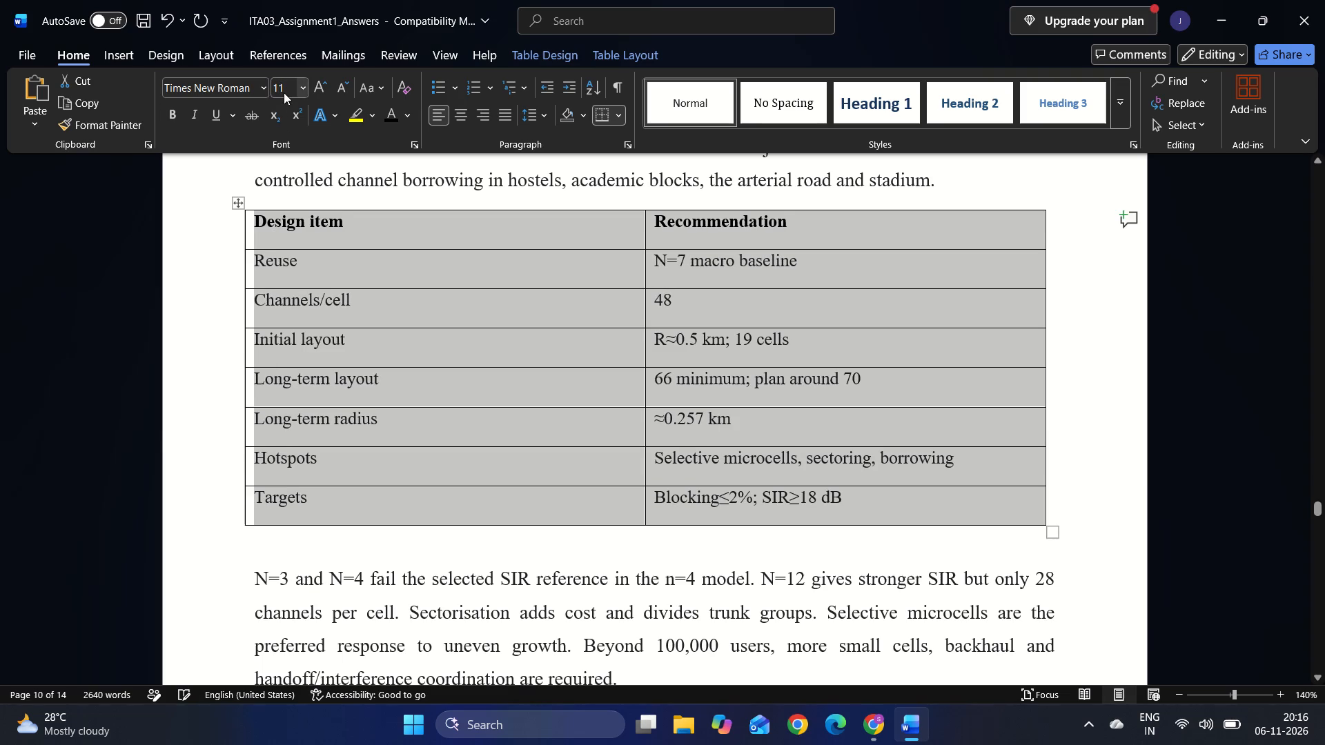
Look through the pages after the Task 11 table for the next table to format, the Task 12 Criterion, Normal and Event comparison.
scroll(284, 92, down, 1)
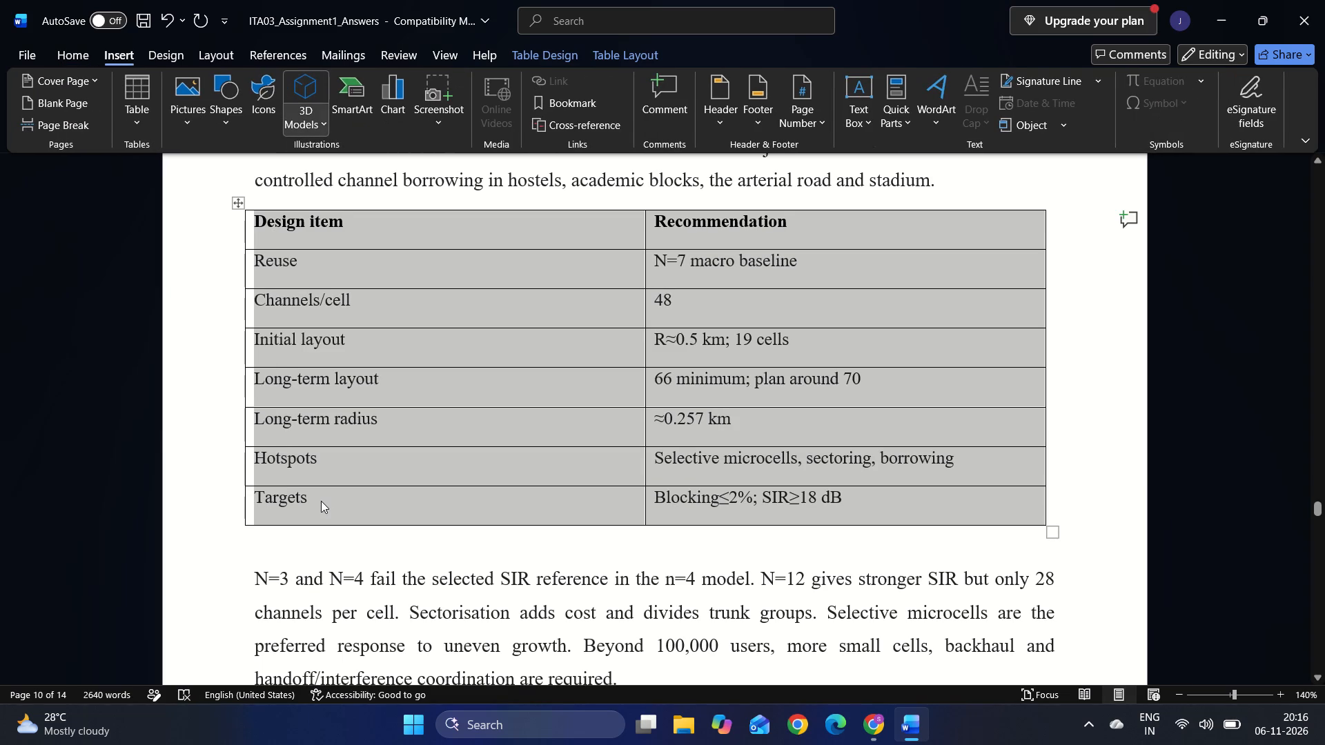
scroll(369, 721, down, 1)
scroll(431, 633, down, 3)
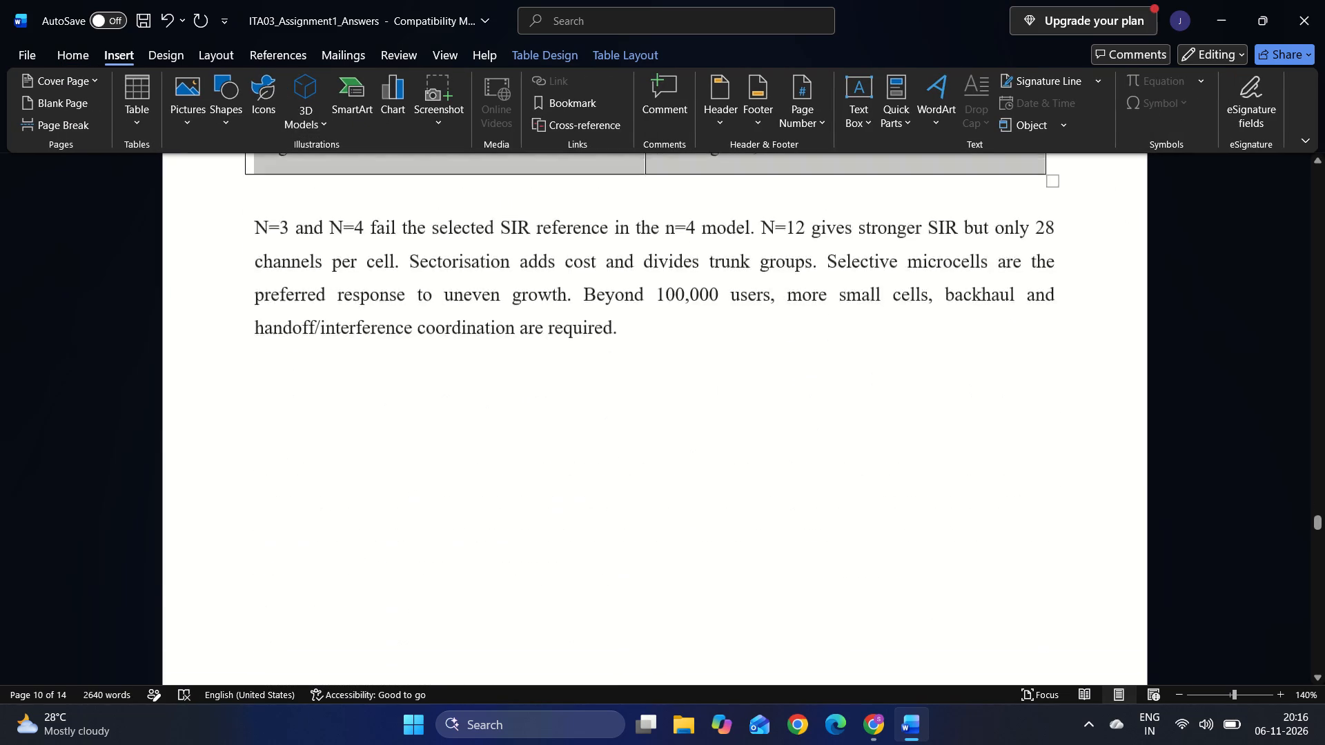
scroll(453, 593, down, 1)
click(568, 578)
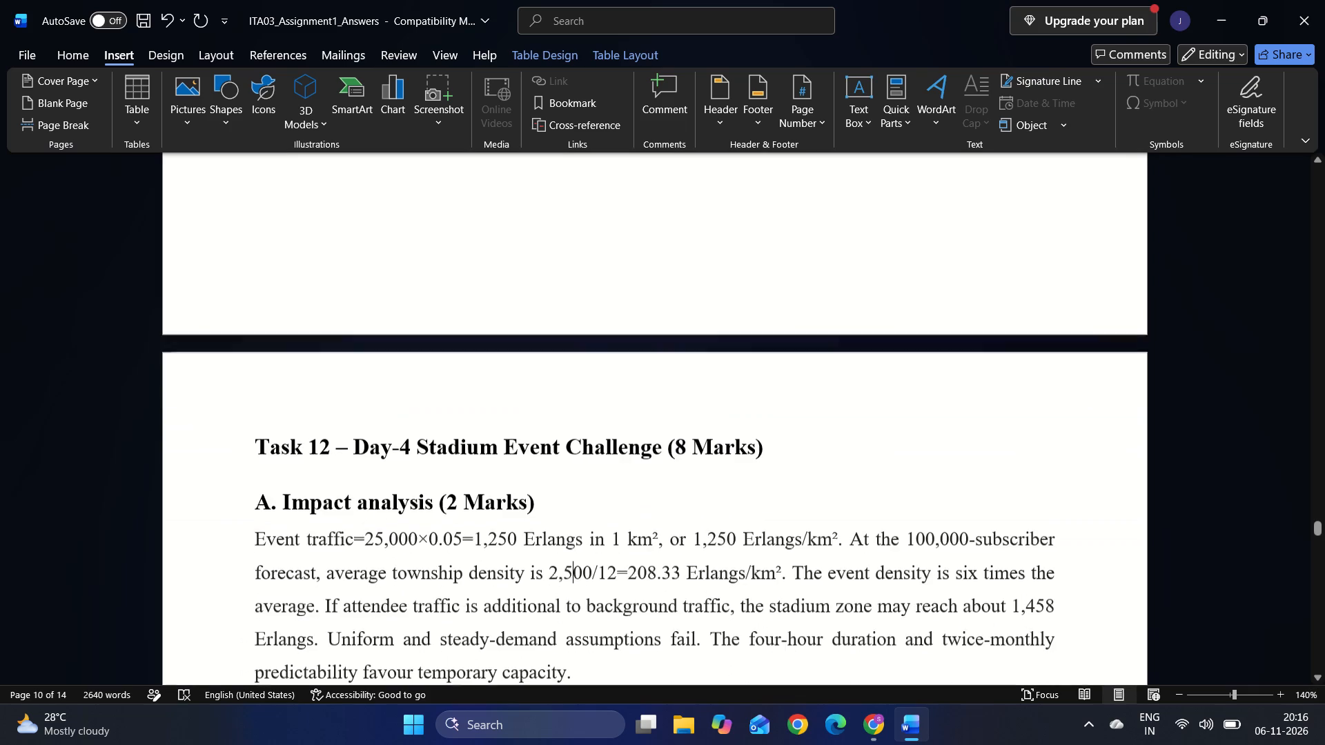
scroll(568, 578, down, 5)
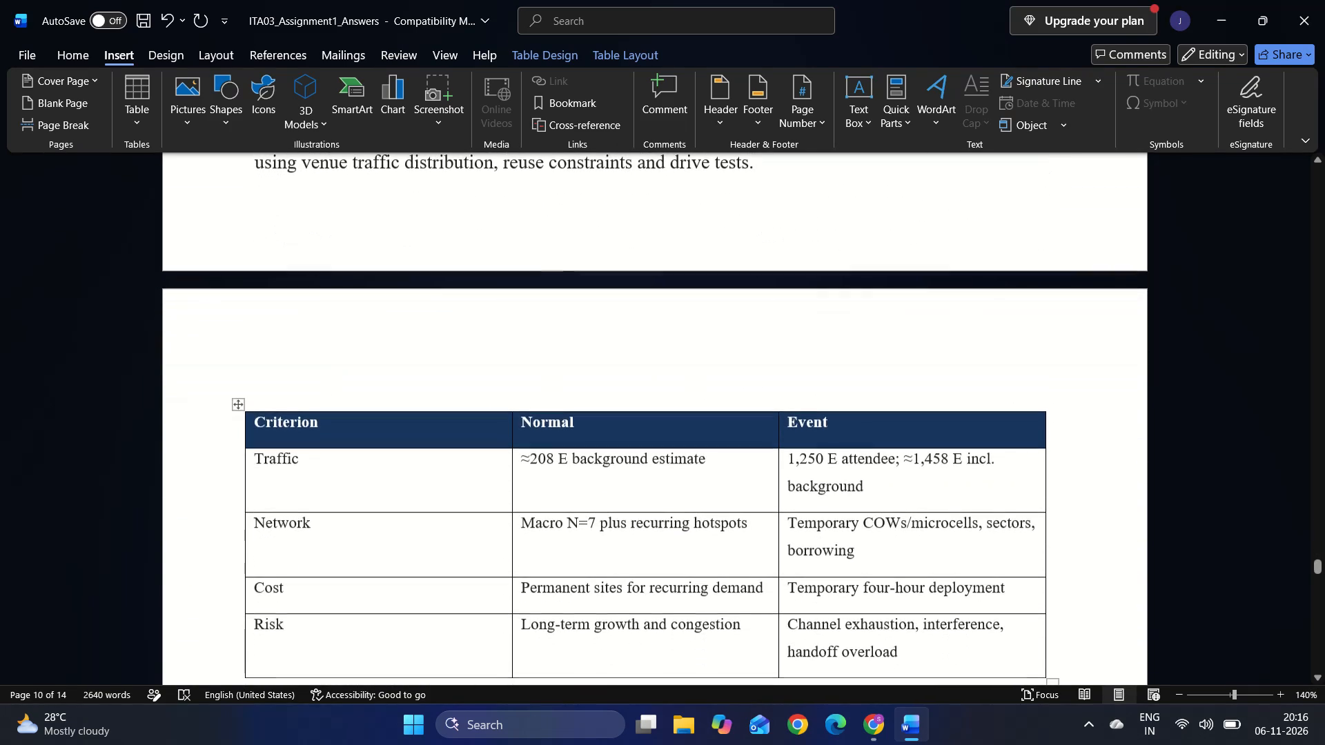
Remove the shading from the header row (Criterion, Normal, Event) of the table before the Conclusion and make its text black.
drag(881, 431, 428, 430)
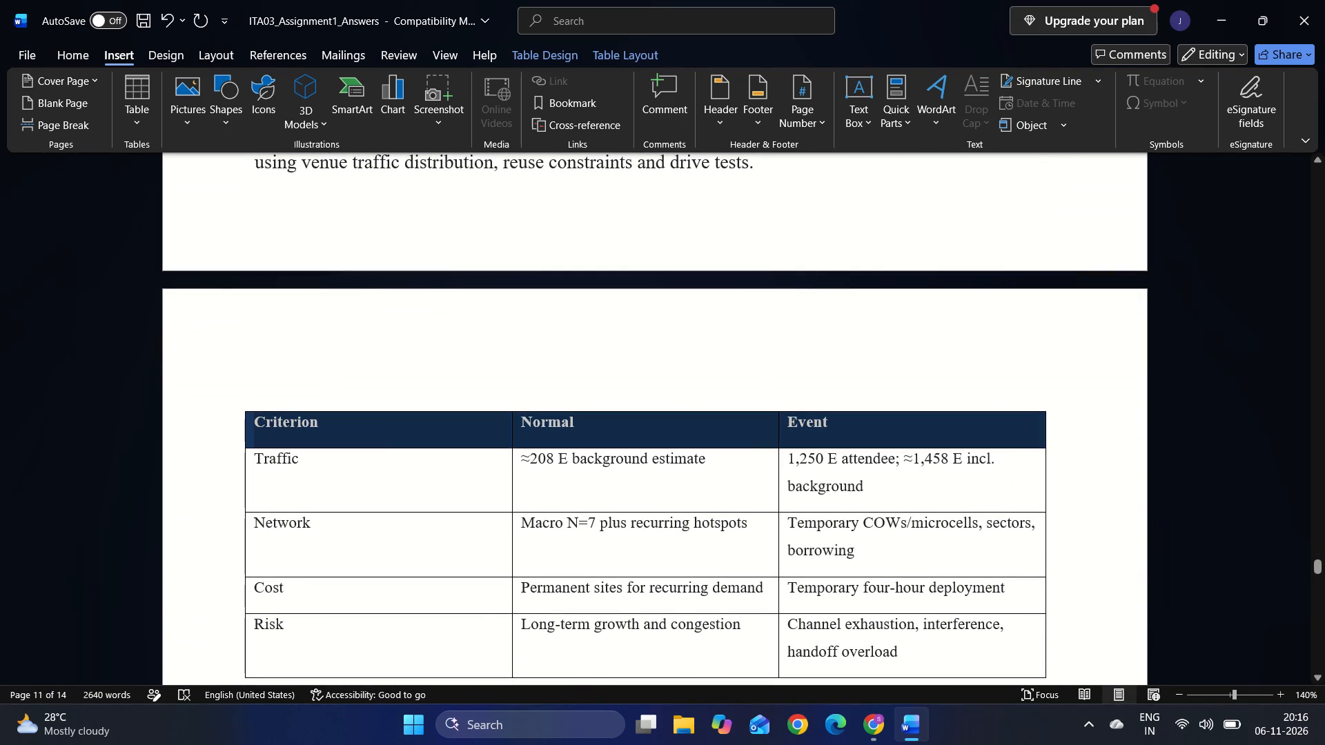
drag(428, 430, 411, 433)
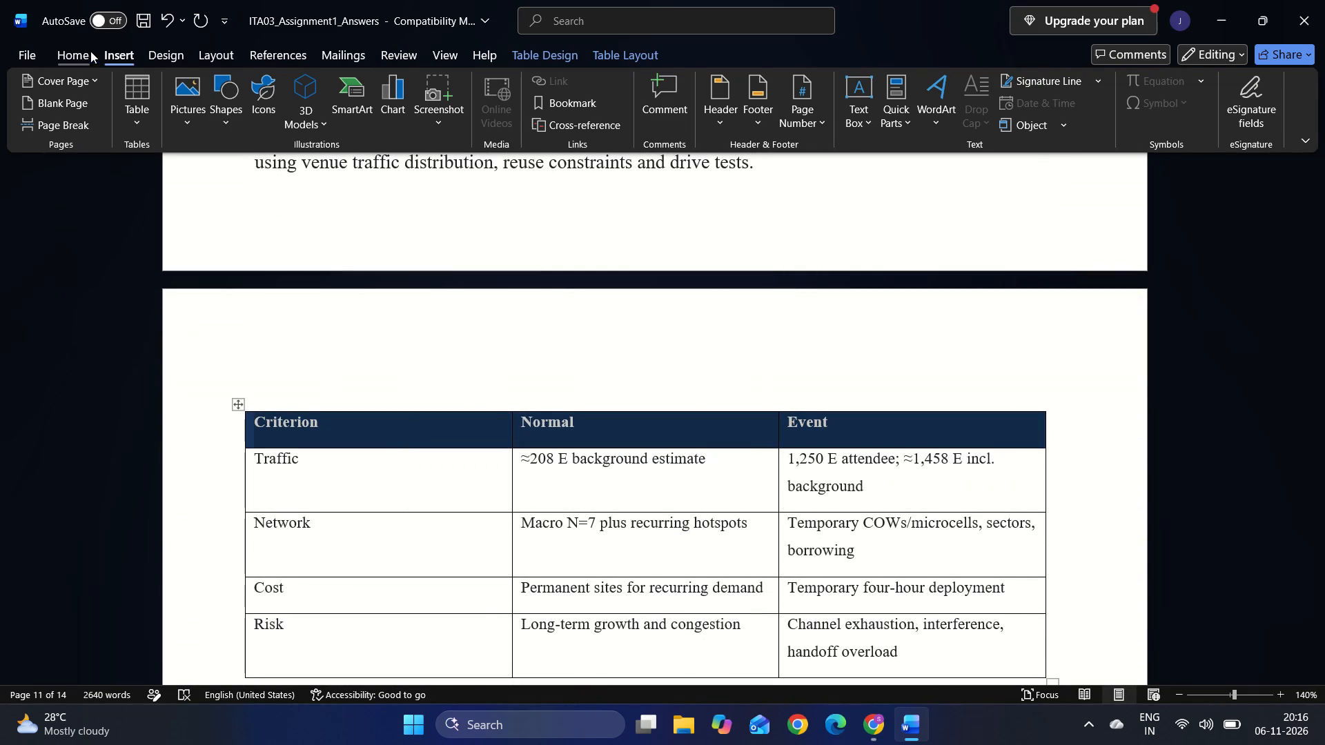
click(90, 51)
click(569, 119)
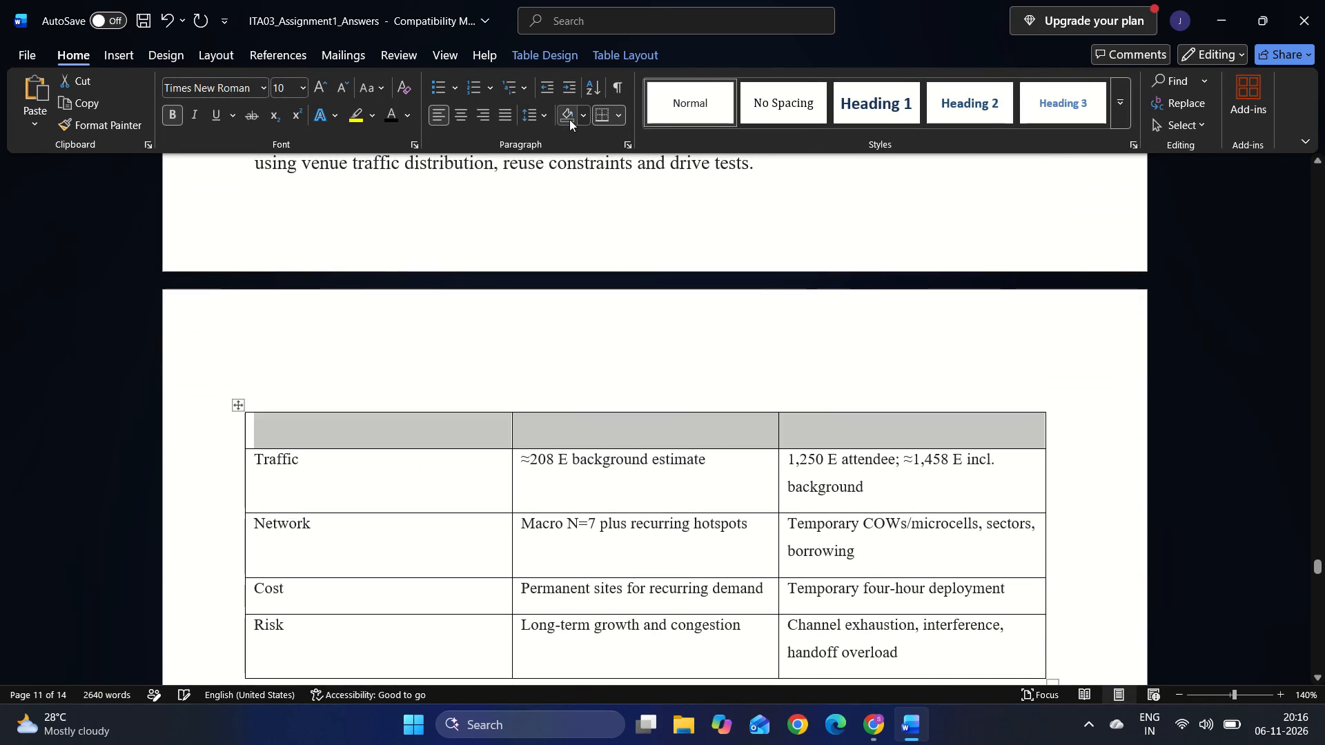
click(400, 114)
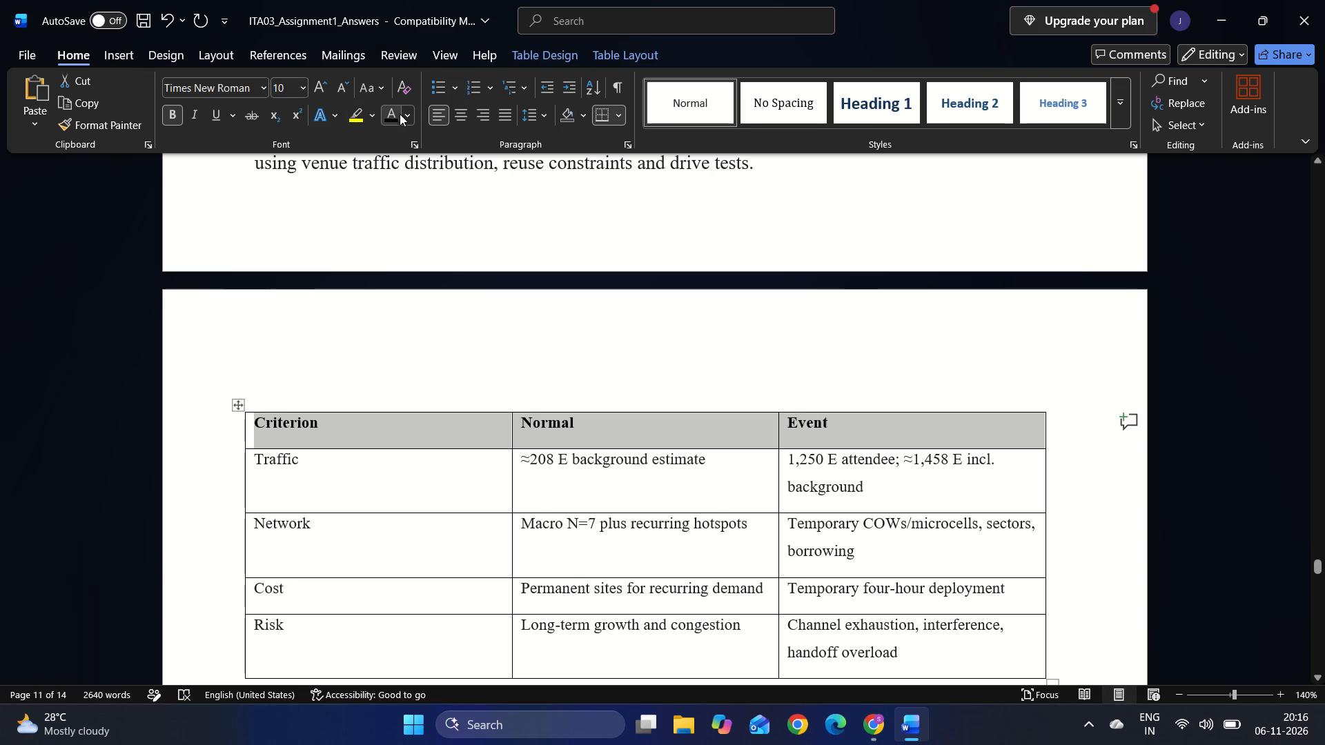
Set the font size of the entire Criterion, Normal and Event table, including its header row, to 11.
scroll(688, 368, down, 1)
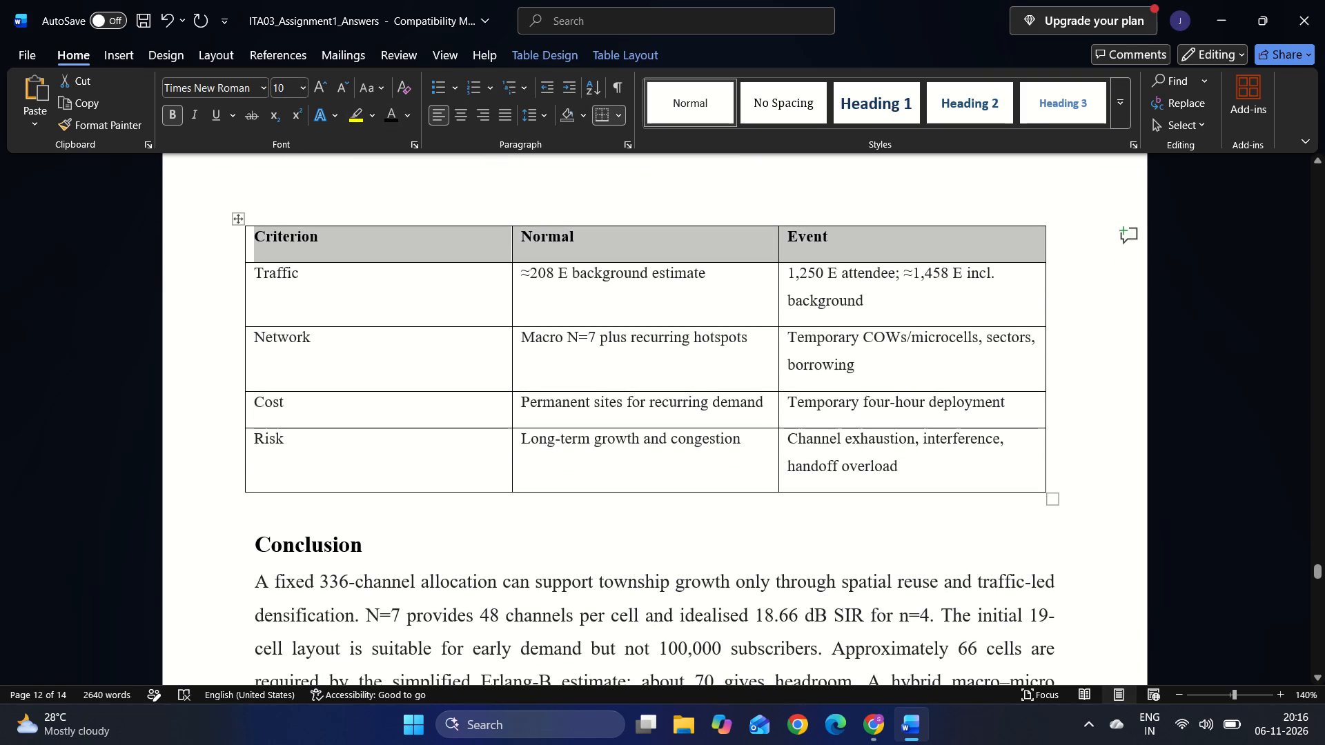
drag(936, 462, 325, 254)
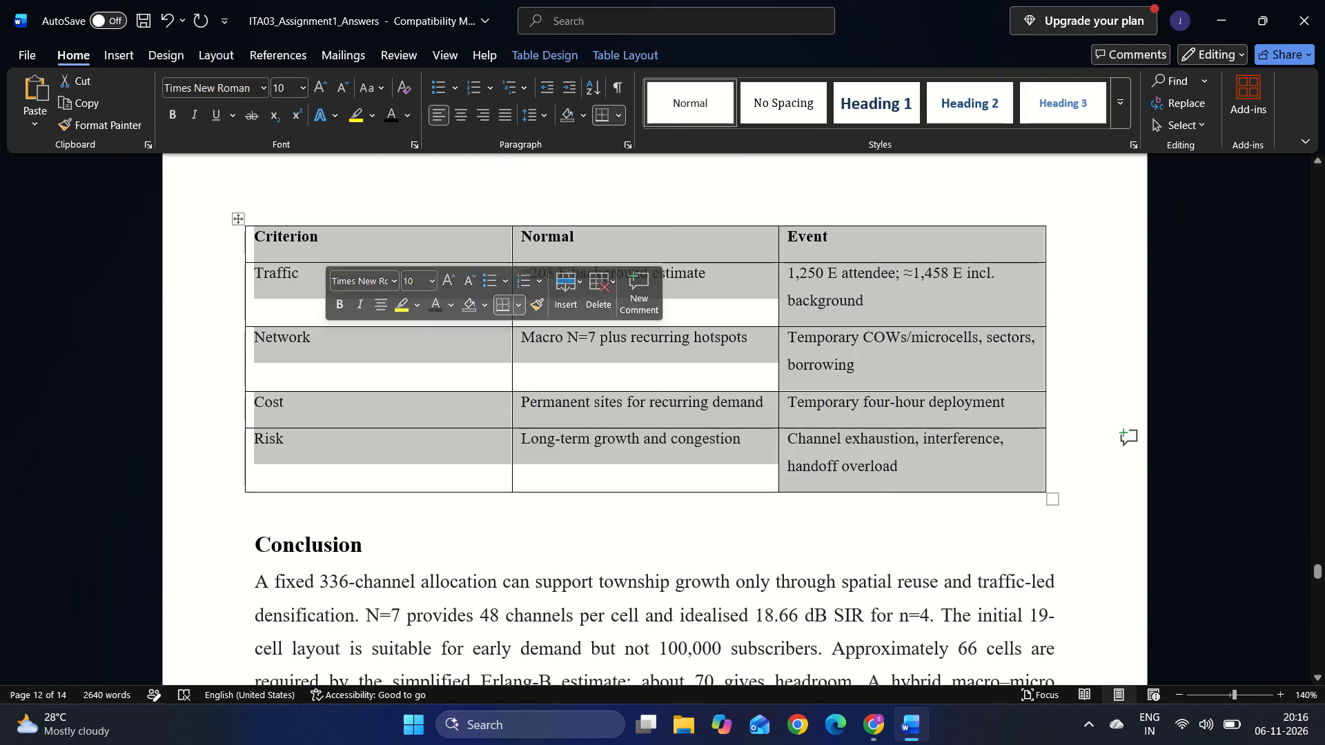
click(281, 94)
text(11)
key(Return)
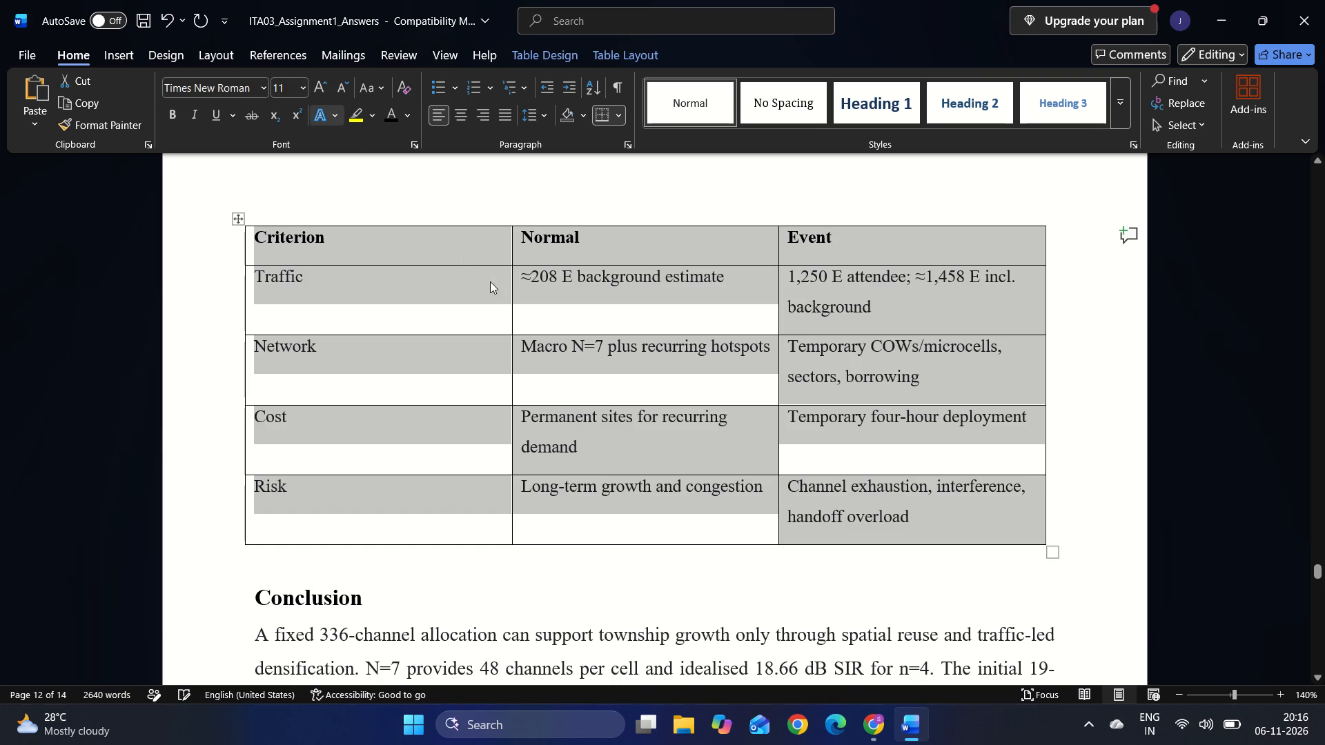
Narrow the Criterion and Normal columns of the table above the Conclusion, widening the Event column so its text wraps less.
drag(512, 304, 457, 294)
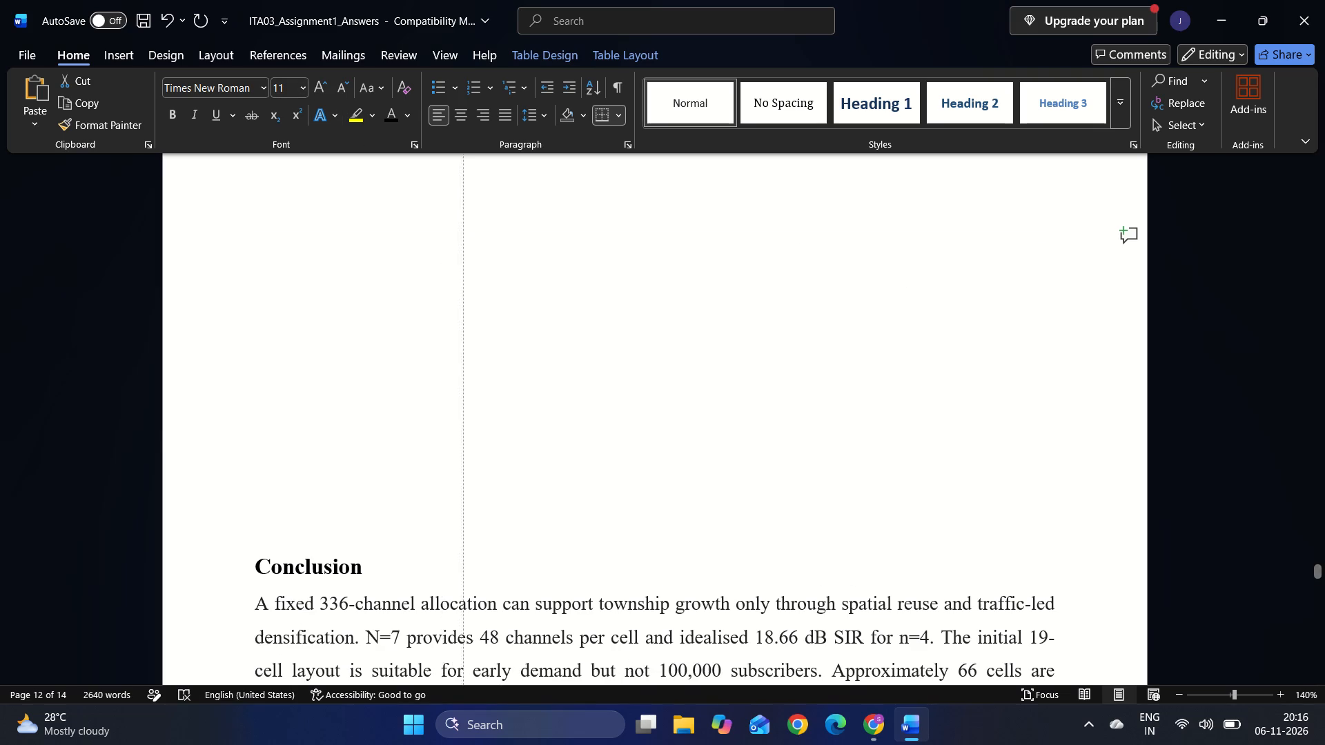
drag(457, 294, 400, 285)
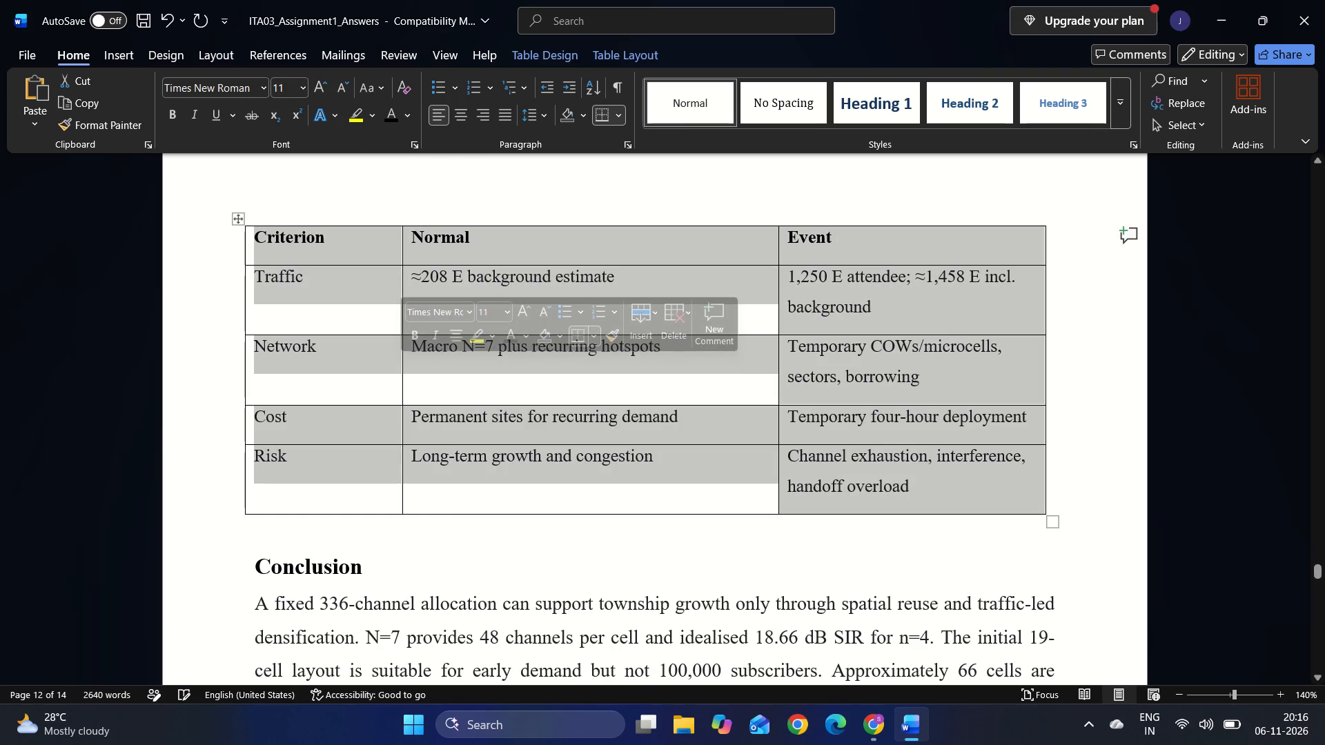
drag(776, 307, 732, 320)
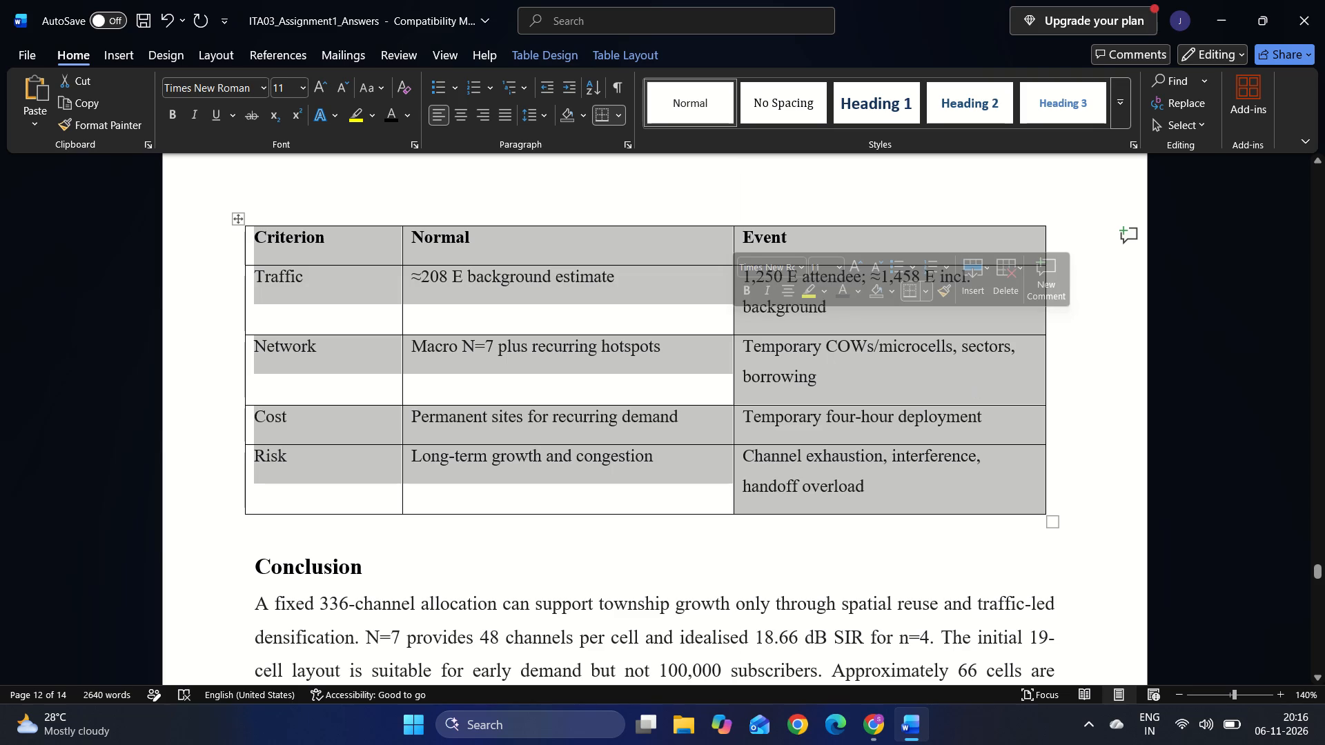
drag(732, 352, 698, 352)
click(1213, 435)
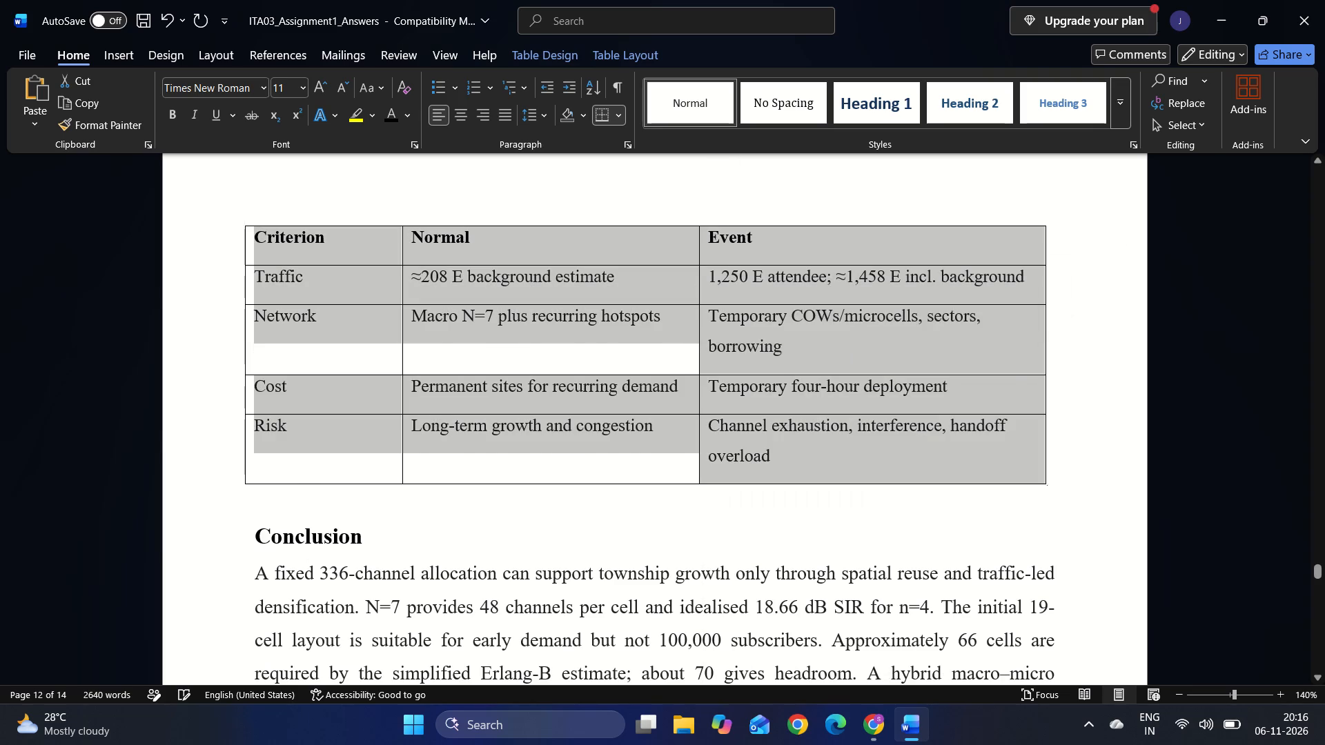
Remove the shading from the Appendix B table's header row (Check, Expected value) and make its text black.
scroll(1213, 435, down, 5)
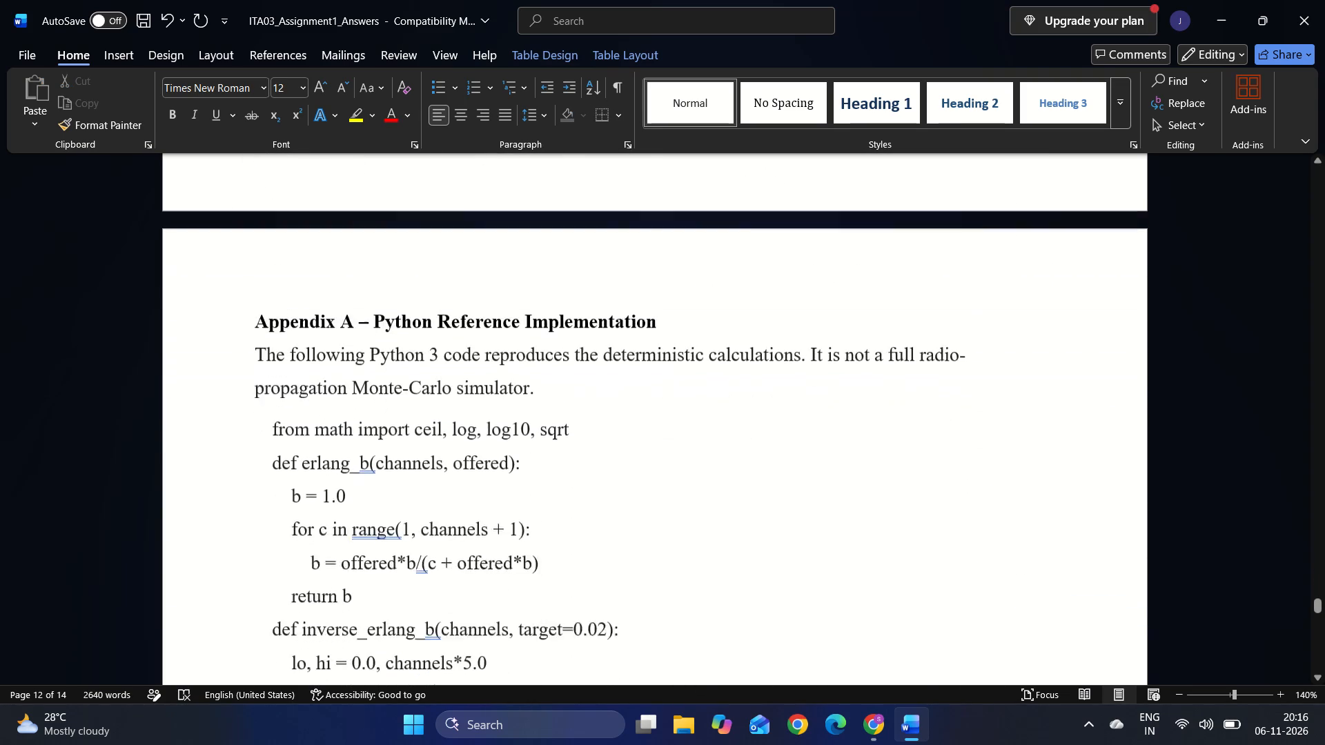
scroll(1213, 435, down, 3)
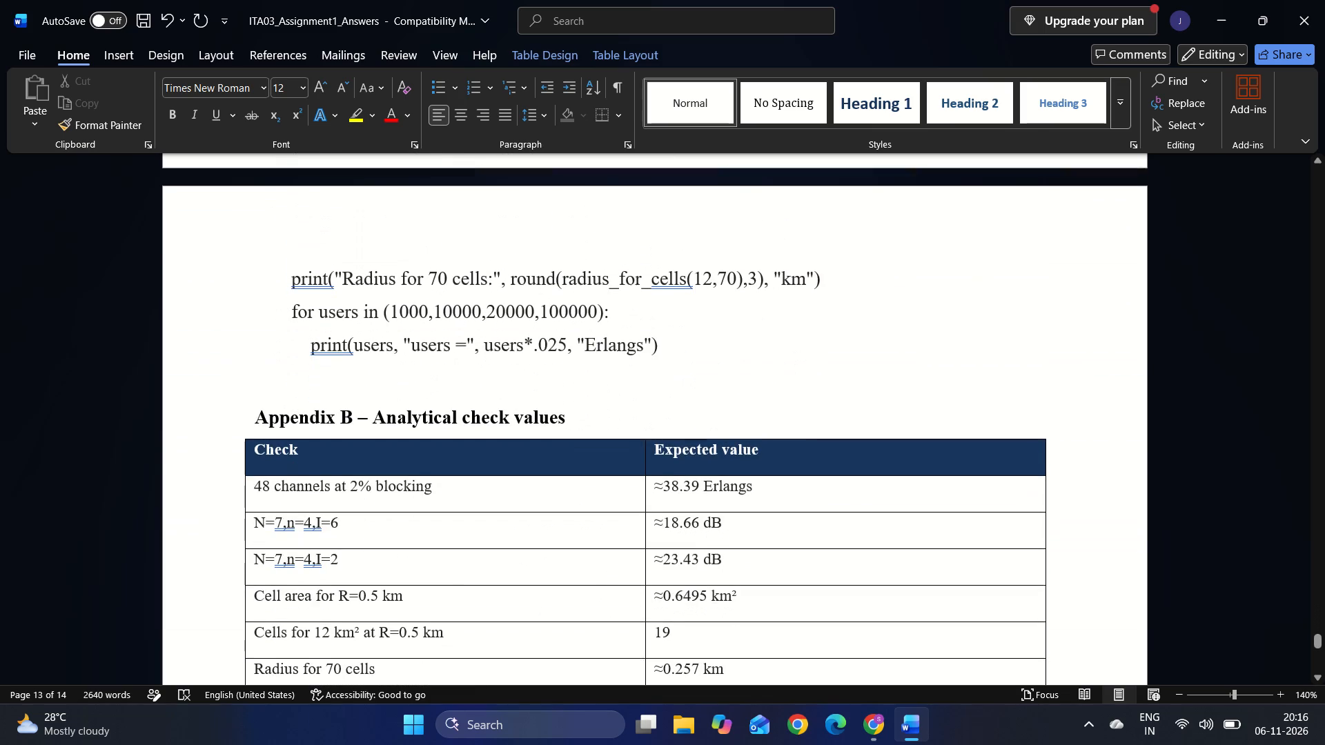
scroll(722, 366, down, 1)
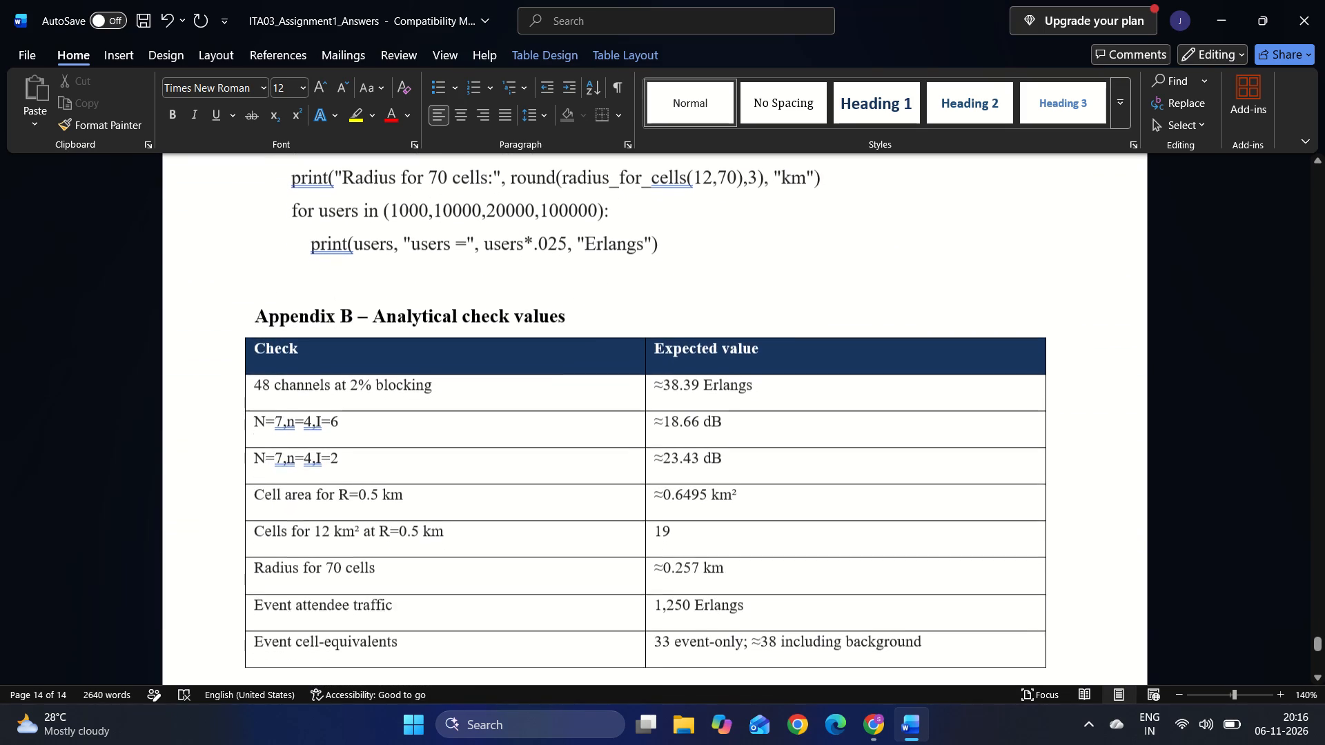
drag(843, 361, 465, 359)
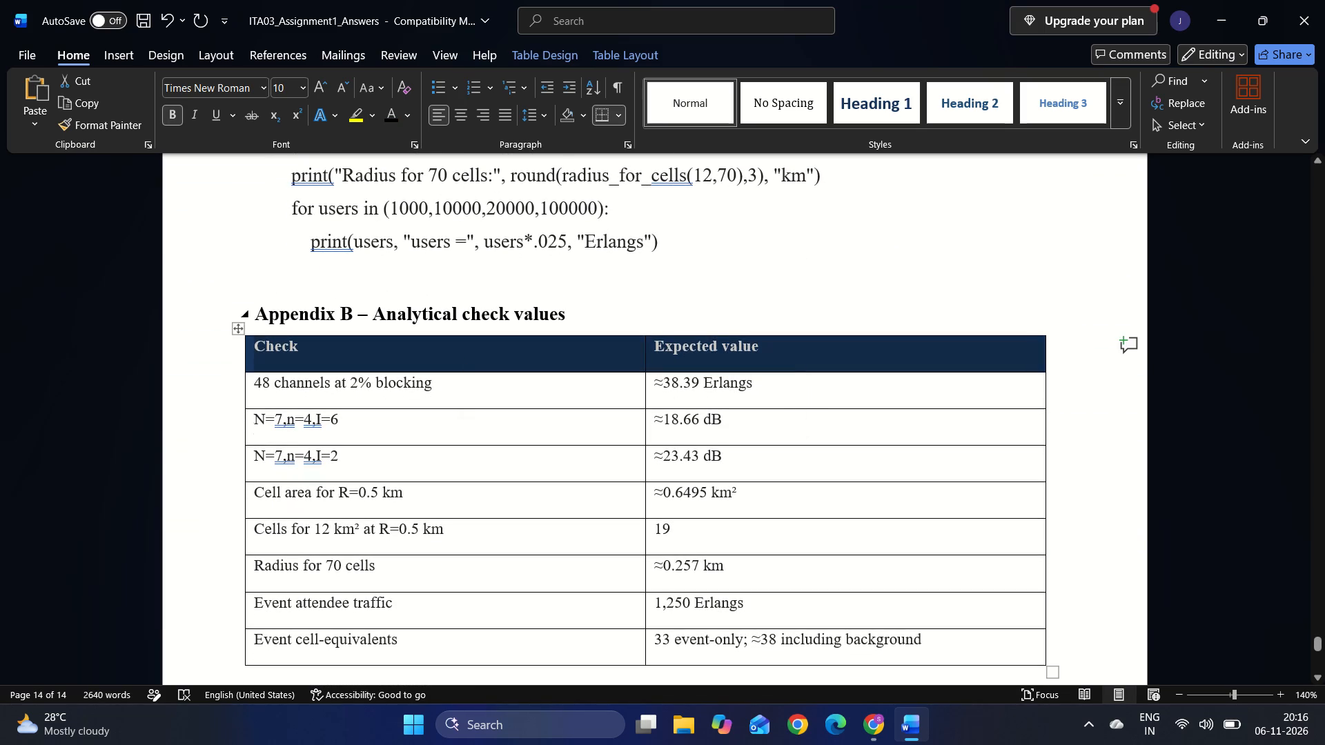
click(567, 112)
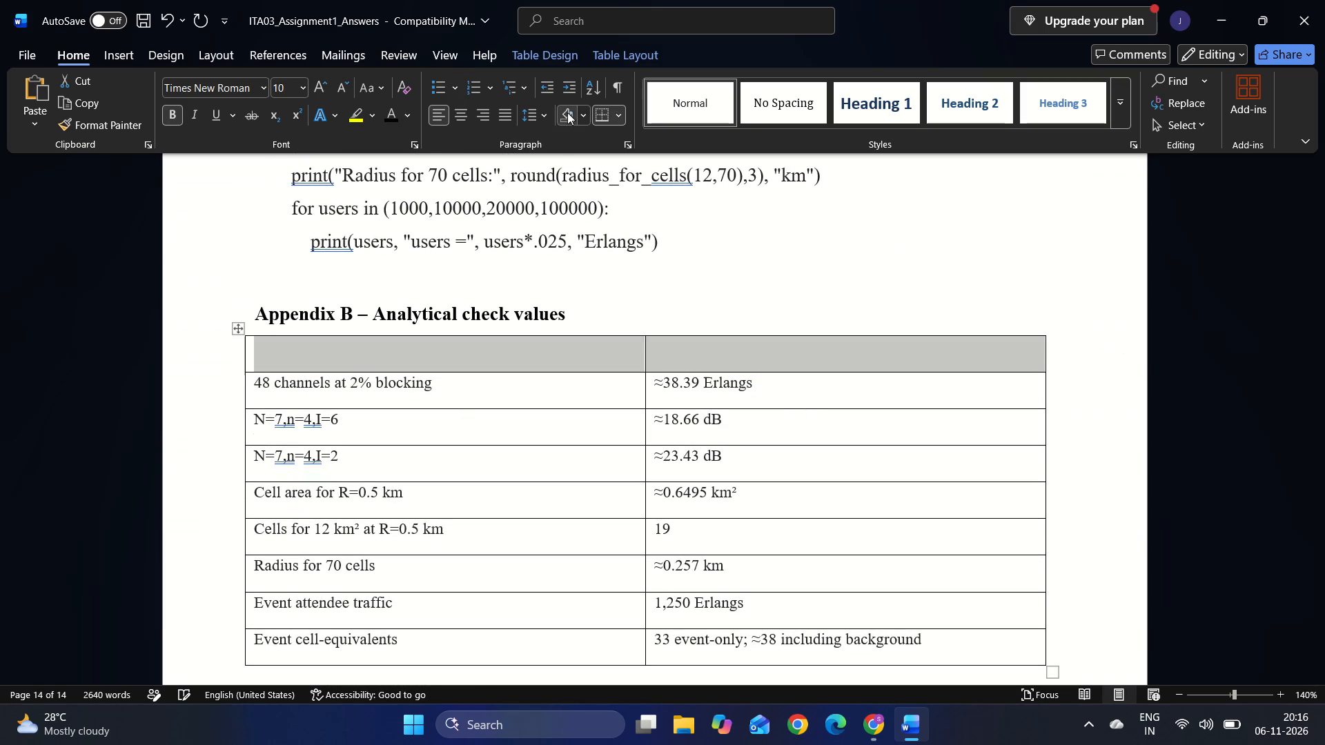
click(389, 115)
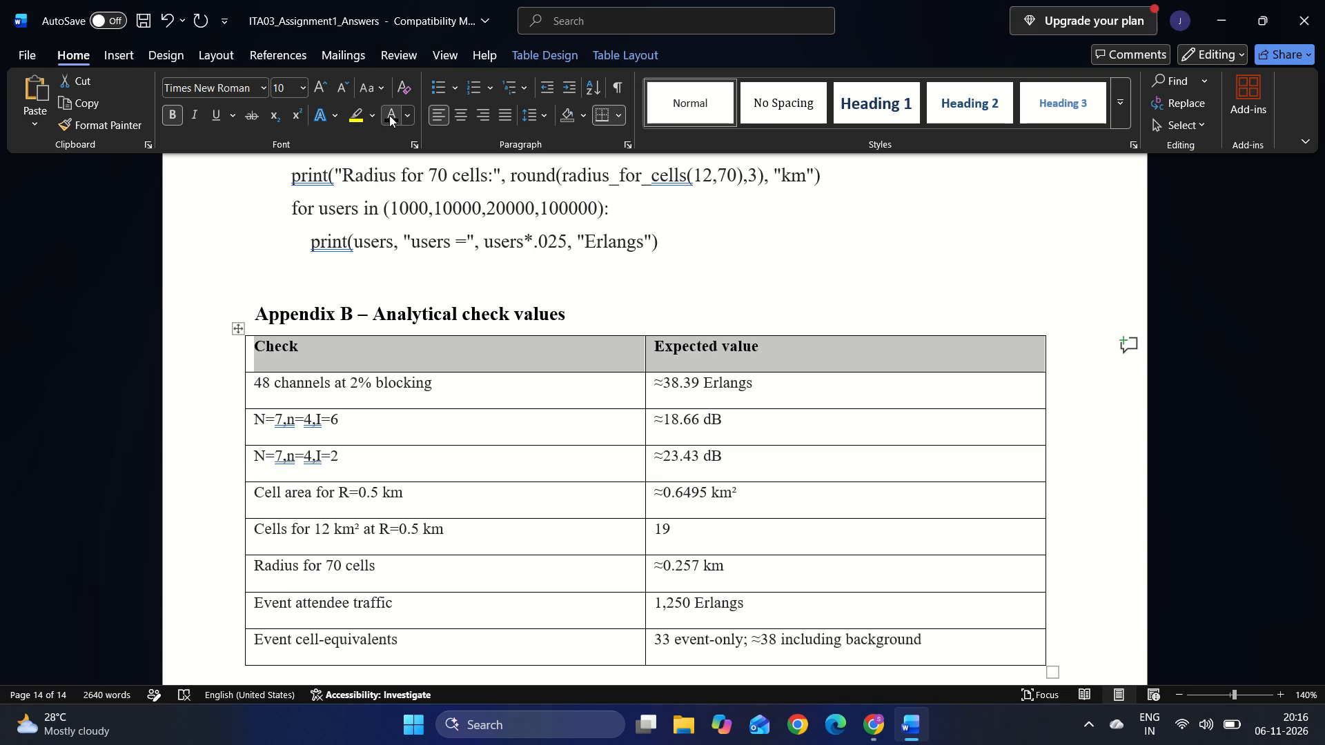
Set the font size of the entire Appendix B table, from the header row through Event cell-equivalents, to 11.
drag(948, 648, 383, 355)
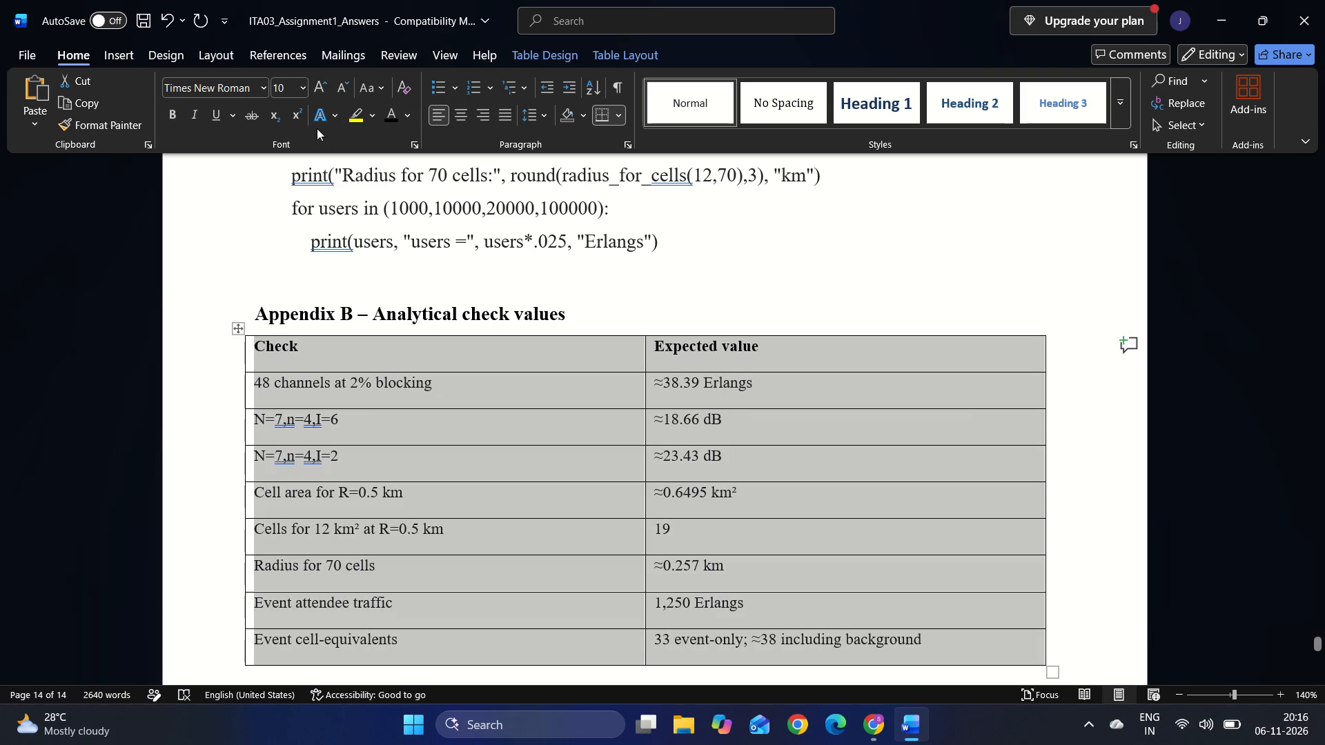
click(280, 90)
text(11)
key(Return)
Review the formatted document, checking its end and the pages from the title page through the Abstract to Task 1.
scroll(671, 393, down, 1)
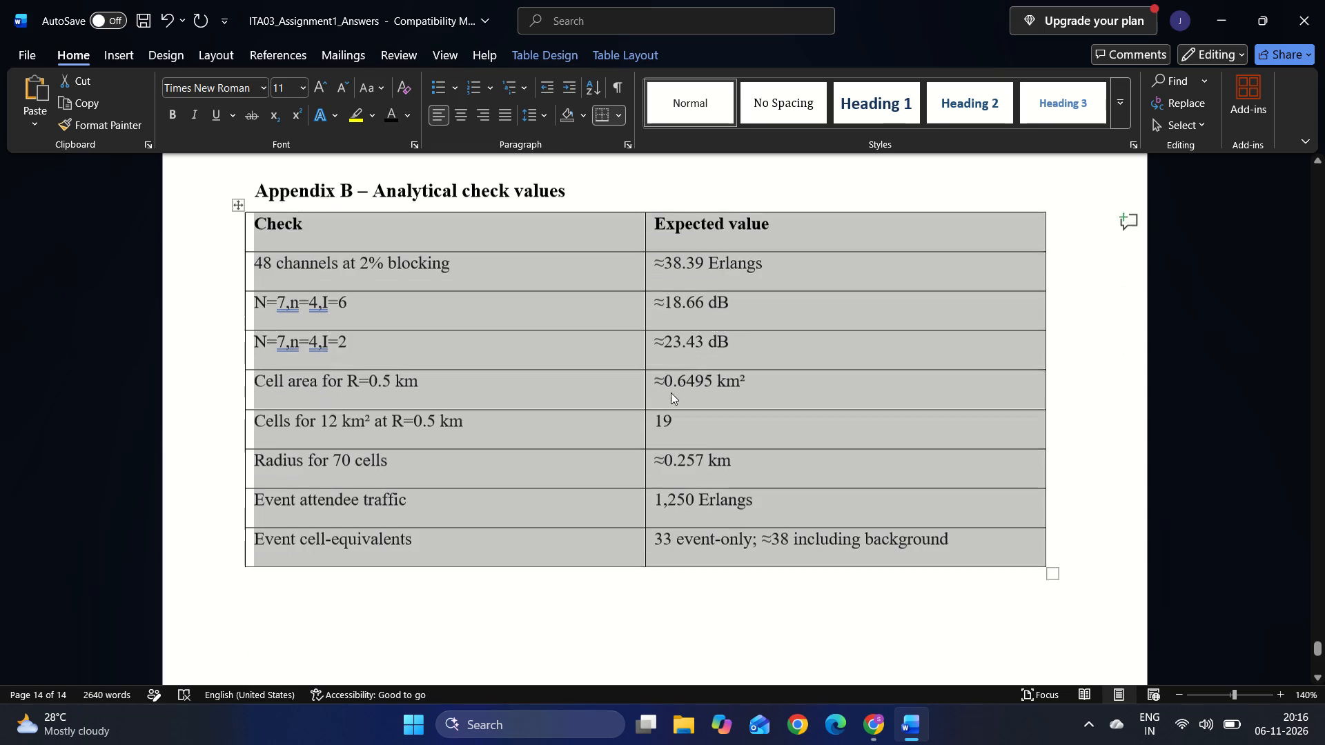
scroll(671, 393, down, 6)
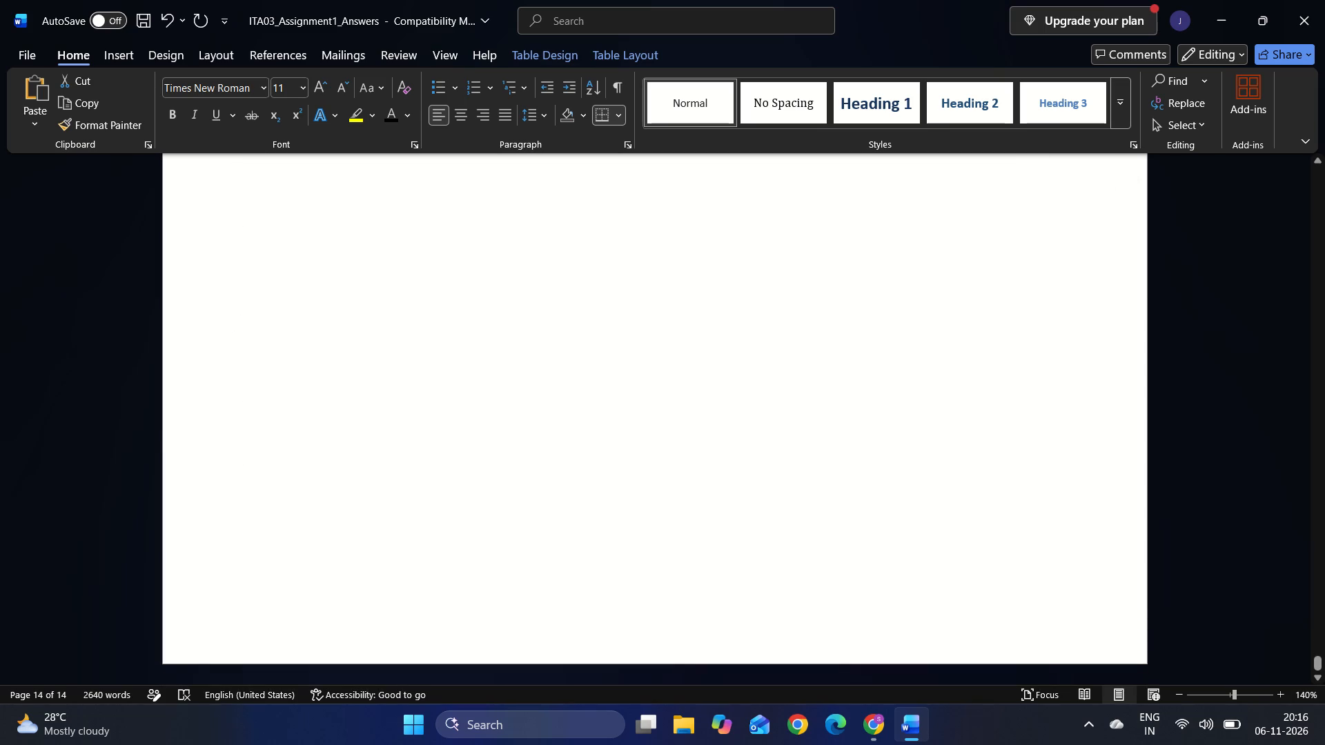
scroll(671, 393, up, 1)
click(821, 529)
scroll(821, 529, up, 1)
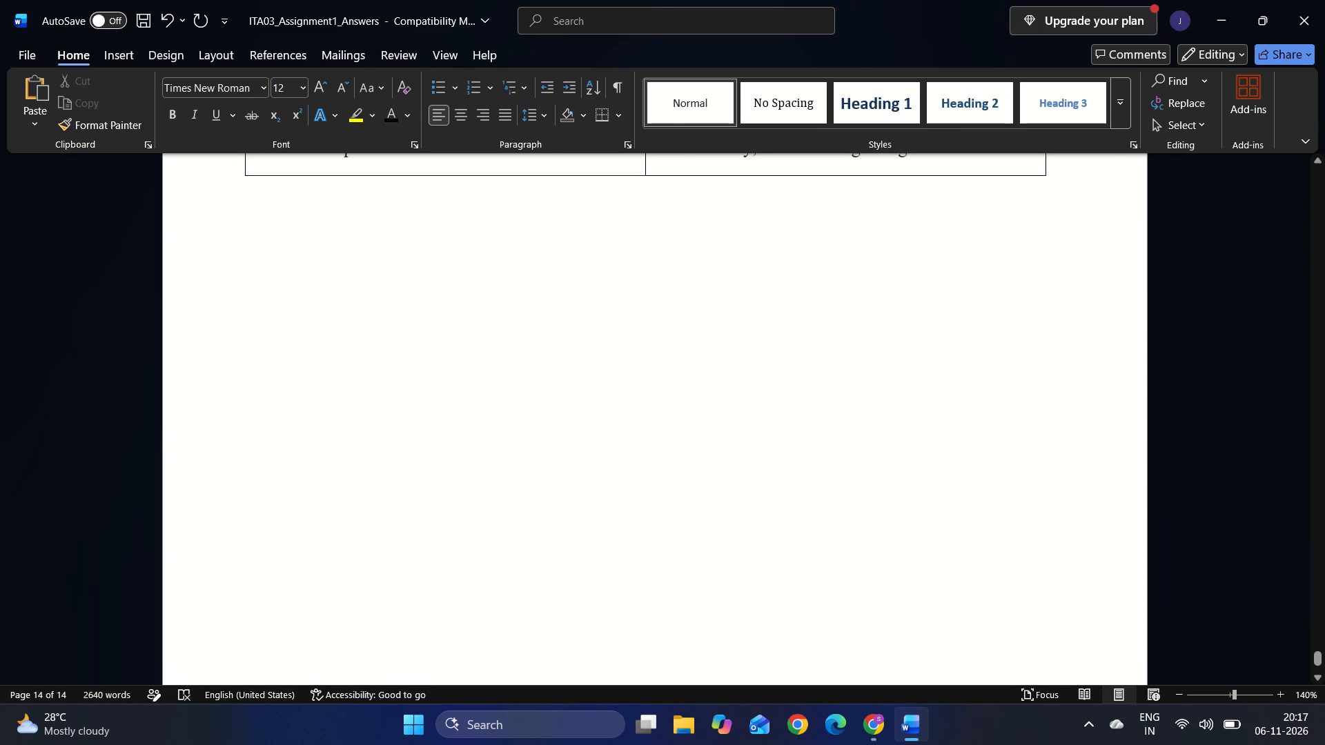
scroll(821, 529, up, 5)
scroll(821, 529, up, 20)
scroll(821, 529, up, 20)
scroll(821, 529, up, 2)
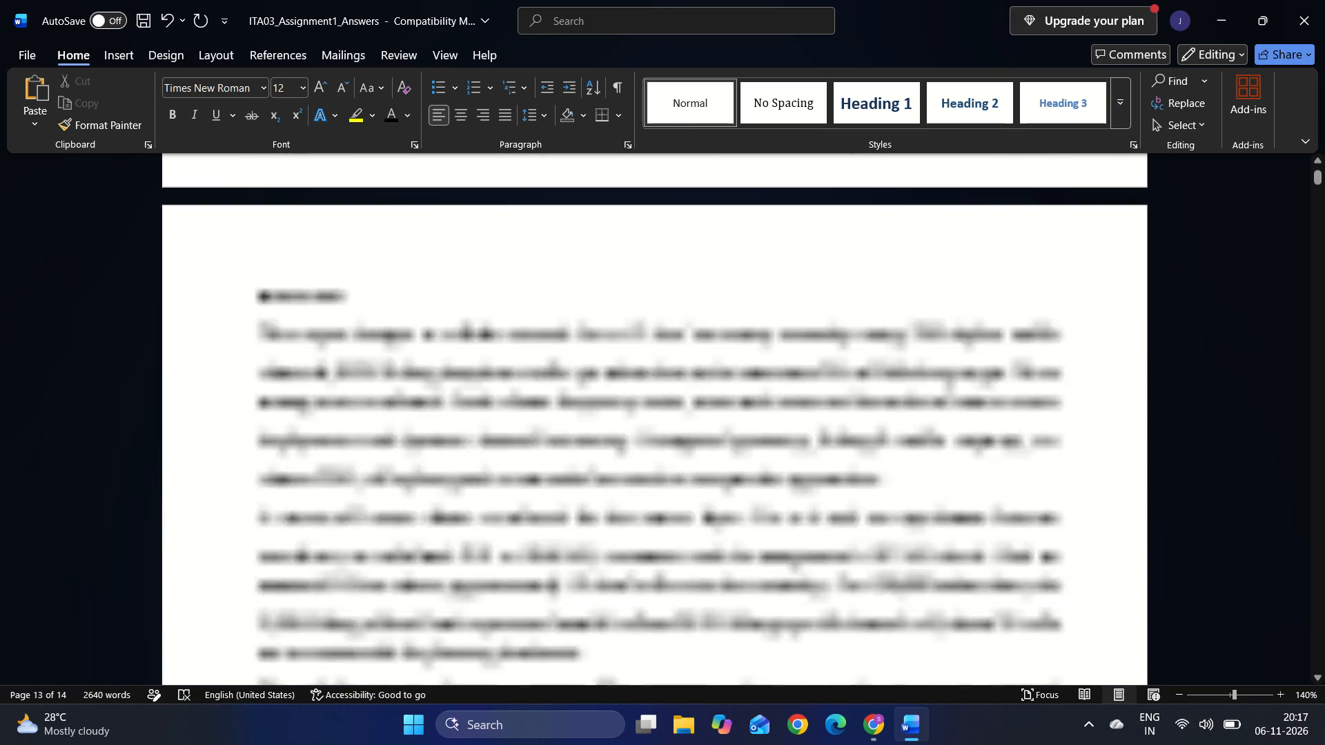
scroll(821, 529, up, 15)
scroll(821, 529, up, 7)
scroll(823, 478, down, 1)
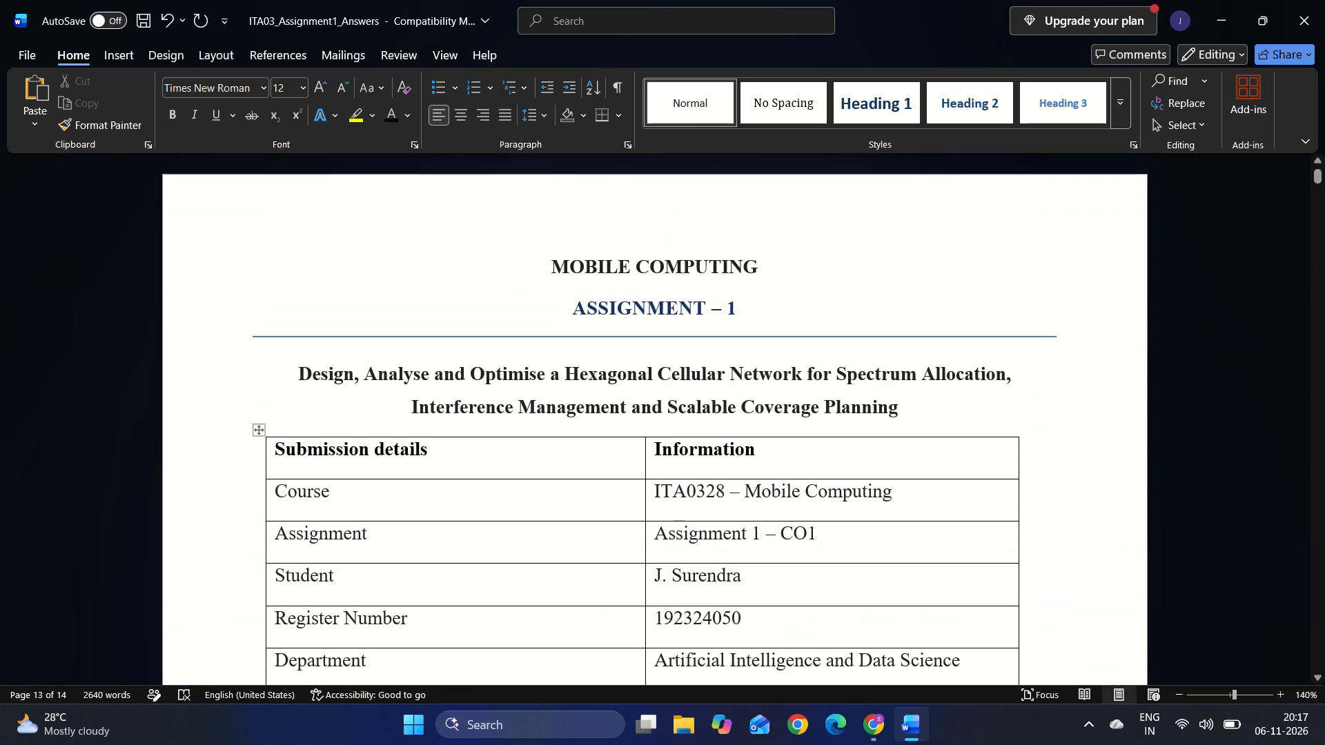
scroll(823, 478, down, 4)
scroll(693, 501, down, 1)
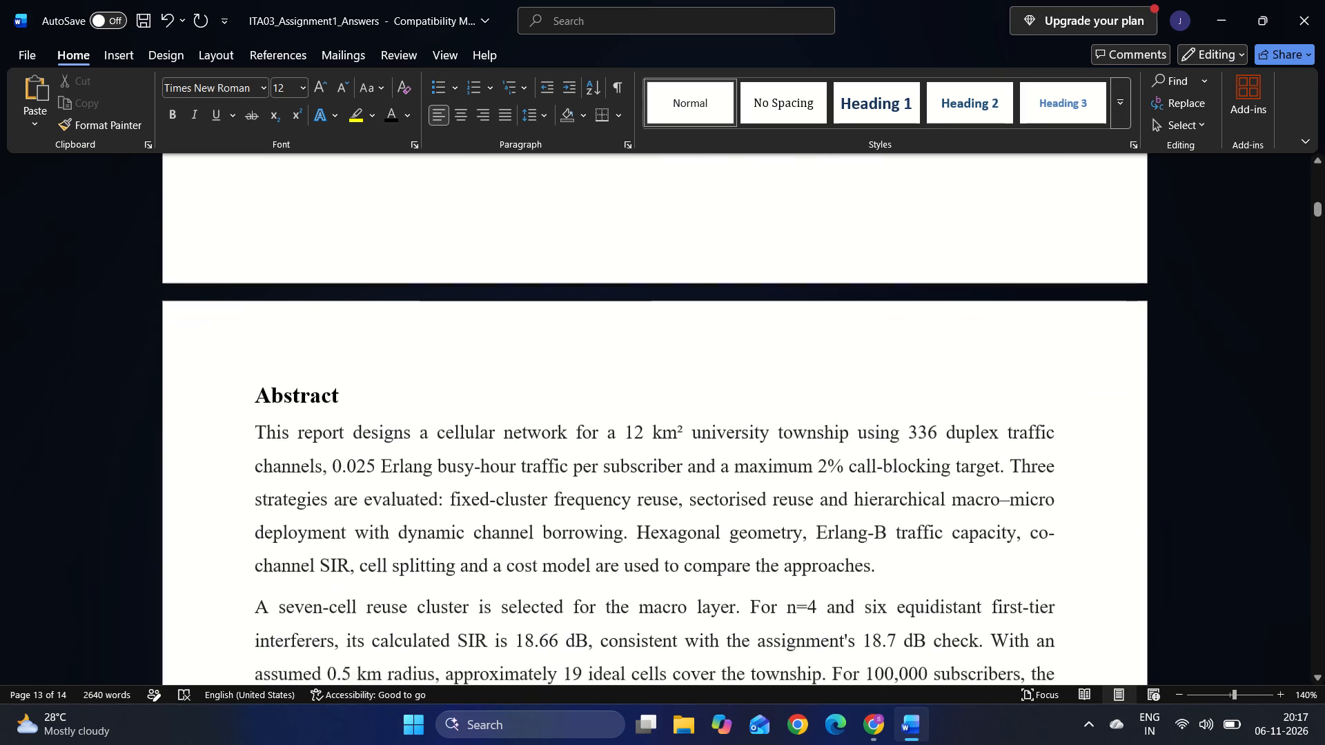
scroll(693, 501, down, 4)
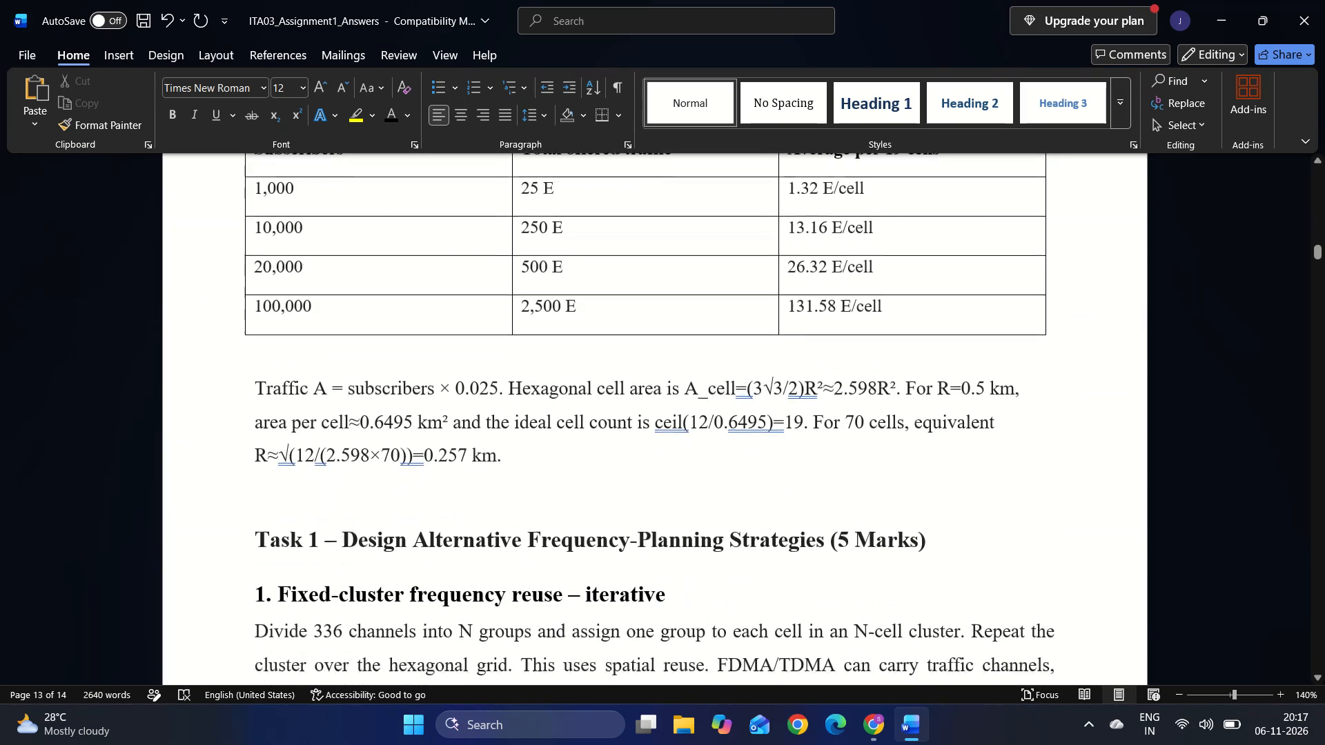
Remove the "(5 Marks)" label from the end of the Task 1 heading on frequency-planning strategies.
scroll(693, 501, down, 1)
click(940, 436)
key(bracketright)
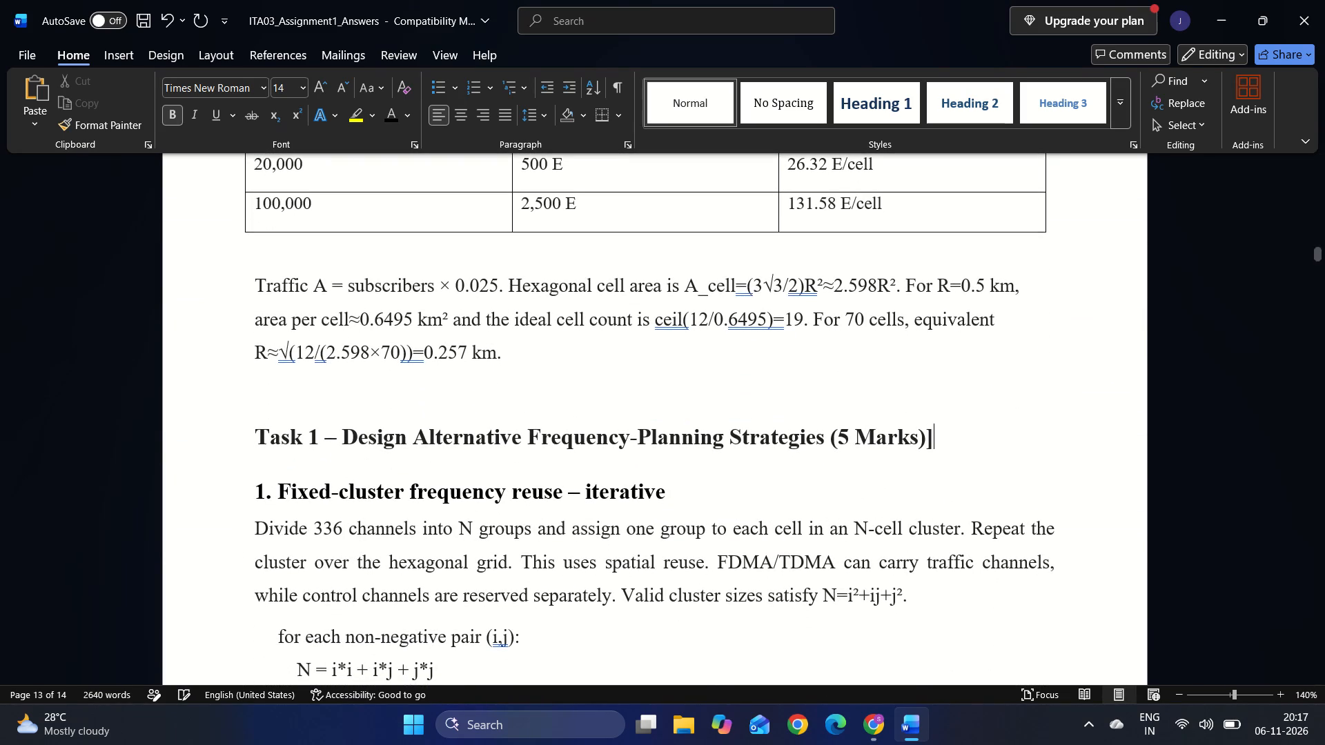
key(BackSpace)
key(BackSpace)
key(BackSpace)
key(BackSpace)
key(BackSpace)
key(BackSpace)
key(BackSpace)
key(BackSpace)
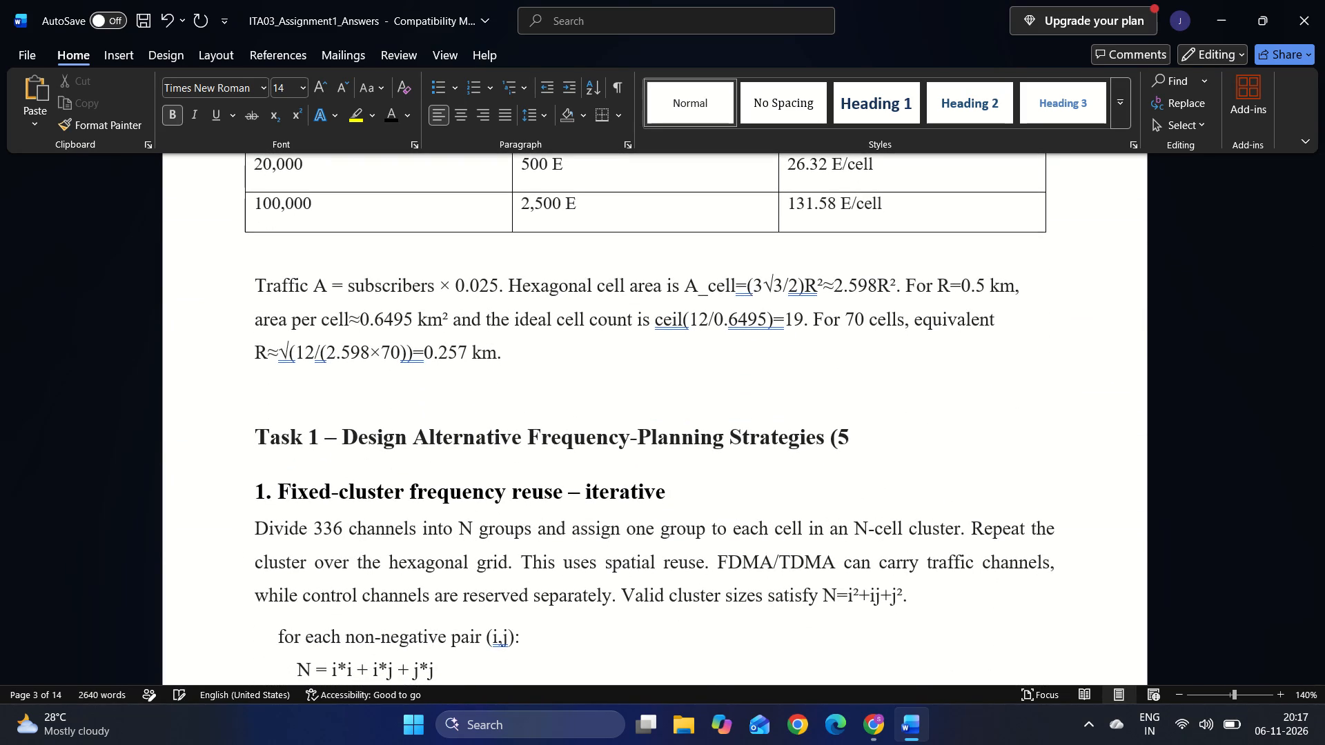
key(BackSpace)
key(BackSpace)
Remove the "(2 Marks)" label from the Task 2 heading, Governing Design Parameters.
key(Down)
key(Down)
key(Down)
key(Down)
key(Down)
key(Down)
key(Down)
key(Down)
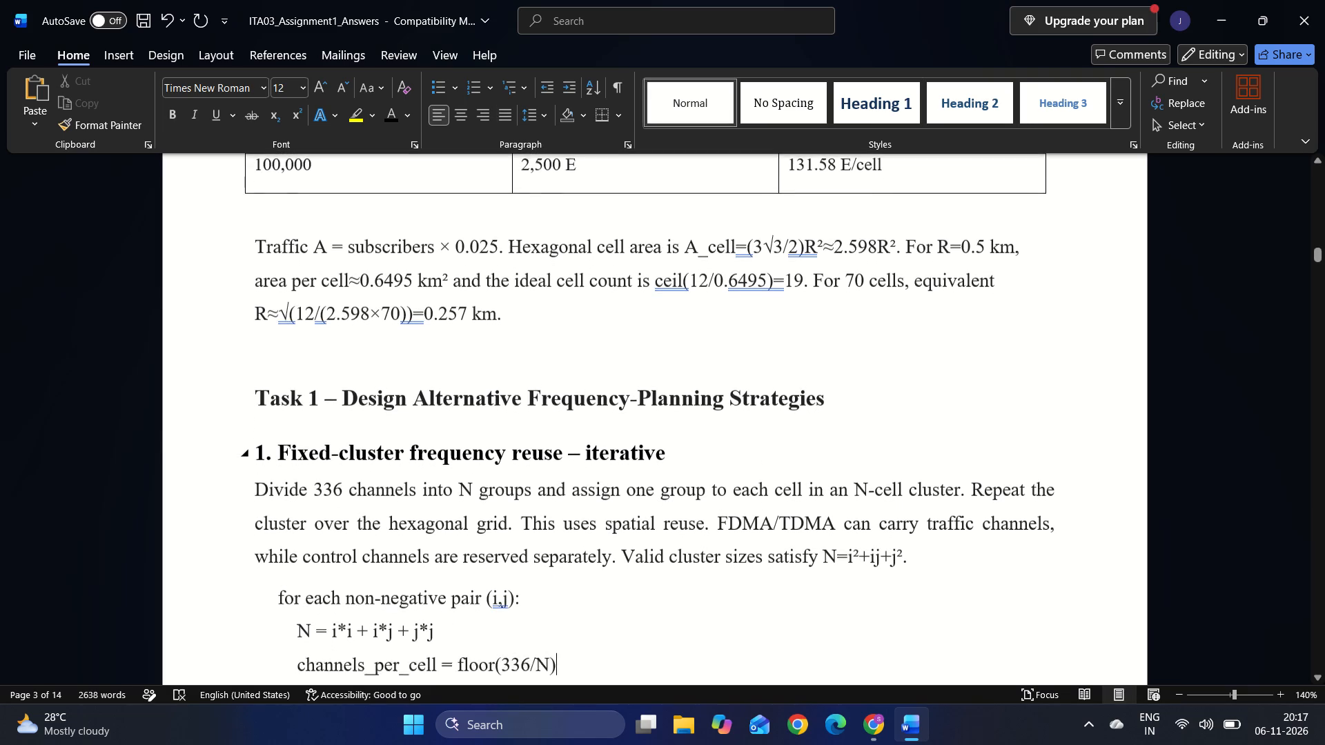
key(Down)
key(Down)
key(Down)
key(Down)
key(Down)
key(Down)
key(Down)
key(Down)
key(Down)
key(Down)
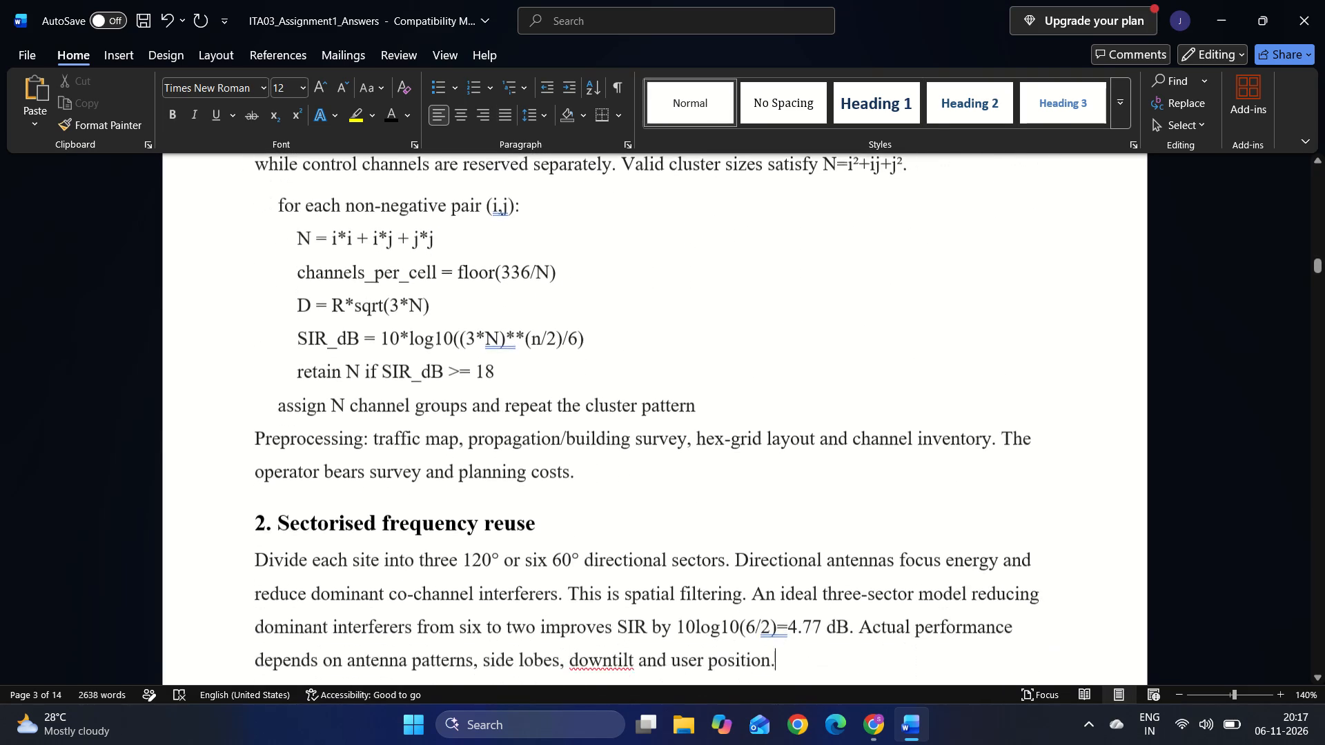
key(Down)
key(Down)
key(Down)
key(Down)
key(Down)
key(Down)
key(Down)
key(Down)
key(Down)
key(Down)
key(Down)
key(Down)
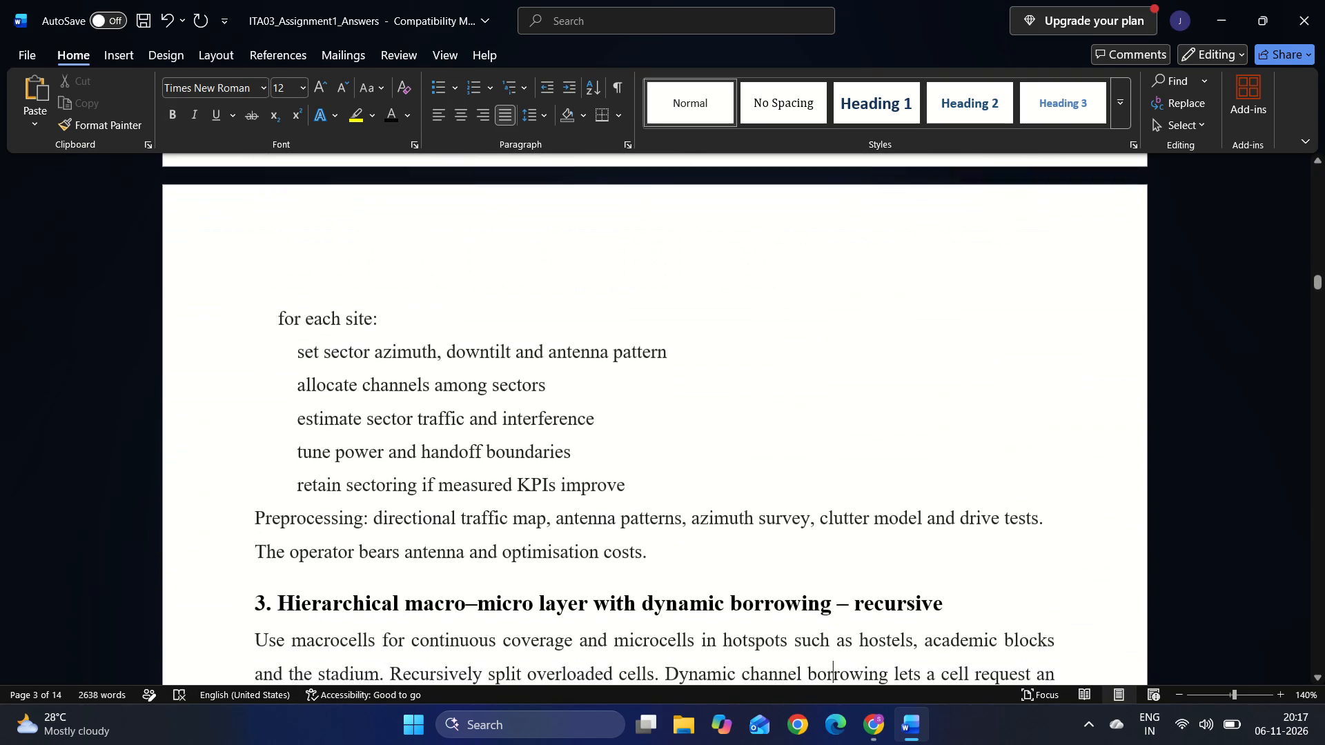
key(Down)
key(Down)
key(Down)
key(Down)
key(Down)
key(Down)
key(Down)
key(Down)
key(Down)
key(Down)
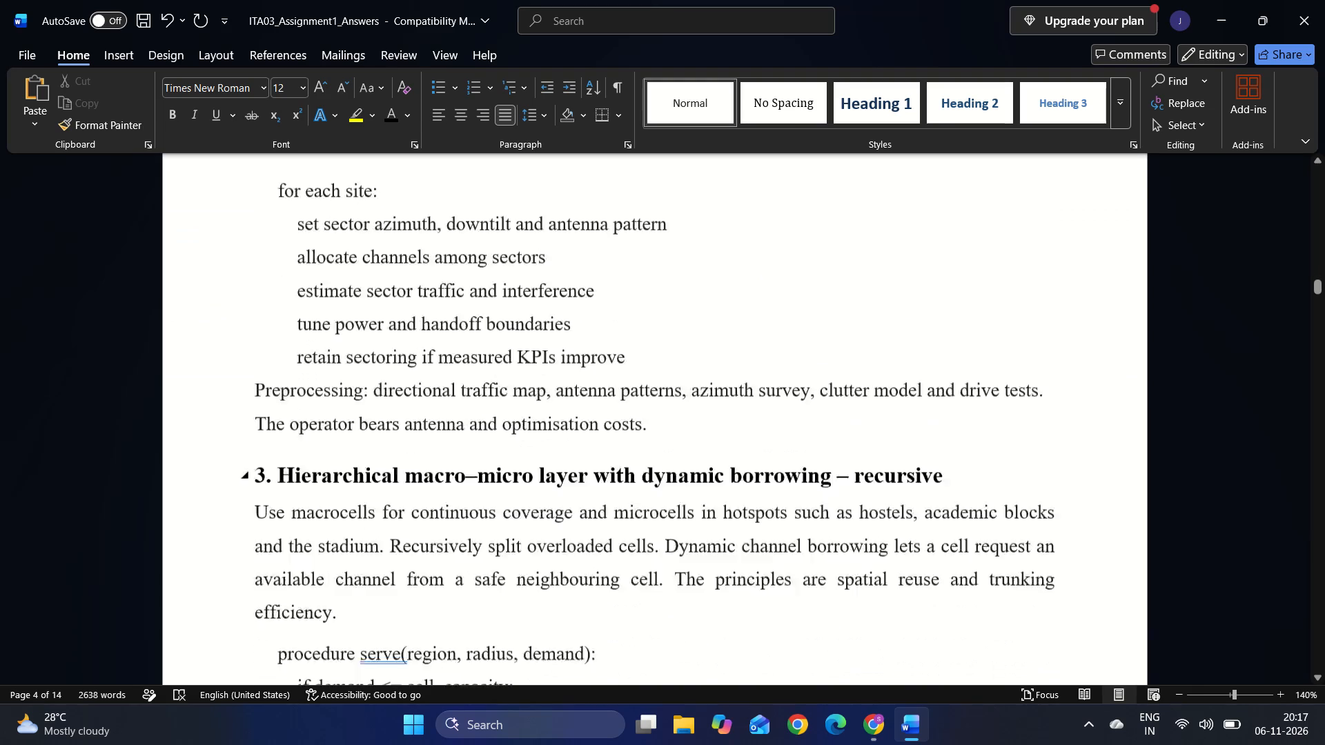
key(Down)
key(Down)
key(Down)
key(Down)
key(Down)
key(Down)
key(Down)
key(Down)
key(Down)
key(Down)
key(Down)
key(Down)
key(Down)
key(Down)
key(Down)
key(Down)
key(Down)
key(Down)
key(Down)
key(Down)
key(Down)
key(Down)
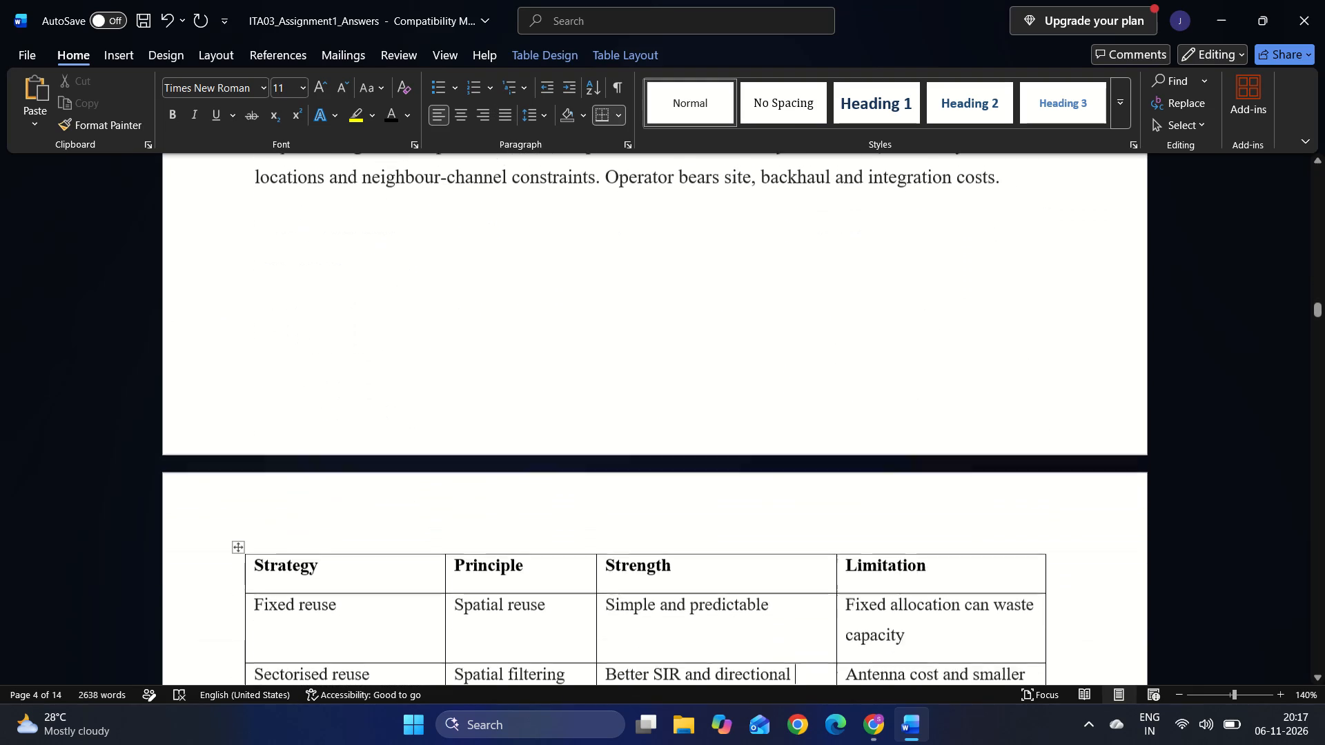
key(Down)
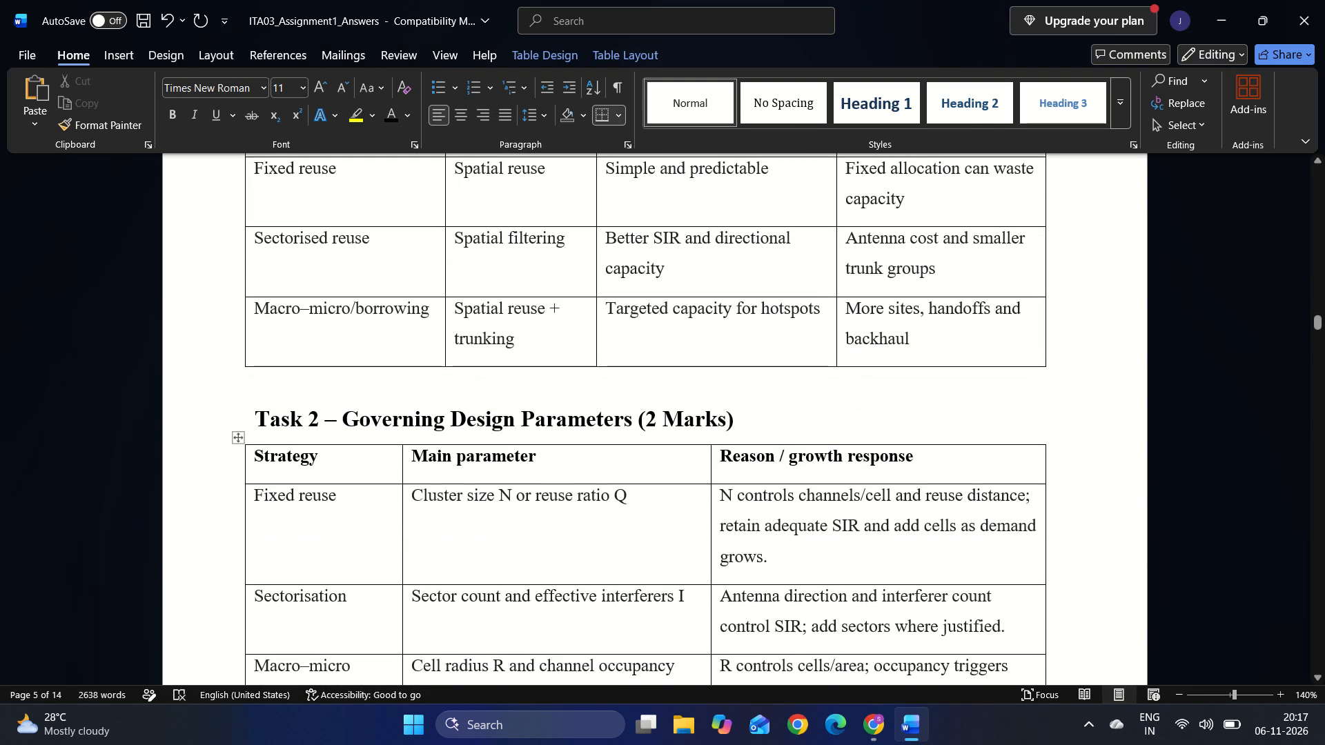
drag(780, 417, 654, 418)
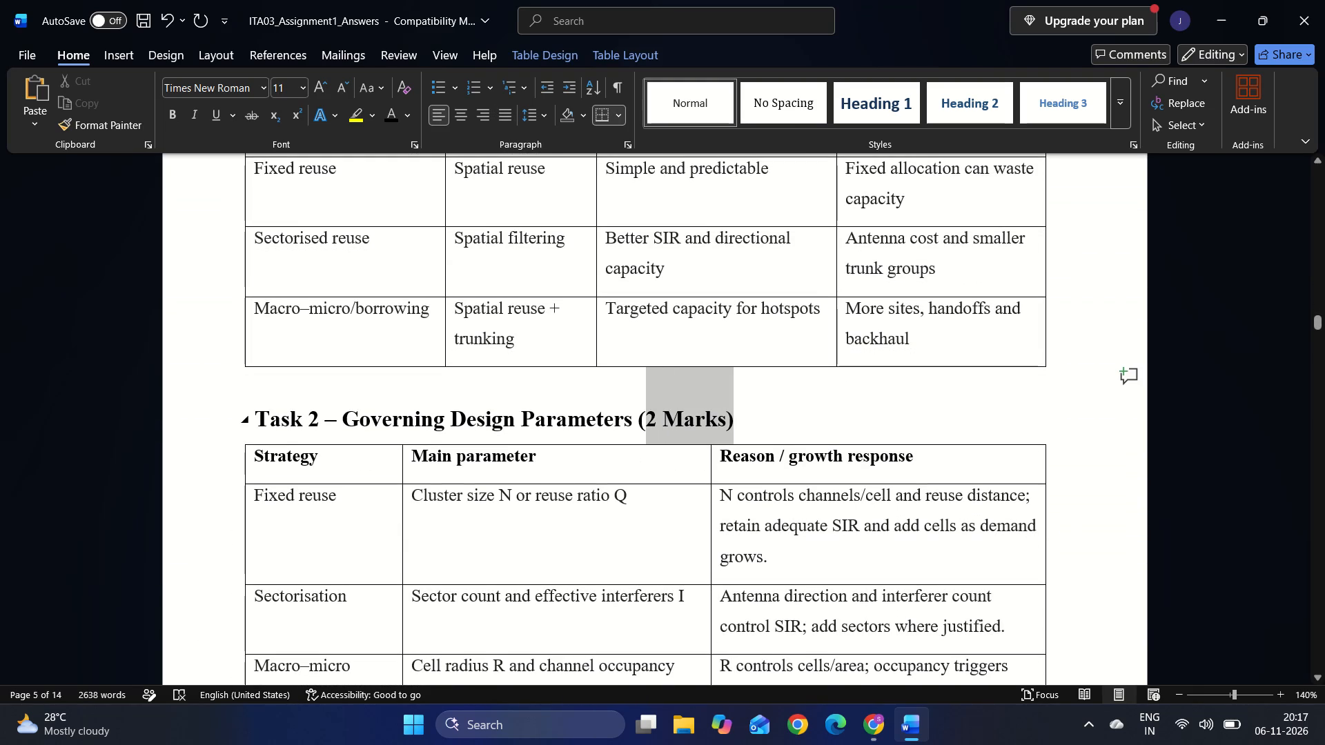
drag(654, 418, 637, 419)
key(BackSpace)
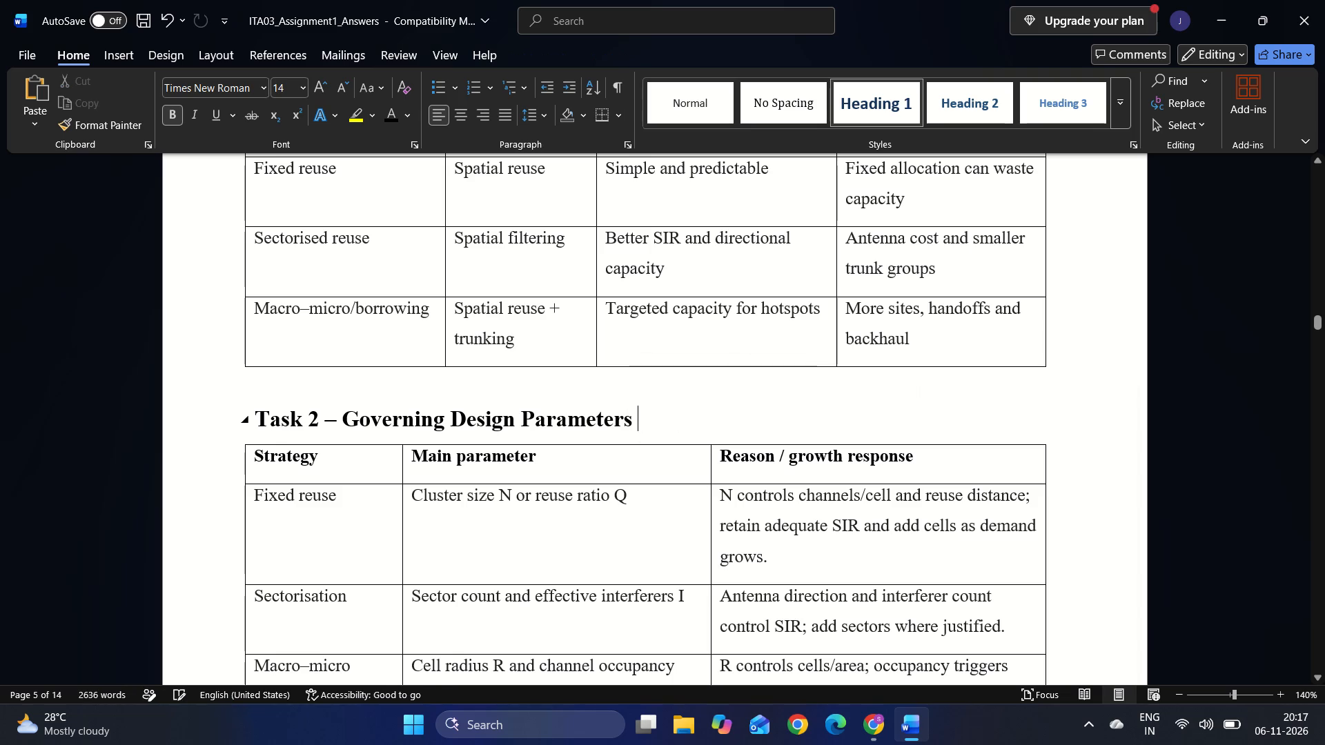
Remove the "(6 Marks)" label from the Task 3 heading, Capacity and Interference Derivations.
scroll(637, 419, down, 5)
scroll(637, 419, up, 1)
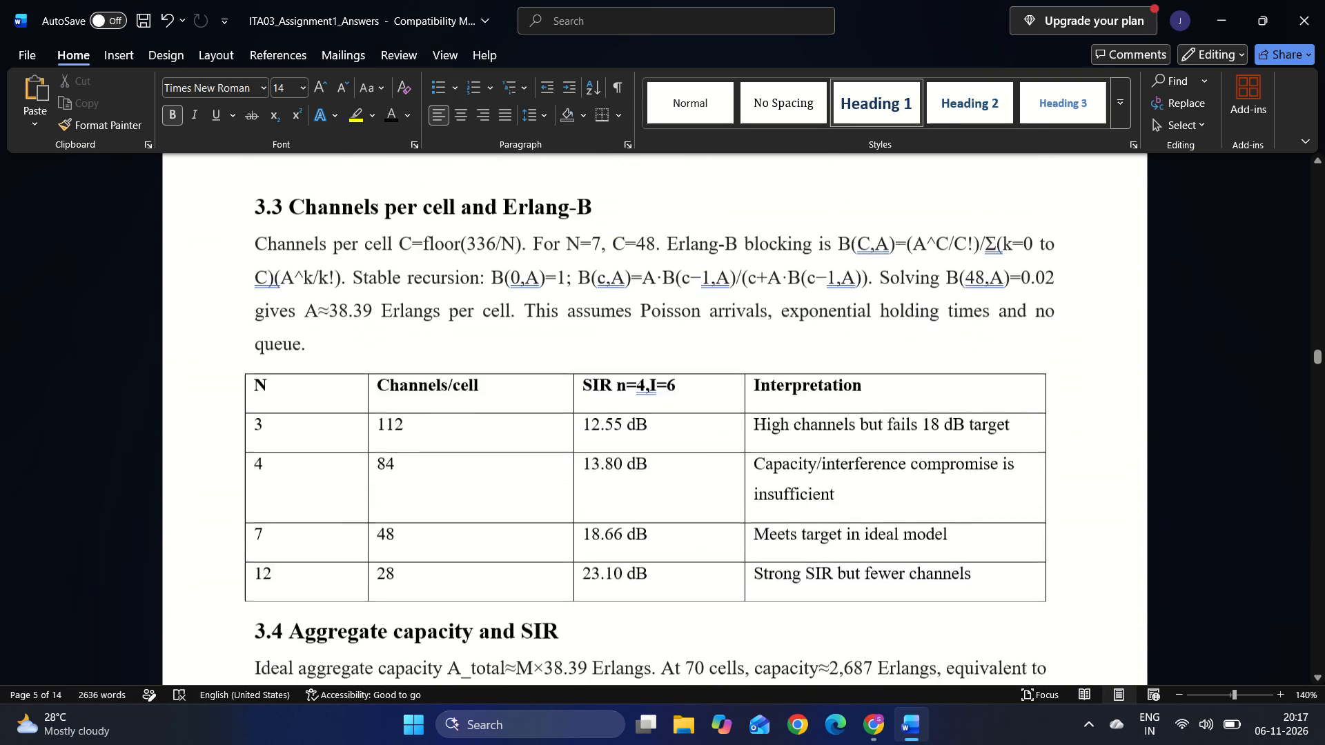
scroll(637, 419, up, 1)
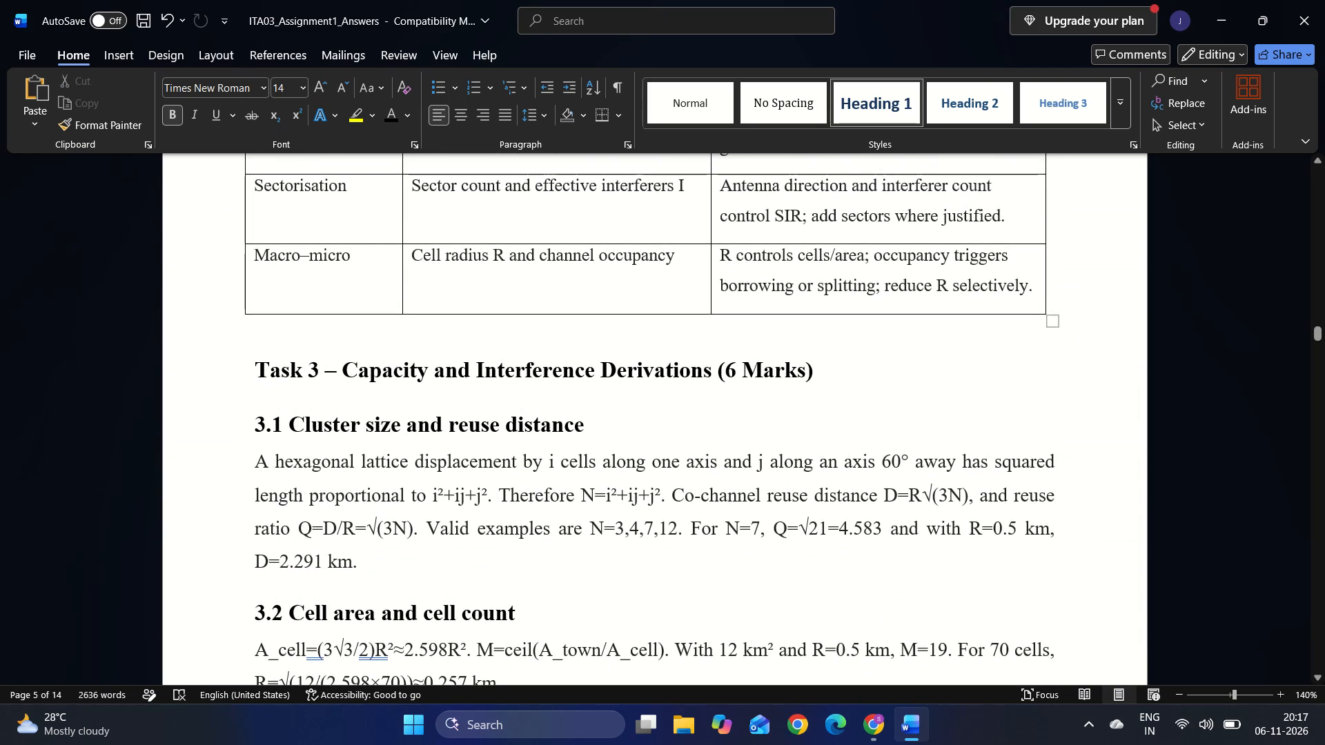
drag(811, 372, 717, 366)
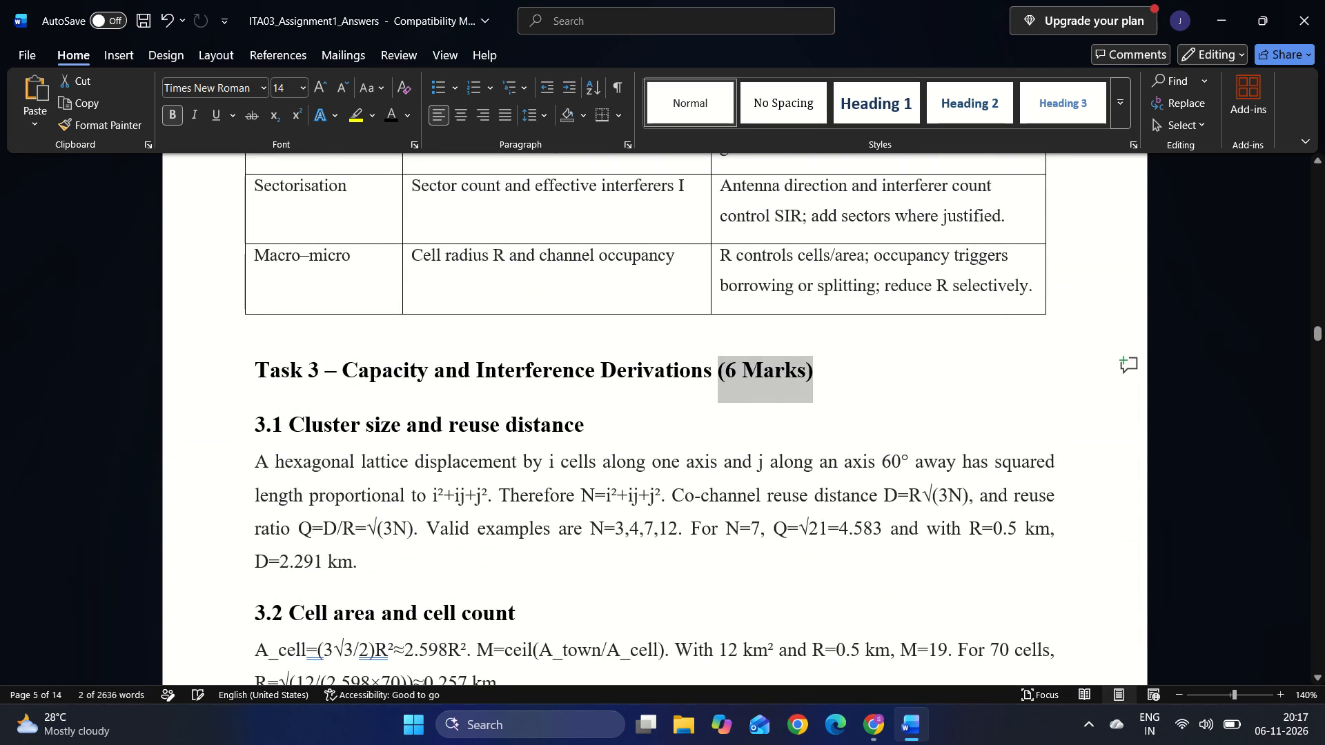
key(BackSpace)
Remove the "(4 Marks)" label from the Task 4 heading on best, average and worst-case behaviour.
scroll(717, 366, down, 4)
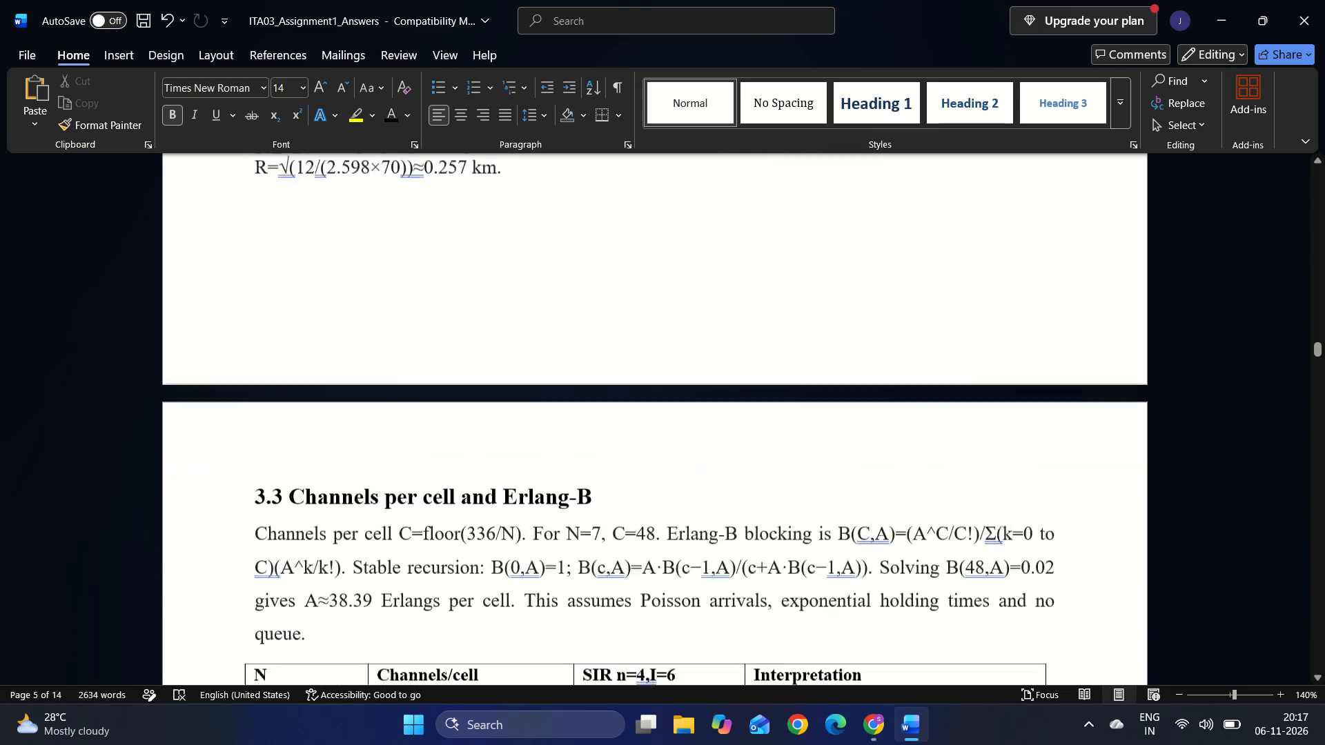
scroll(717, 366, down, 6)
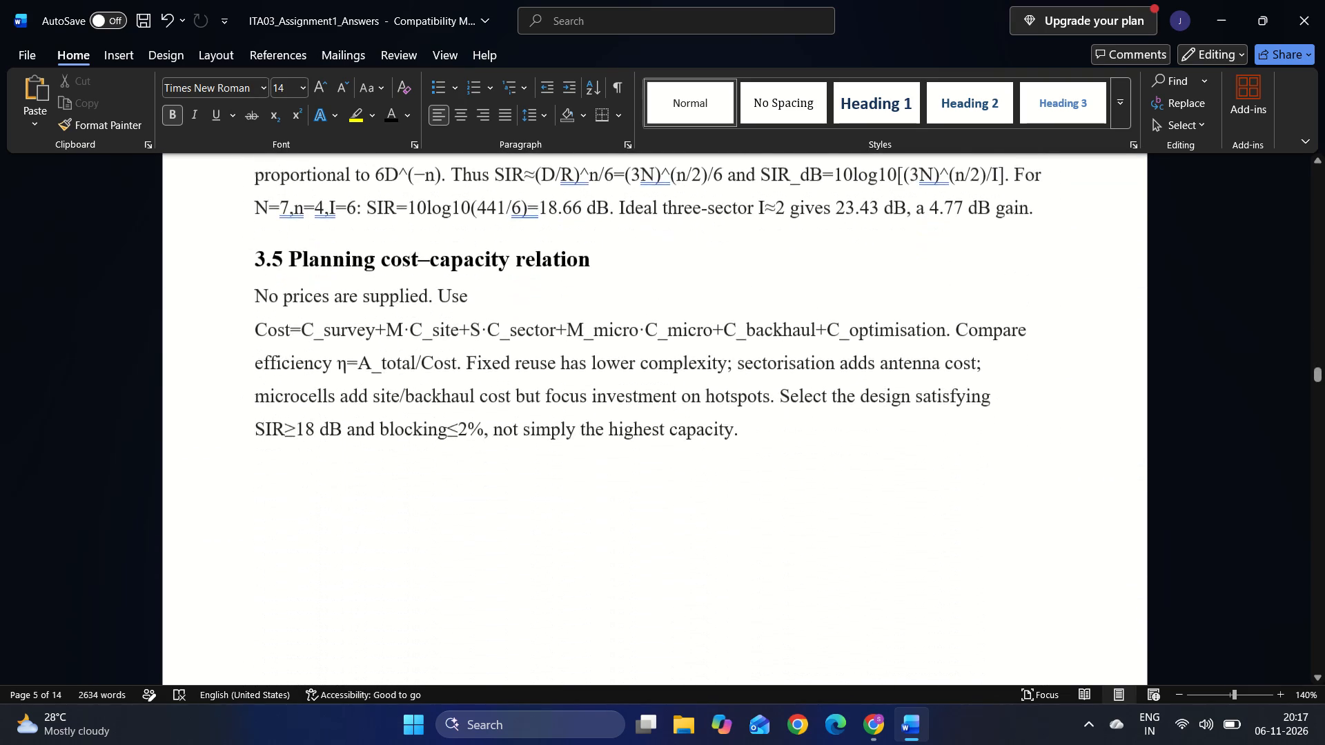
scroll(717, 366, down, 2)
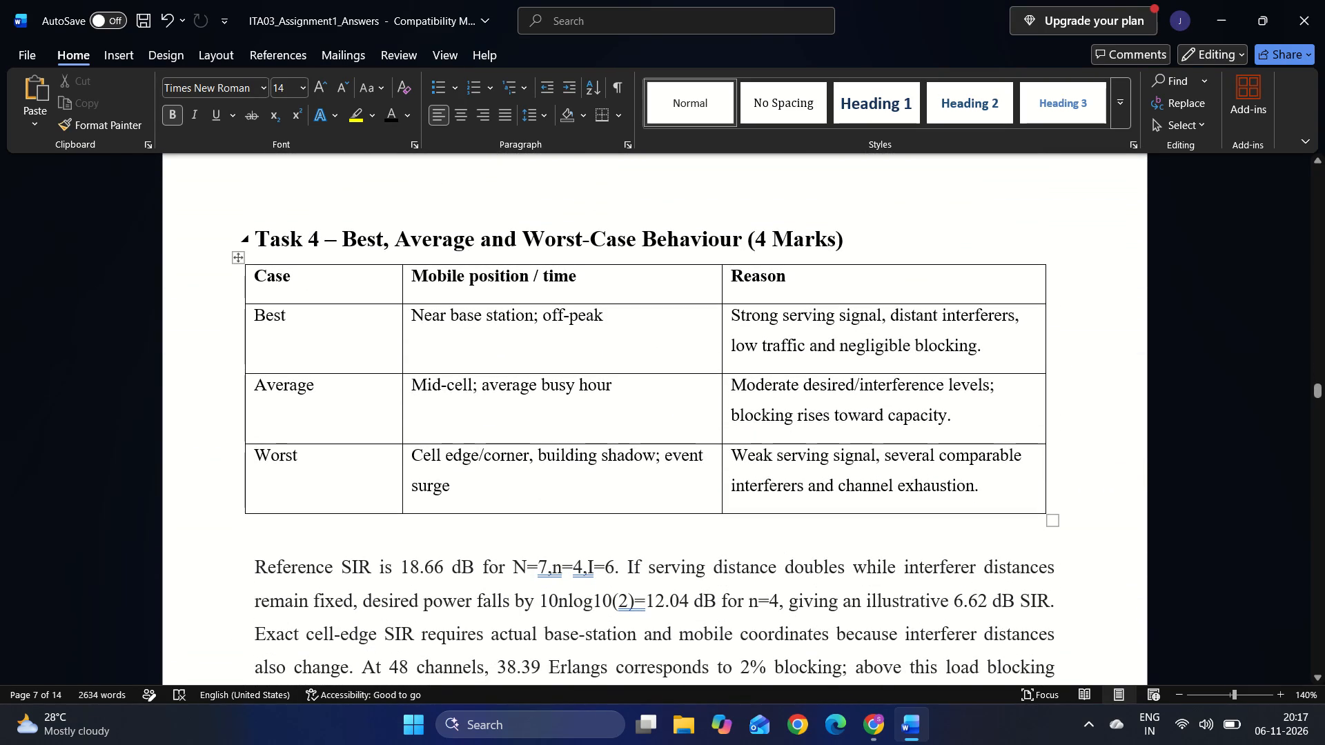
drag(750, 237, 829, 237)
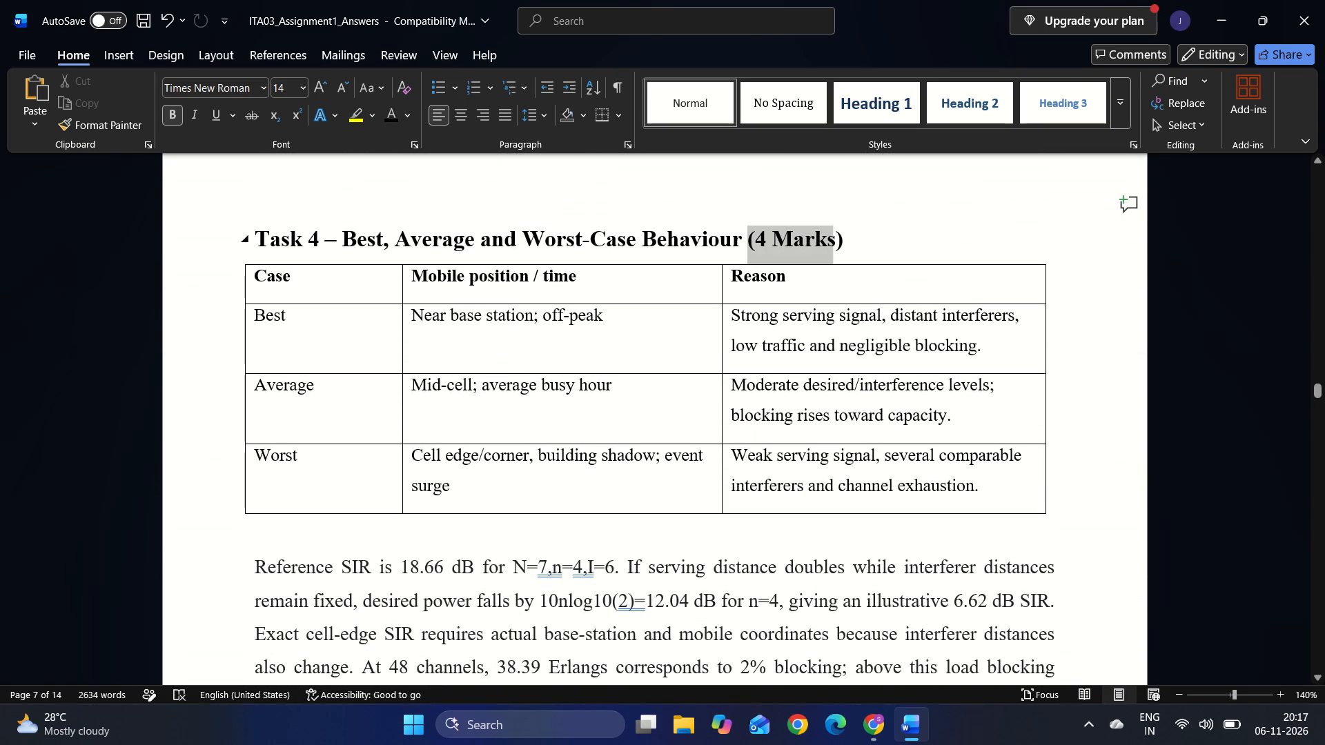
drag(829, 237, 845, 236)
key(BackSpace)
Remove the "(3 Marks)" label from the Task 5 heading, Scaling and Sensitivity Analysis.
scroll(845, 236, down, 3)
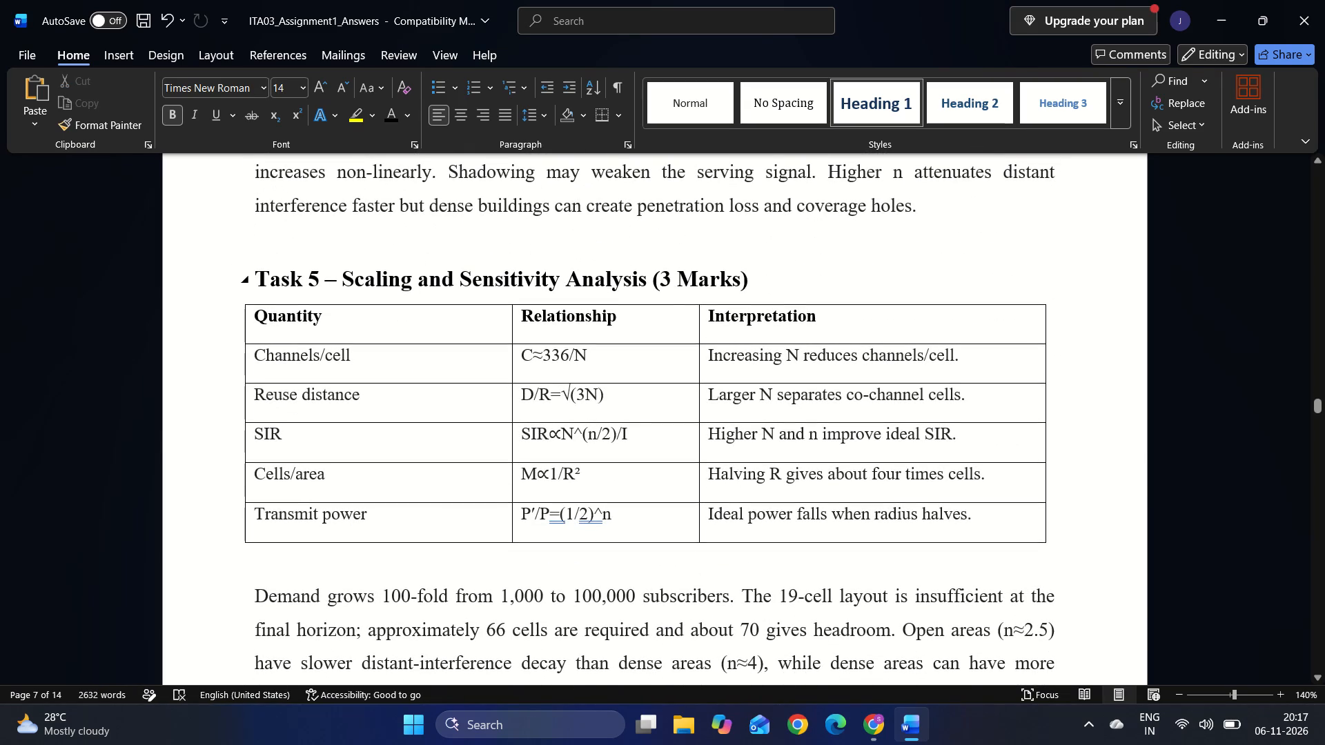
drag(656, 276, 747, 275)
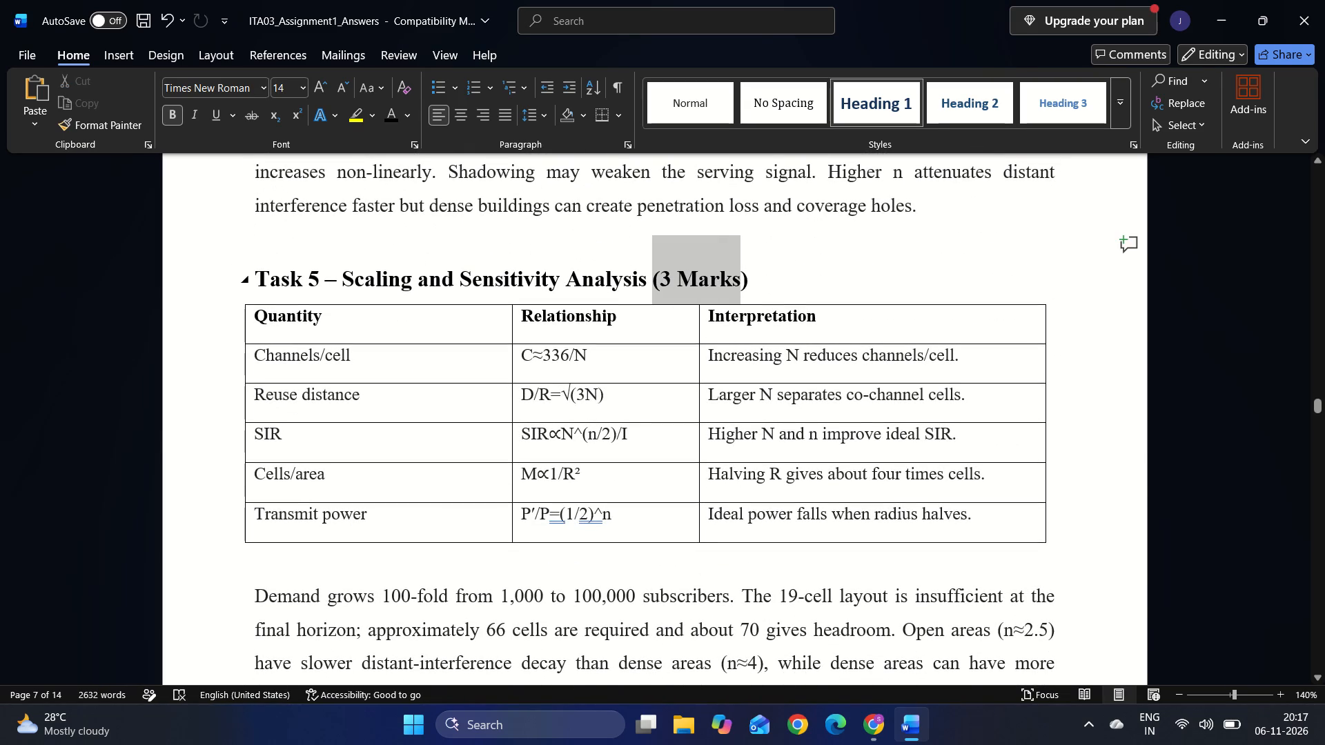
drag(747, 275, 747, 275)
key(BackSpace)
Remove the "(3 Marks)" label, including its opening bracket, from the Task 6 heading on repeated cell splitting.
scroll(747, 275, down, 1)
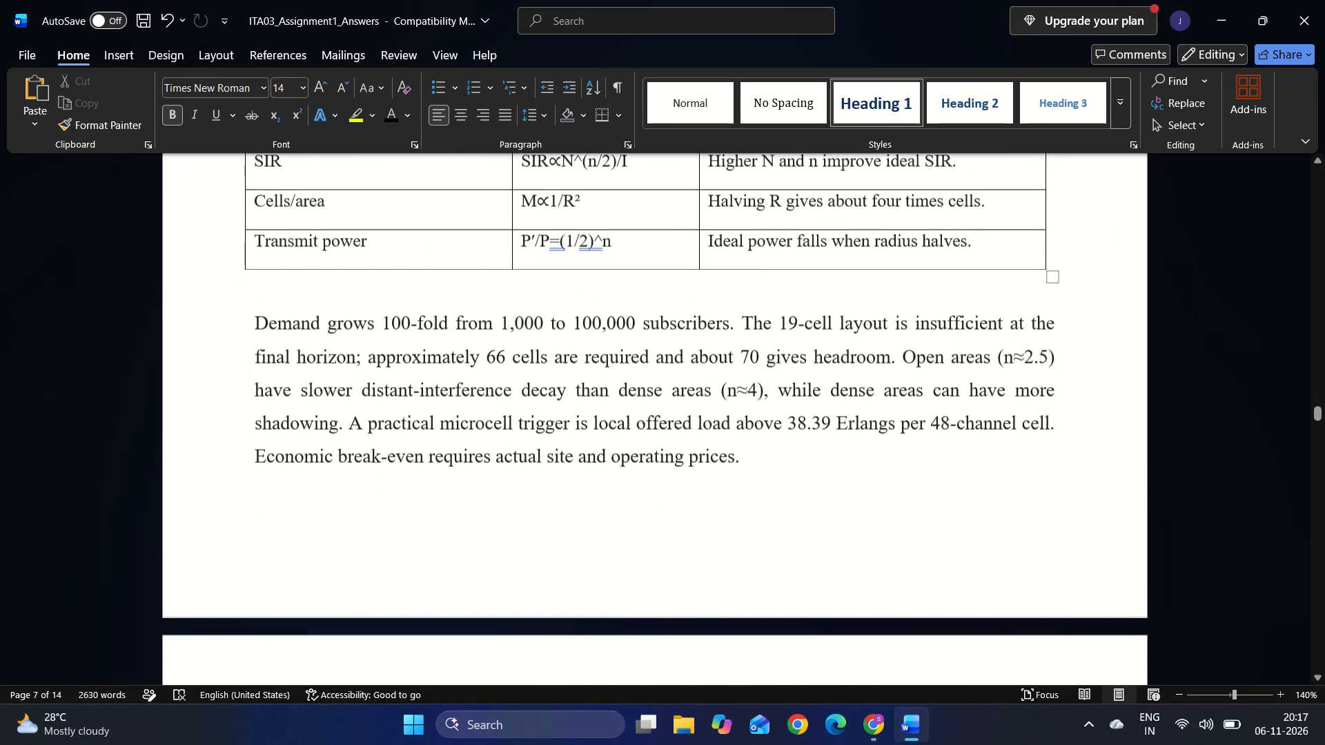
scroll(747, 275, down, 1)
drag(718, 337, 757, 339)
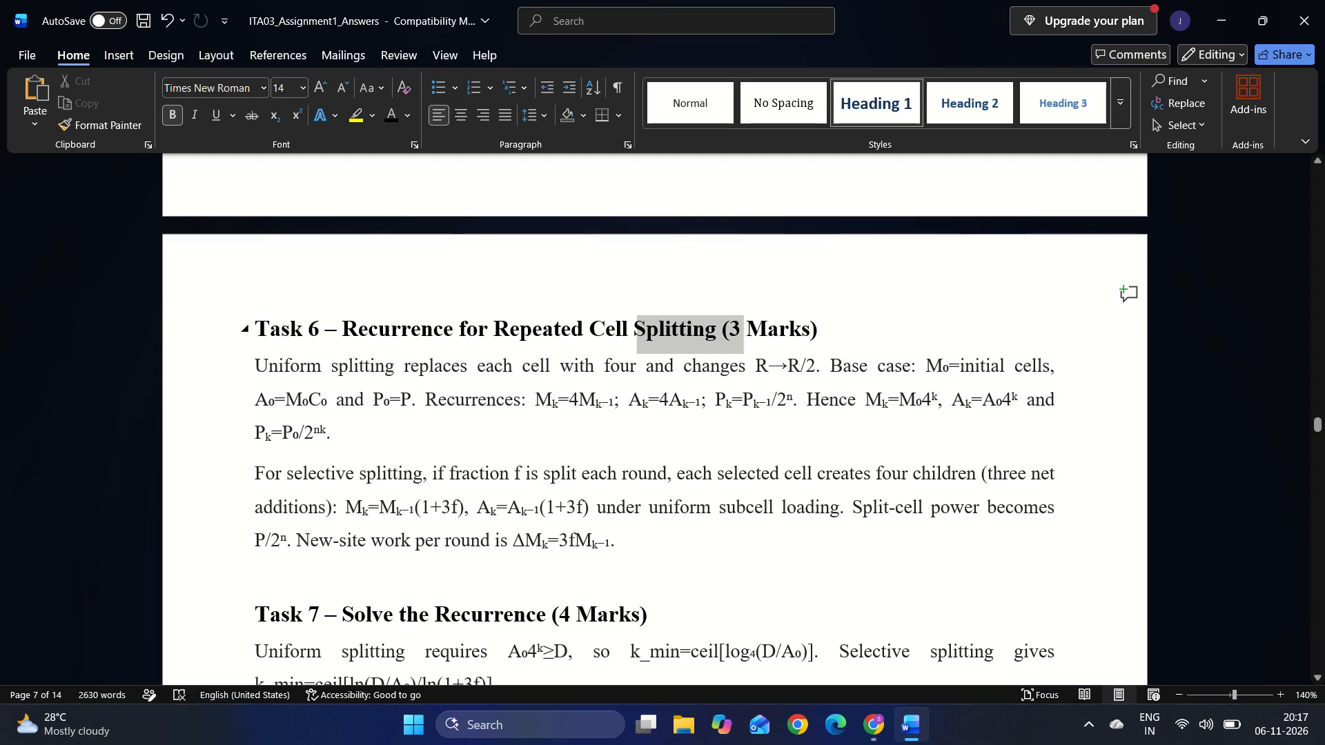
drag(757, 339, 786, 343)
click(814, 347)
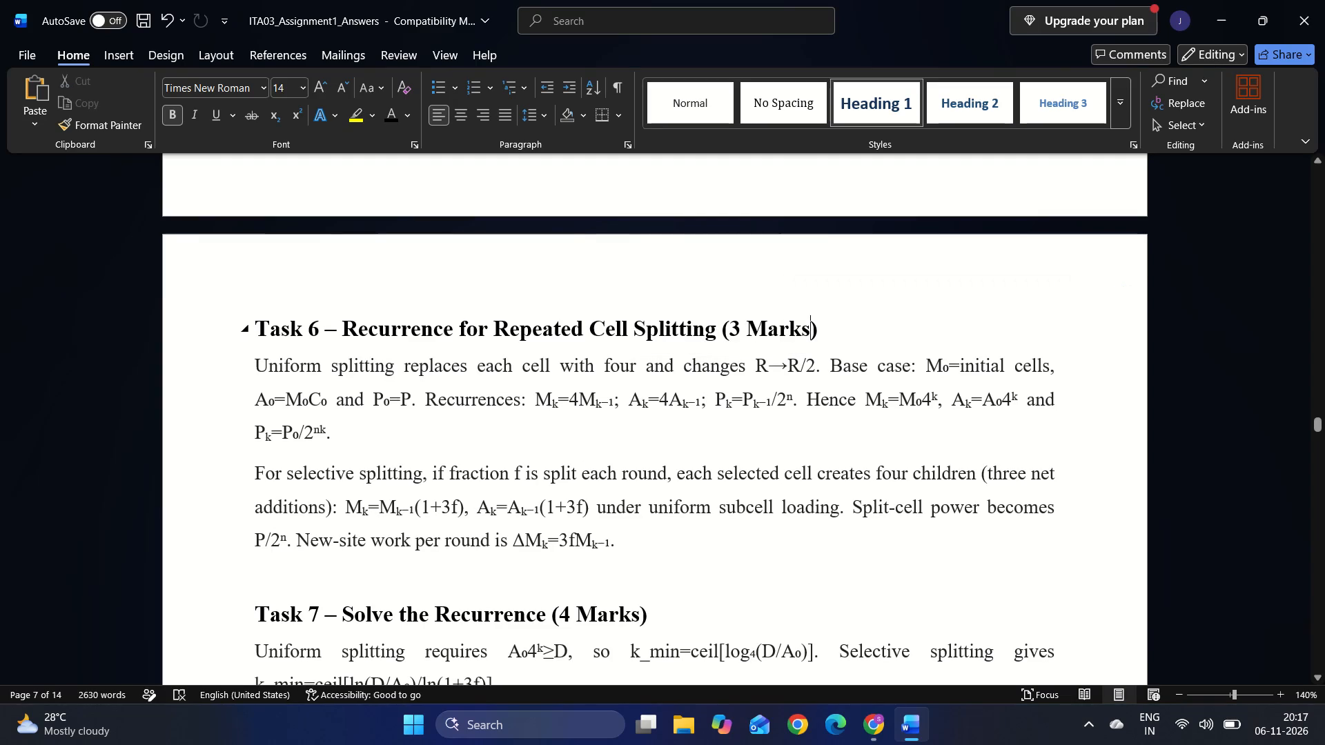
drag(830, 335, 732, 326)
key(BackSpace)
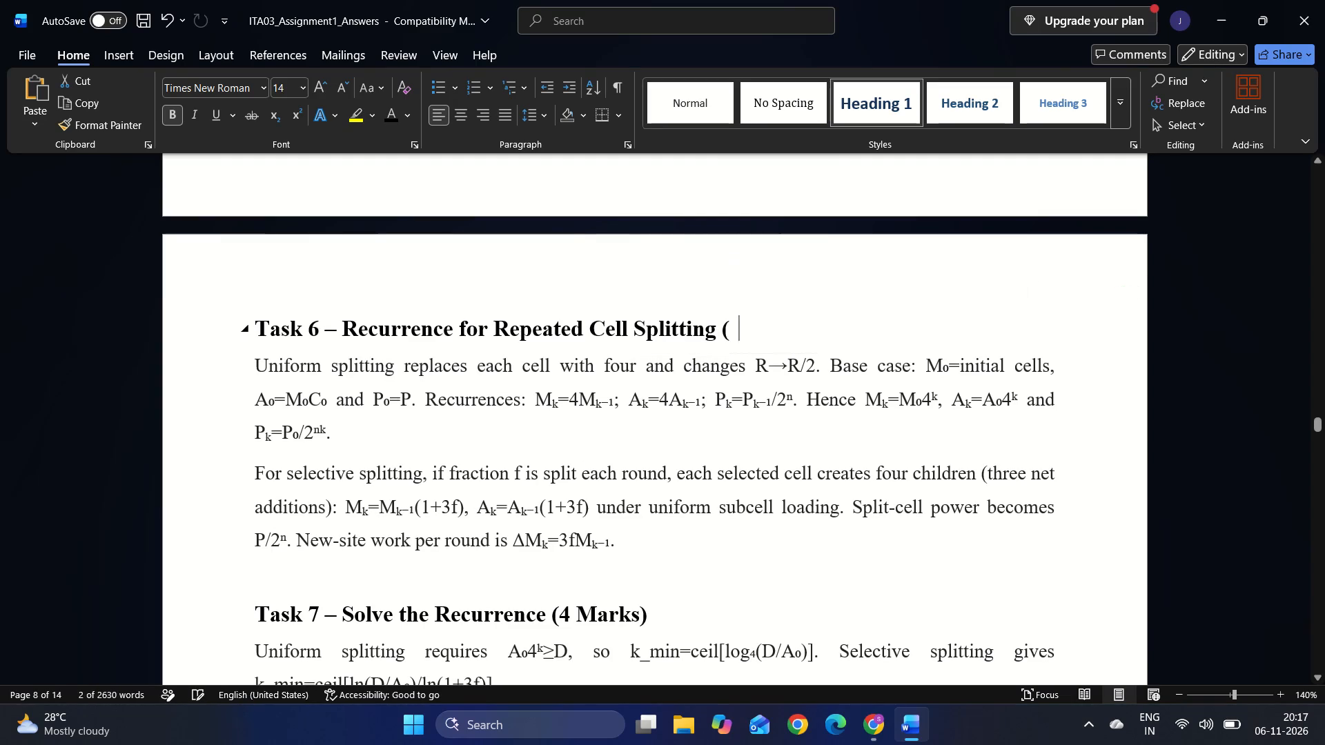
key(BackSpace)
Remove the "(4 Marks)" label from the Task 7 heading, Solve the Recurrence.
scroll(732, 326, down, 1)
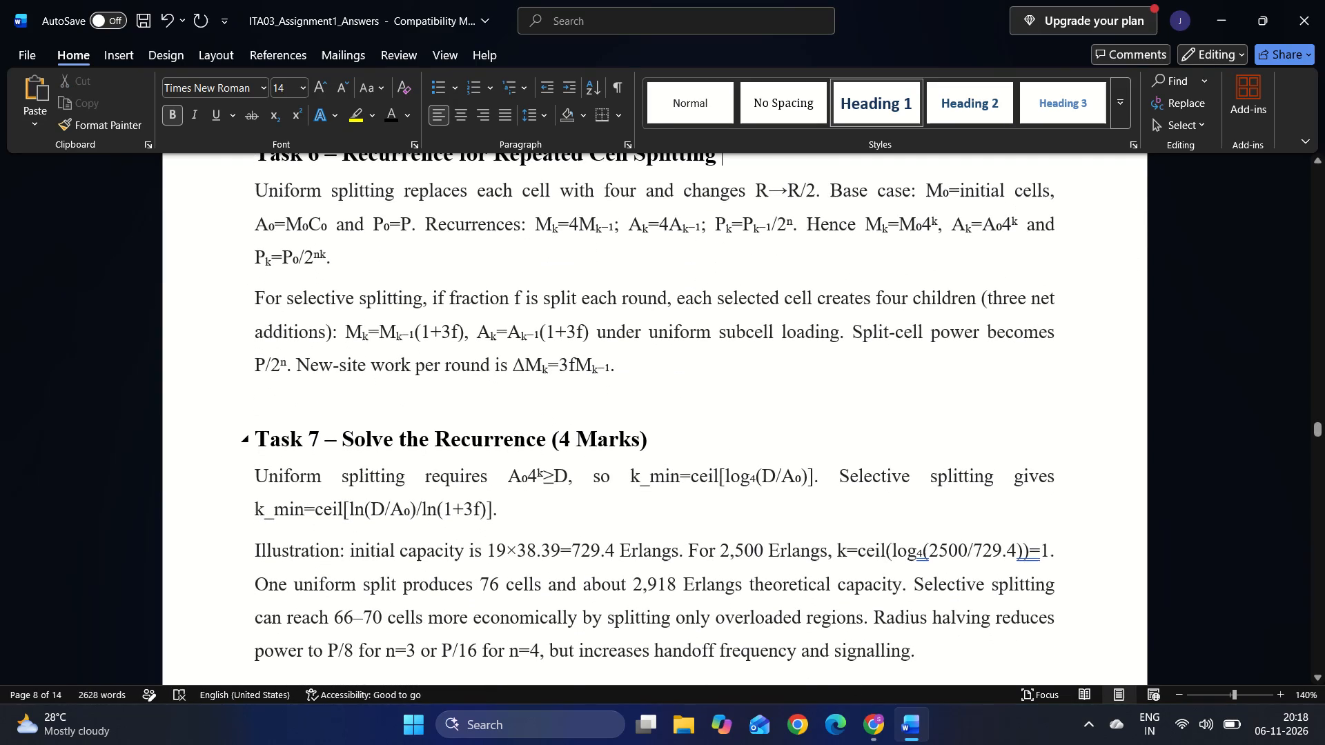
drag(654, 444, 579, 441)
key(BackSpace)
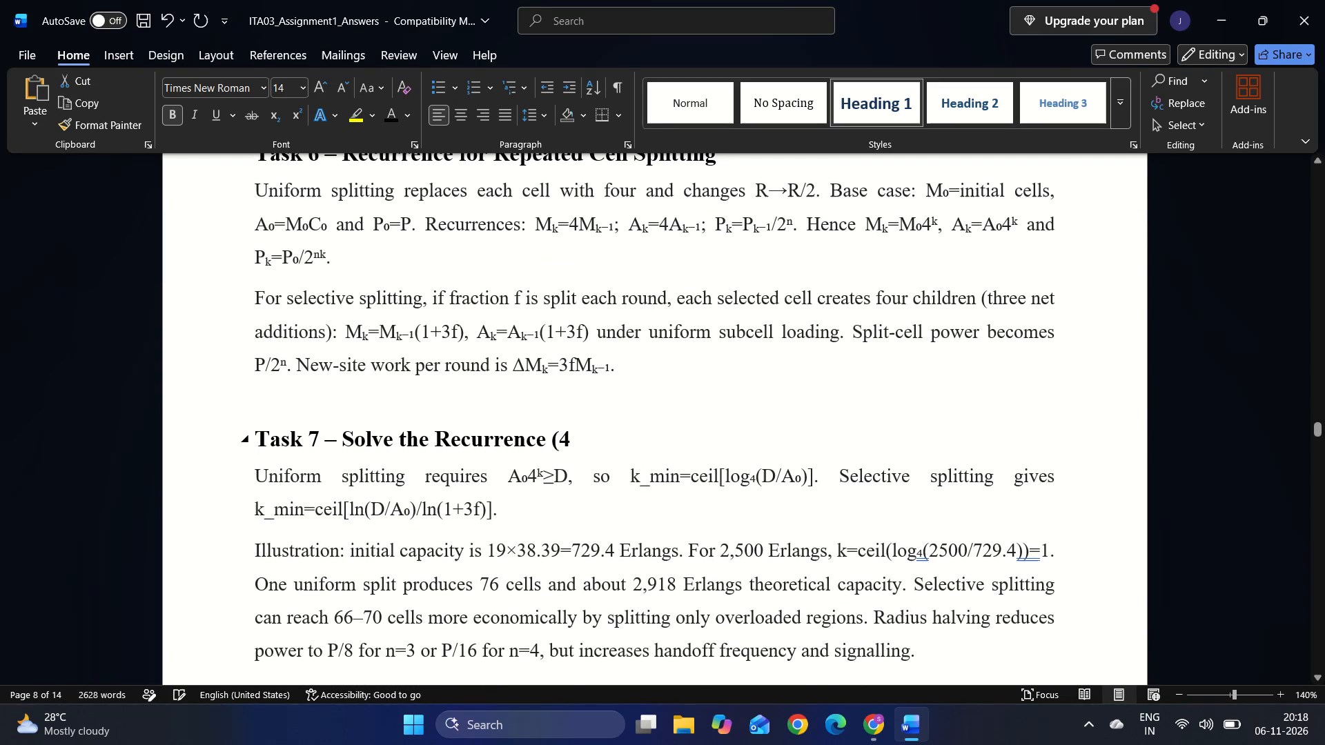
key(BackSpace)
key(BackSpace)
key(BackSpace)
Remove the "(4 Marks)" label from the Task 8 heading, Implement and Test.
scroll(579, 441, down, 2)
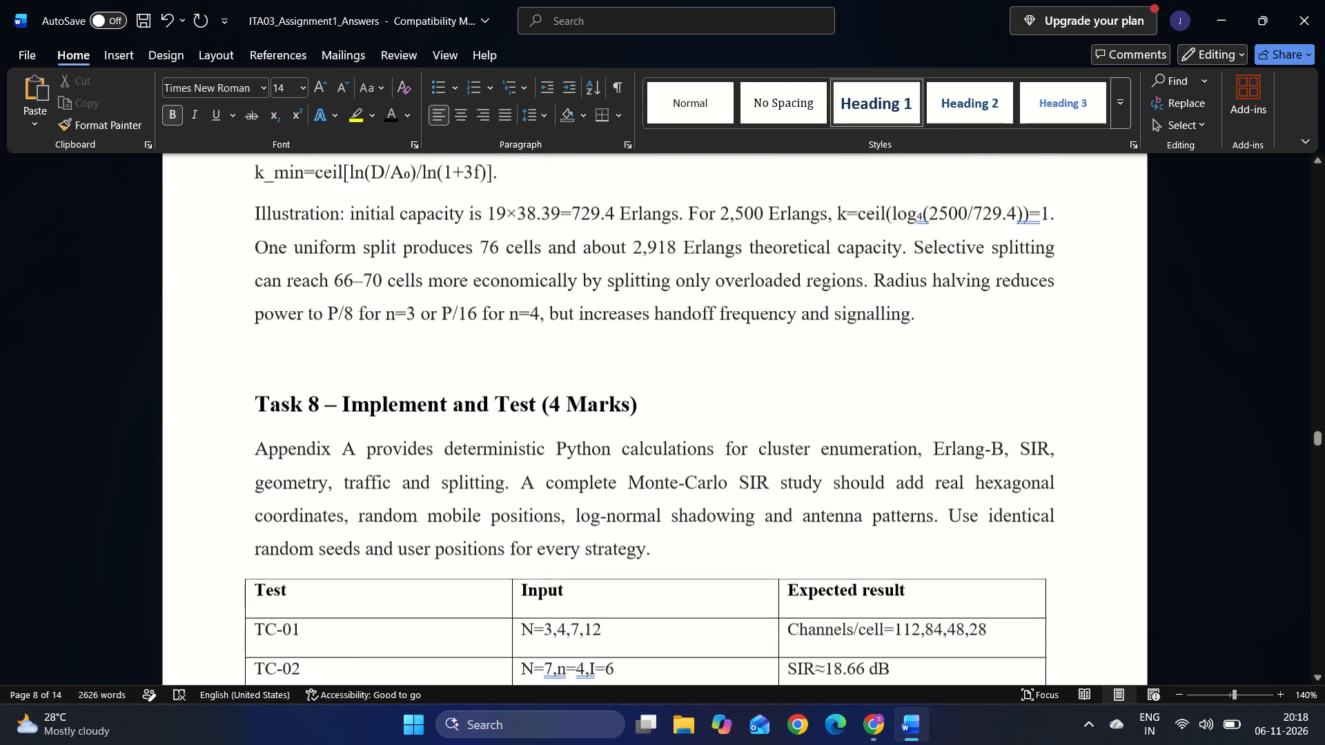
drag(638, 409, 543, 402)
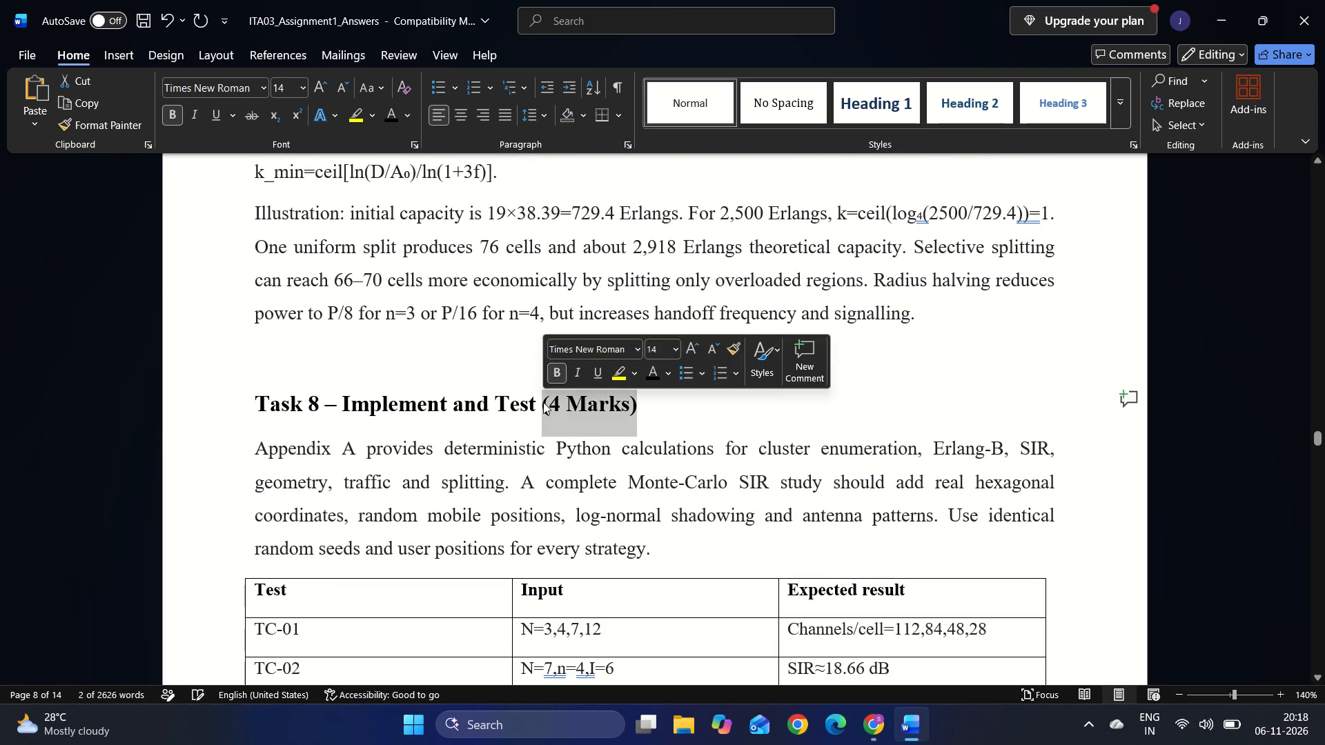
key(BackSpace)
Remove the "(3 Marks)" label, including its closing bracket, from the Task 9 heading, Experimental Performance.
scroll(543, 402, down, 3)
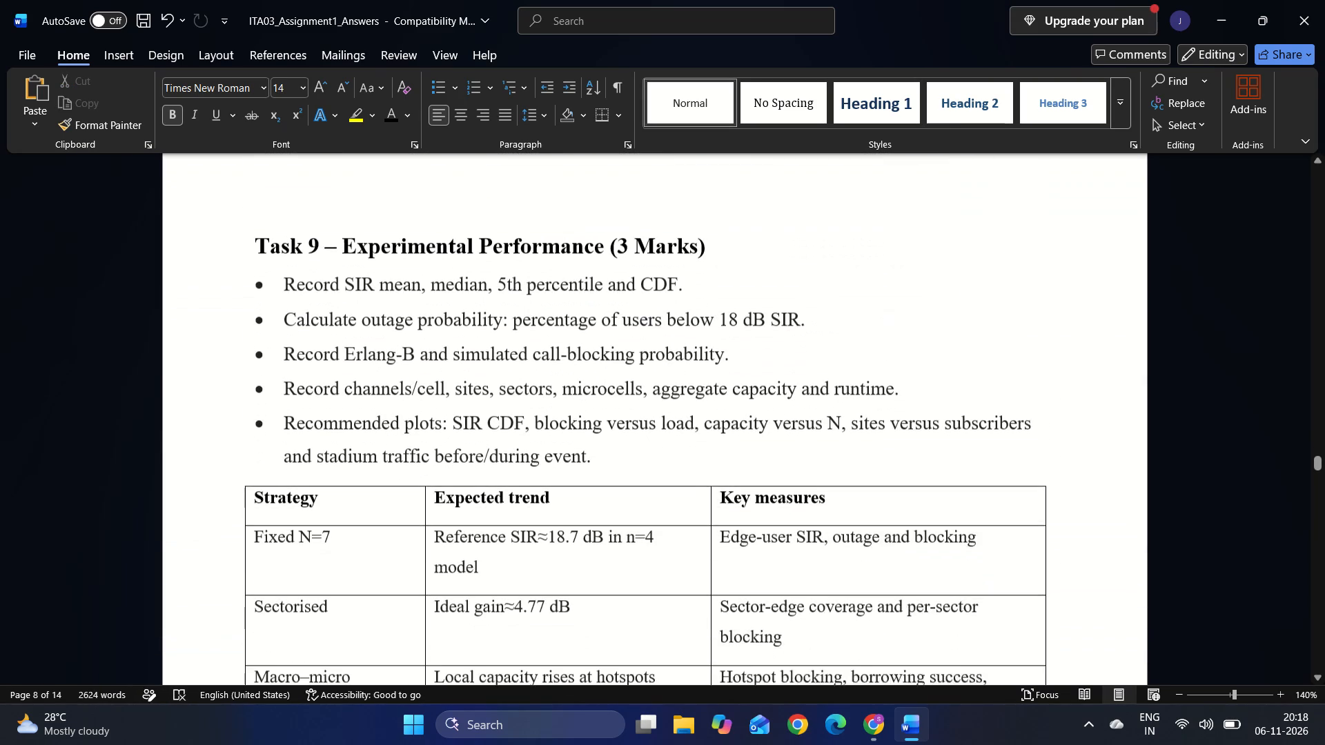
drag(611, 233, 683, 235)
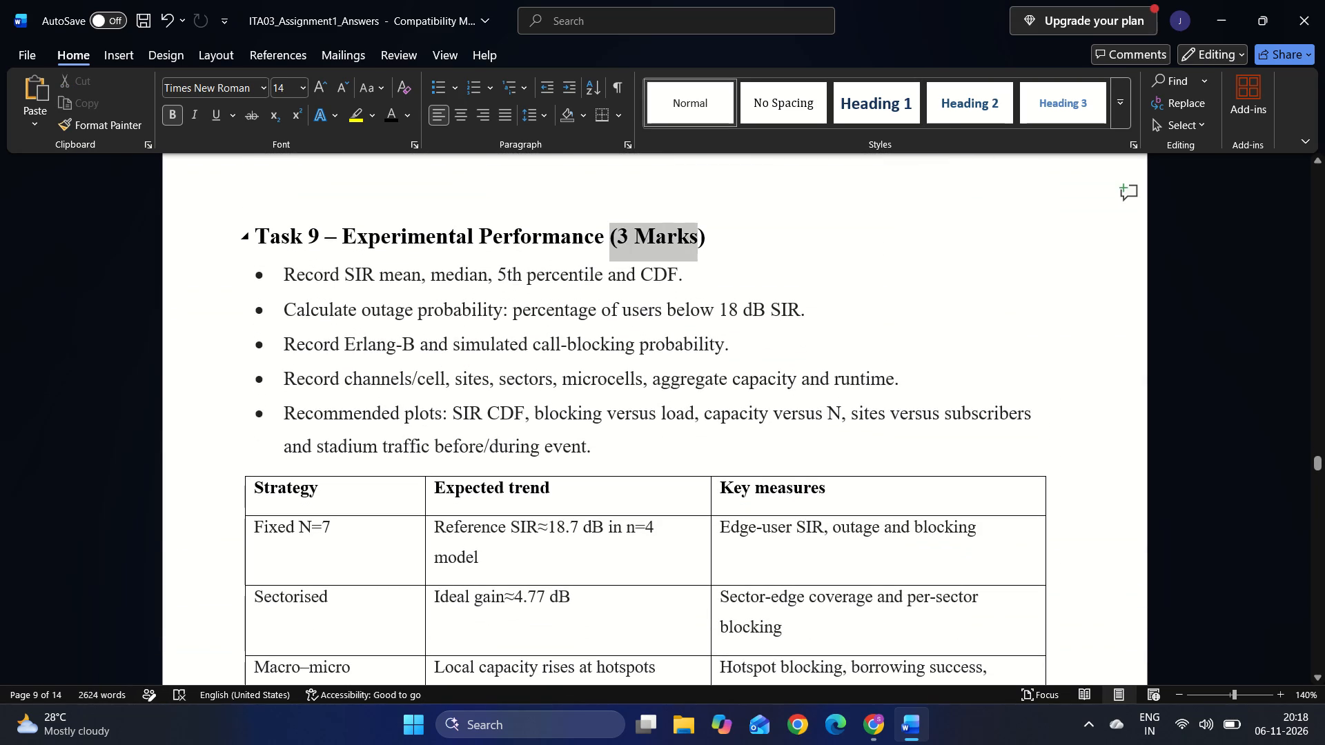
drag(683, 235, 686, 235)
key(BackSpace)
key(Right)
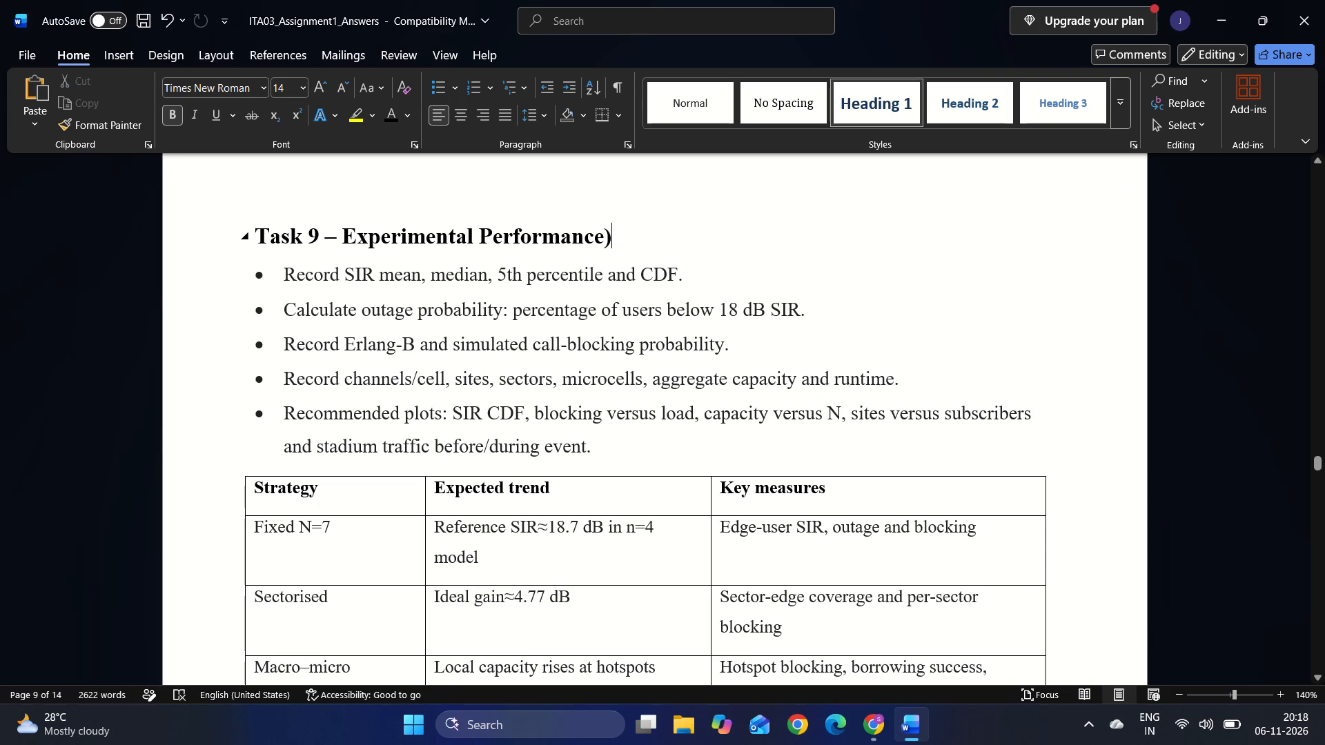
key(BackSpace)
Remove the "(4 Marks)" label from the Task 10 heading, Compare Theory with Simulation.
scroll(686, 235, down, 2)
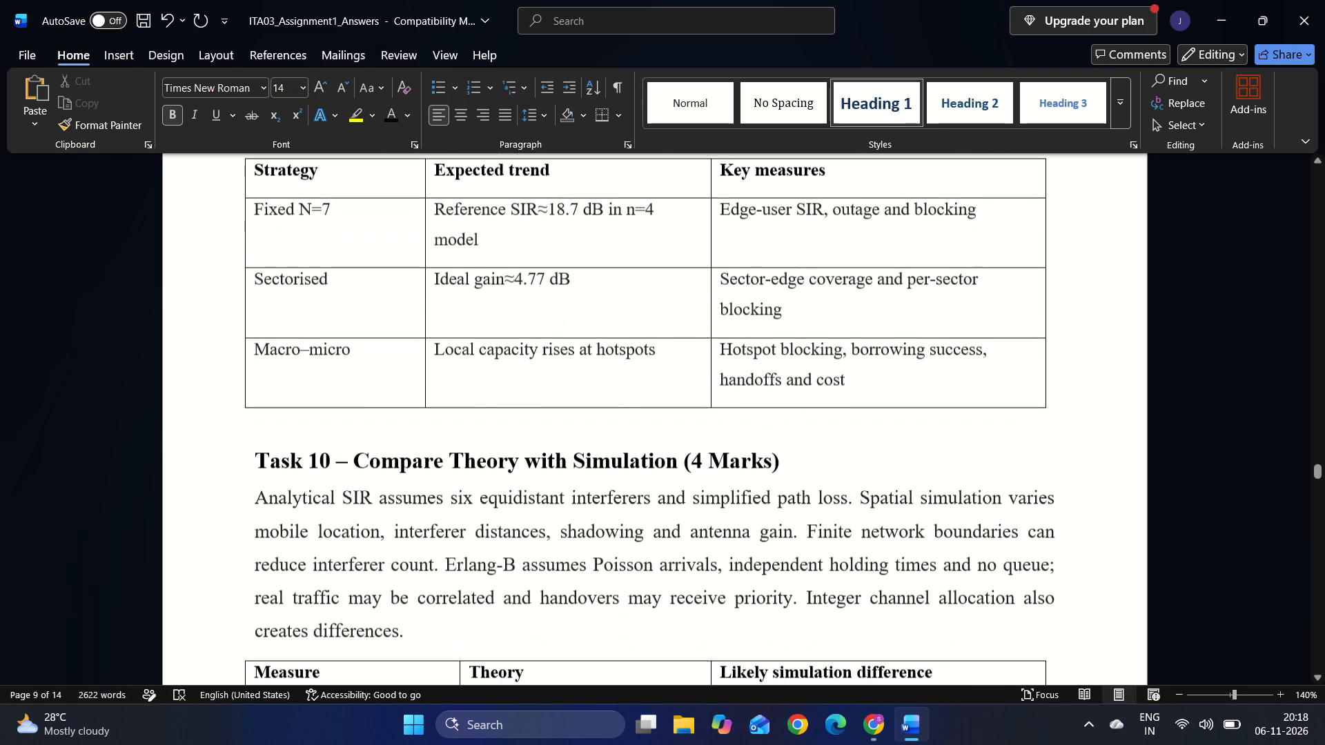
drag(683, 462, 783, 459)
key(BackSpace)
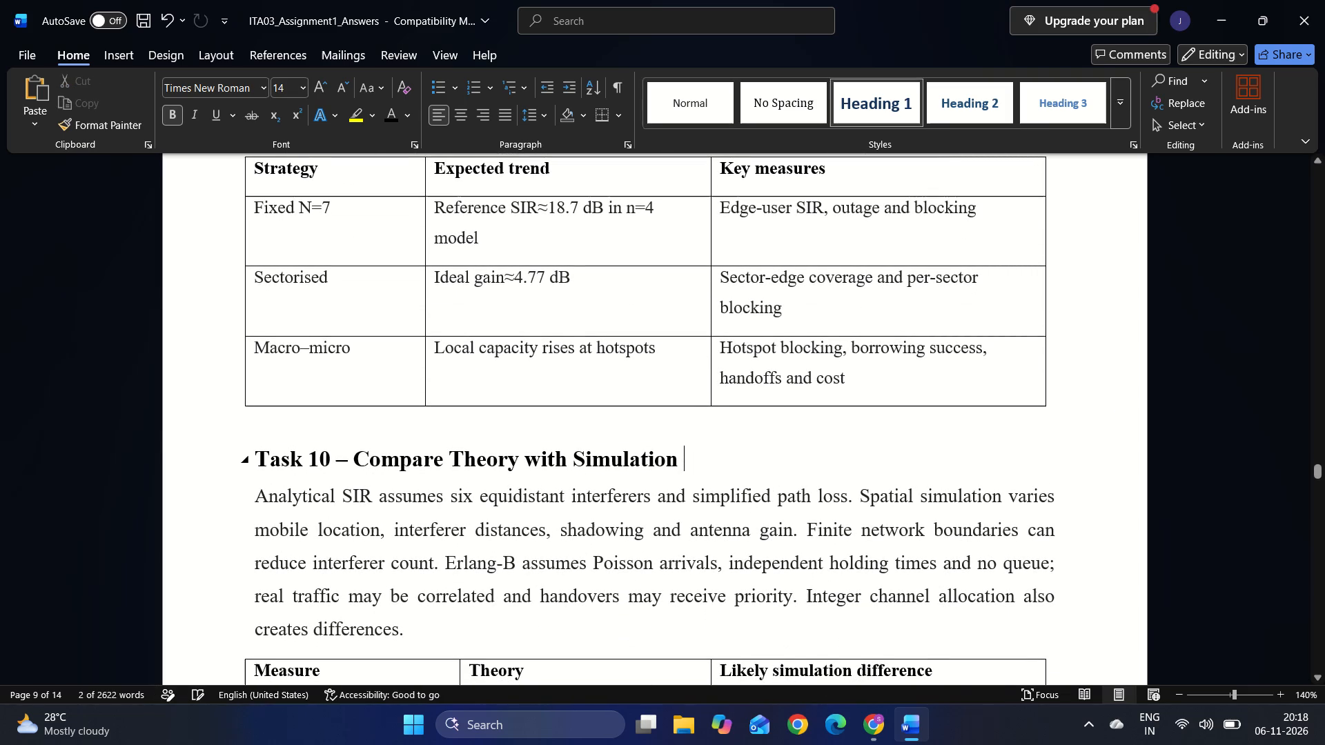
Remove the "(4 Marks)" label from the Task 11 heading, Final Design Recommendation.
scroll(783, 459, down, 3)
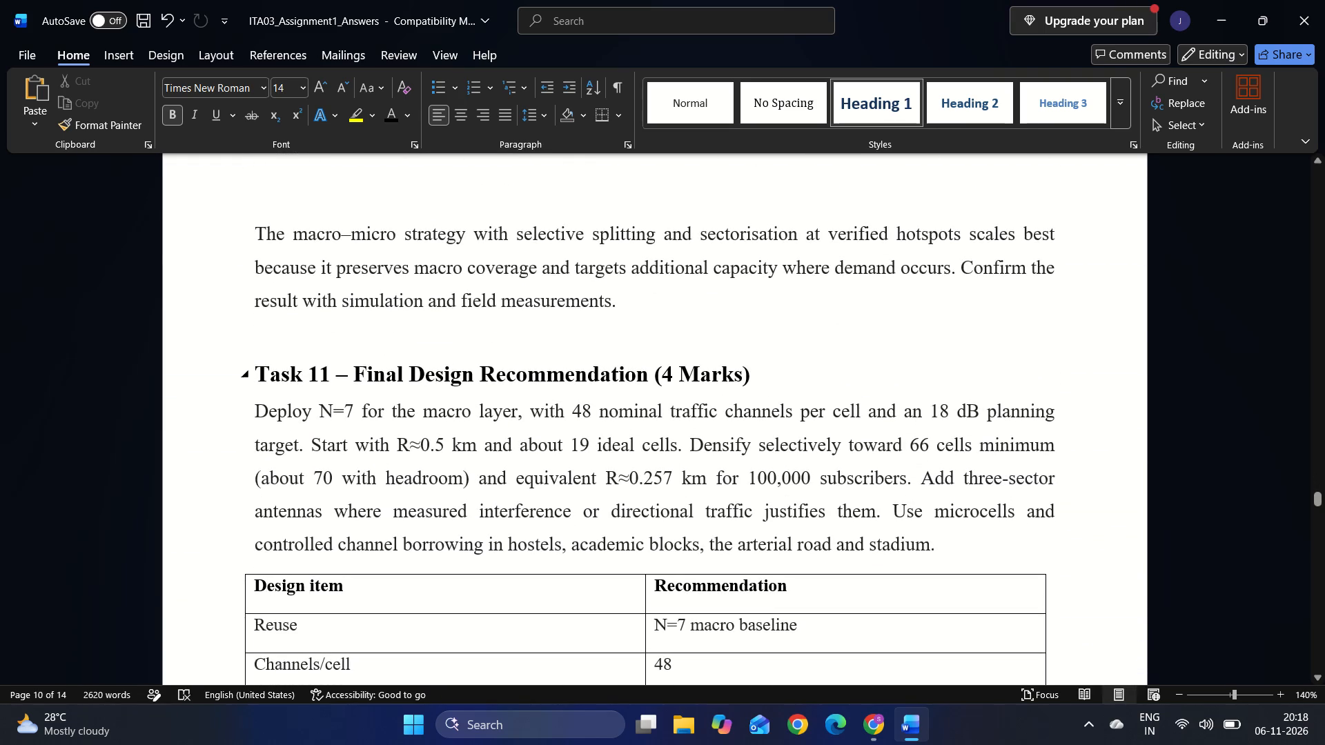
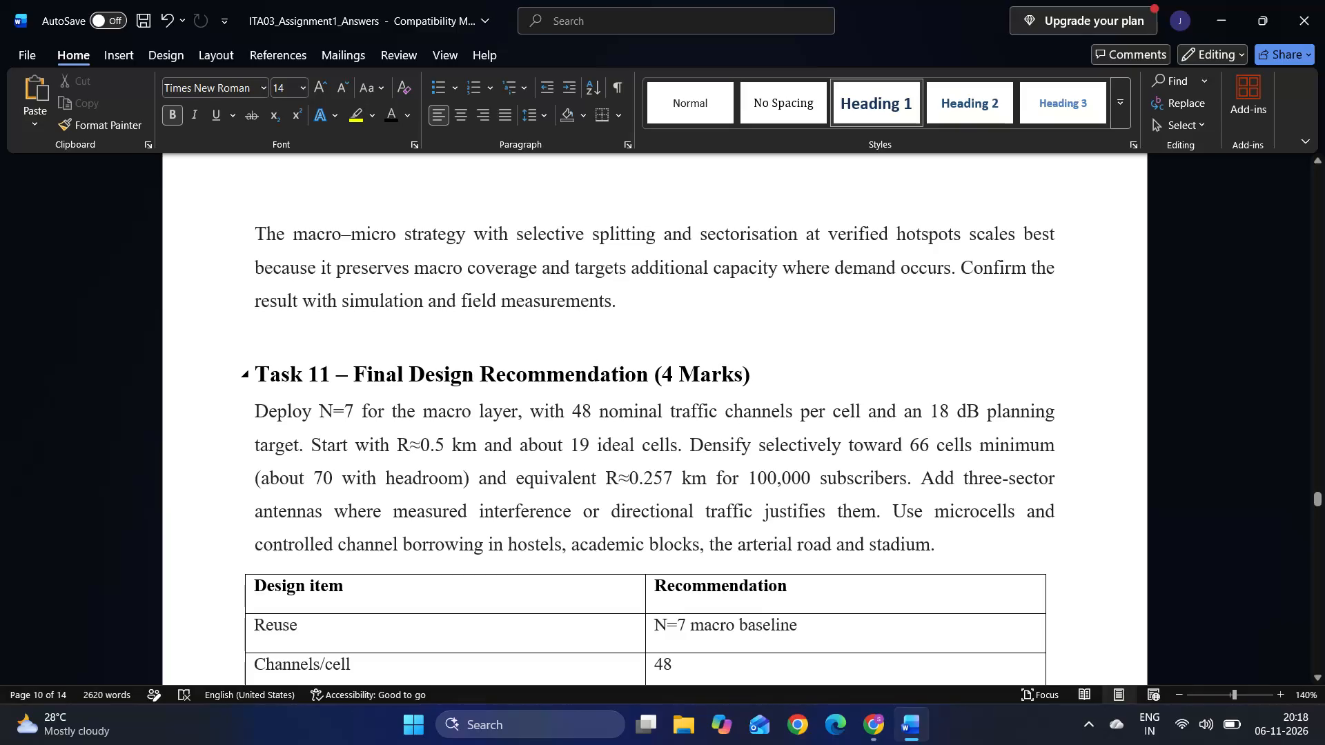
Delete "(4 Marks)" from the Task 11 heading and "(8 Marks)" from the Task 12 heading.
drag(654, 381, 753, 382)
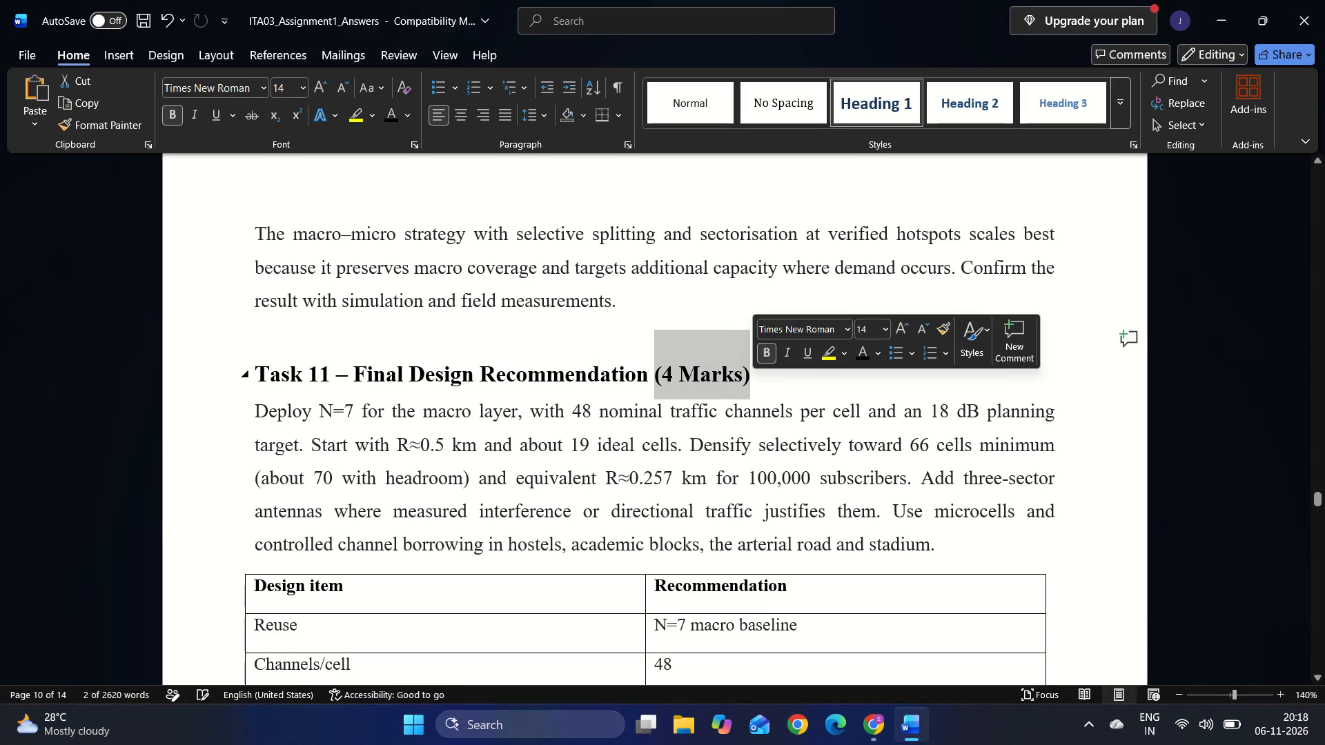
key(BackSpace)
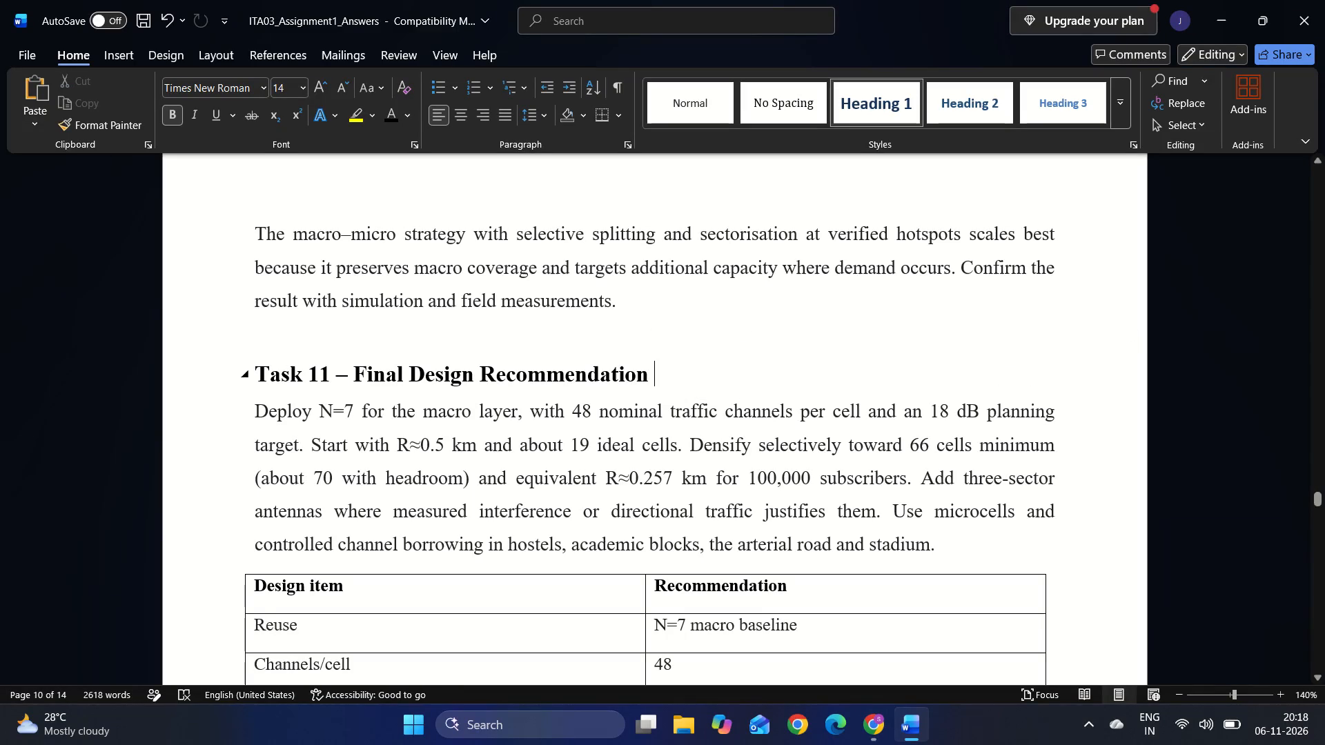
scroll(753, 382, down, 7)
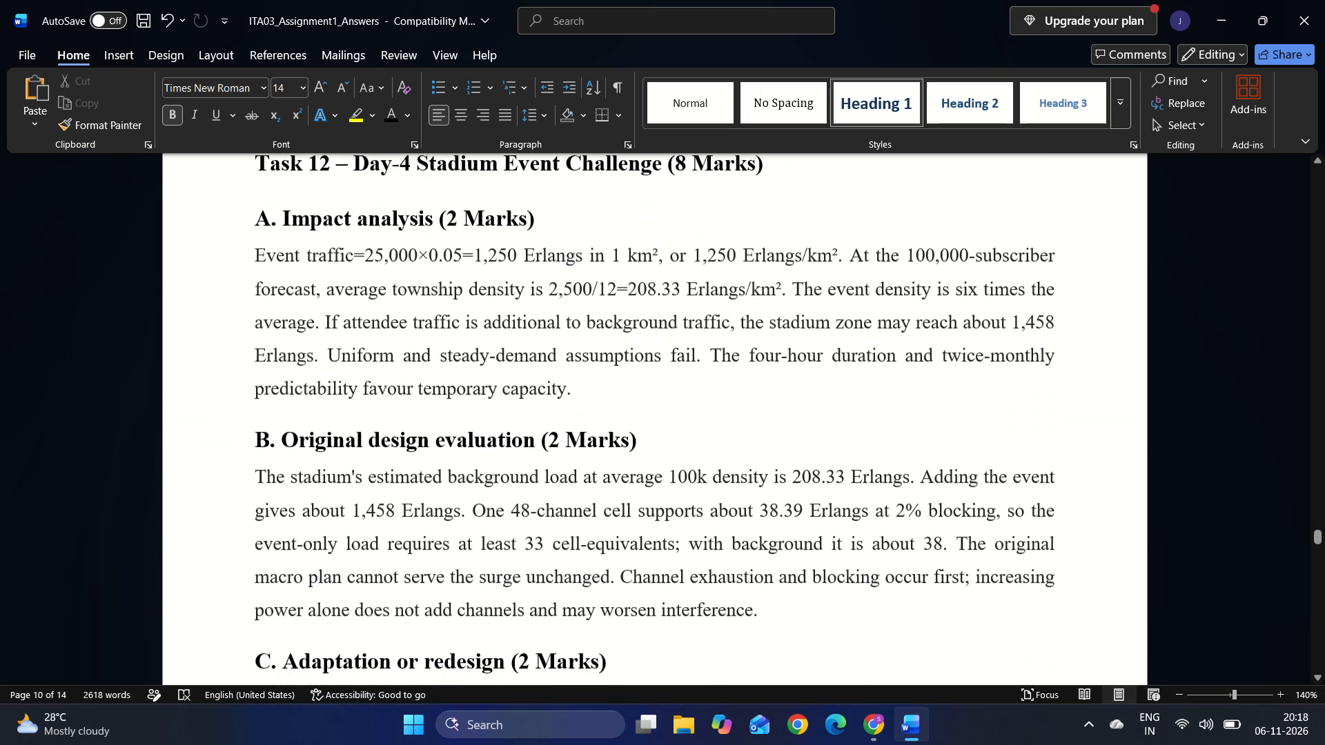
scroll(752, 435, up, 1)
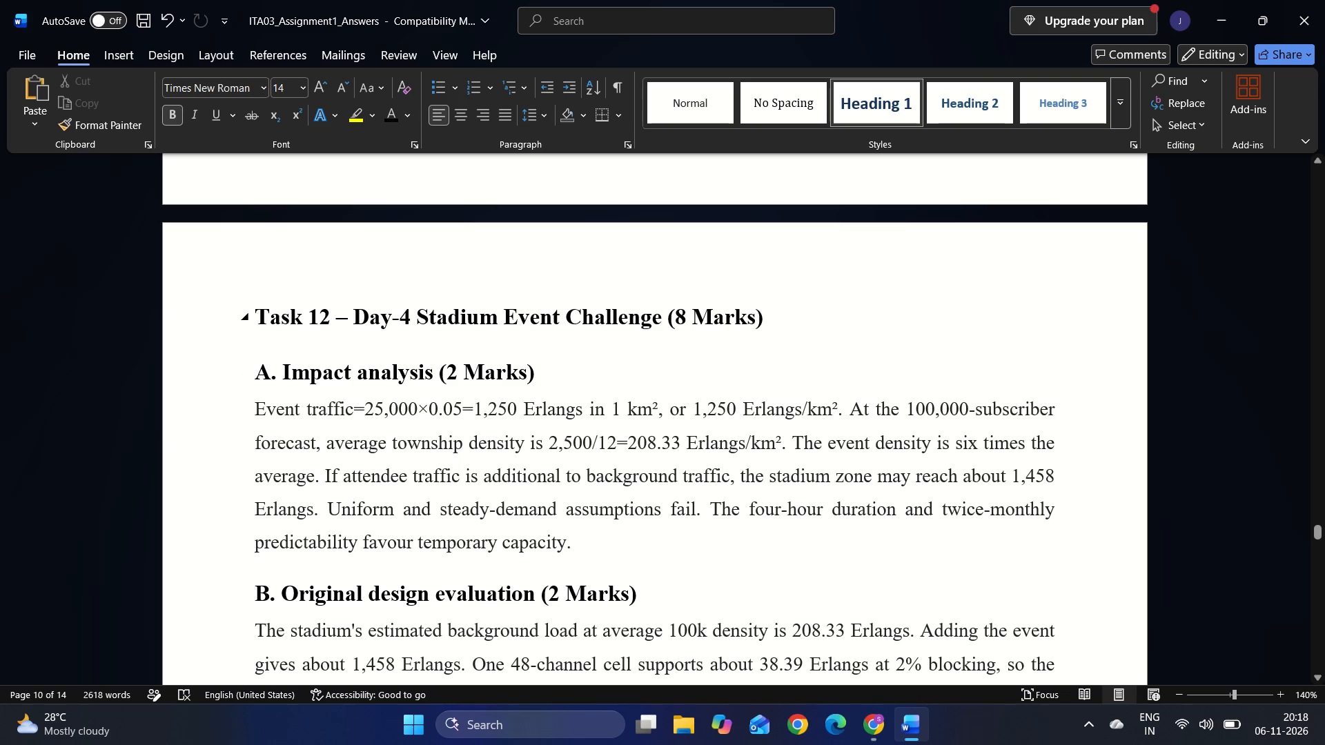
drag(668, 309, 770, 319)
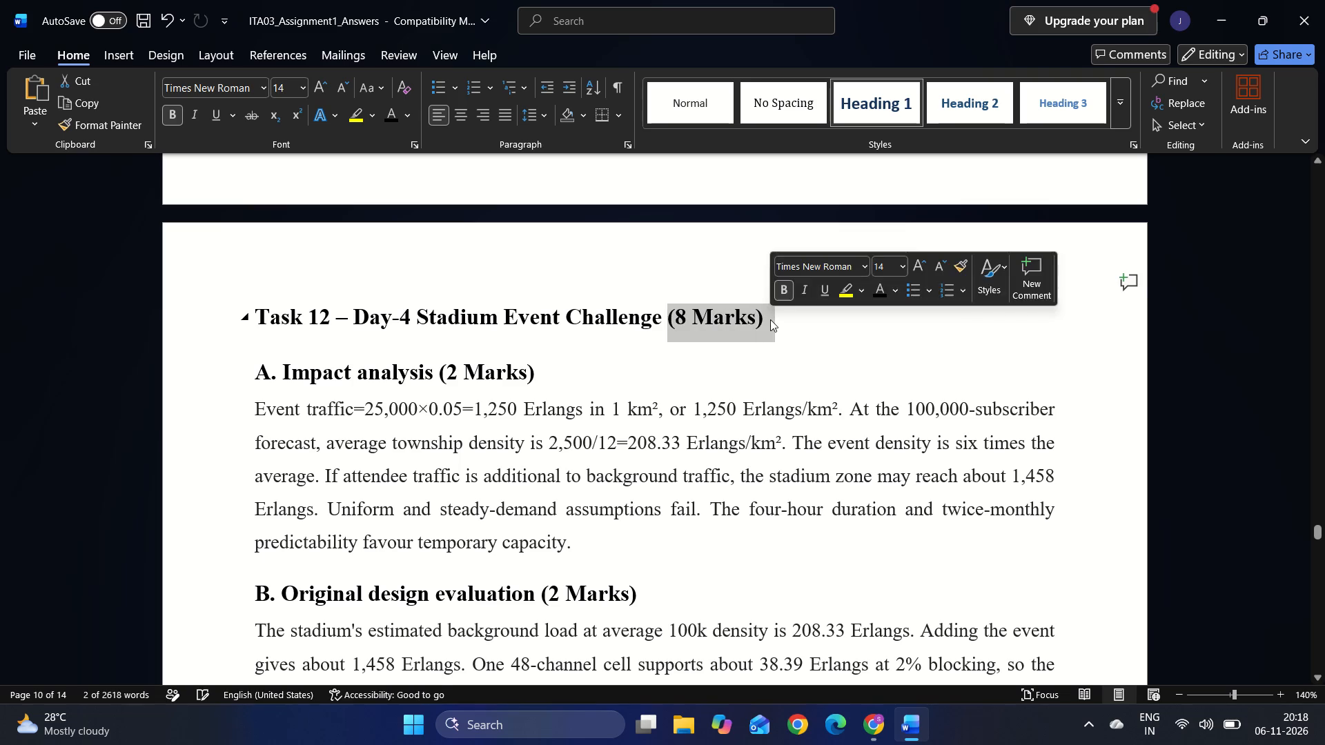
key(BackSpace)
Delete "(2 Marks)" from the Task 12 subheadings "B. Original design evaluation" and "A. Impact analysis".
scroll(770, 319, down, 1)
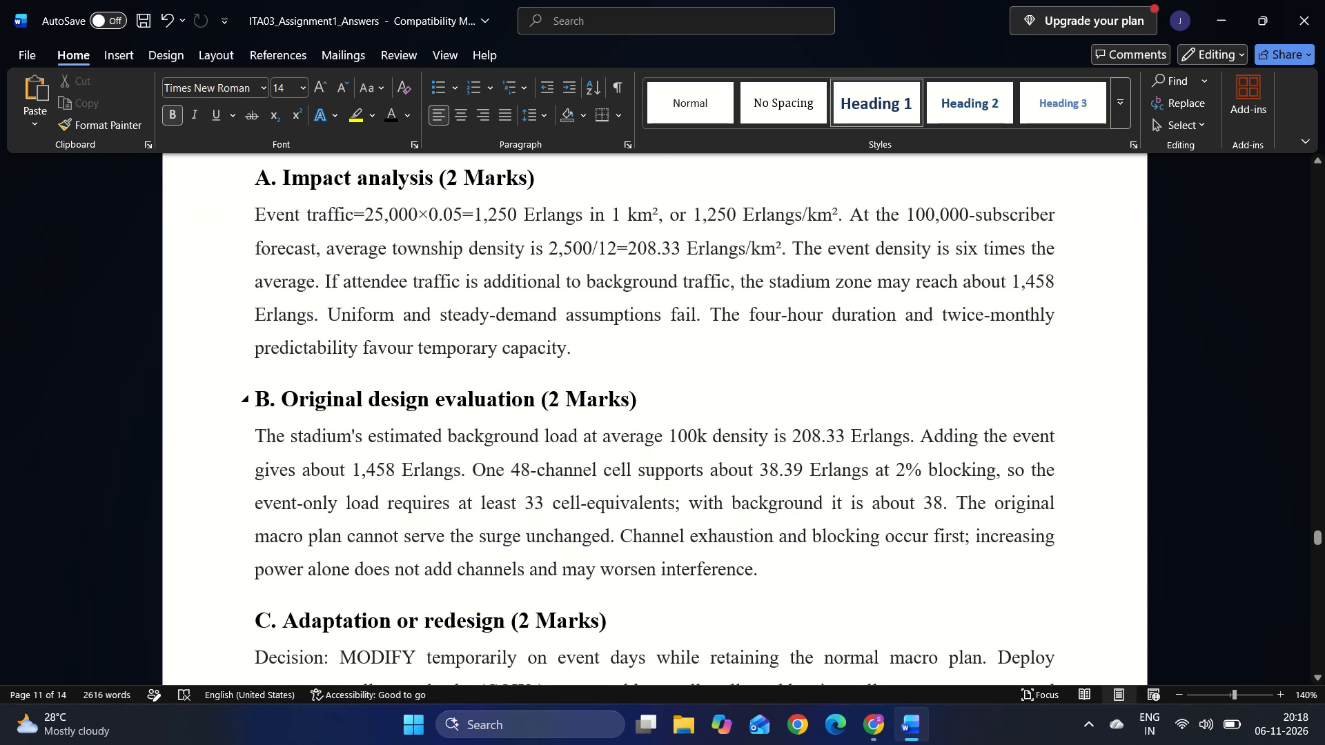
drag(541, 394, 646, 395)
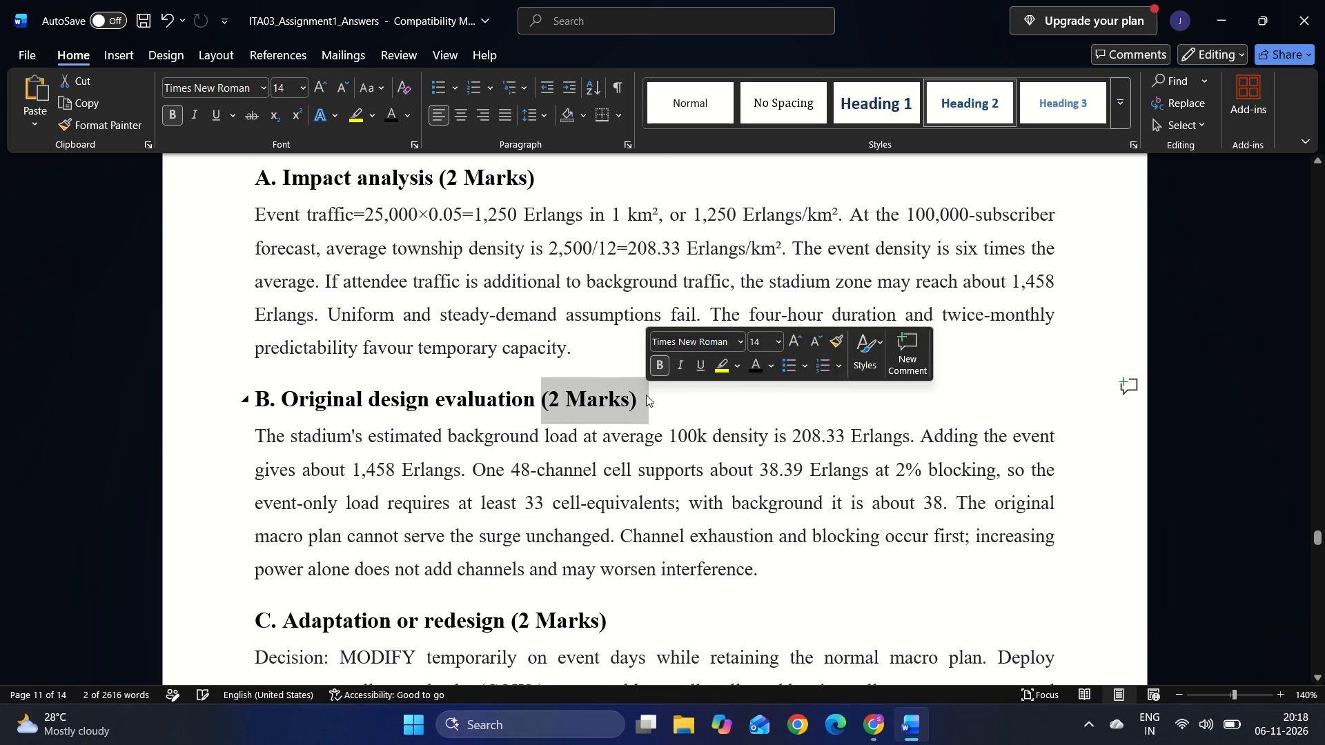
key(BackSpace)
scroll(646, 395, up, 1)
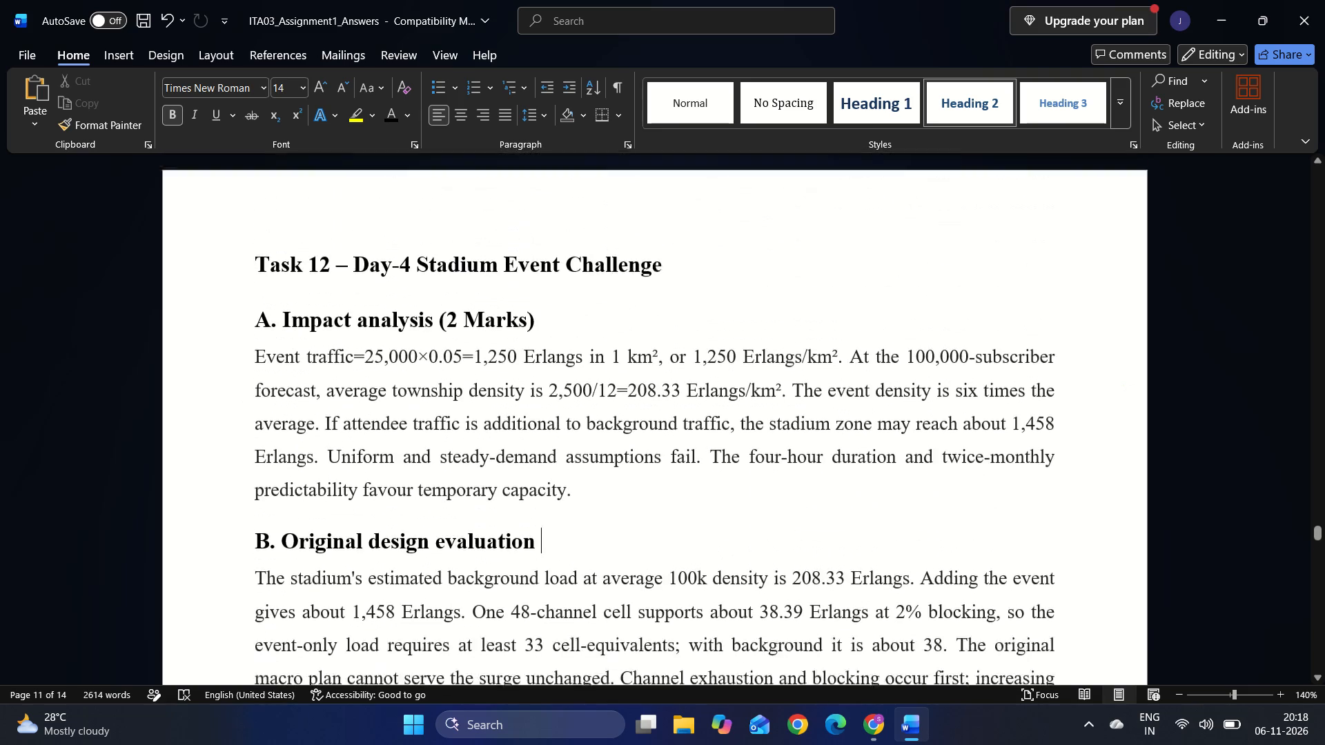
scroll(646, 395, up, 1)
drag(439, 380, 489, 380)
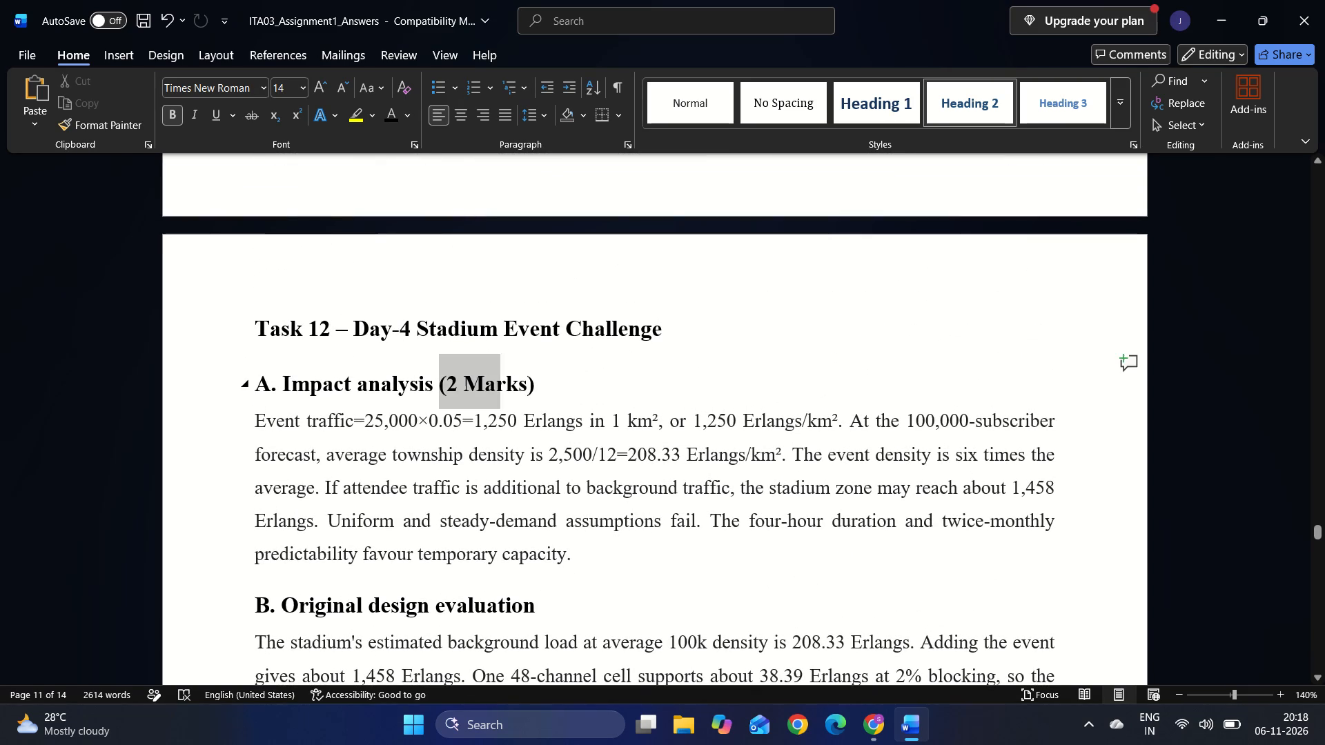
drag(489, 380, 535, 384)
key(BackSpace)
Delete the marks labels from the Task 12 subheadings "C. Adaptation or redesign" and "D. Evidence-based defence".
scroll(535, 384, down, 2)
drag(510, 519, 546, 519)
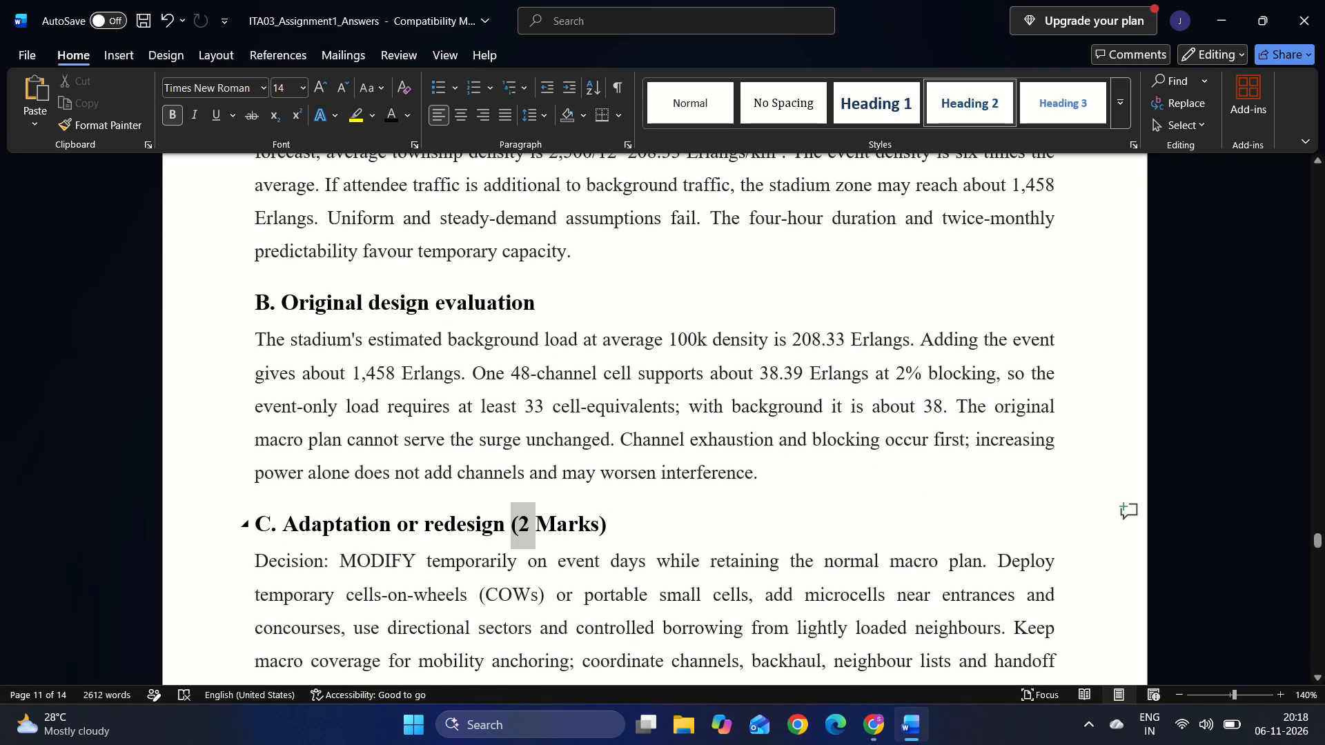
drag(546, 519, 607, 519)
key(BackSpace)
scroll(607, 519, down, 1)
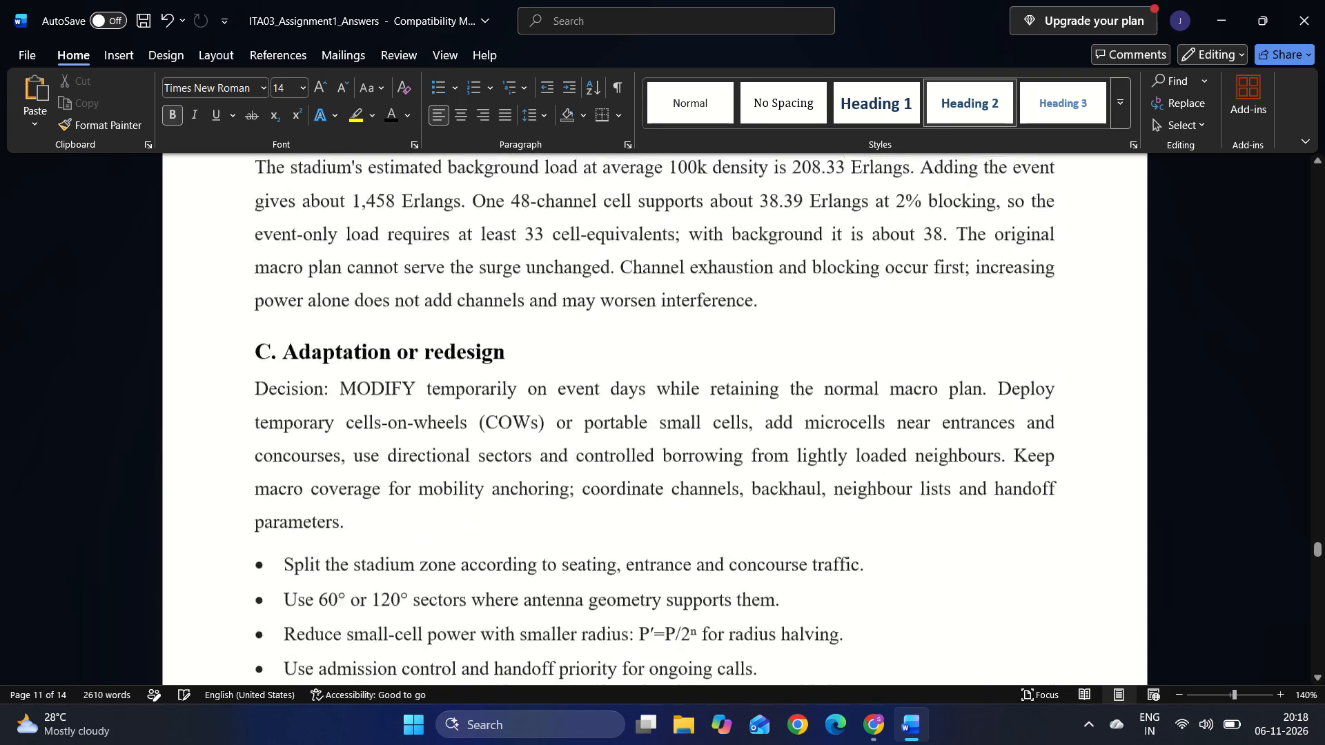
scroll(607, 519, down, 2)
drag(519, 442, 606, 446)
key(BackSpace)
key(Right)
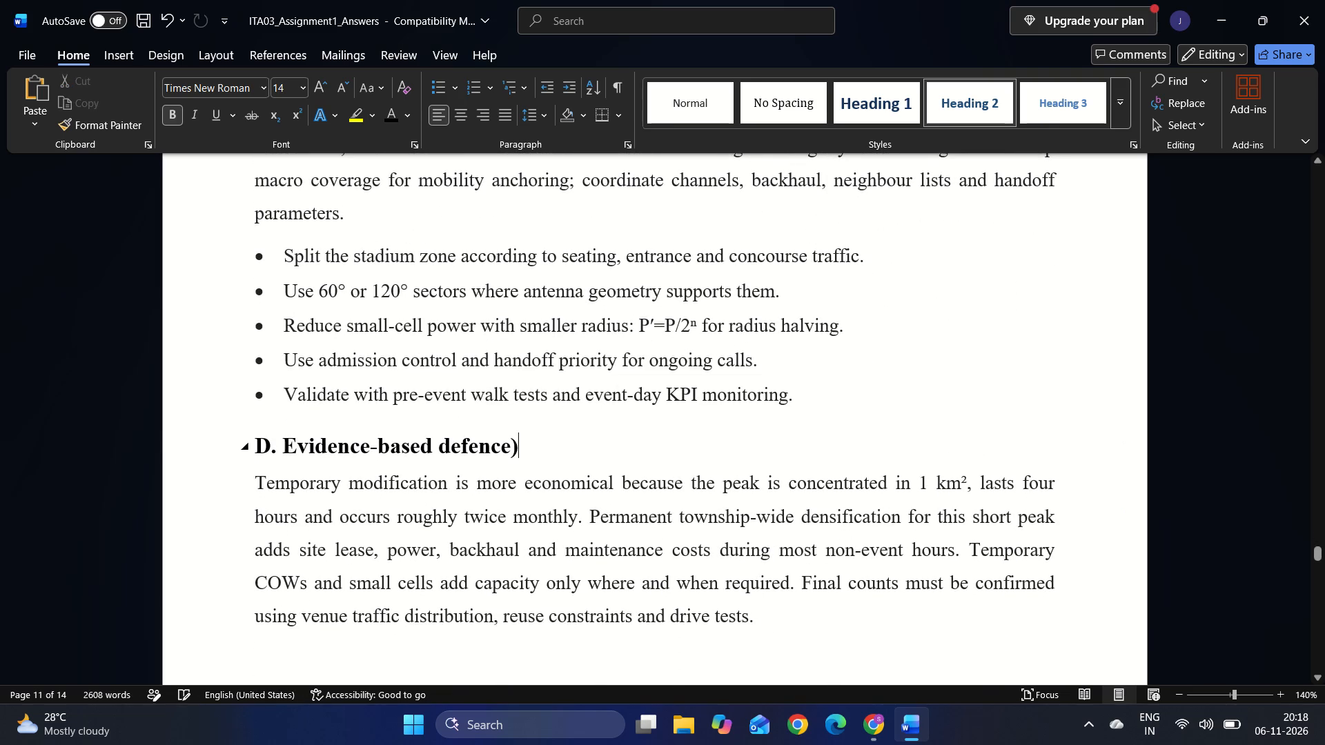
key(BackSpace)
Check the rest of the document, including the Python code and Appendix B, through to the end for remaining marks labels.
scroll(606, 446, down, 12)
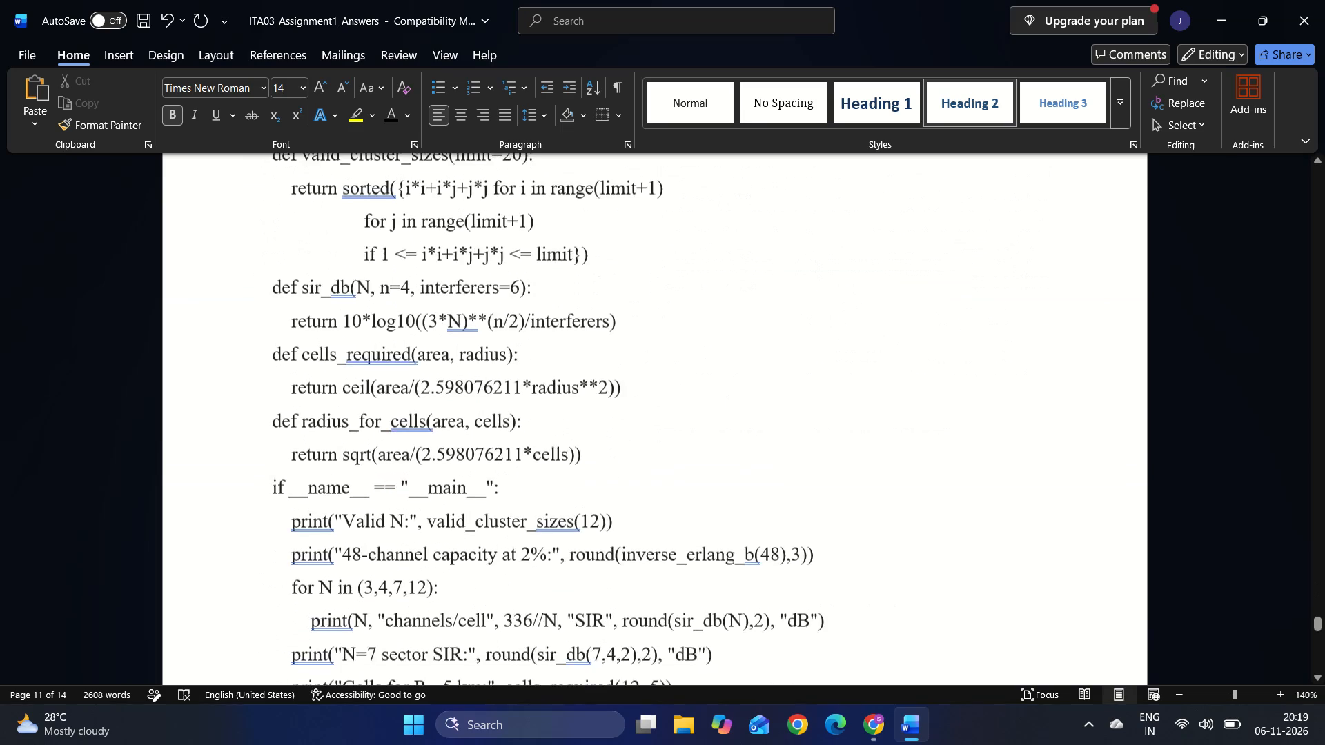
scroll(633, 407, up, 4)
scroll(633, 407, down, 4)
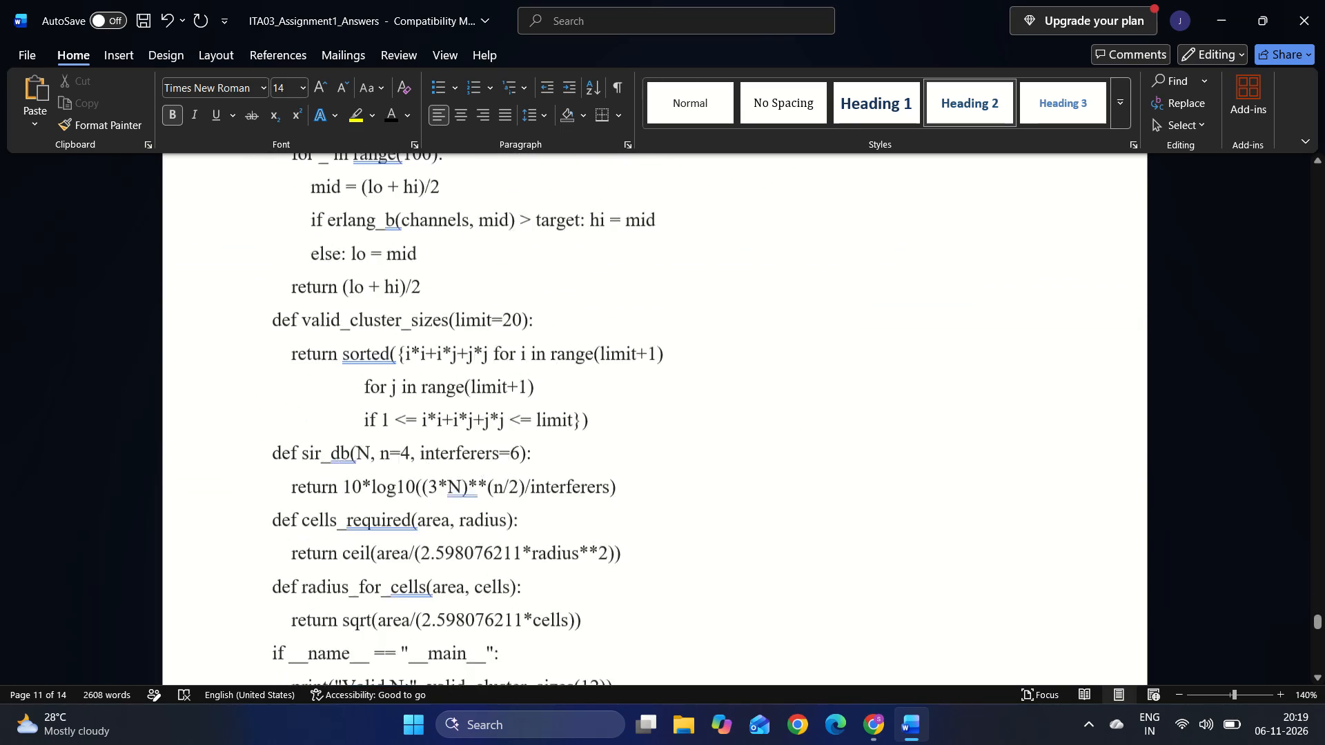
scroll(633, 407, down, 3)
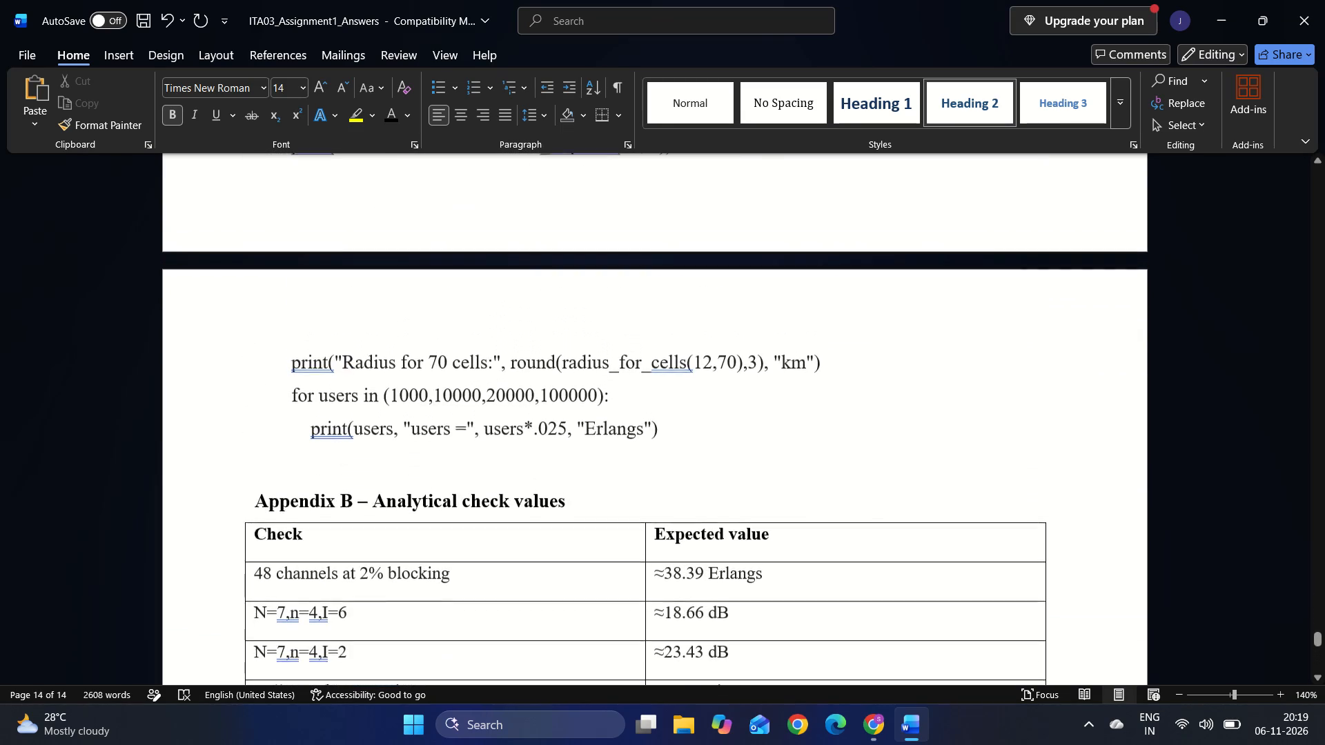
scroll(633, 407, down, 5)
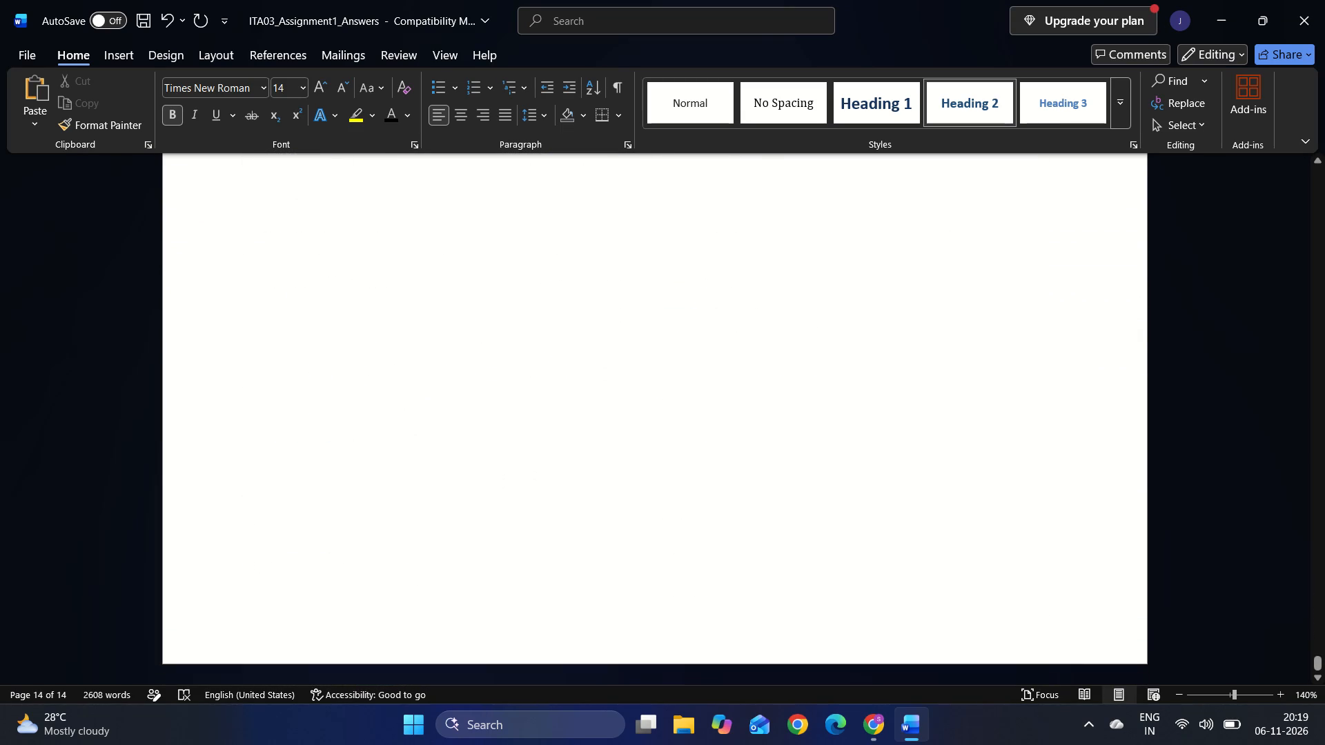
Save the edited assignment document.
key(ctrl+s)
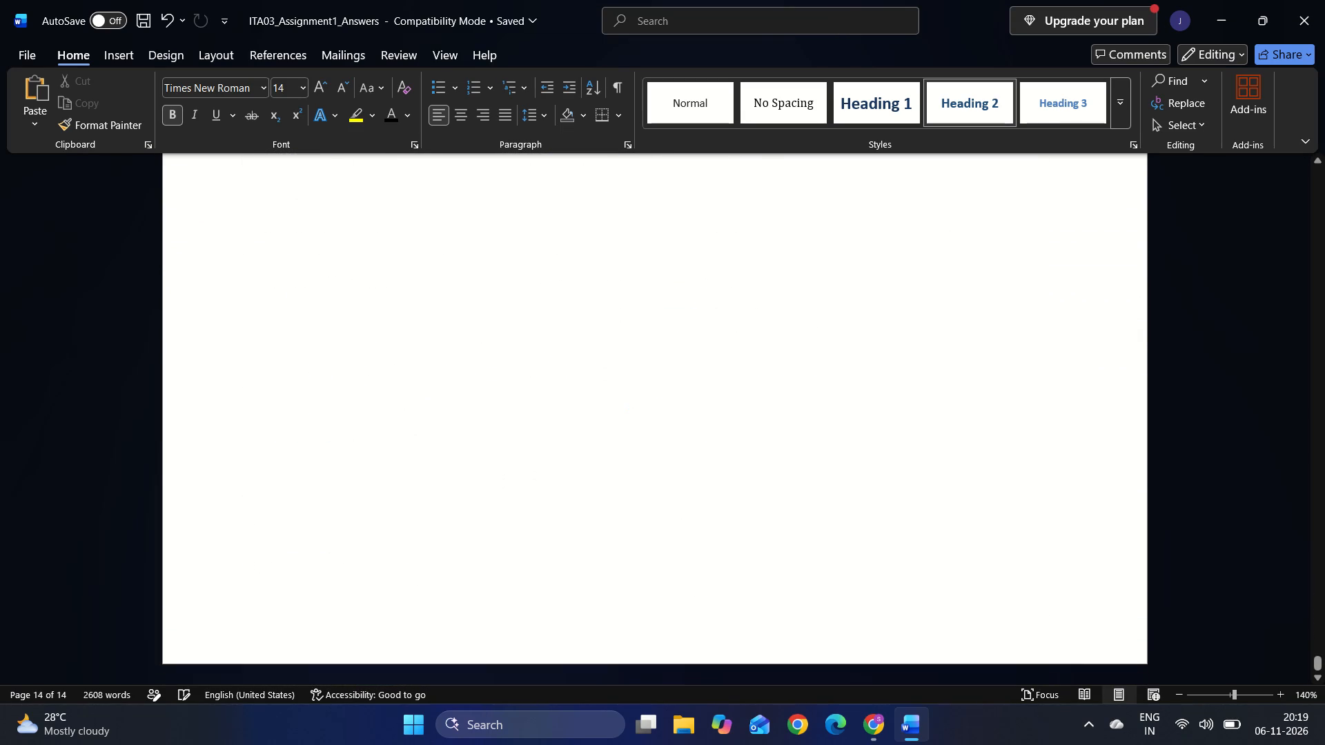
key(ctrl+s)
Start saving a copy of the document in the MOBILE COMPUTING folder under Downloads.
click(17, 43)
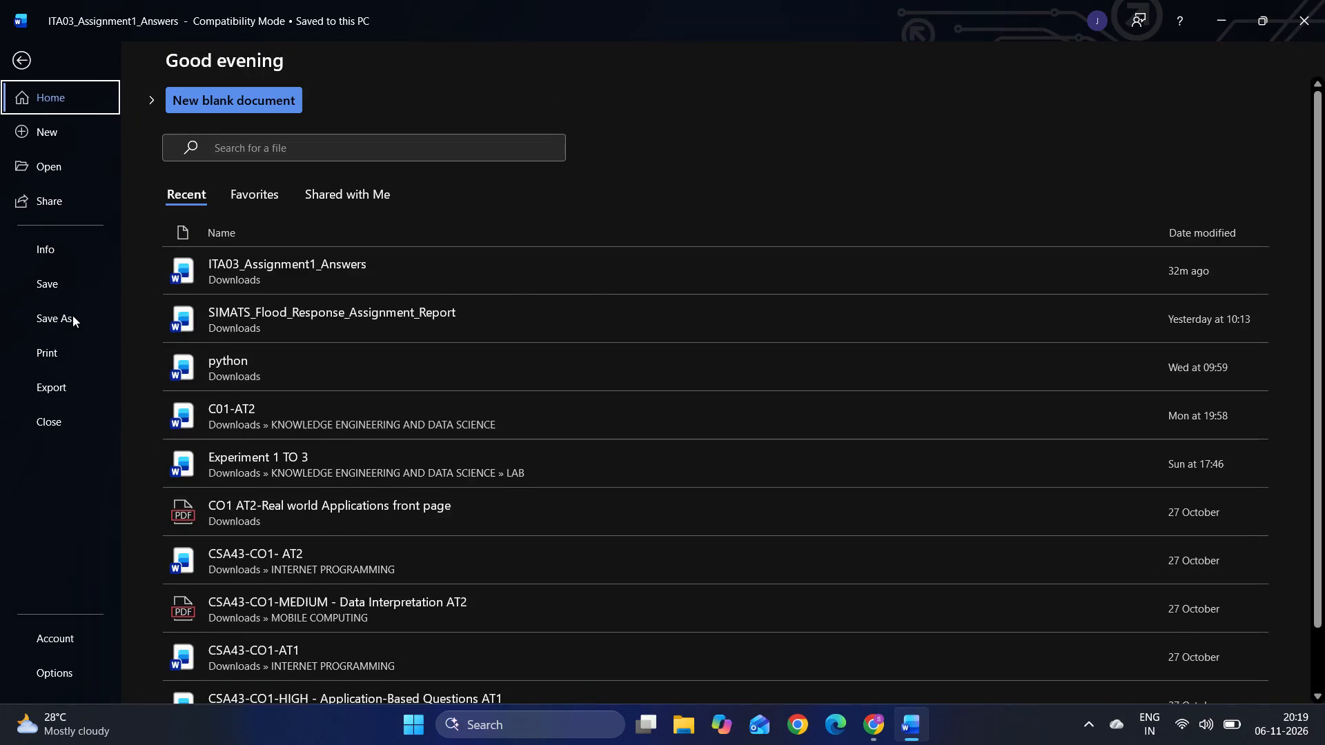
click(72, 315)
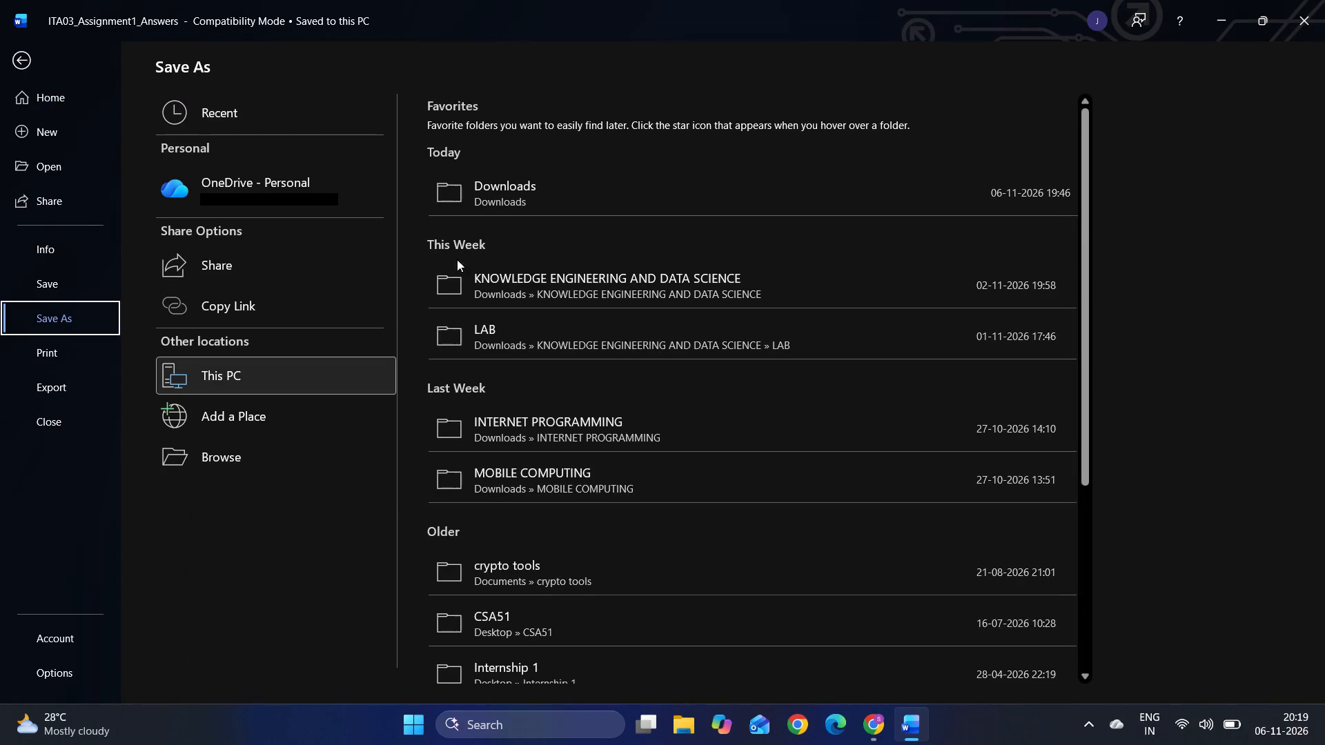
click(545, 468)
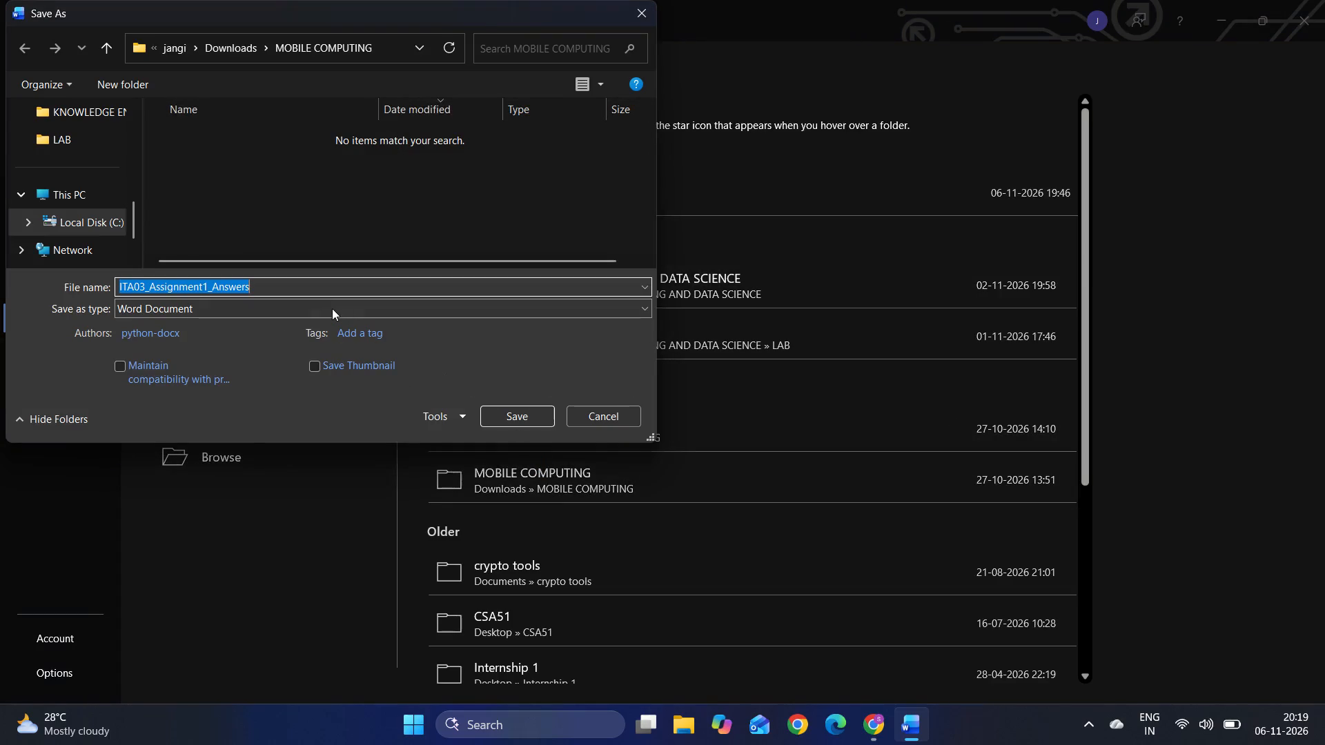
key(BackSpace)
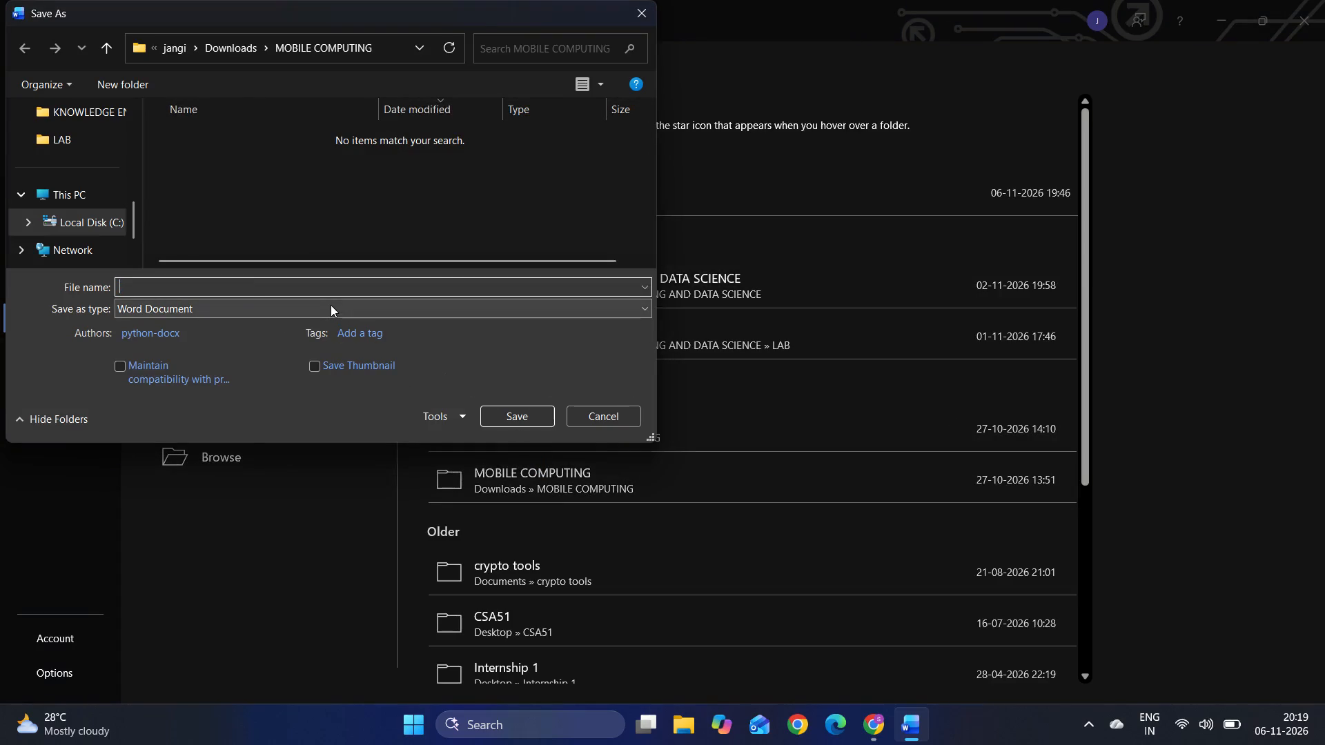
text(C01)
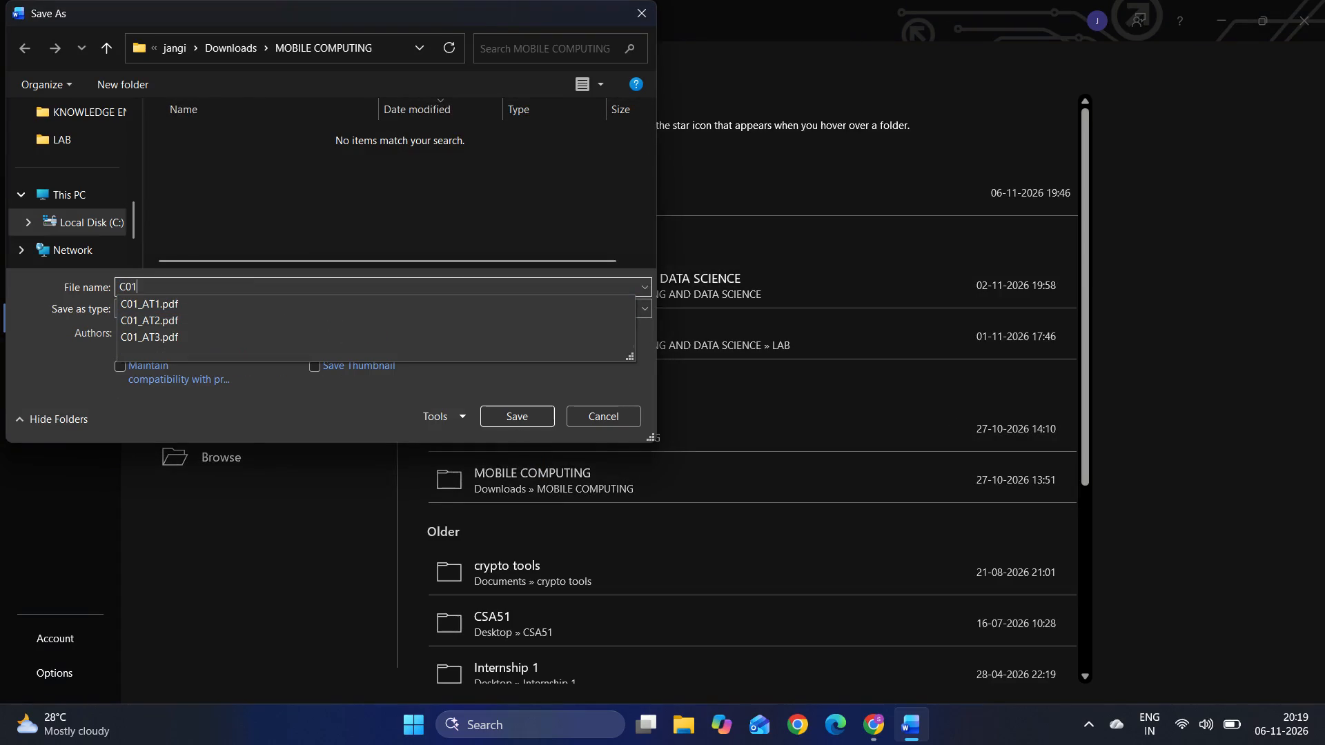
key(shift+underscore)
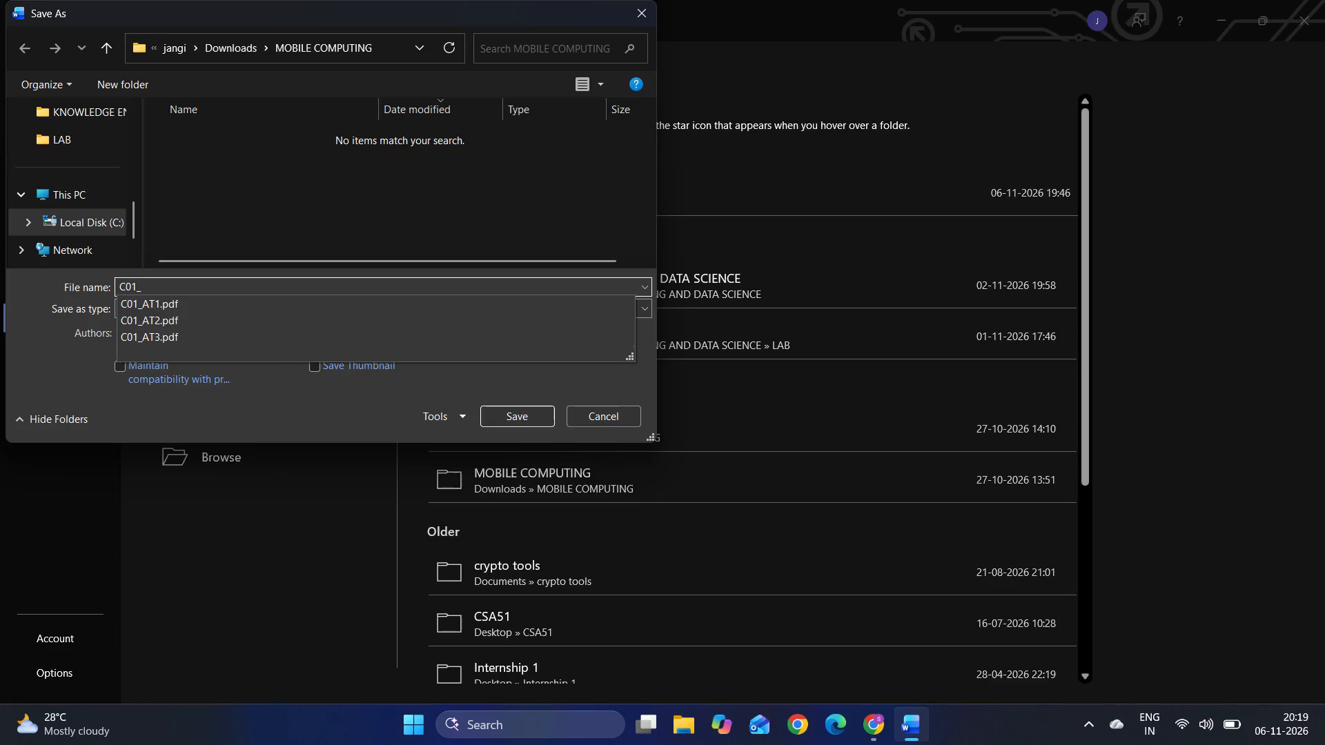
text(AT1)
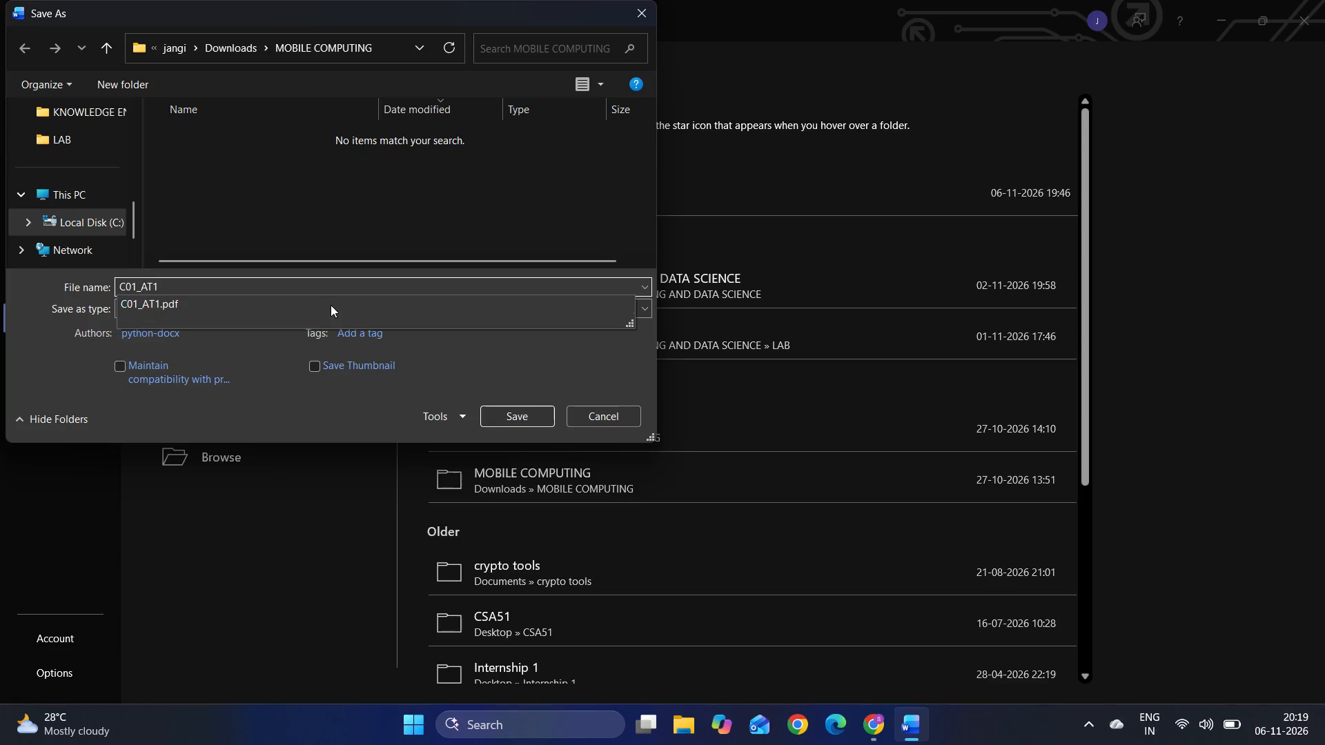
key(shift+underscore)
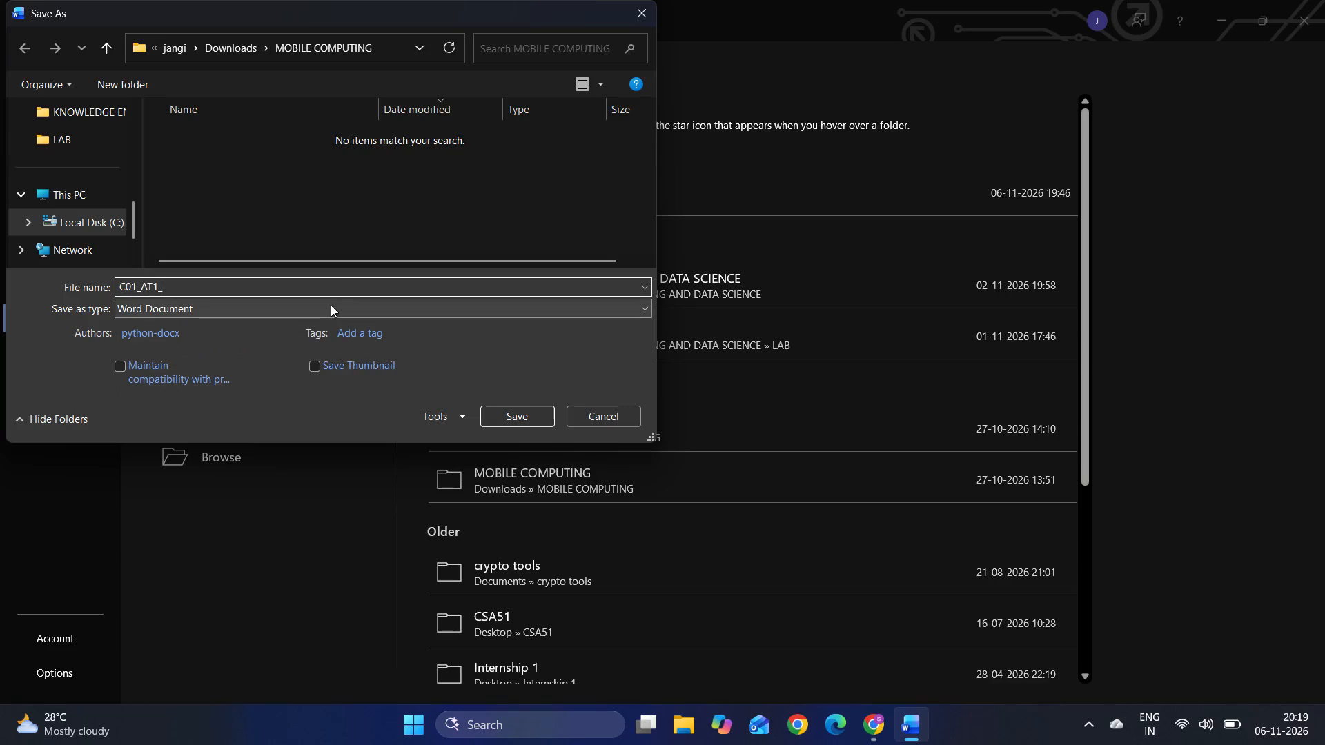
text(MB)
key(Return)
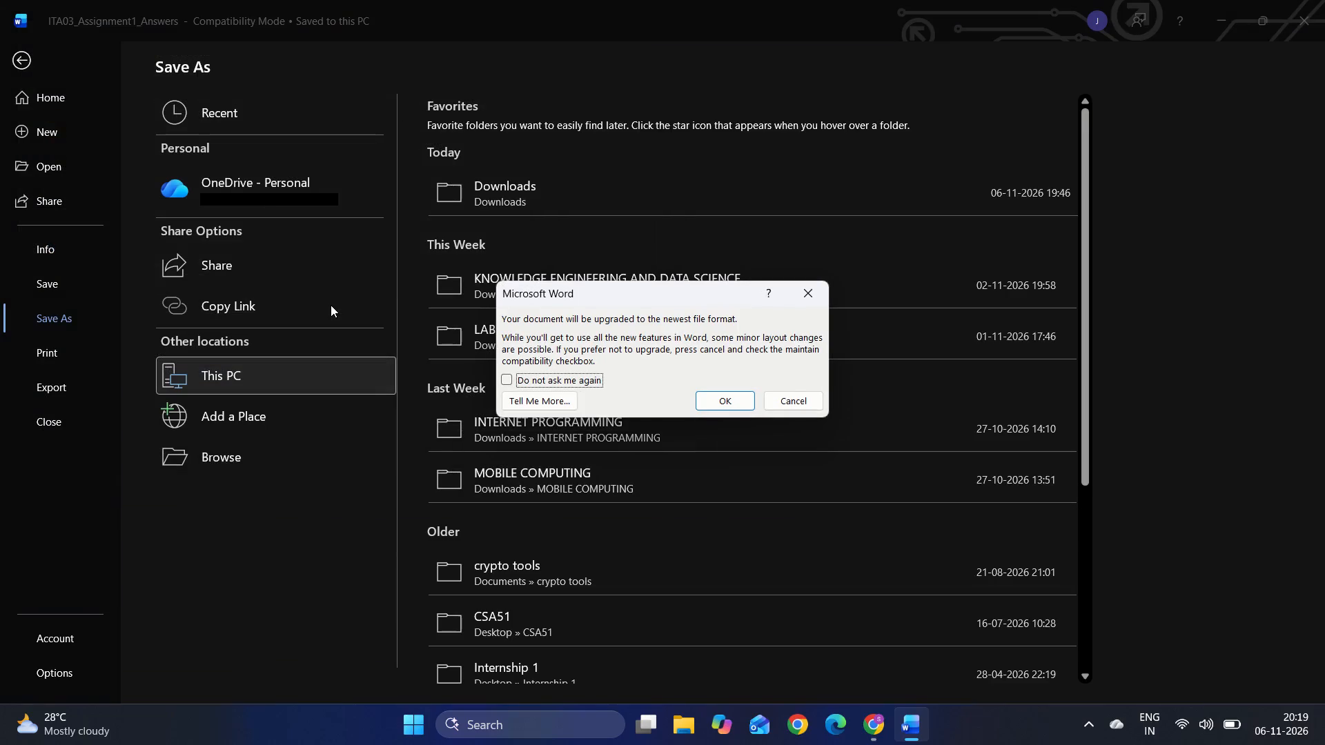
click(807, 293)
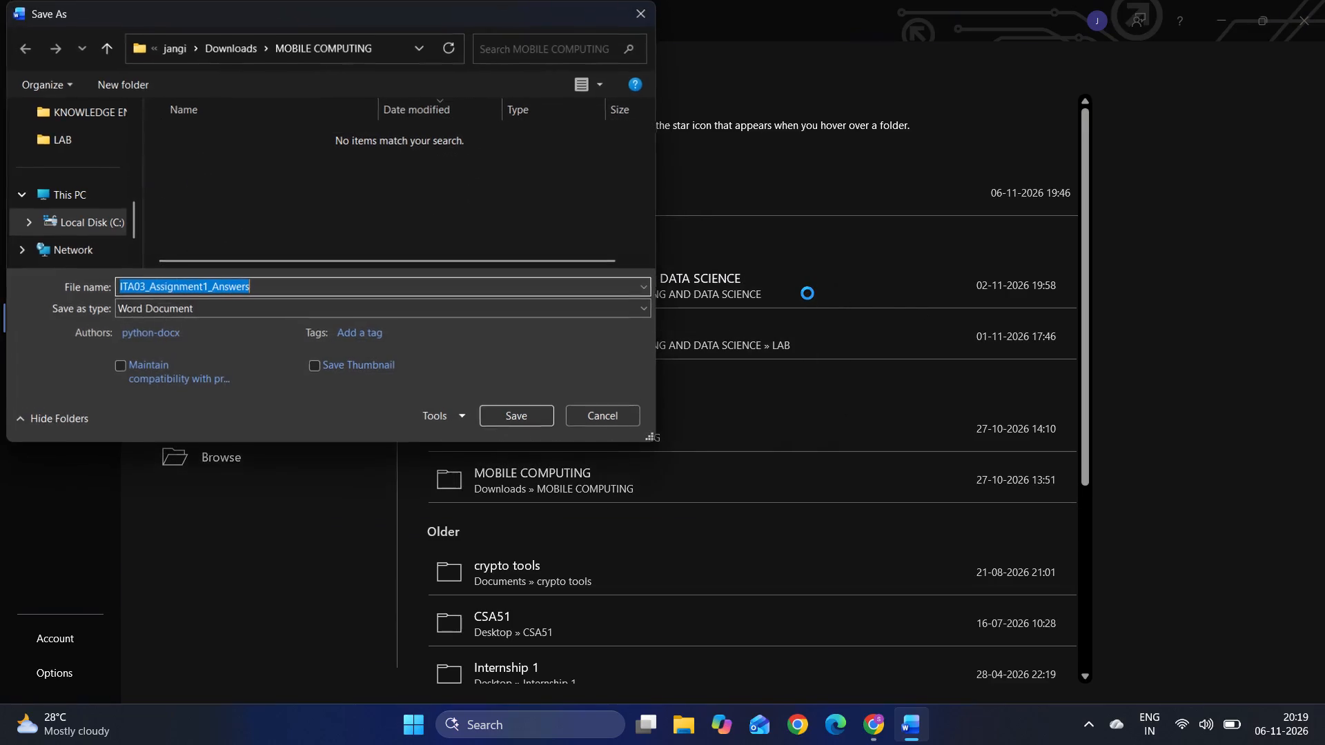
Save the copy as ITA0328_Assignment1 in the MOBILE COMPUTING folder as a Word Document, accepting the upgrade to the newest file format.
click(340, 284)
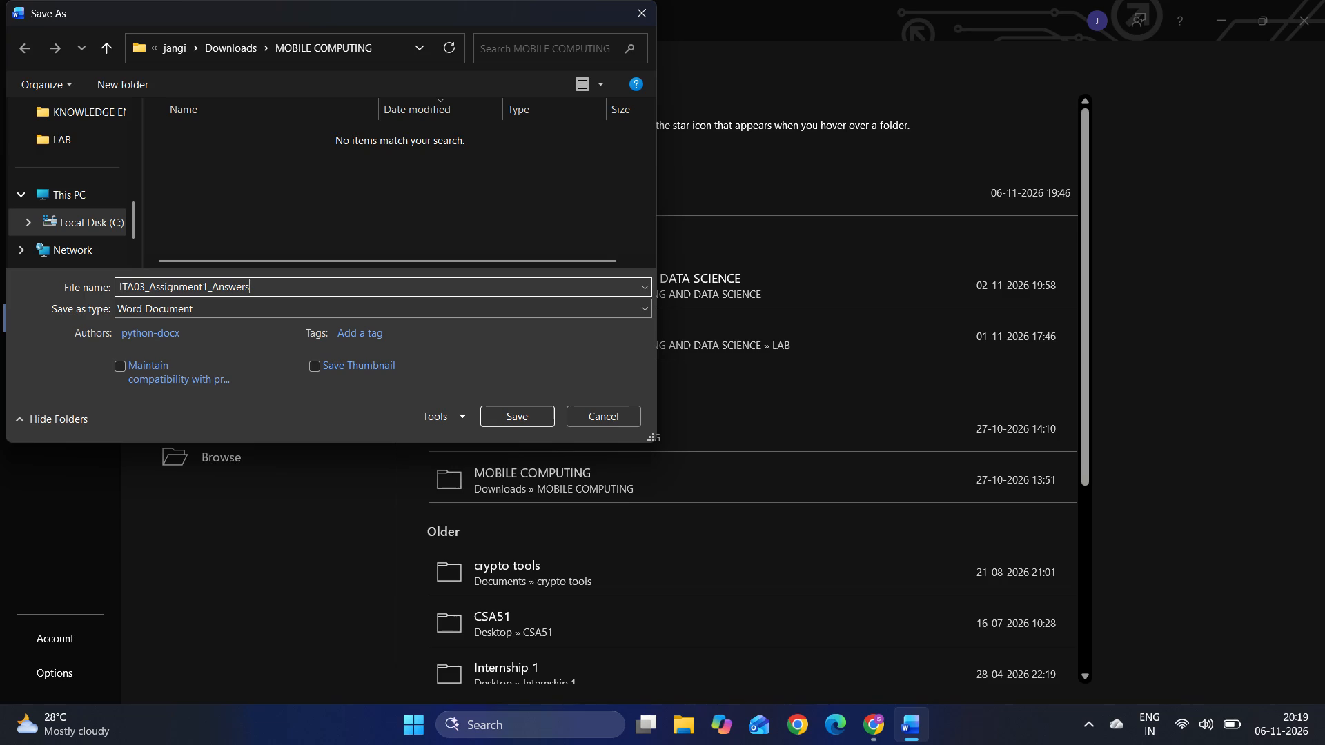
click(147, 284)
key(Left)
text(28)
click(279, 284)
key(BackSpace)
key(BackSpace)
key(BackSpace)
key(BackSpace)
key(BackSpace)
key(BackSpace)
key(BackSpace)
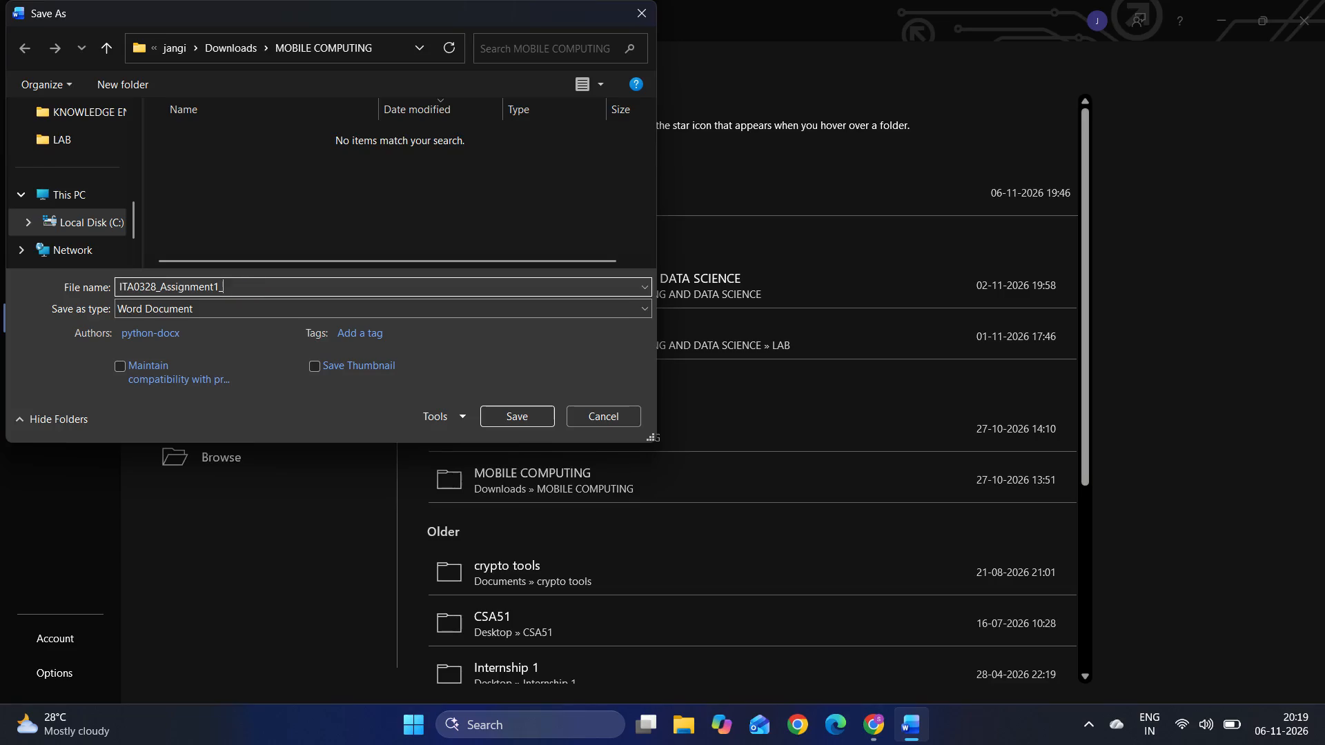
key(BackSpace)
key(Return)
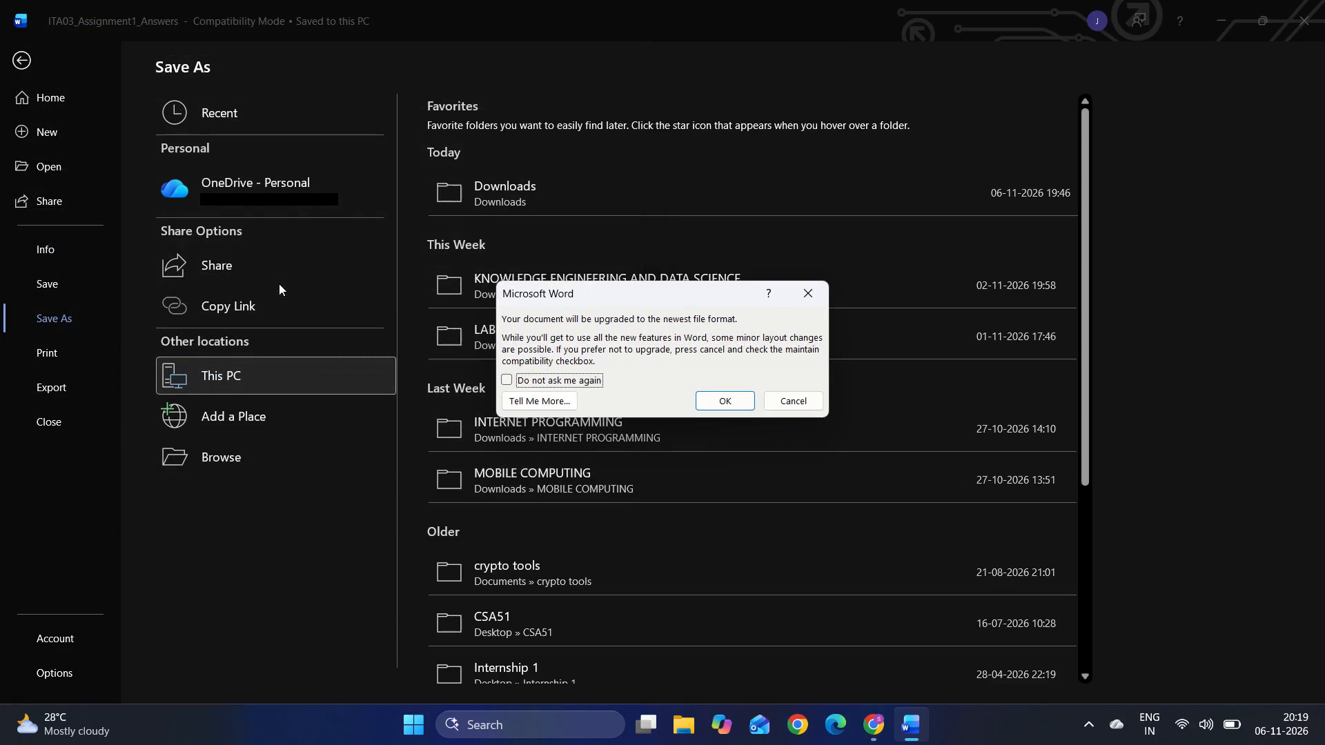
key(Return)
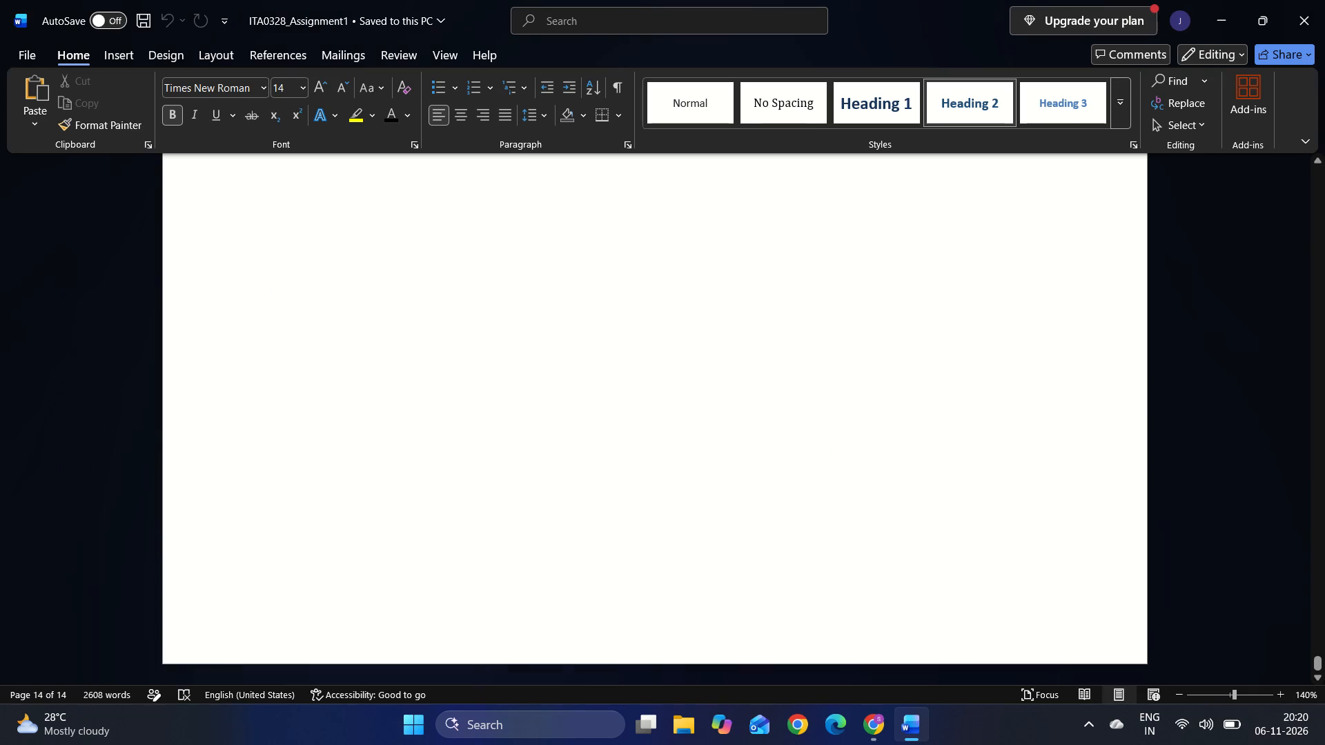
Export the document as a PDF named ITA0328_Assignment1 in the MOBILE COMPUTING folder, using standard optimization.
scroll(414, 470, up, 3)
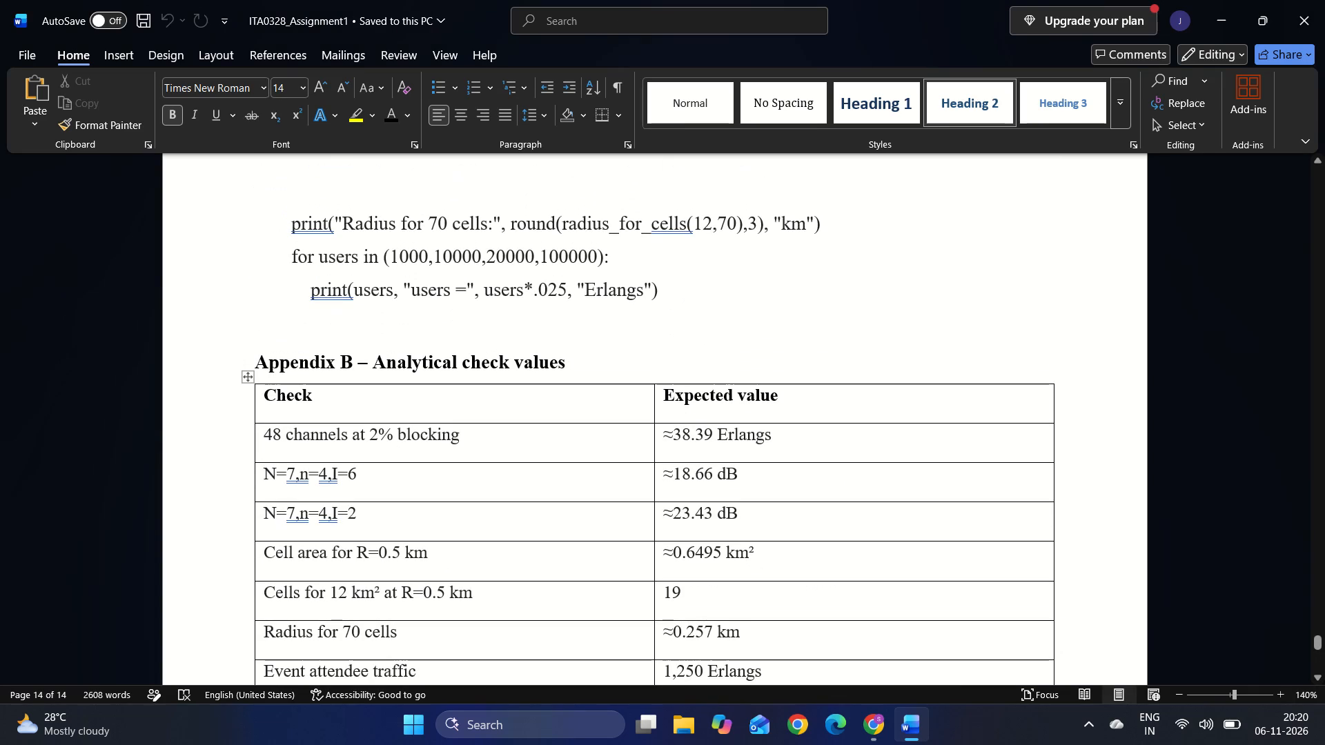
click(19, 57)
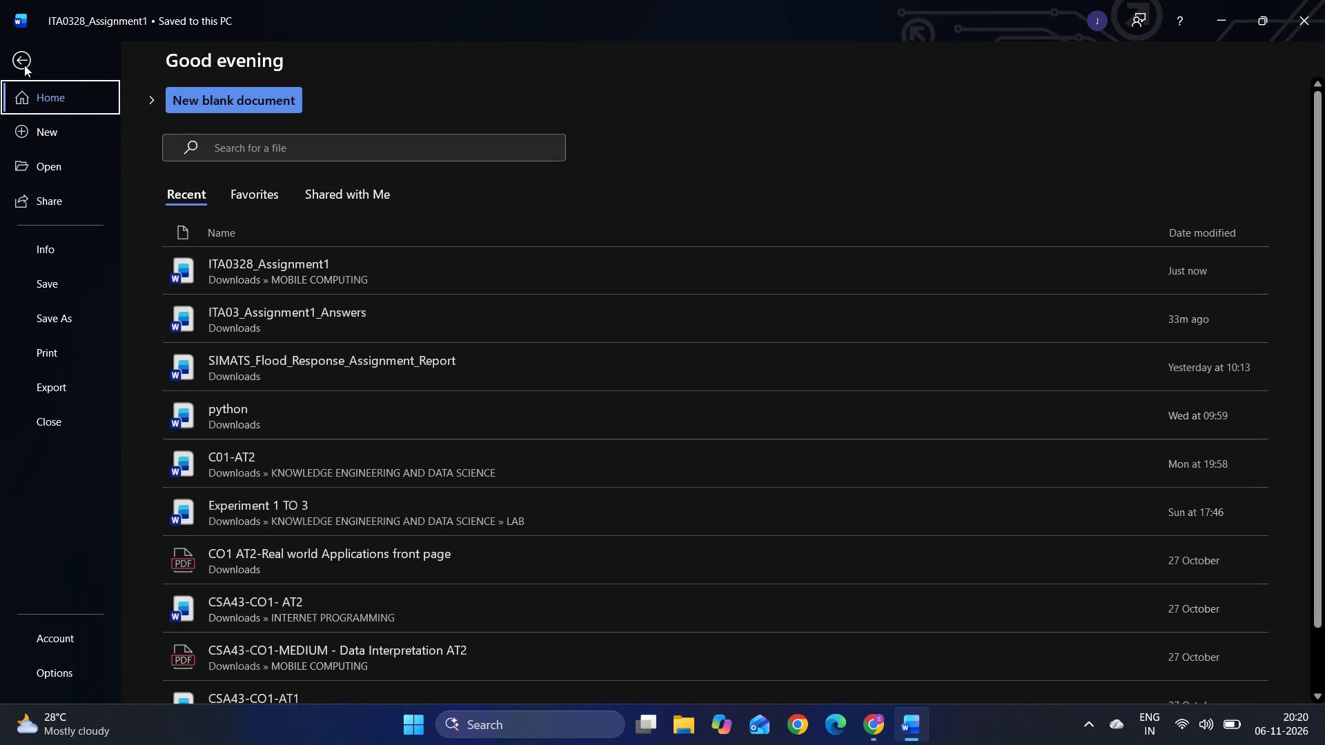
click(70, 380)
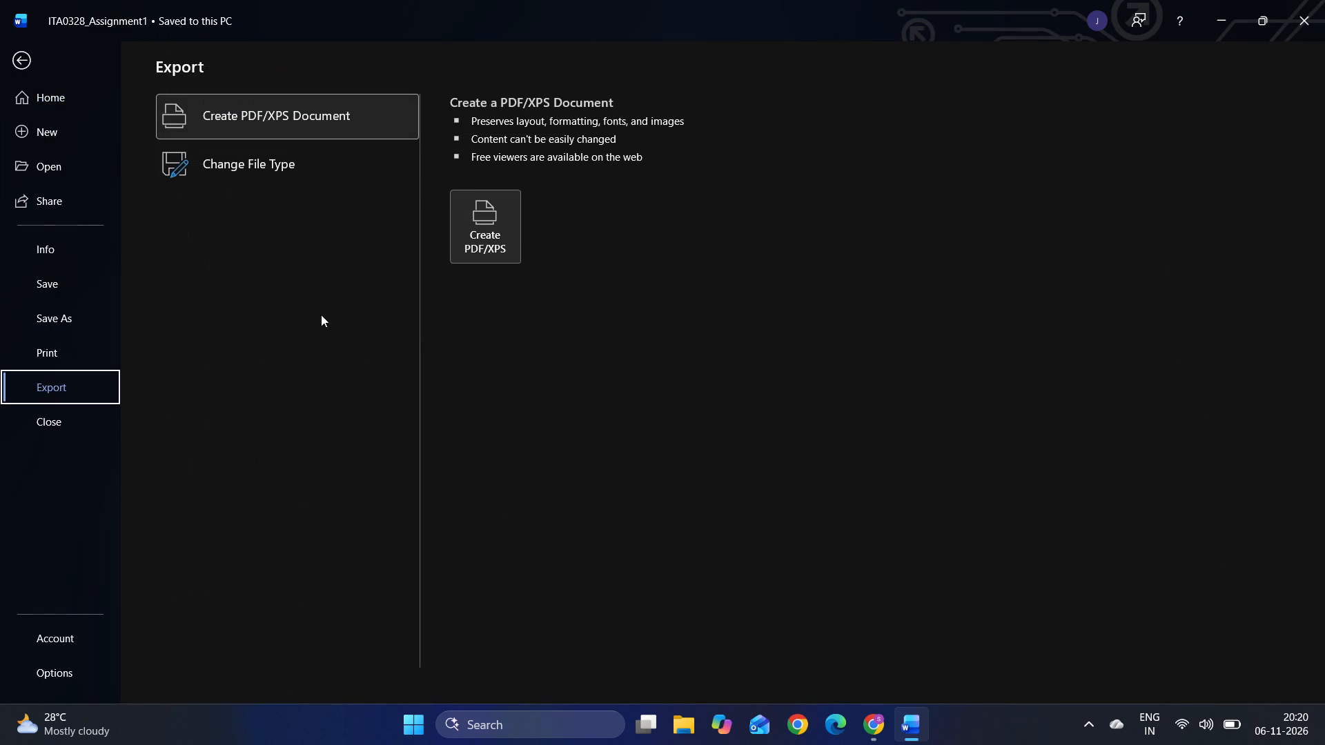
click(461, 231)
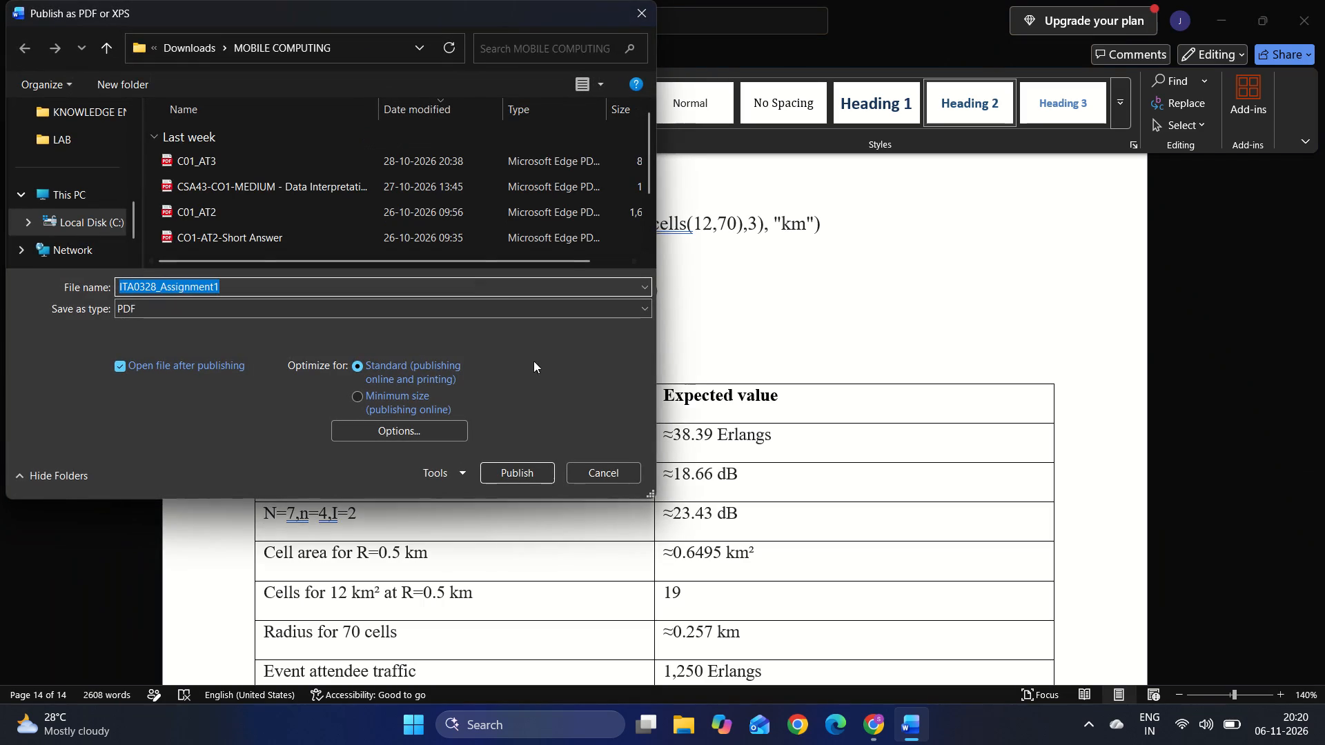
click(519, 468)
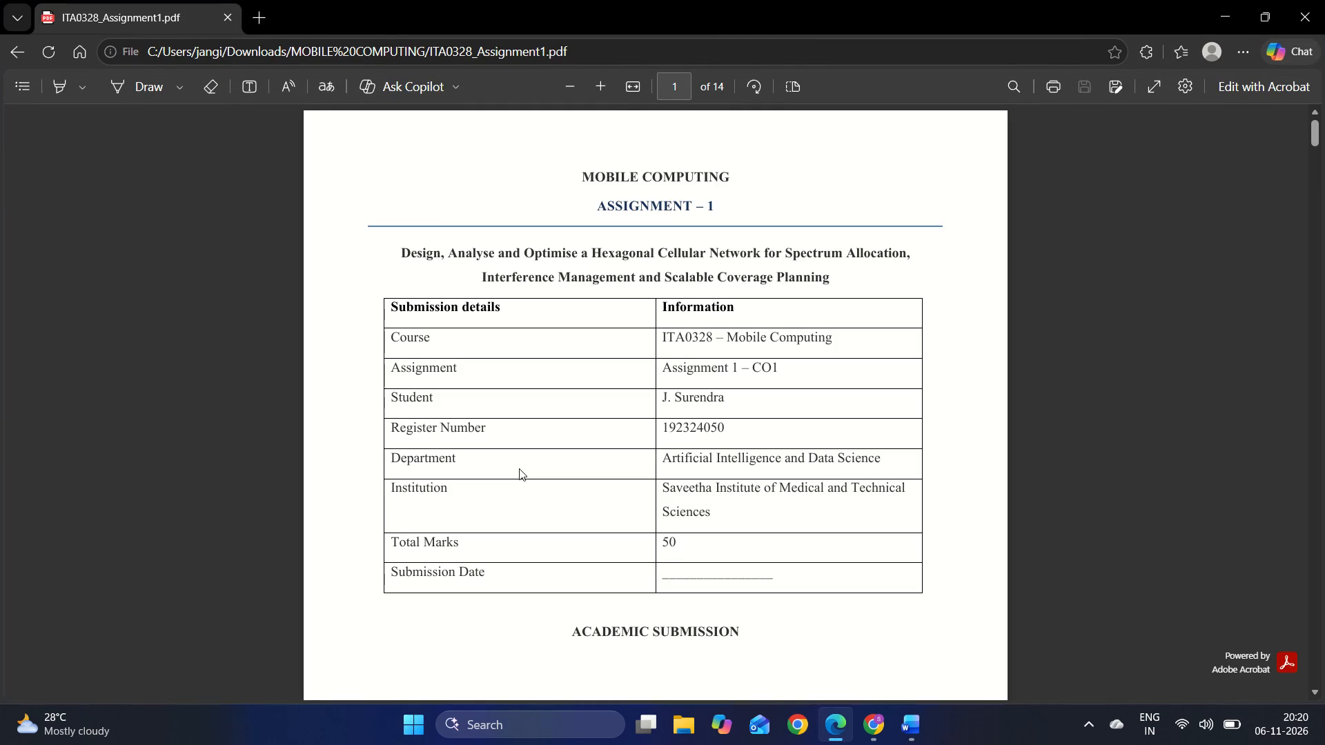
Review the exported PDF from the cover page through the tasks and appendices to the last page.
scroll(519, 468, down, 6)
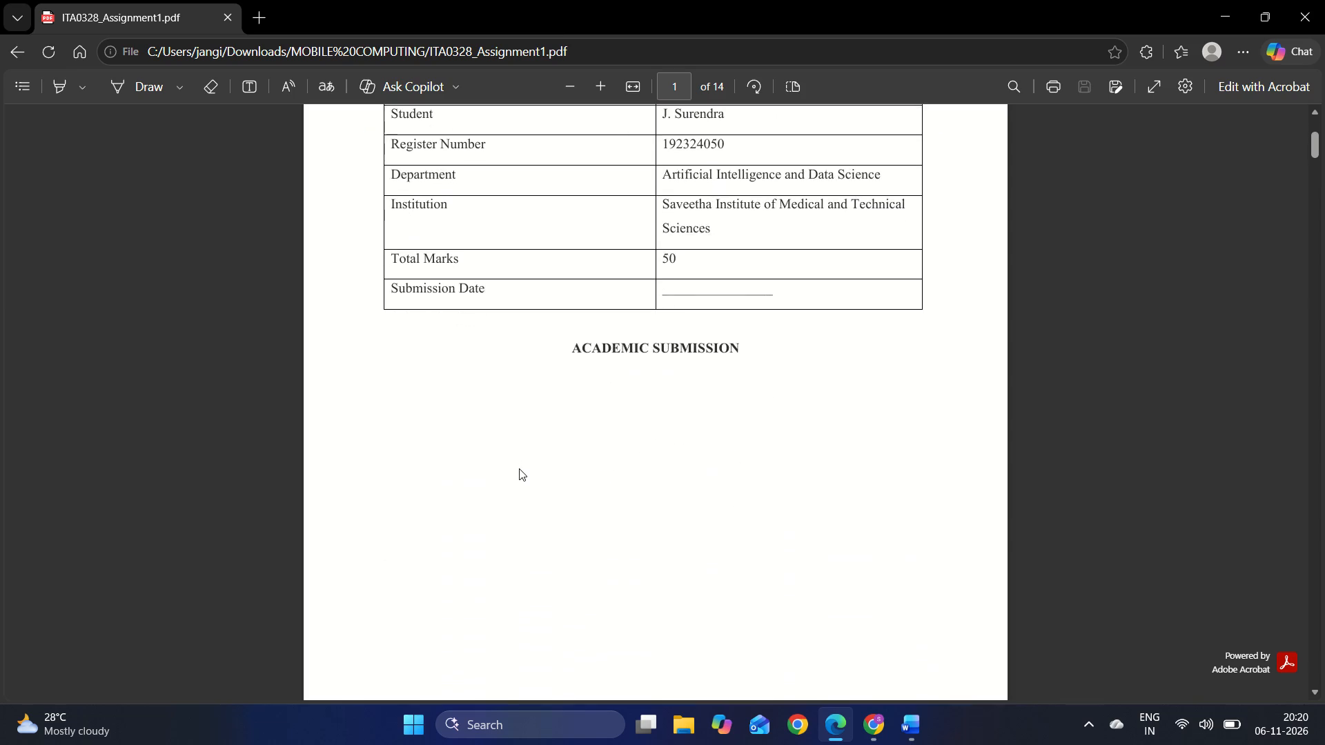
scroll(519, 468, down, 8)
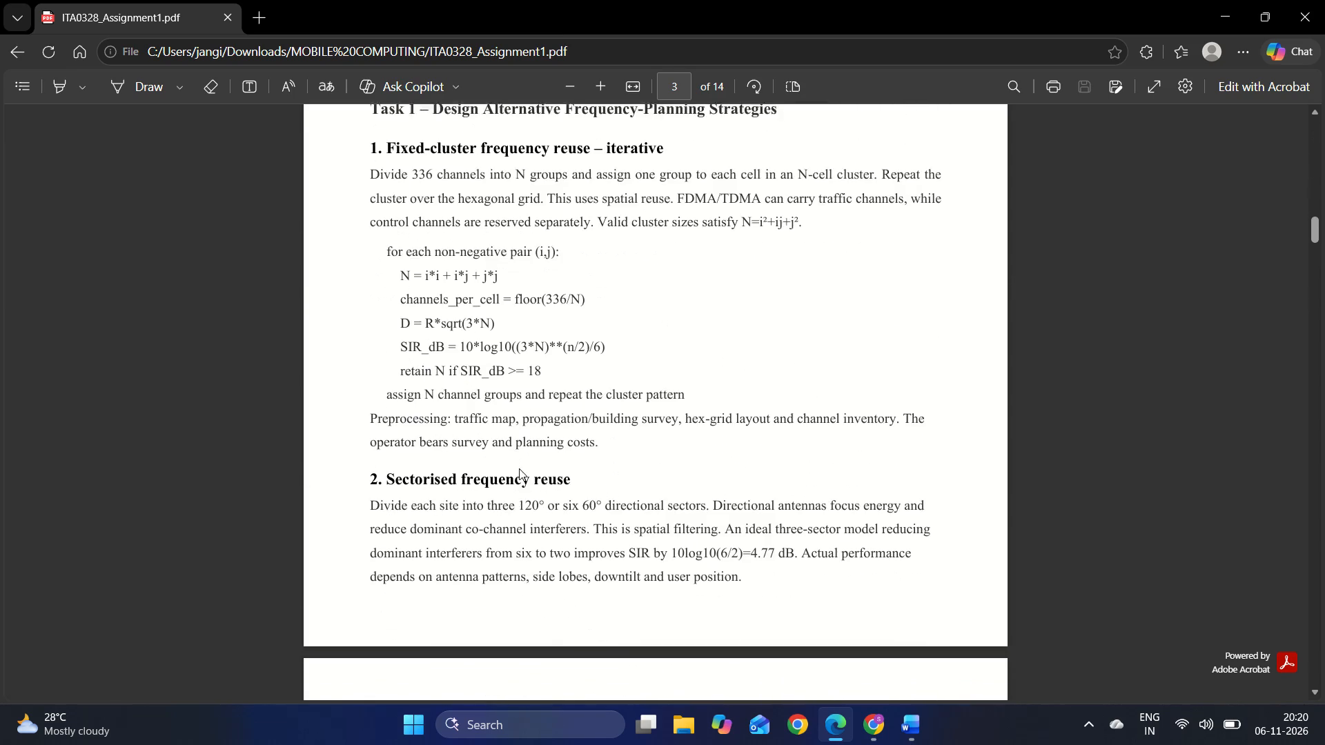
scroll(519, 468, down, 11)
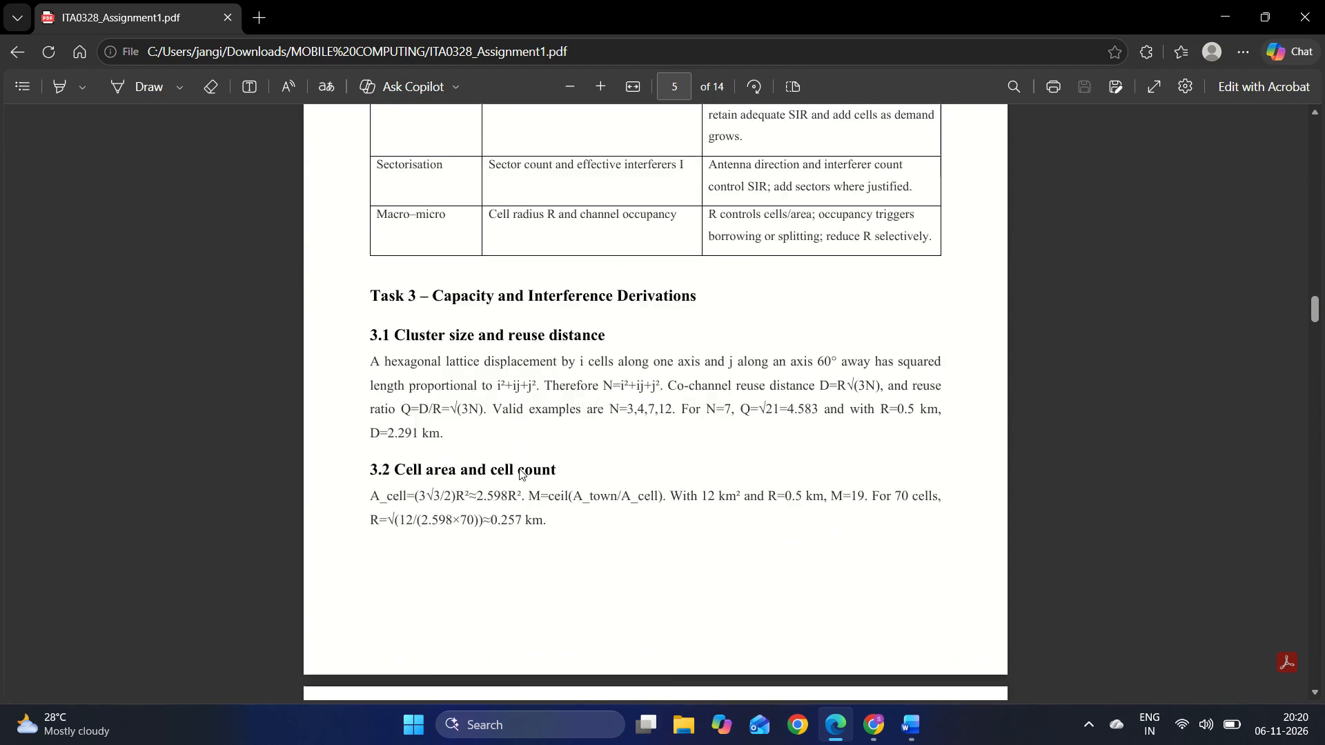
scroll(519, 468, down, 12)
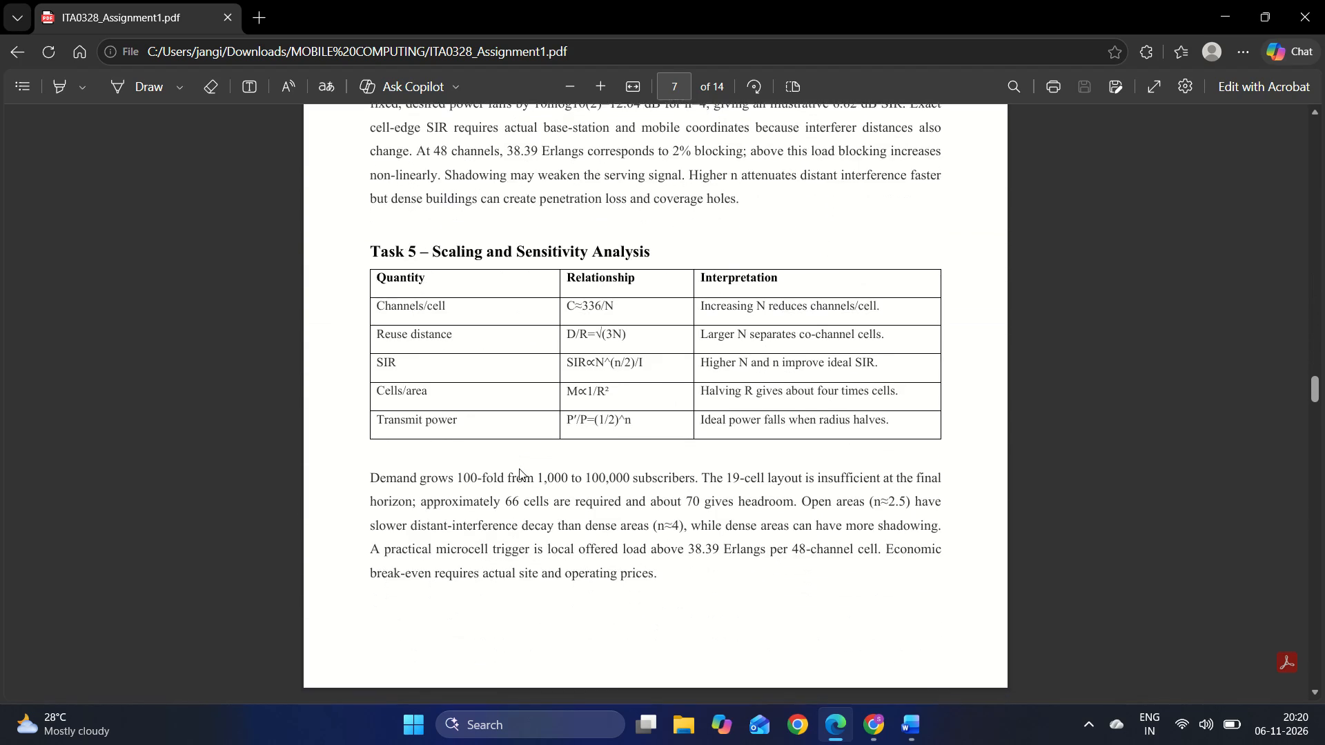
scroll(519, 468, down, 9)
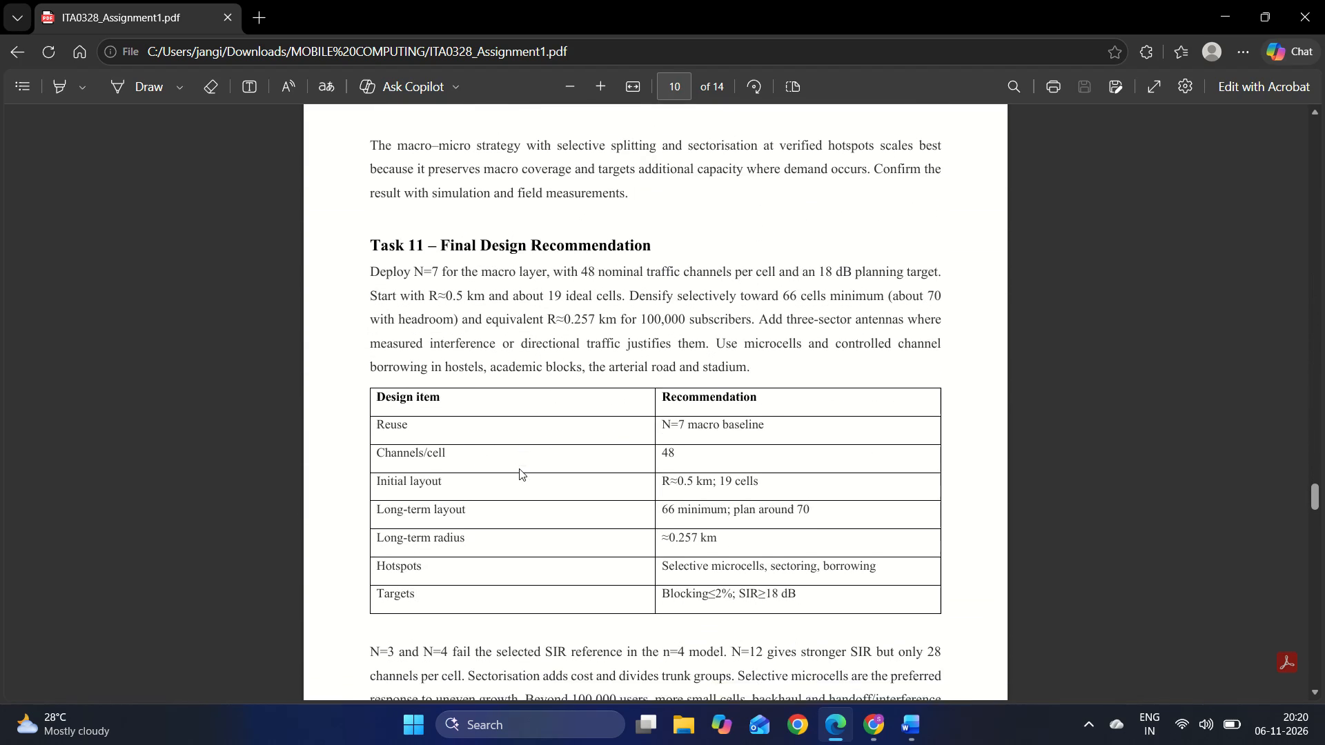
scroll(519, 468, down, 7)
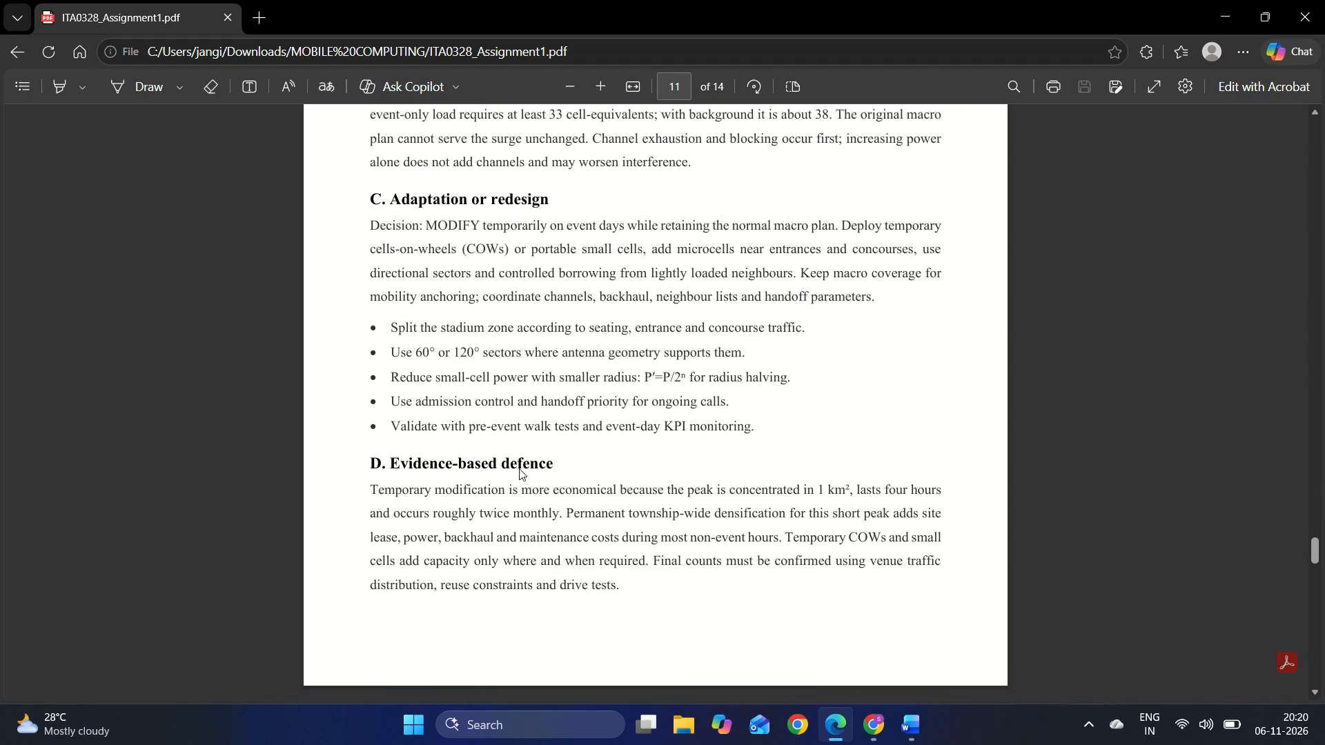
scroll(519, 468, down, 8)
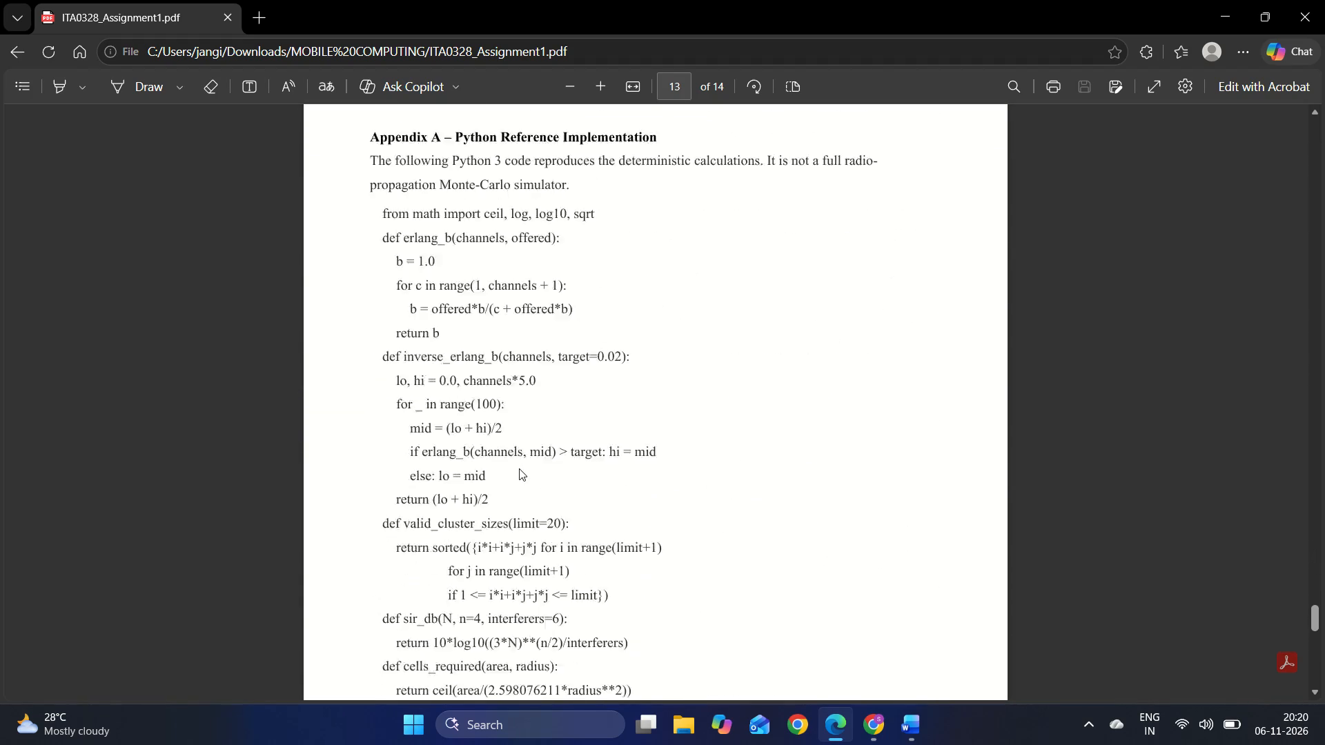
scroll(519, 468, down, 7)
Return to the PDF's cover page and skim all its pages again through to Appendix B.
scroll(519, 468, up, 3)
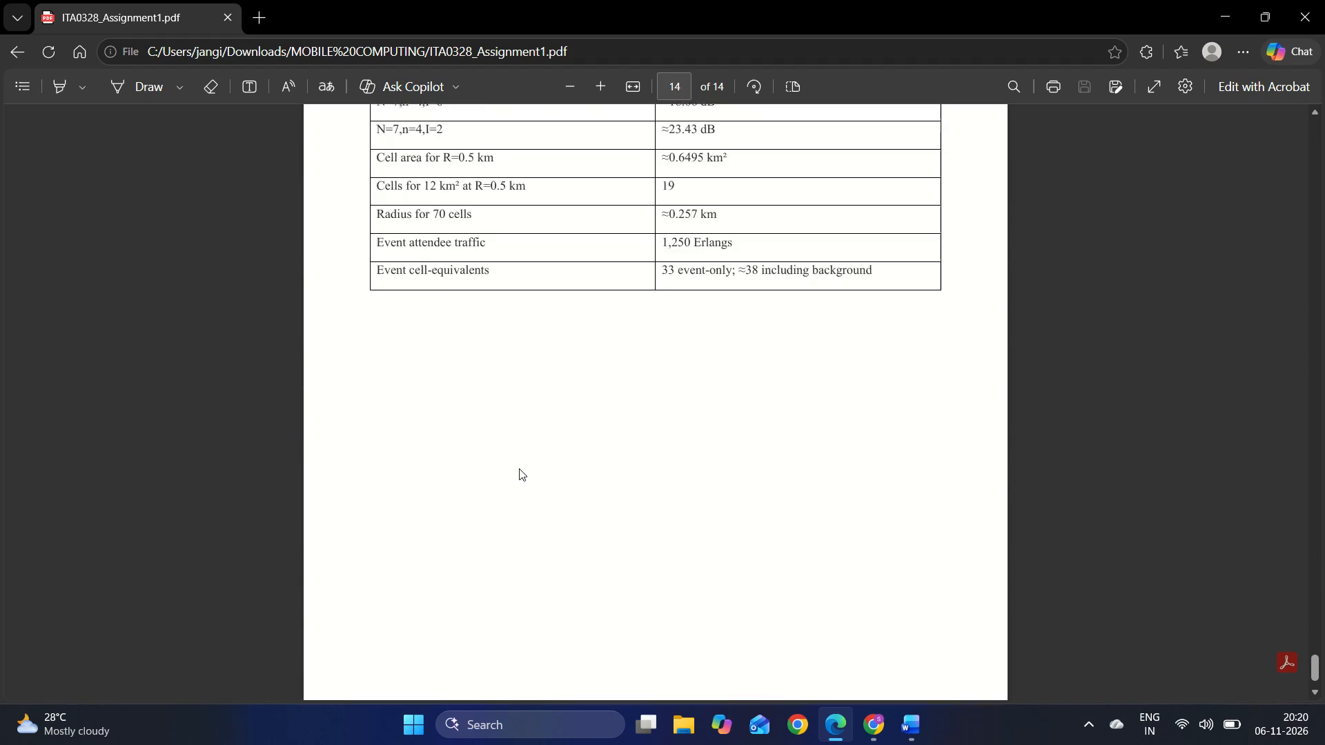
scroll(519, 468, up, 9)
scroll(519, 468, up, 15)
scroll(519, 468, up, 16)
scroll(519, 468, up, 14)
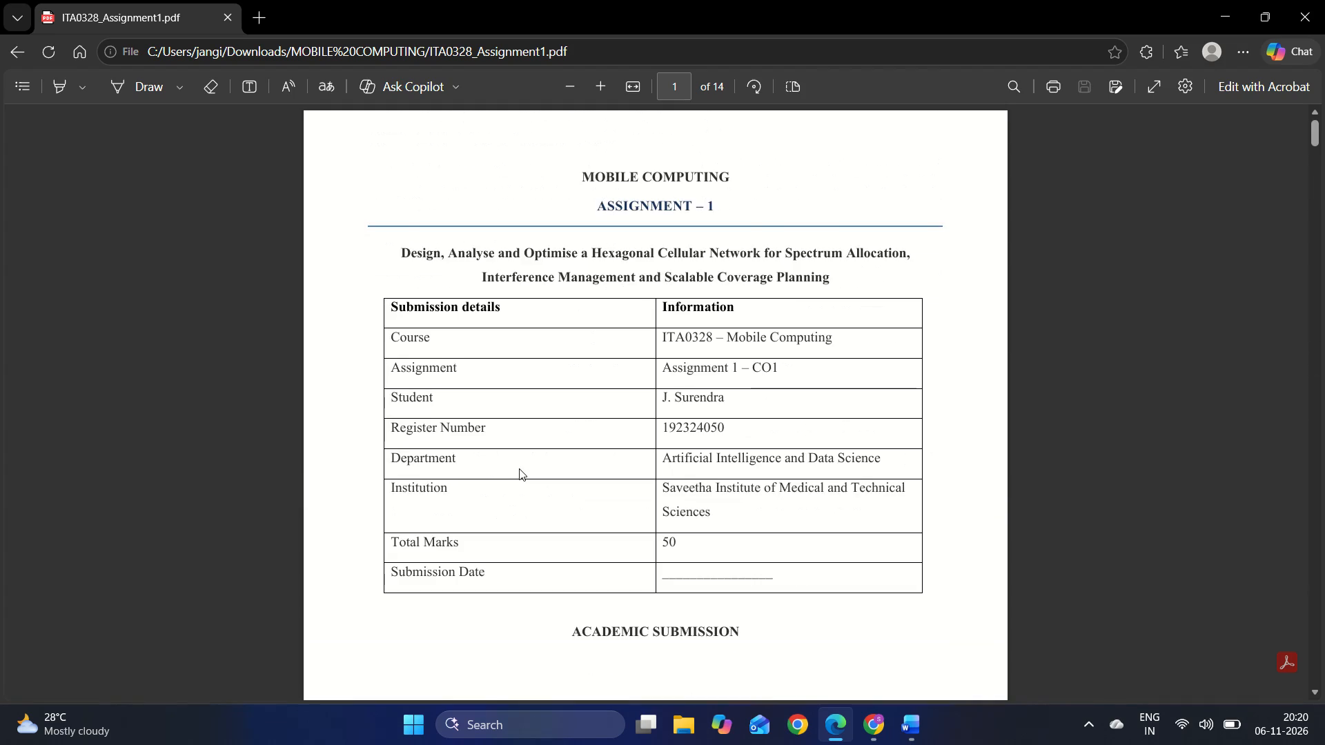
scroll(519, 468, down, 11)
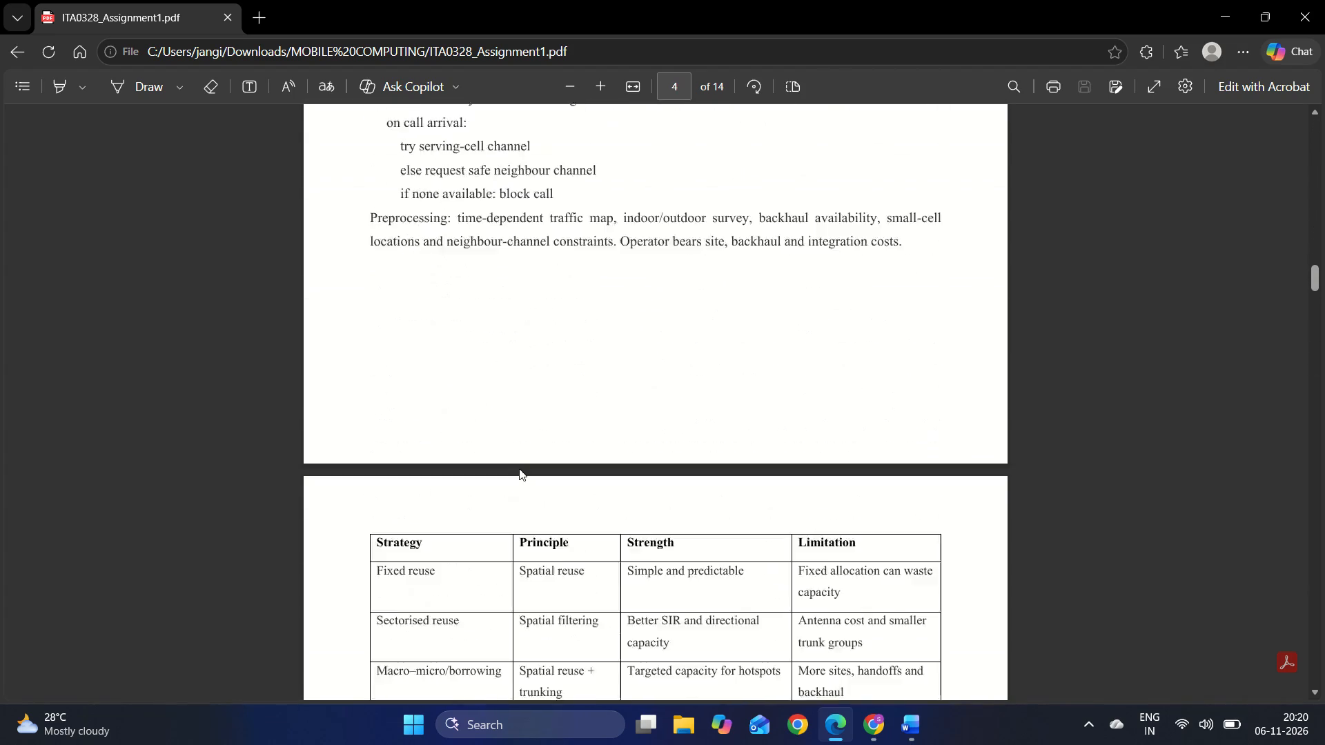
scroll(519, 468, down, 15)
scroll(519, 468, down, 6)
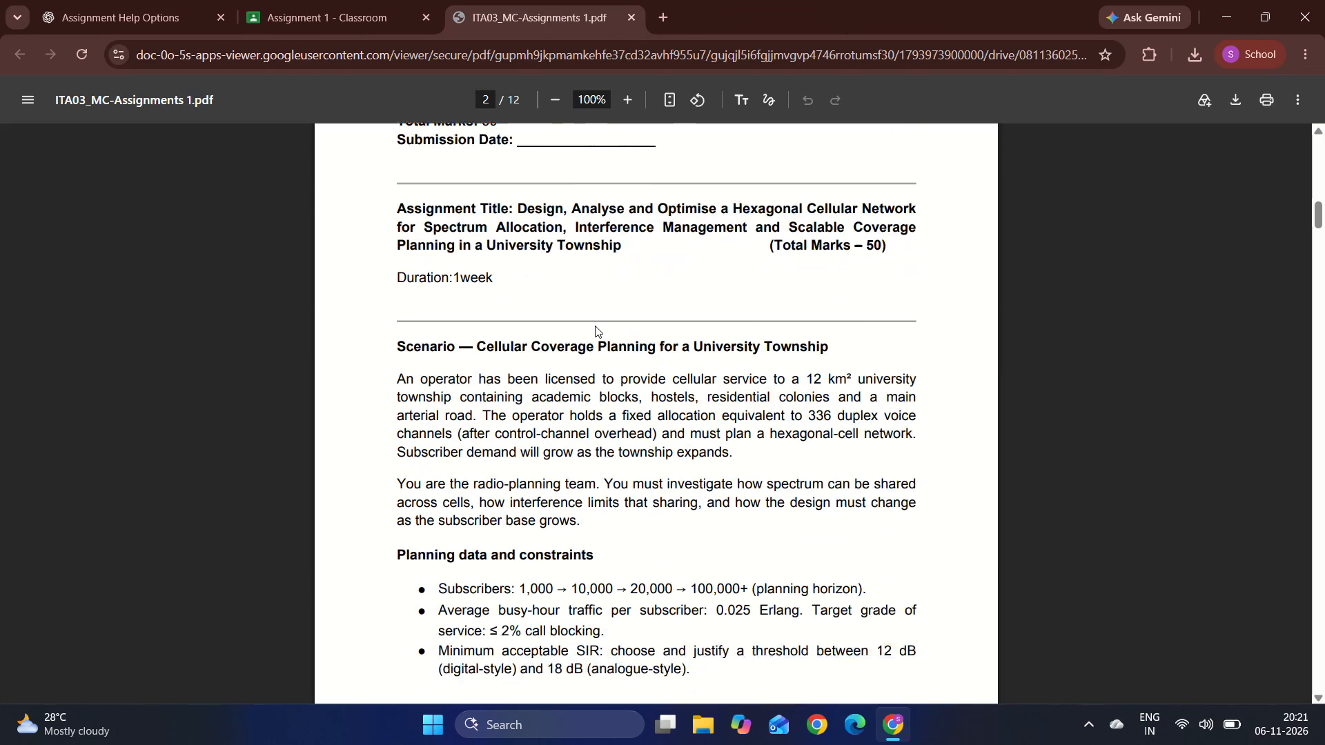
scroll(595, 326, down, 1)
In Classroom's Assignment 1, attach the ITA0328_Assignment1 PDF from the MOBILE COMPUTING folder in Downloads as the submission file.
click(273, 0)
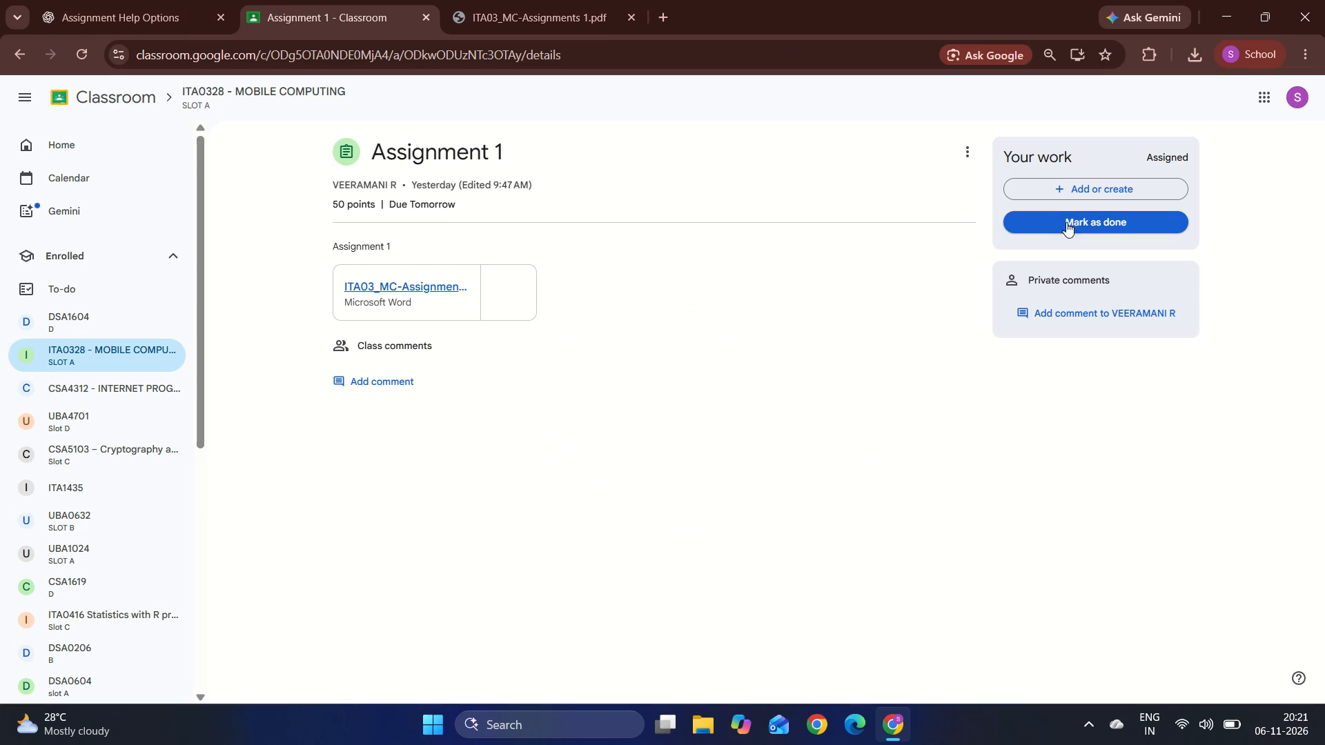
click(1070, 197)
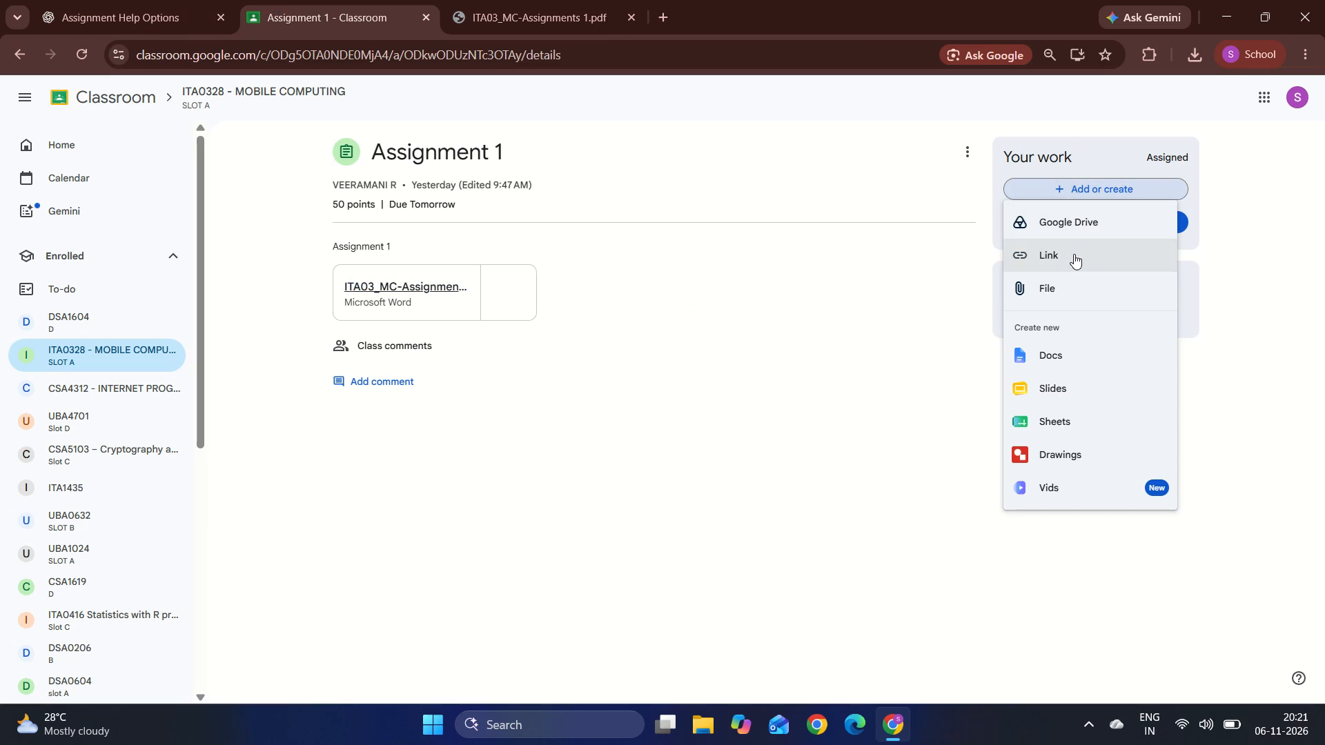
click(1071, 286)
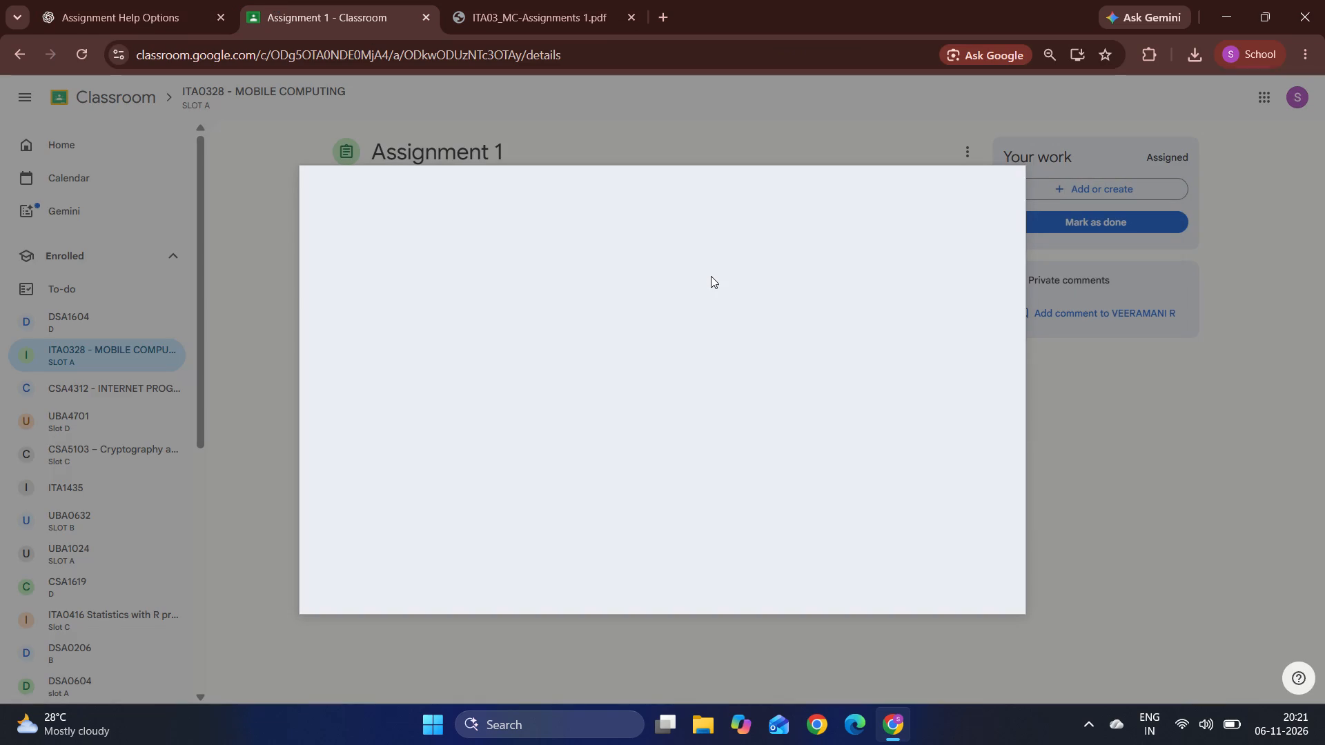
click(663, 465)
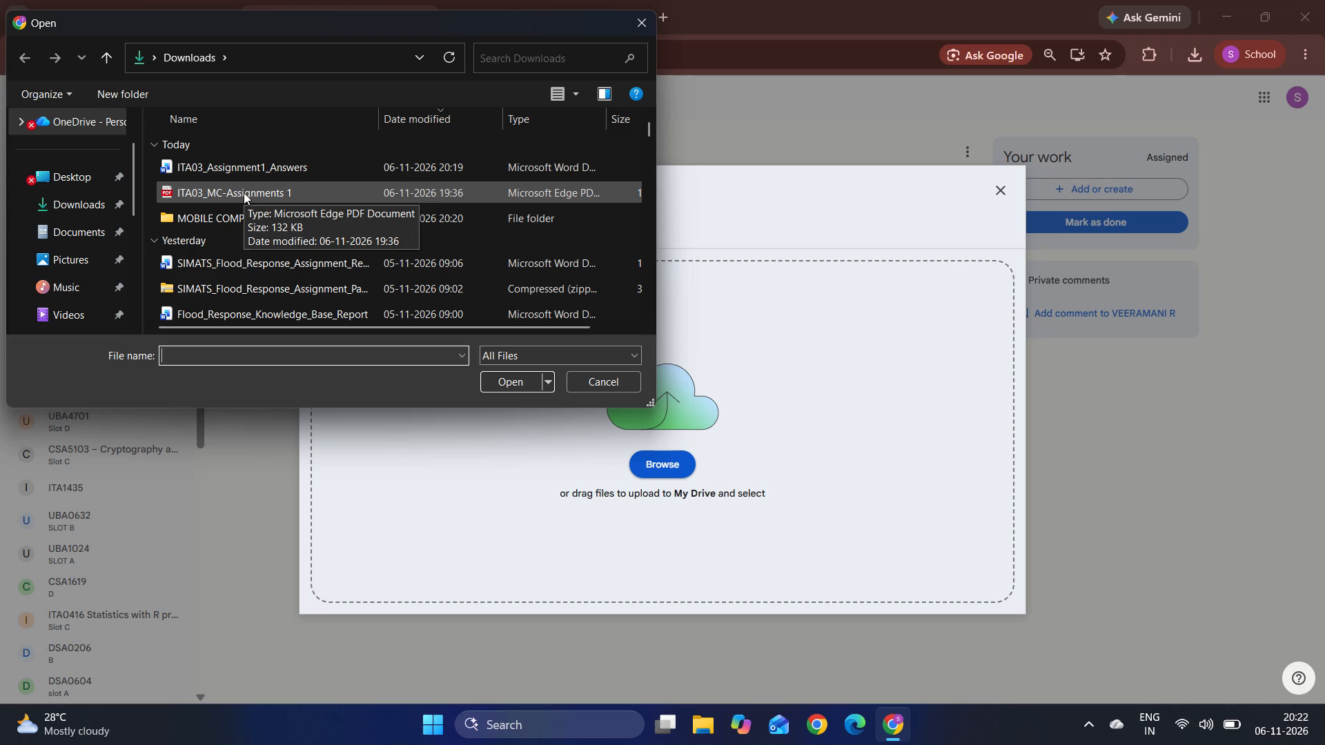
click(70, 201)
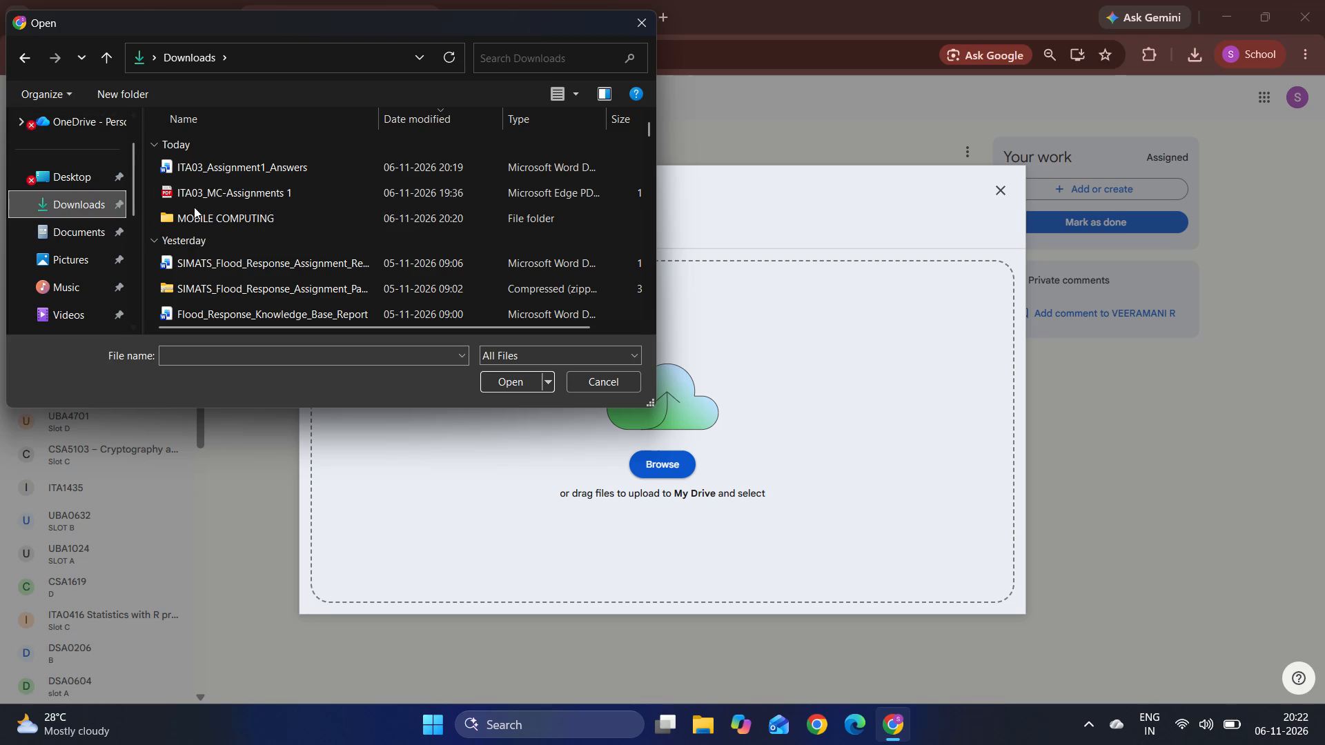
double_click(218, 219)
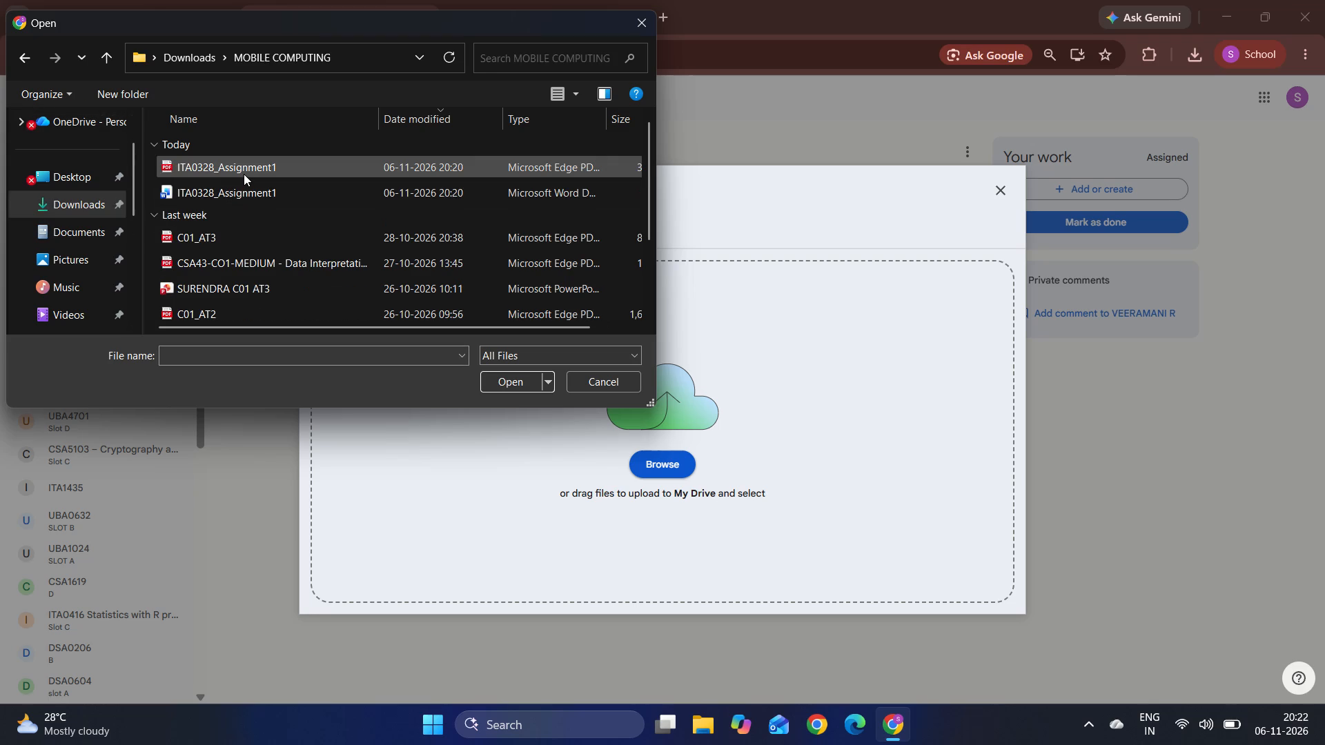
click(244, 174)
key(Return)
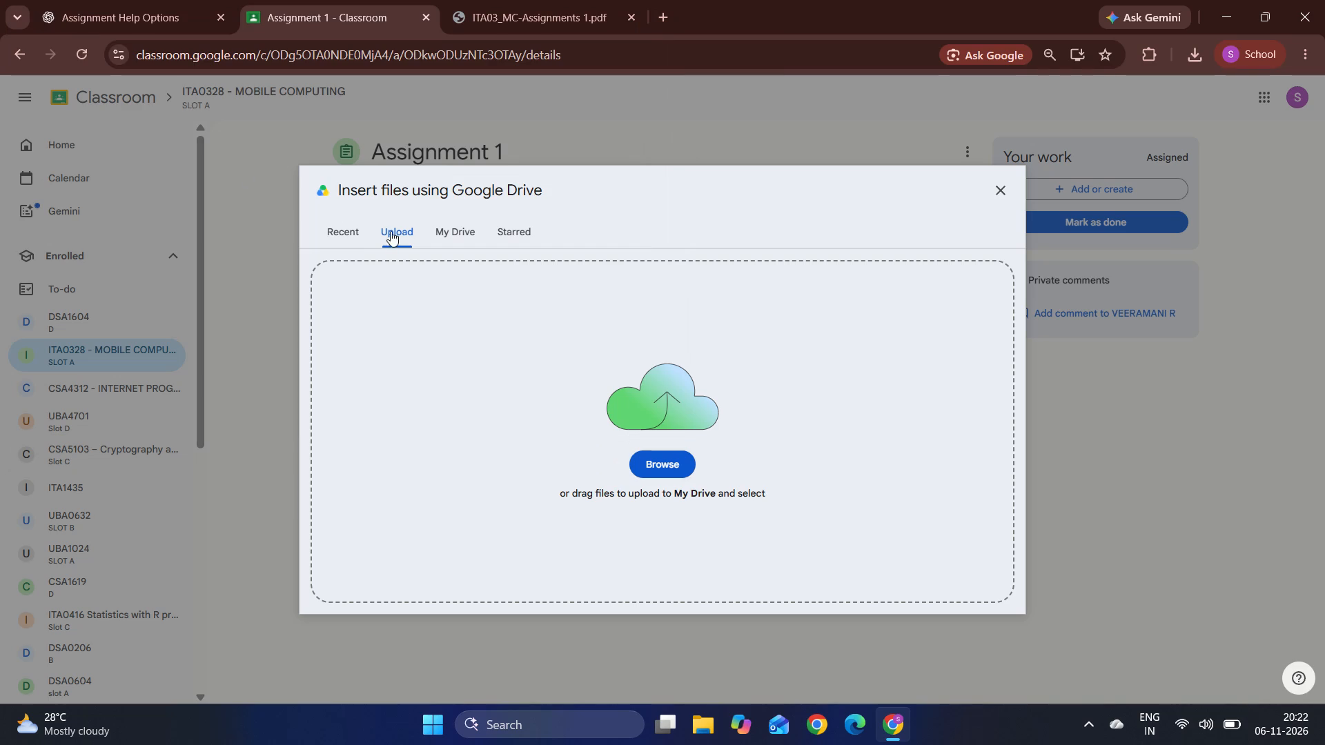
click(664, 466)
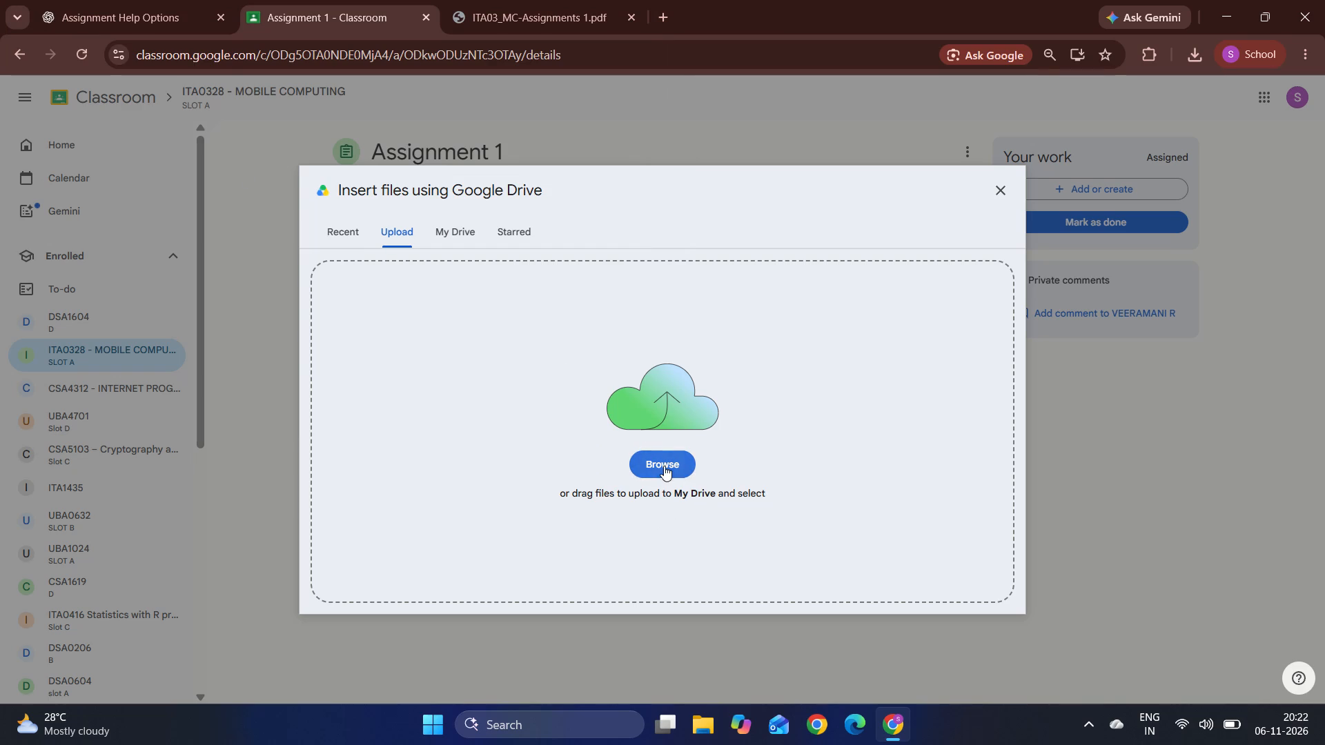
click(225, 170)
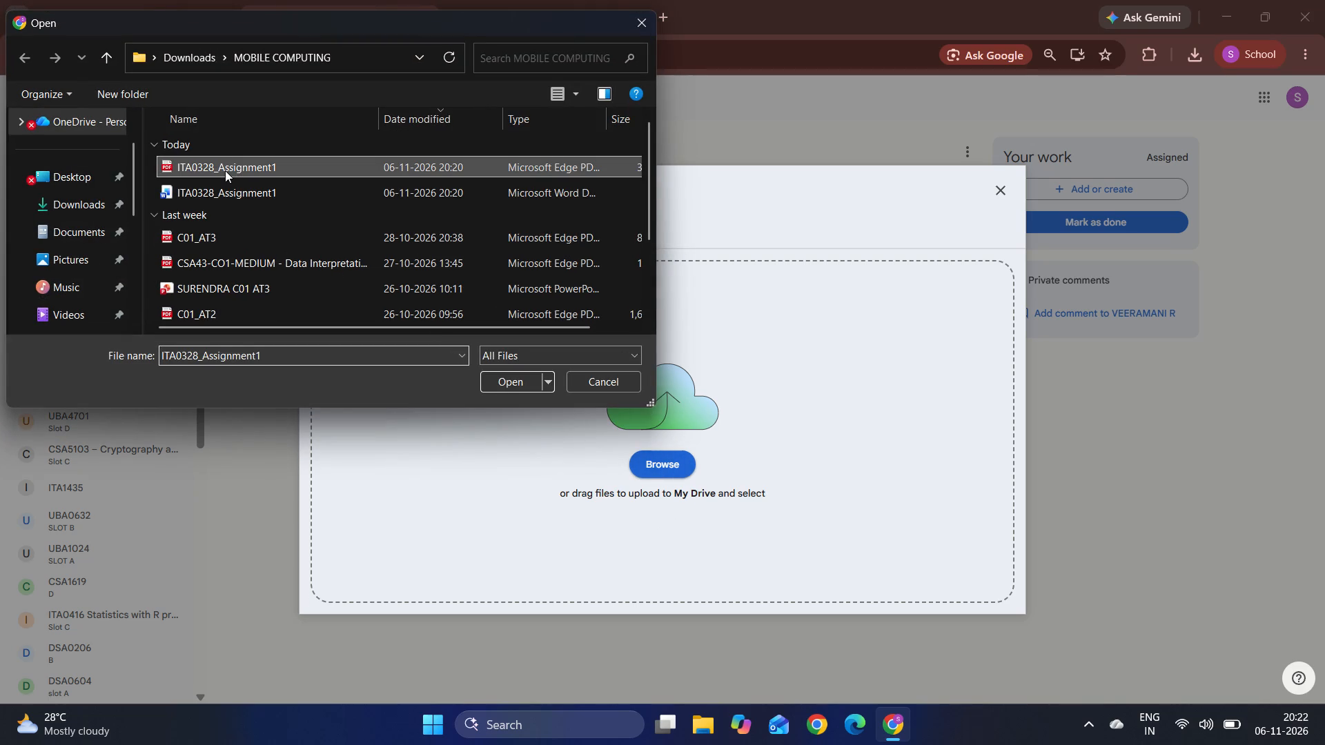
key(Return)
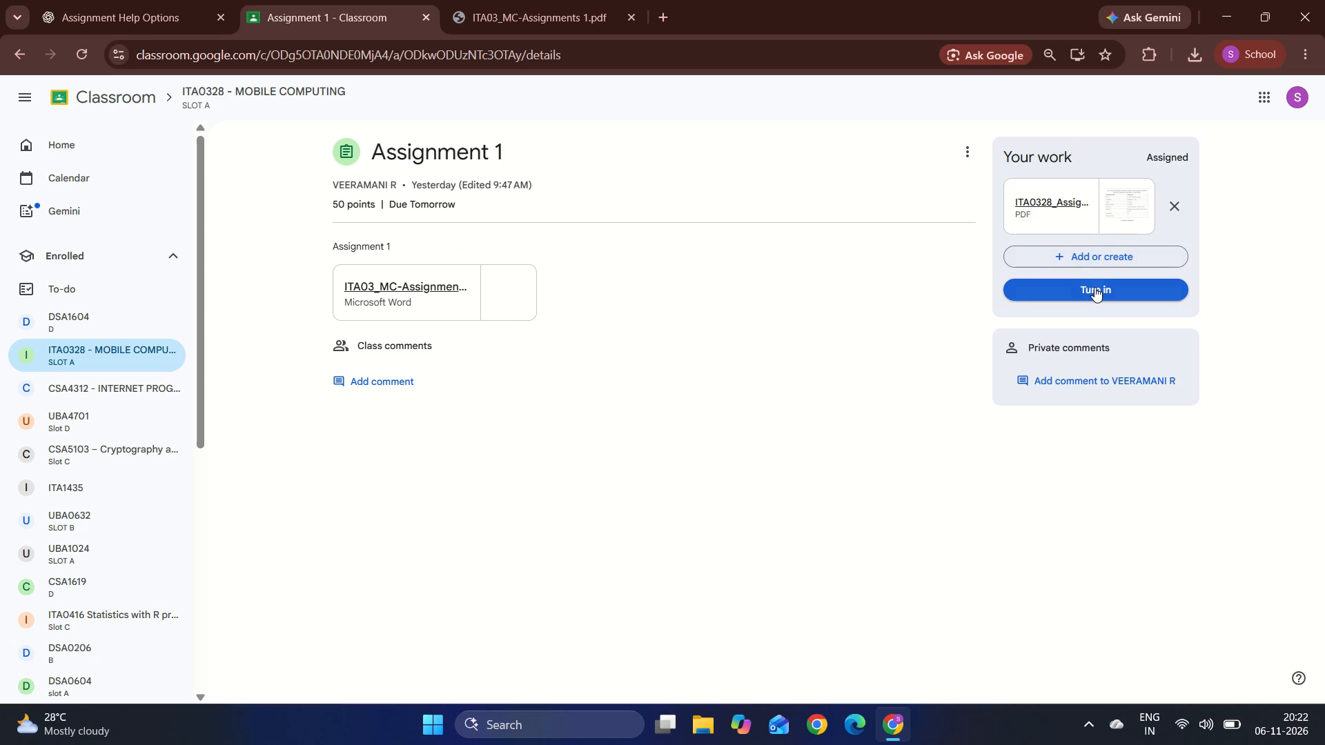
Turn in Assignment 1 with the attached PDF.
click(1096, 290)
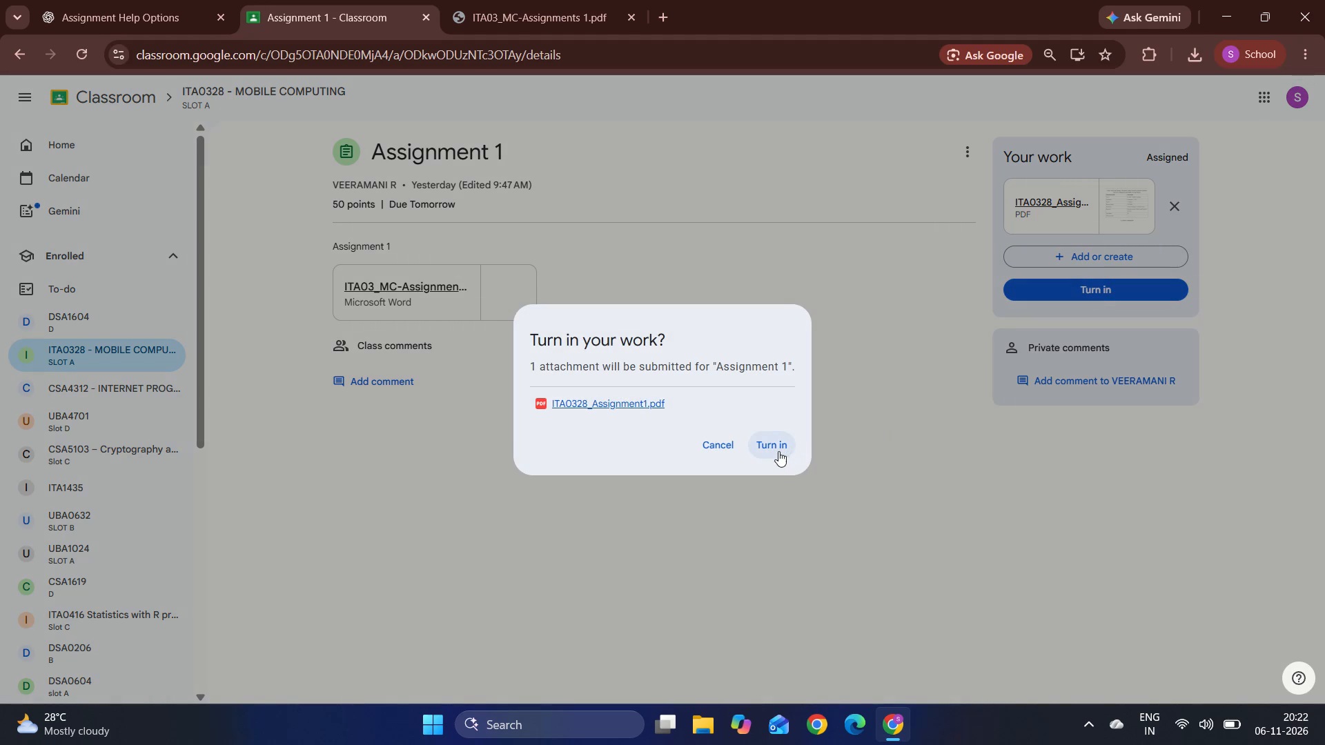
click(776, 451)
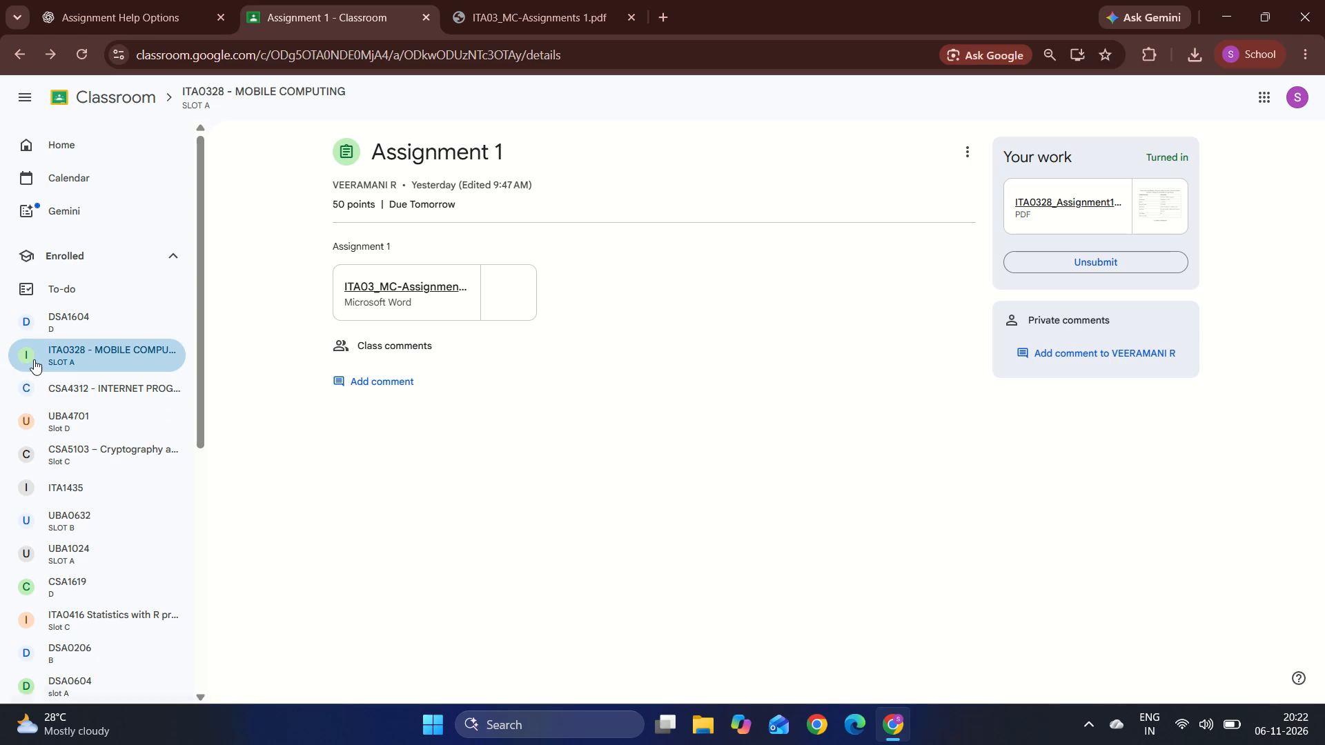
Open Assignment 2 in the ITA0328 Mobile Computing class and open its attached ITA03_MC-Assignments 2.doc as a printable PDF.
click(34, 359)
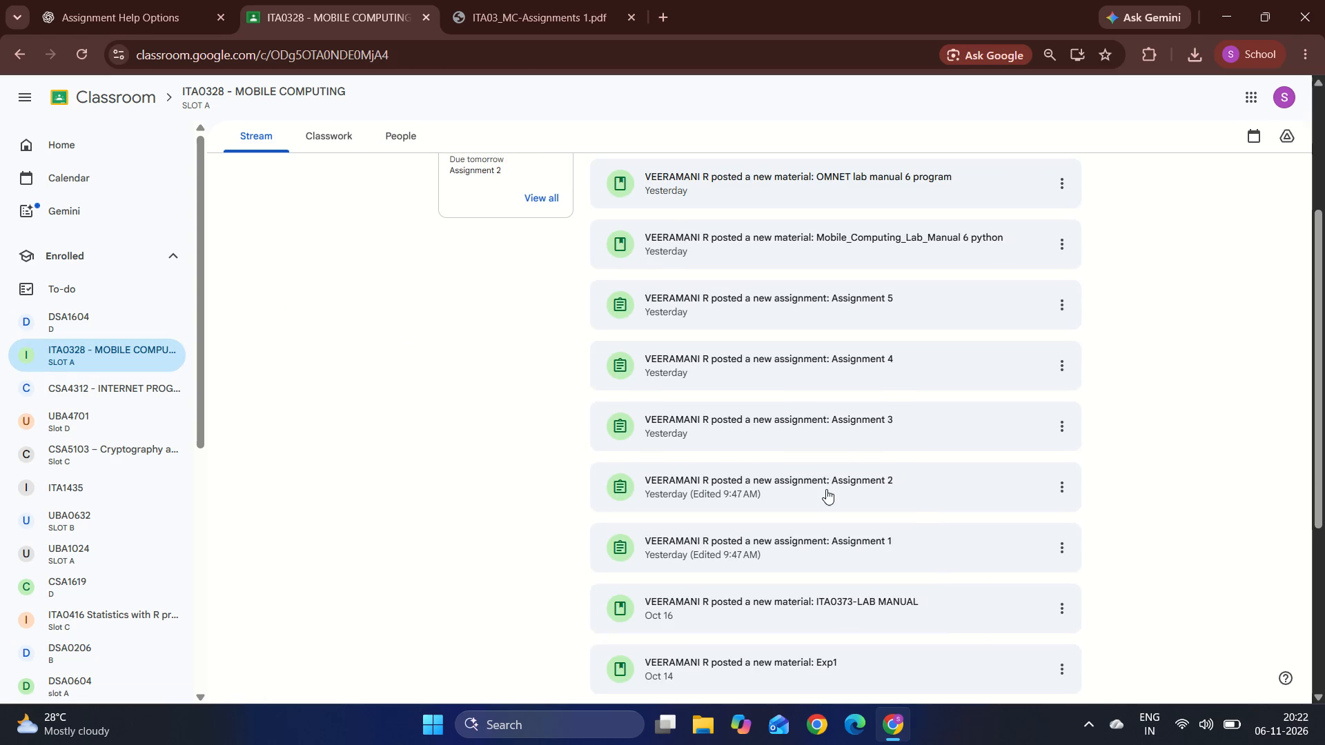
click(826, 489)
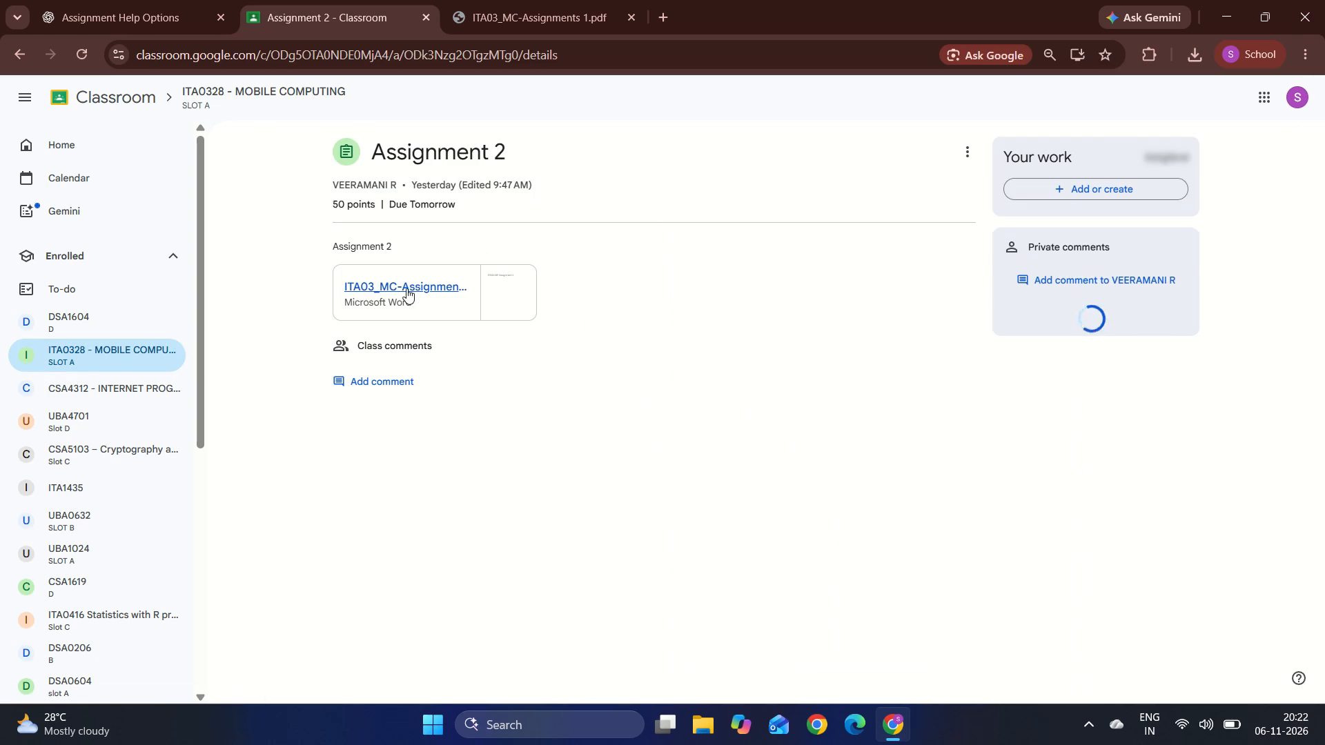
click(404, 291)
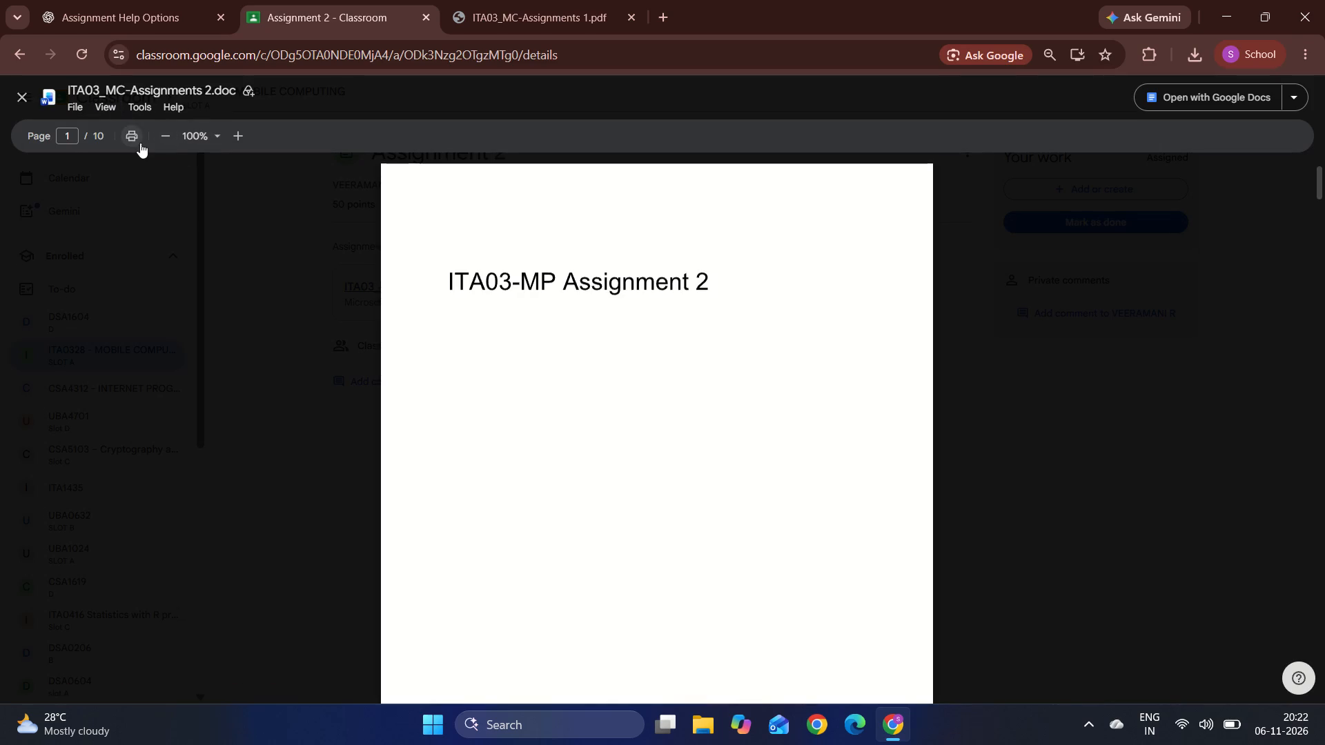
click(139, 139)
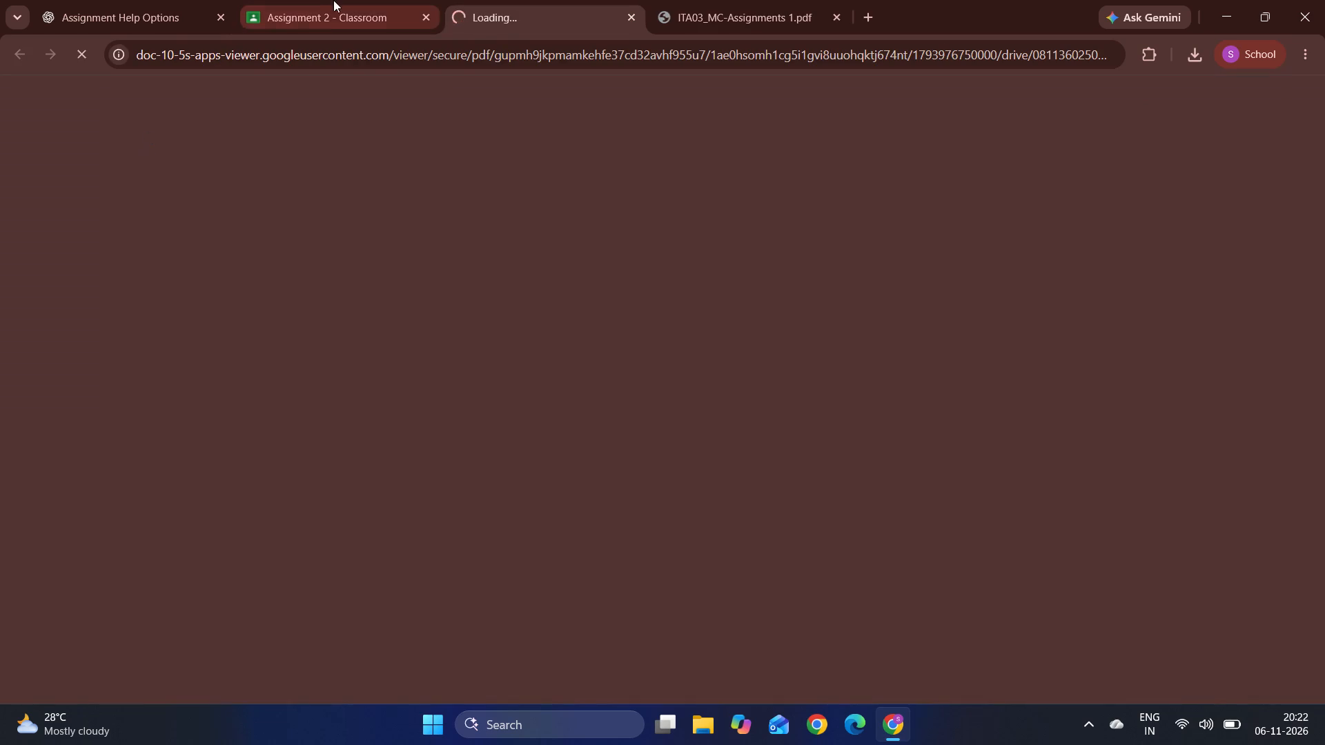
Return to the Classroom preview of ITA03_MC-Assignments 2.doc and skim its questions through to the last page.
click(340, 0)
scroll(538, 350, down, 7)
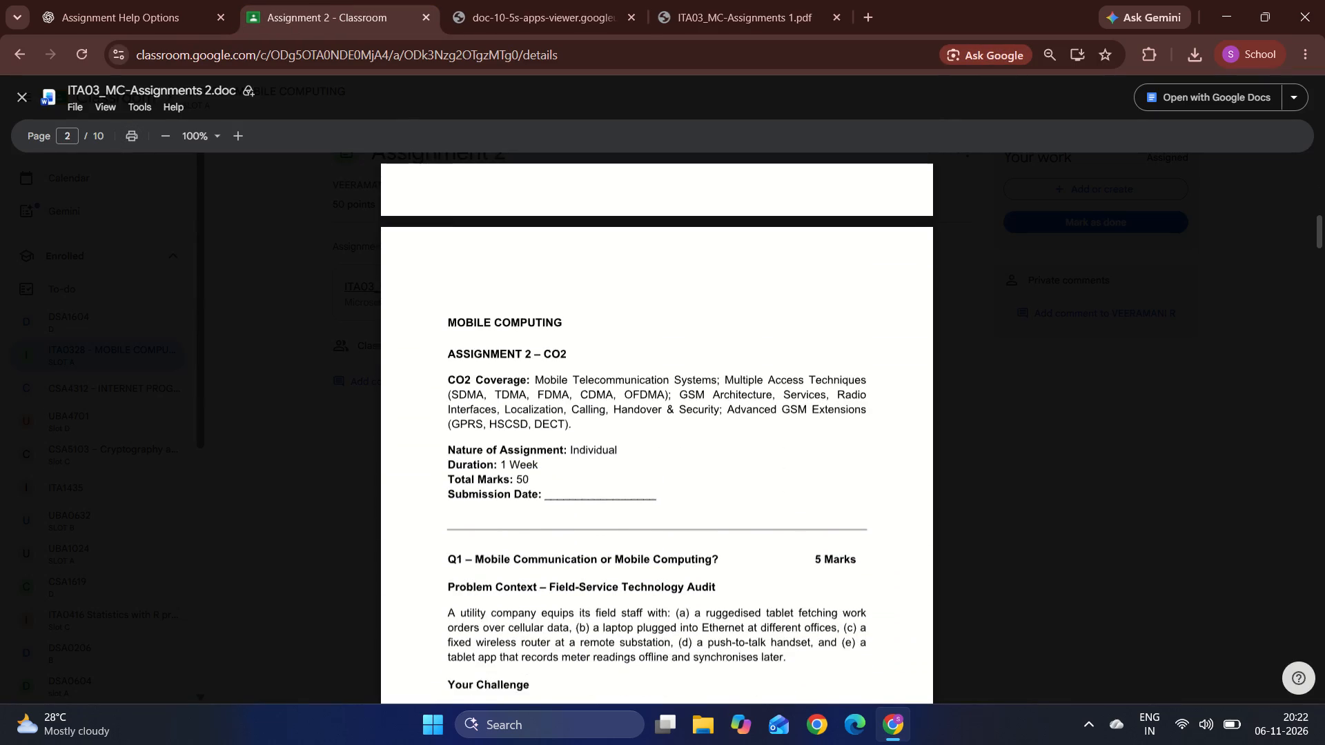
scroll(538, 350, down, 2)
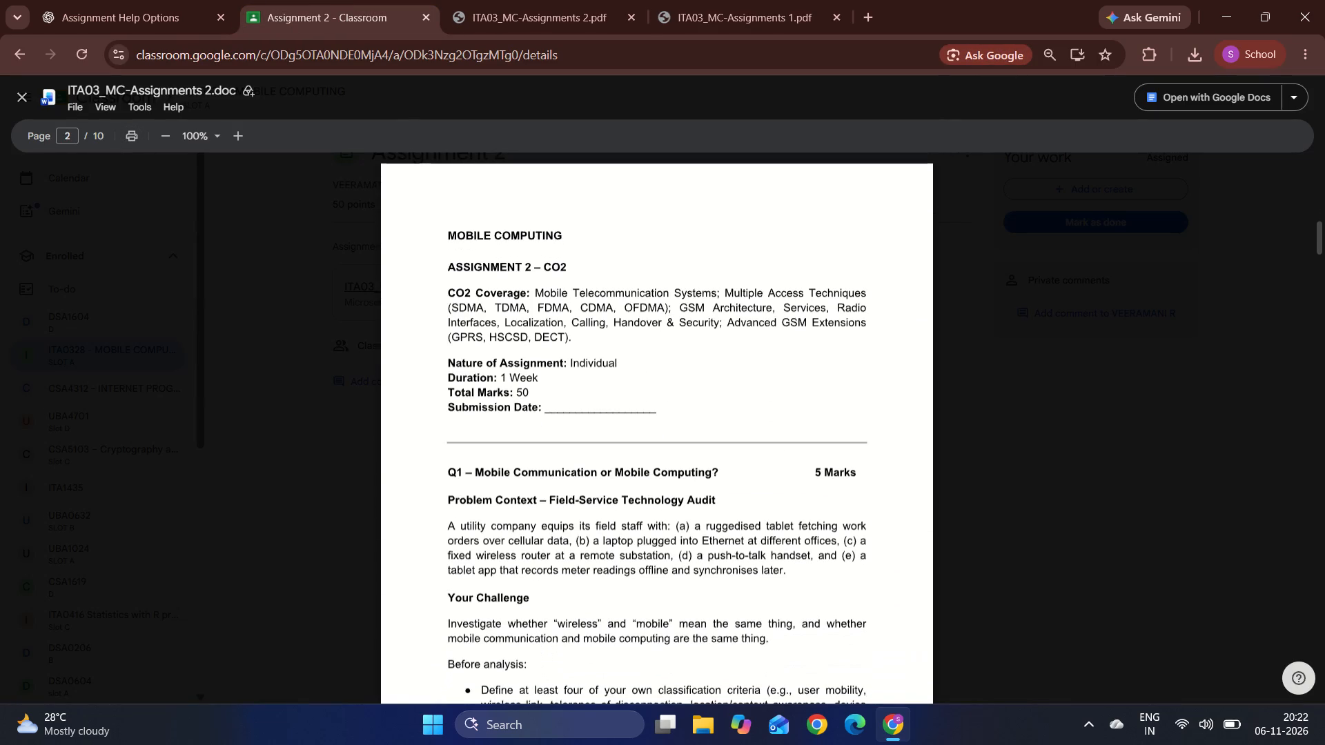
scroll(538, 350, down, 9)
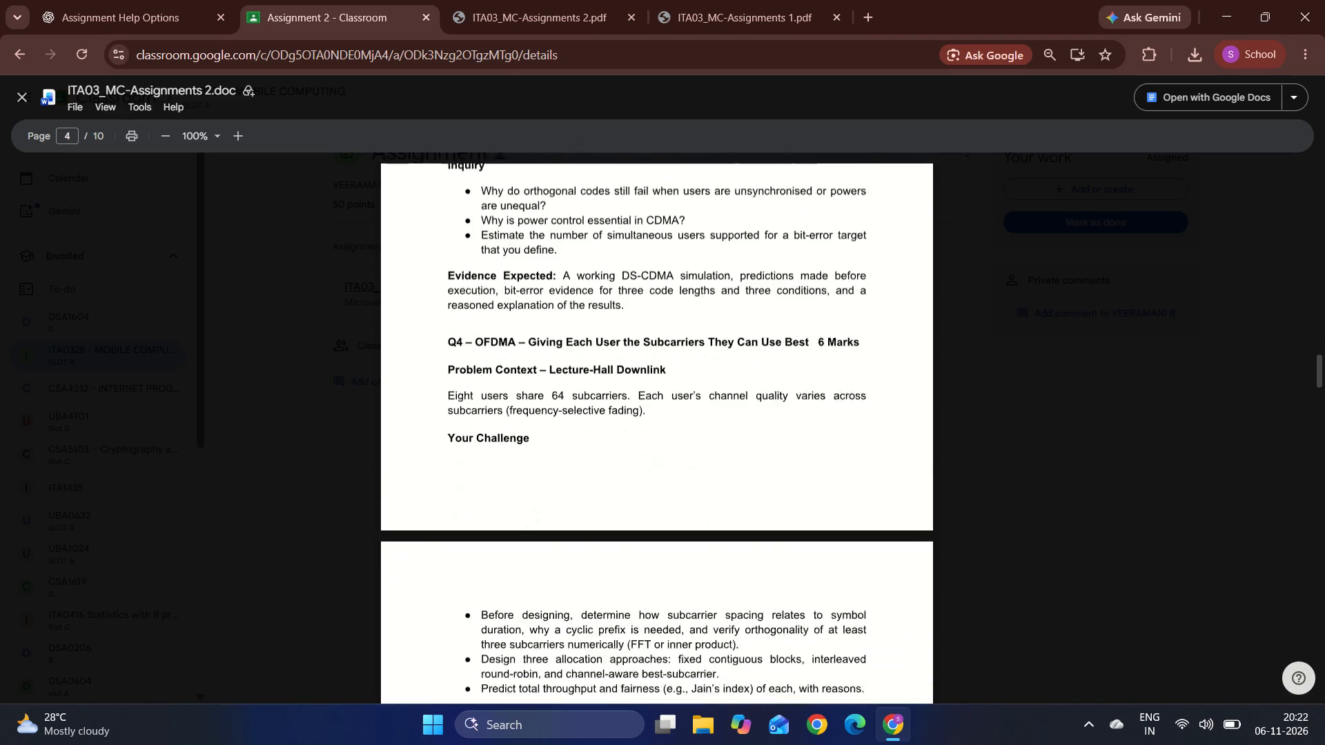
scroll(538, 350, down, 8)
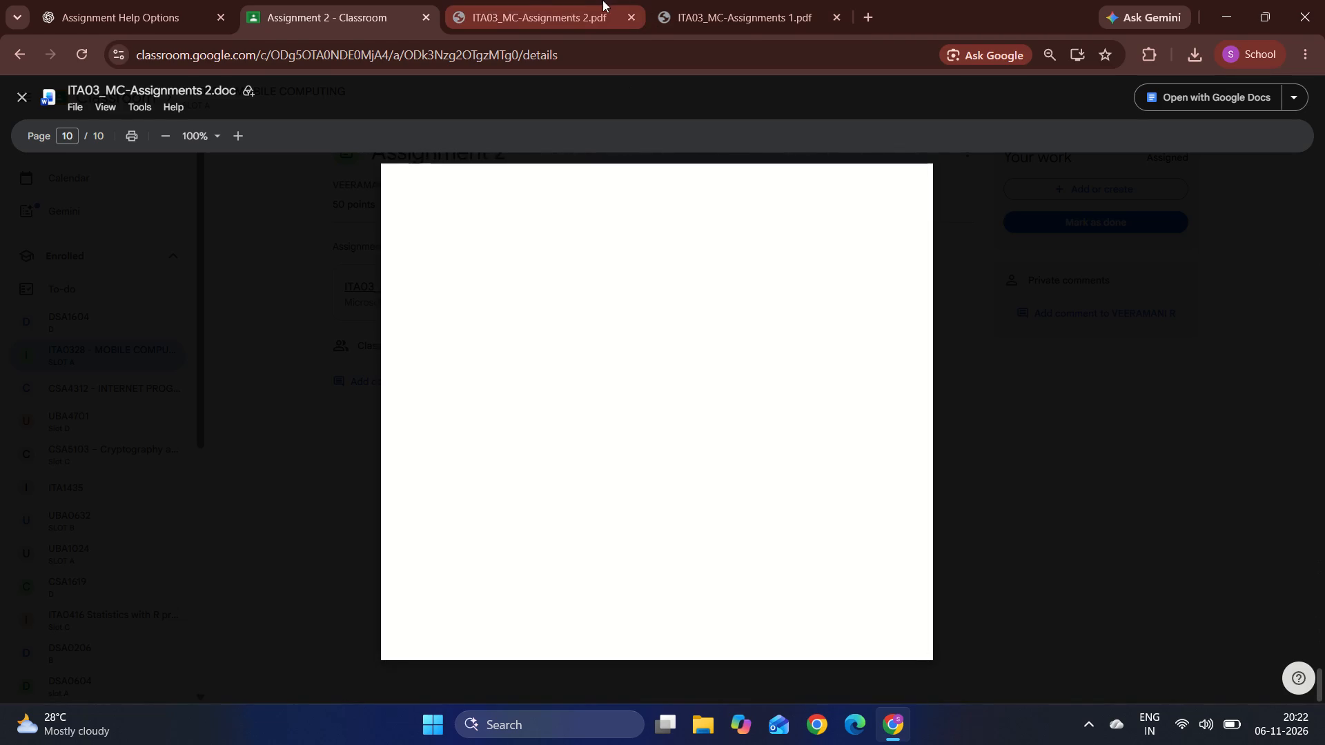
Save the printable PDF of Assignment 2 to Downloads as ITA03_MC-Assignments 2.
click(589, 3)
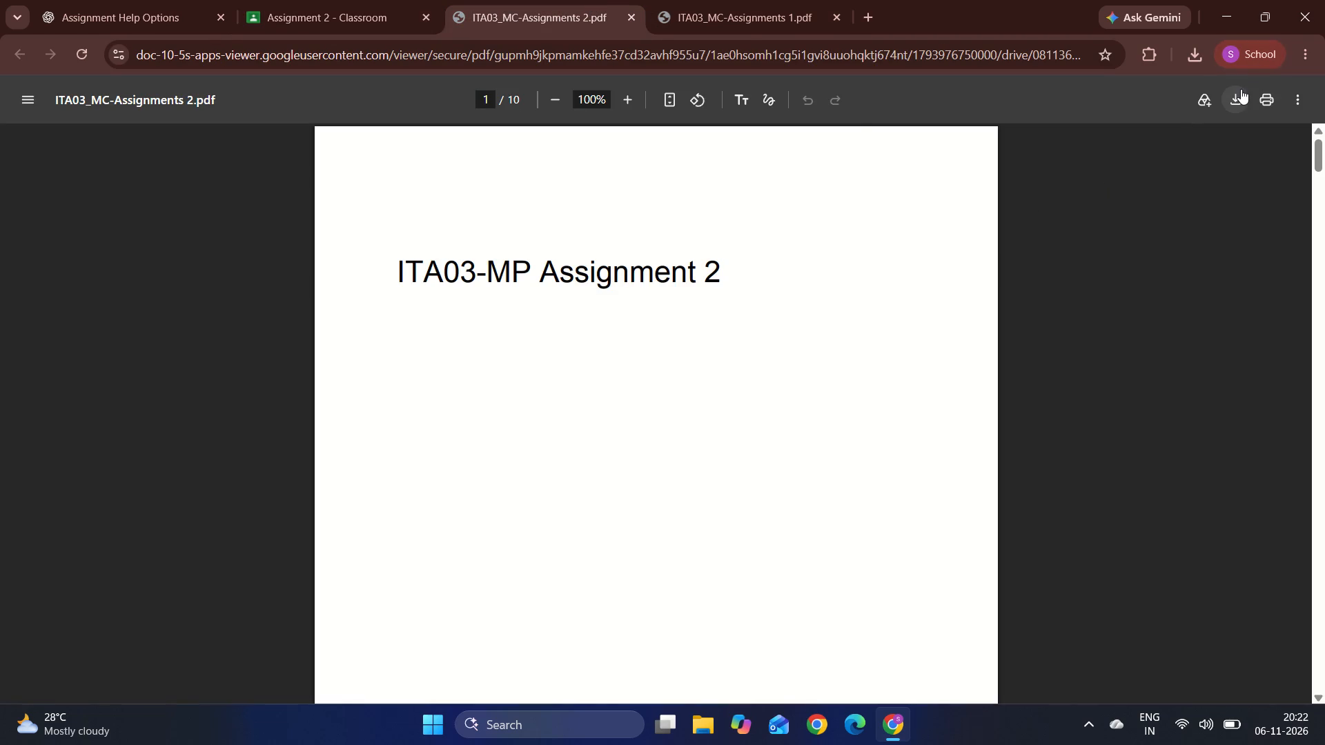
click(1240, 92)
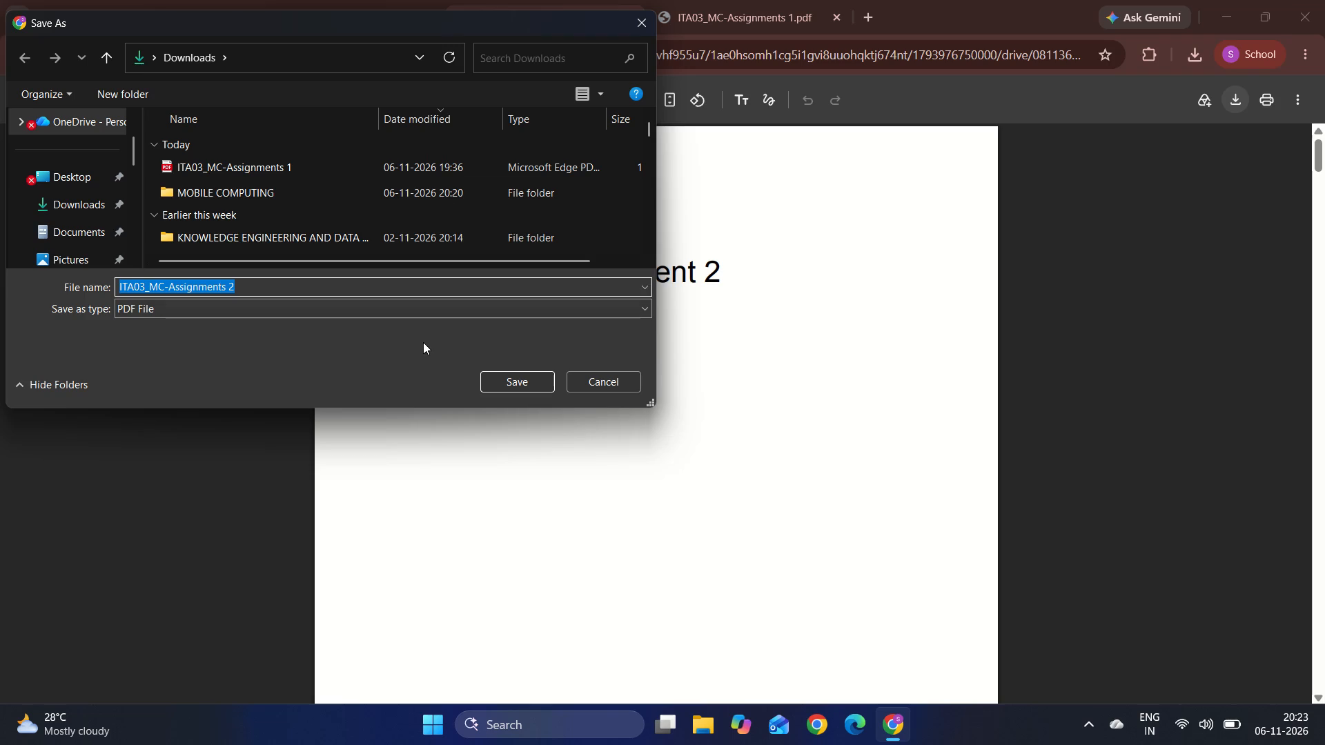
double_click(536, 384)
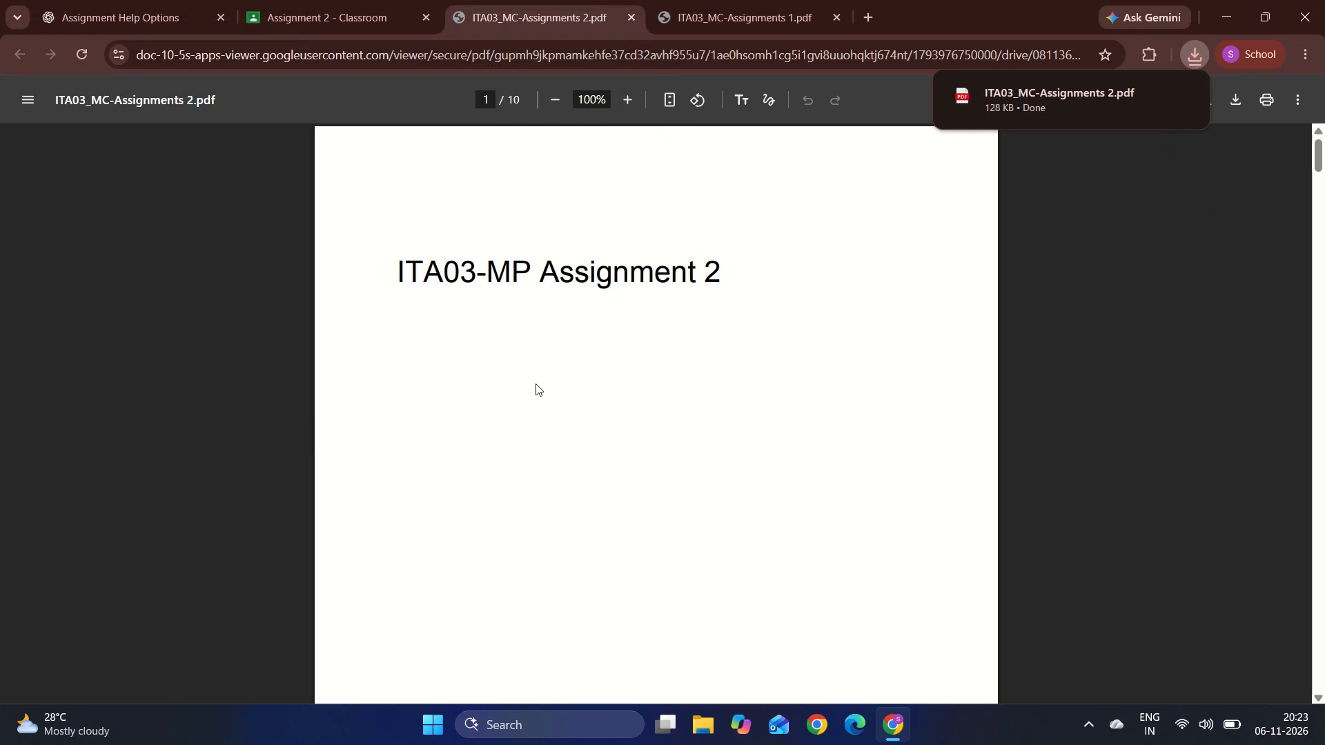
In the ChatGPT conversation, attach the ITA03_MC-Assignments 2 PDF from Downloads to a new message.
click(301, 0)
click(159, 0)
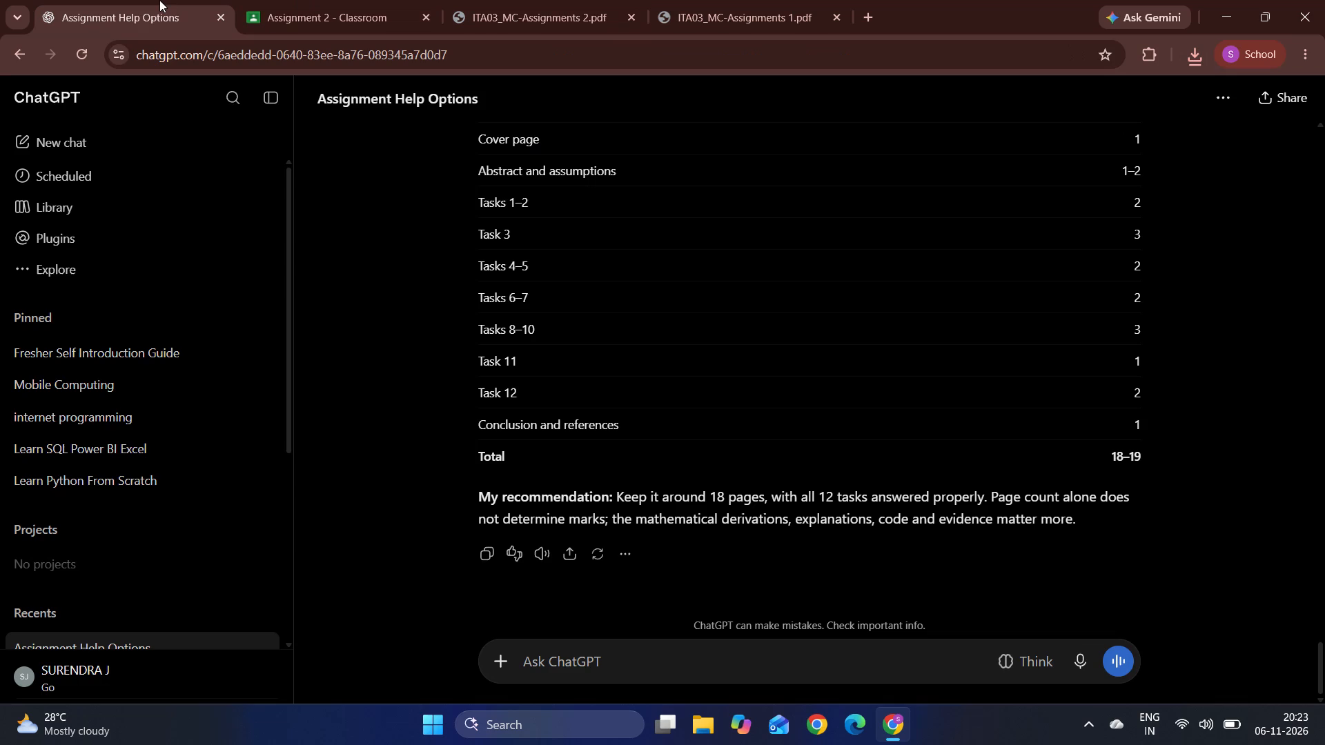
click(502, 666)
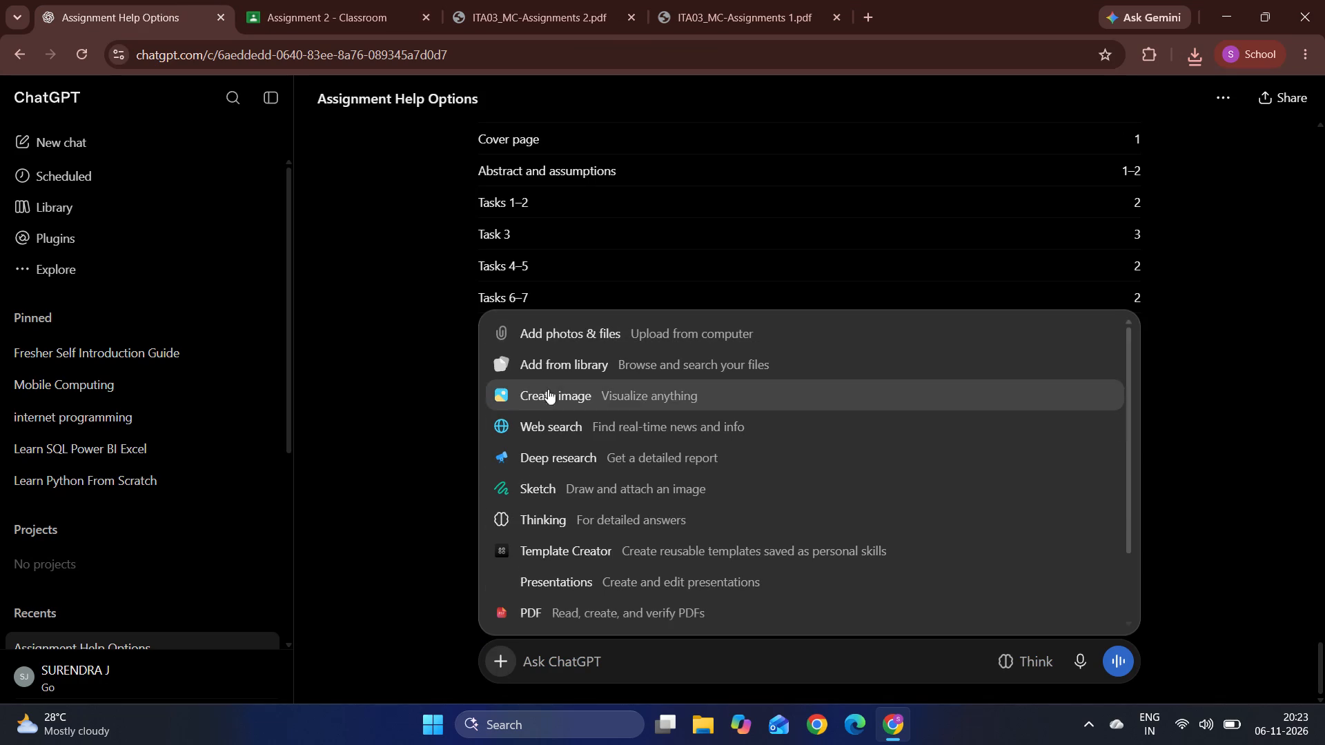
click(548, 335)
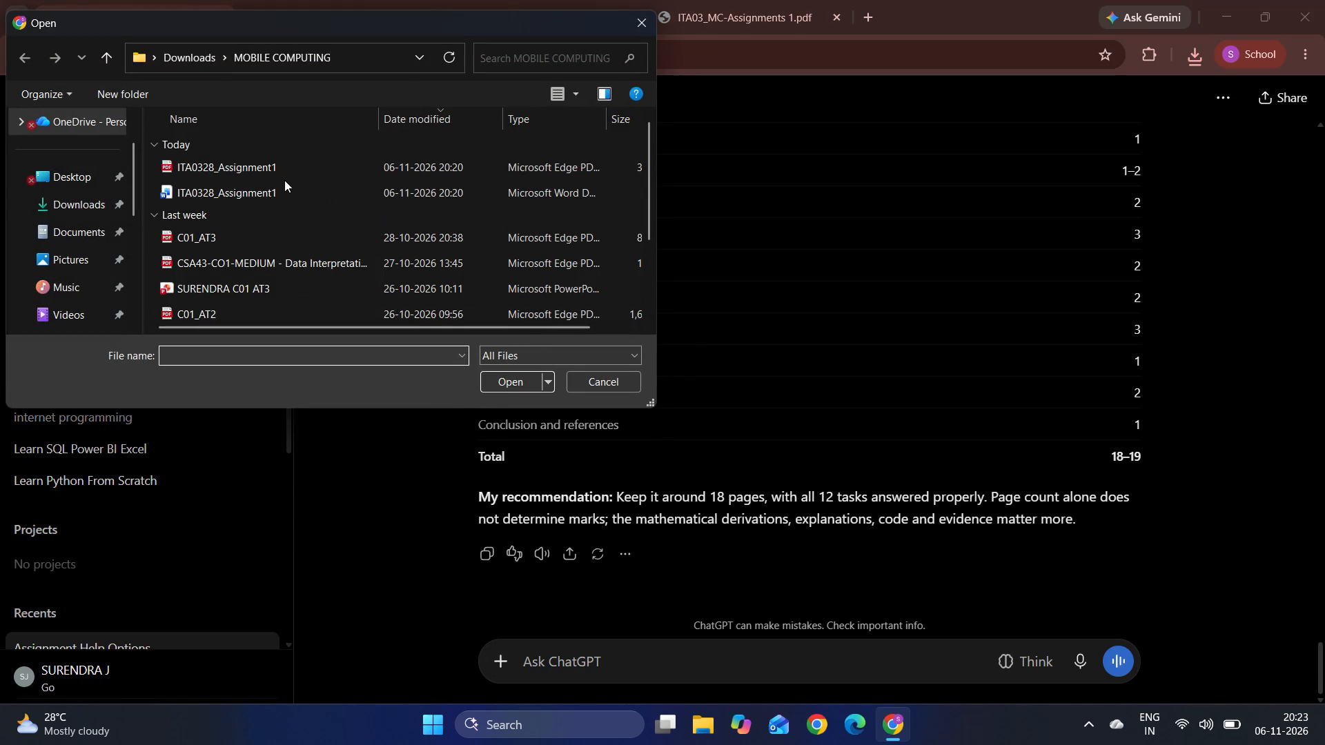
click(87, 205)
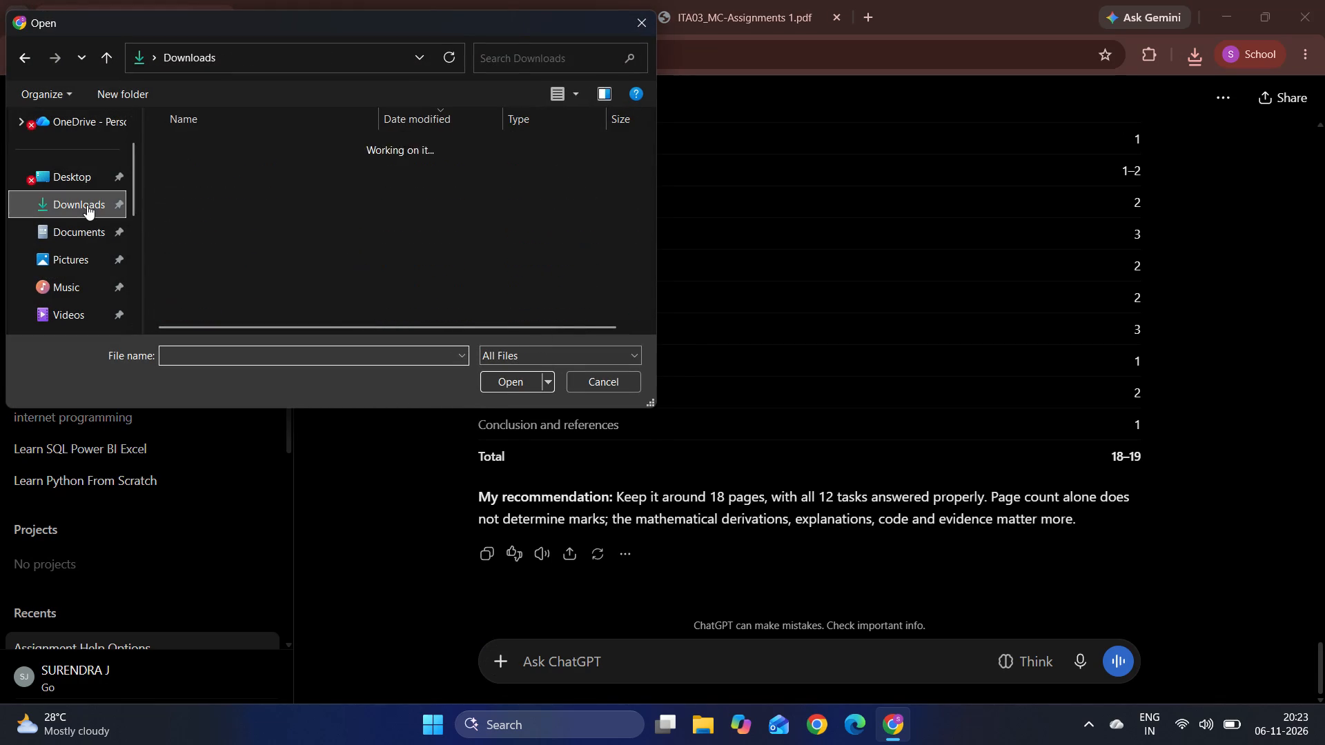
click(214, 159)
key(Return)
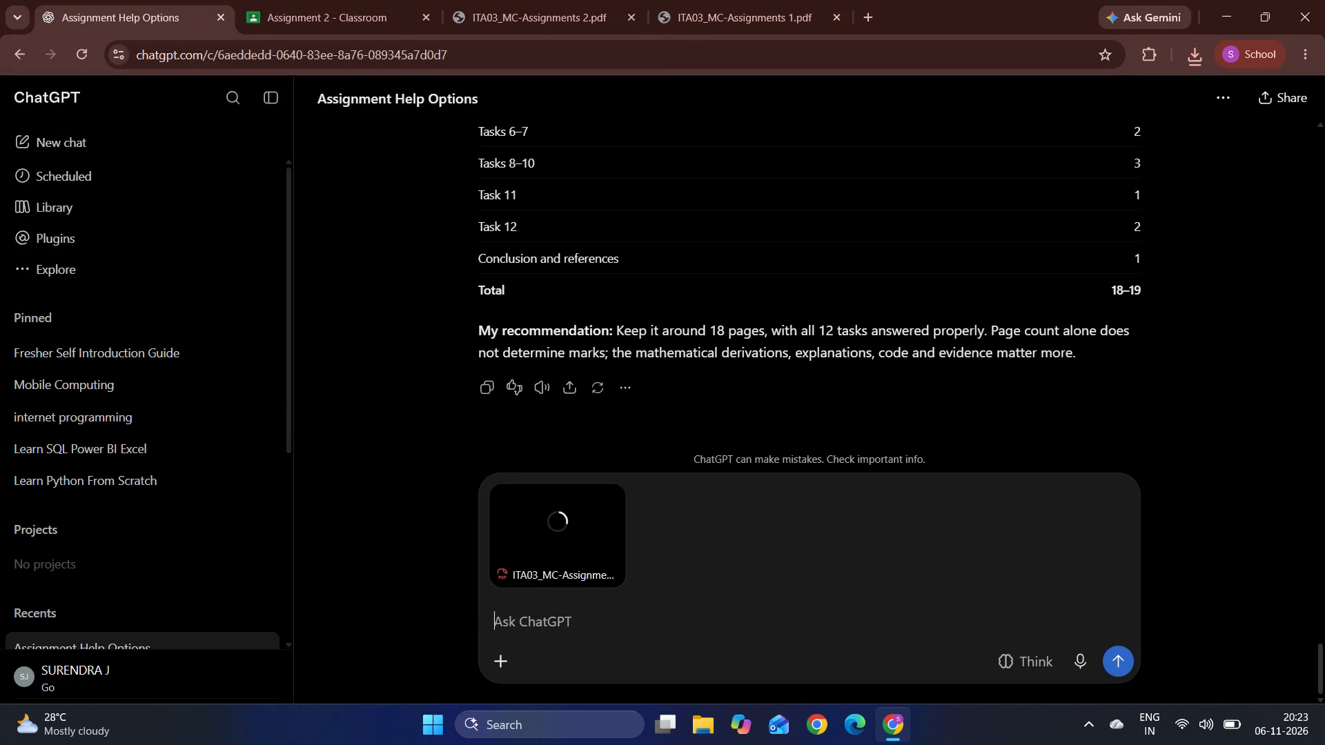
Begin the message accompanying the attached Assignment 2 PDF with "PREPARE DOC".
text(PREPAT)
key(BackSpace)
text(RE DOC)
key(space)
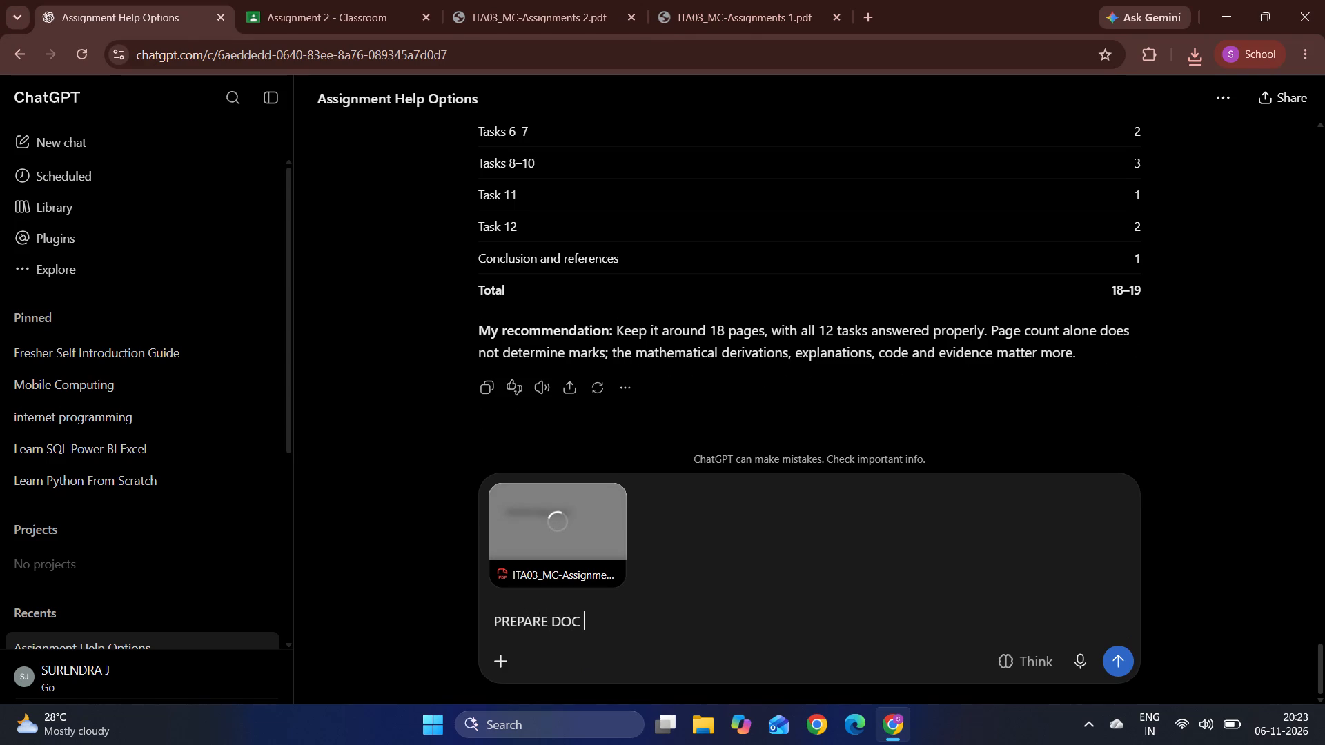